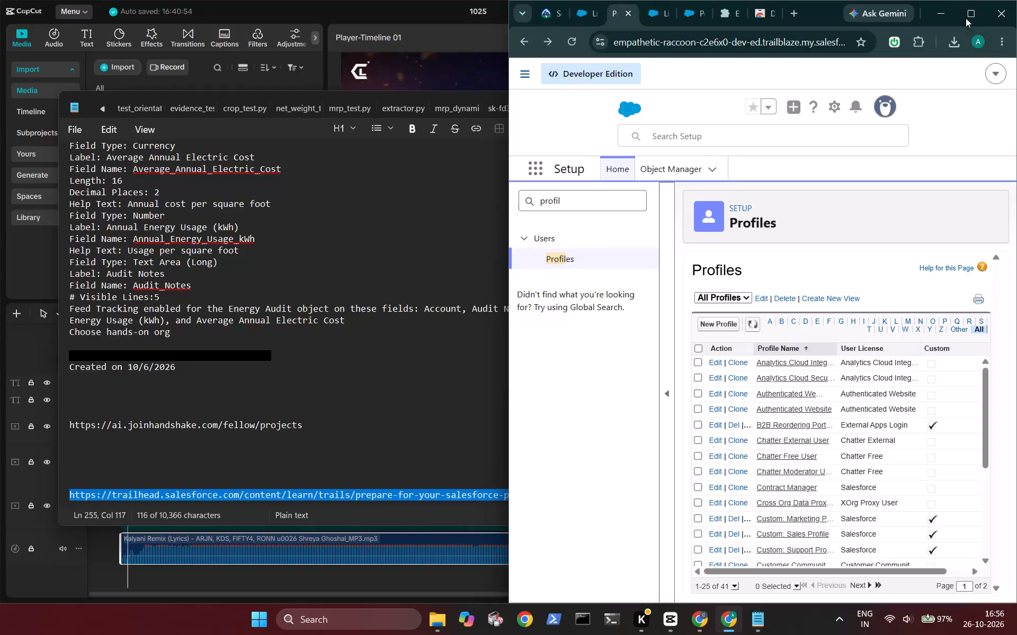
# Close the browser window showing the Salesforce Profiles page and switch to the CapCut project 1025.
pyautogui.click(966, 14)
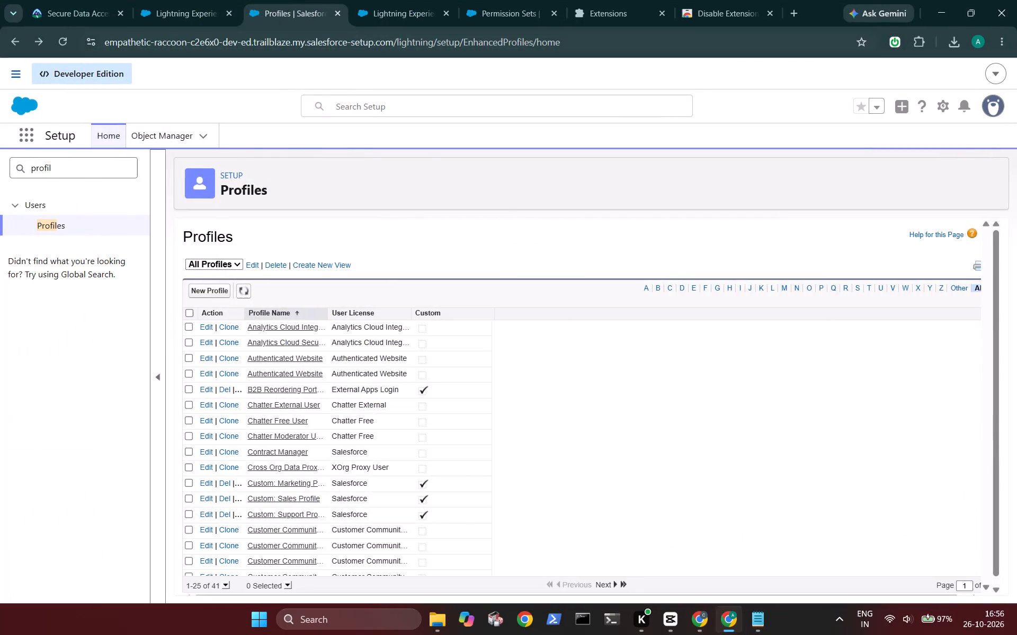
pyautogui.click(1016, 1)
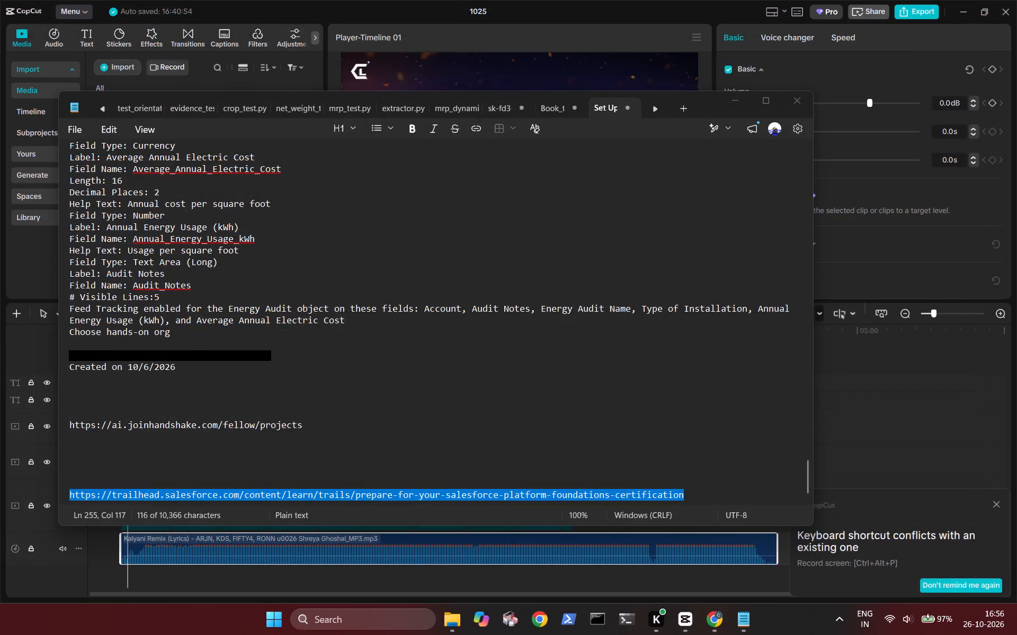
pyautogui.click(768, 98)
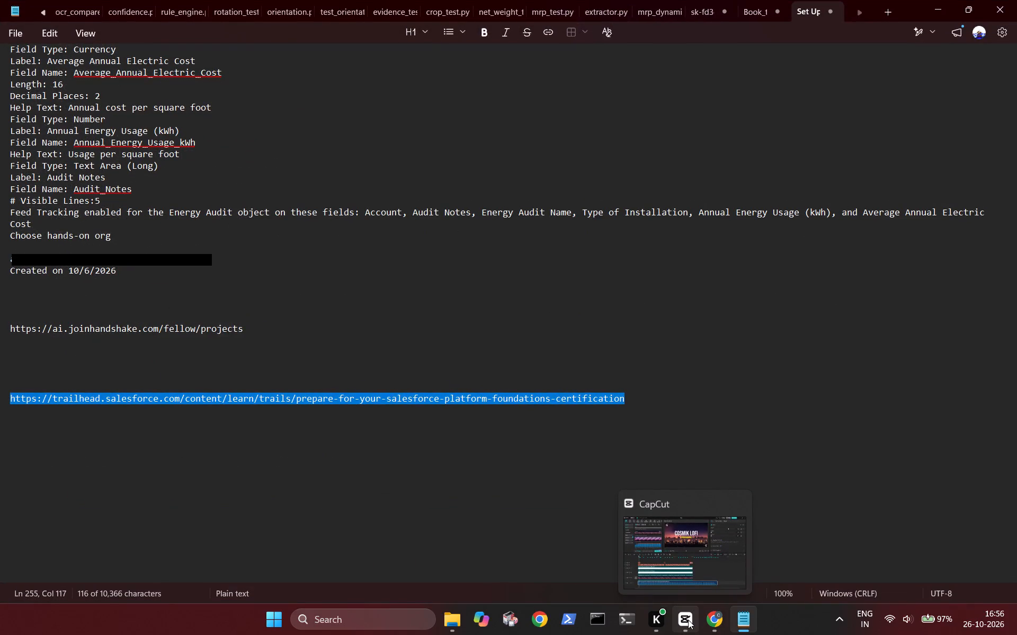
pyautogui.click(688, 620)
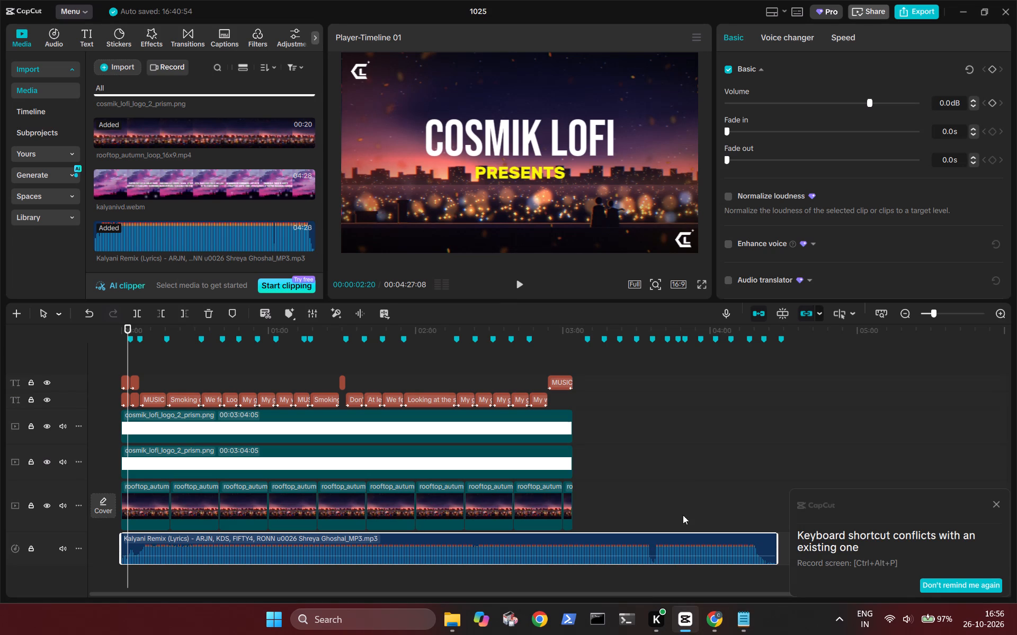
# Add kalyanivd.webm from the project media to the timeline at 00:00:00:00.
pyautogui.scroll(-1, 682, 466)
pyautogui.scroll(1, 682, 466)
pyautogui.scroll(1, 610, 435)
pyautogui.moveTo(127, 350); pyautogui.dragTo(76, 346)
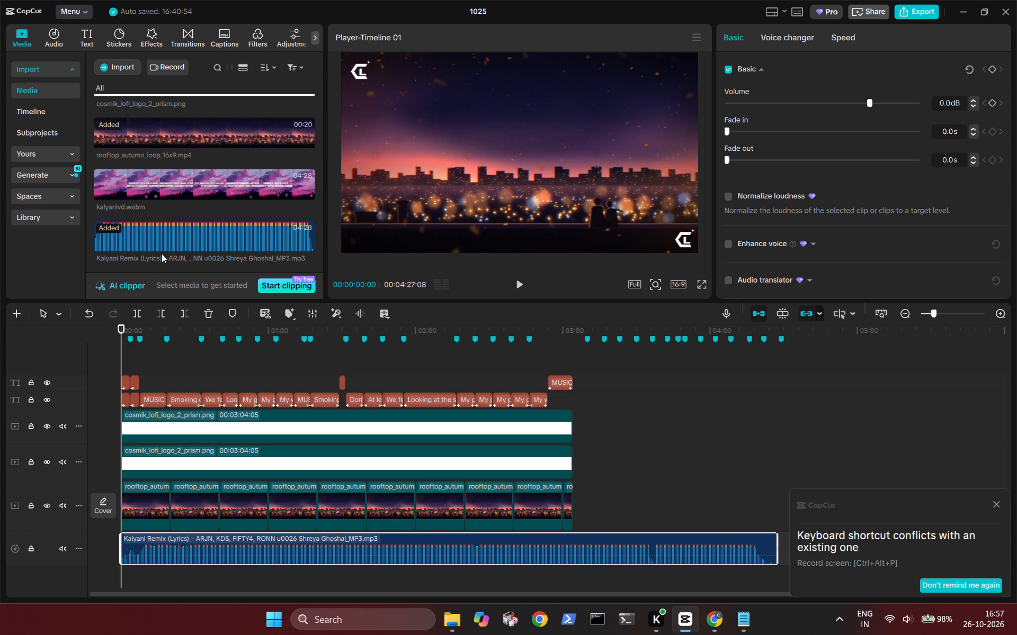
pyautogui.scroll(2, 211, 254)
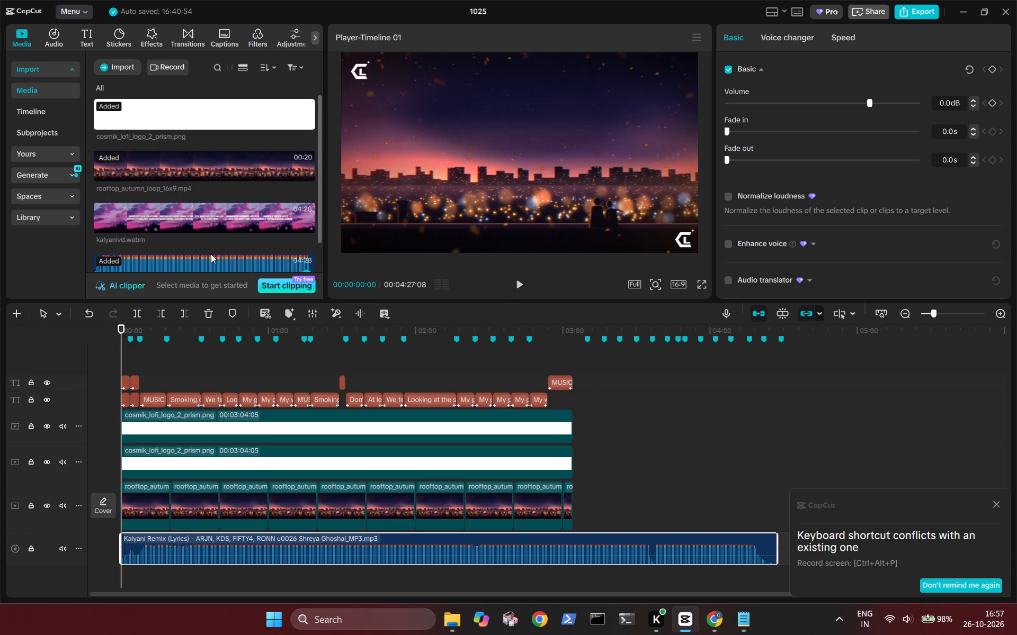
pyautogui.scroll(-1, 211, 254)
pyautogui.scroll(-3, 213, 190)
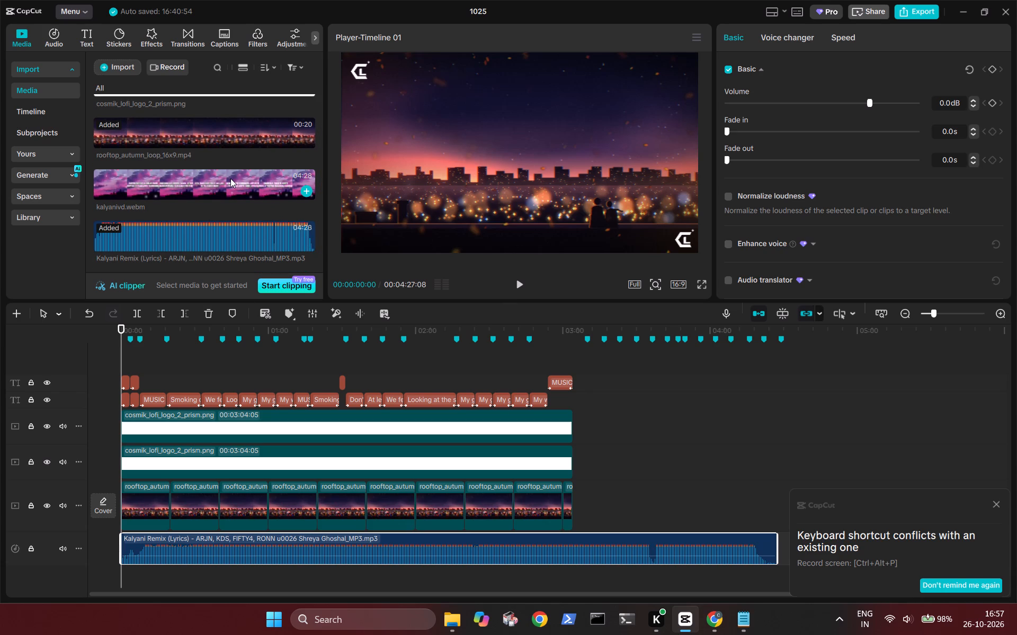
pyautogui.click(306, 189)
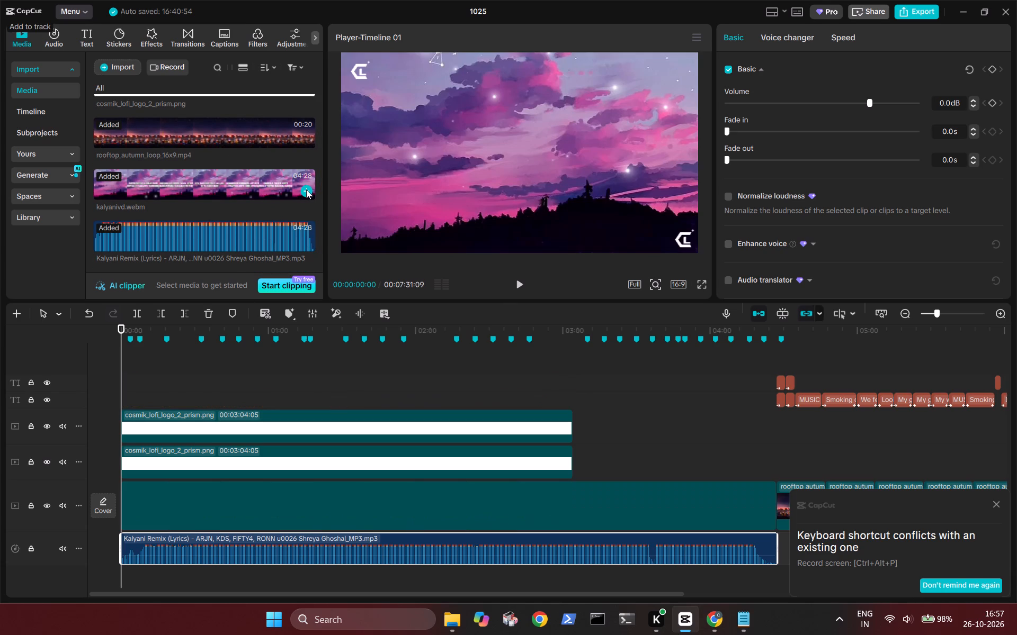
# Move the kalyanivd.webm clip to its own track above both logo tracks, just below the text tracks, starting at zero.
pyautogui.moveTo(479, 520); pyautogui.dragTo(476, 500)
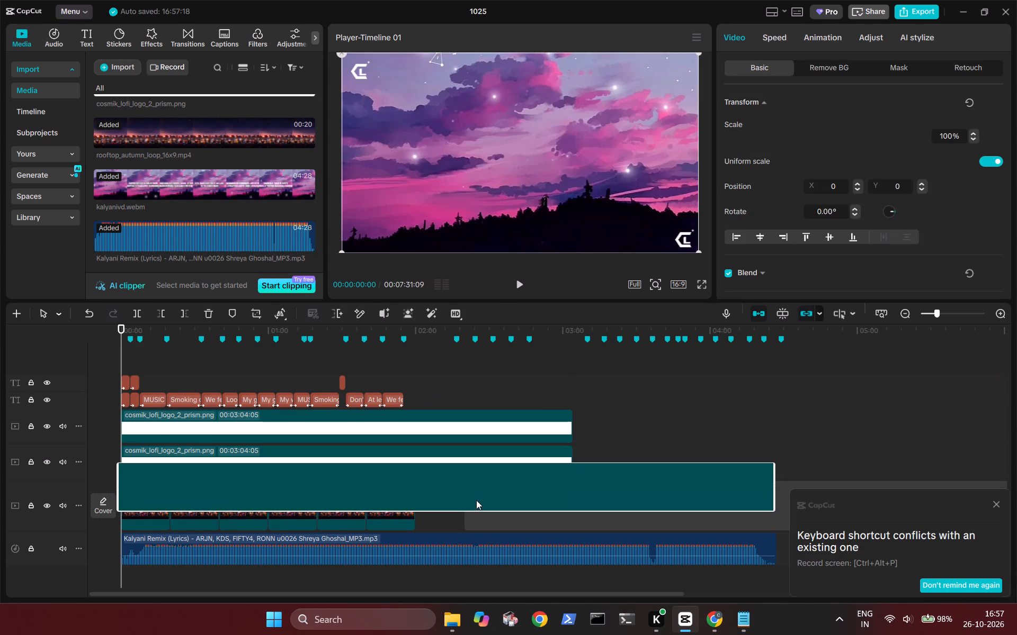
pyautogui.moveTo(476, 500); pyautogui.dragTo(471, 475)
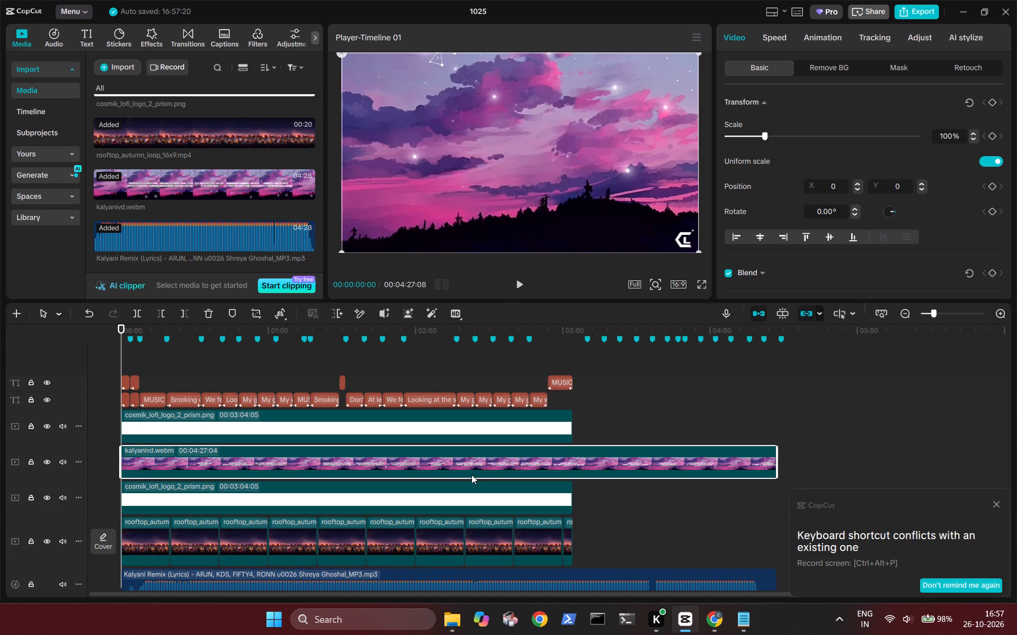
pyautogui.moveTo(465, 458); pyautogui.dragTo(473, 487)
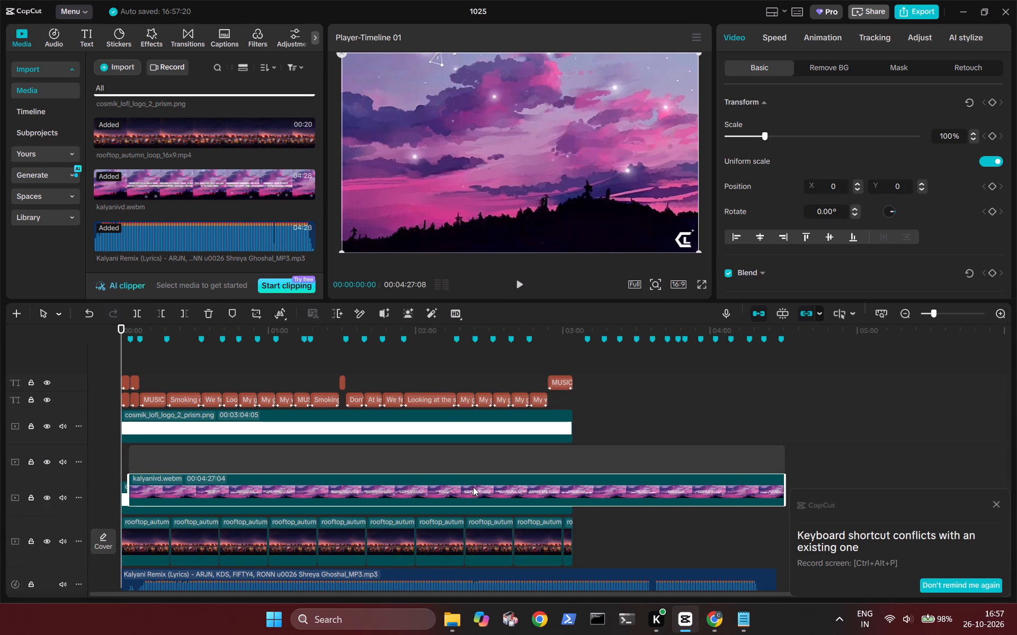
pyautogui.moveTo(473, 487); pyautogui.dragTo(459, 409)
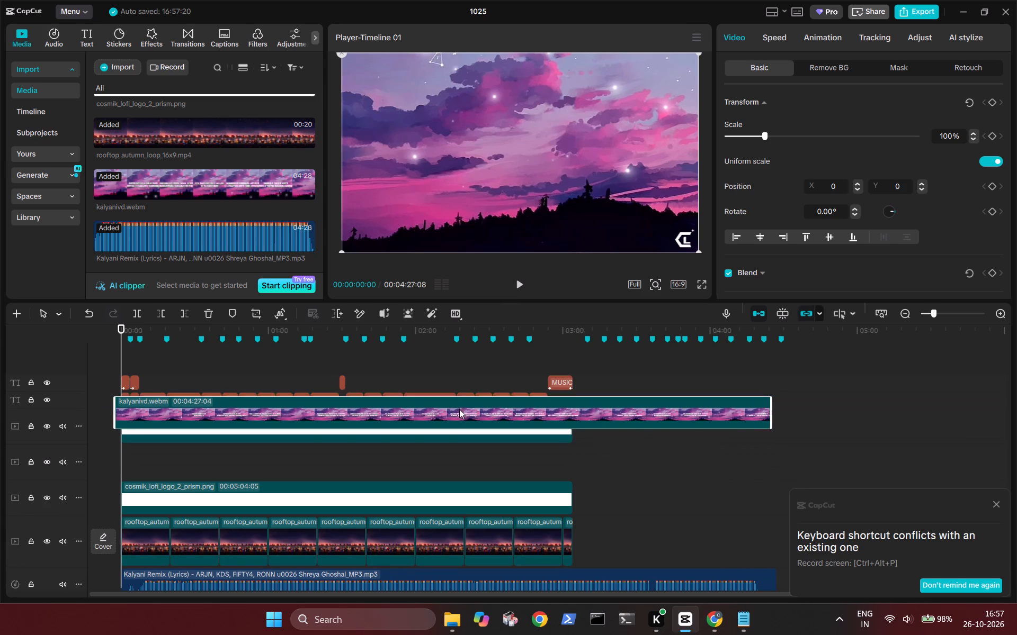
pyautogui.moveTo(459, 409); pyautogui.dragTo(460, 409)
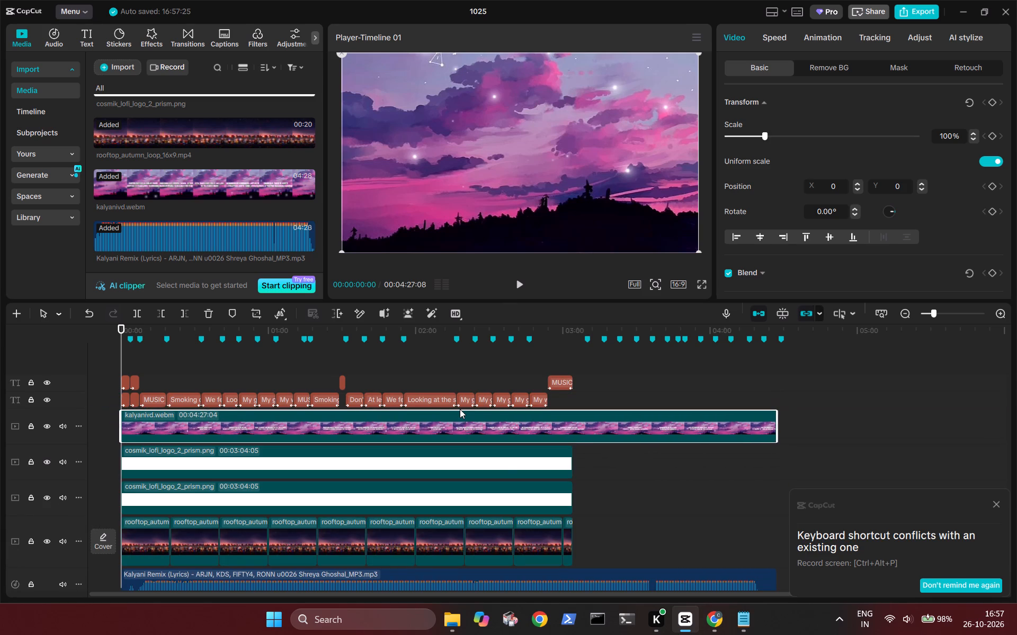
# Lengthen the two cosmik_lofi_logo_2_prism.png clips past the song's end, the upper one to 00:04:29:02 and the lower one to 00:04:31:00.
pyautogui.click(506, 464)
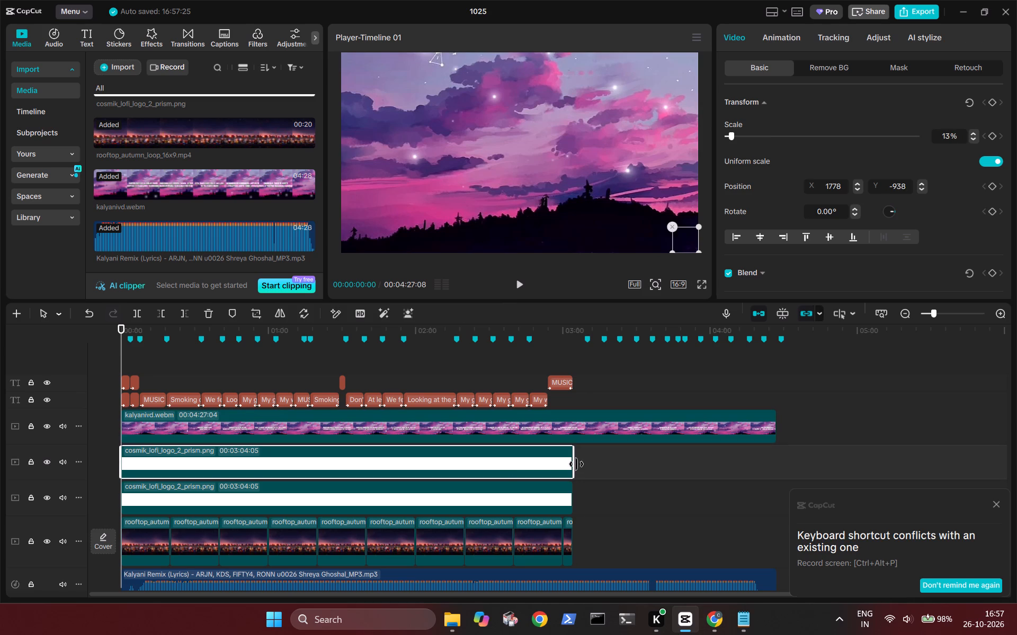
pyautogui.moveTo(576, 464); pyautogui.dragTo(780, 442)
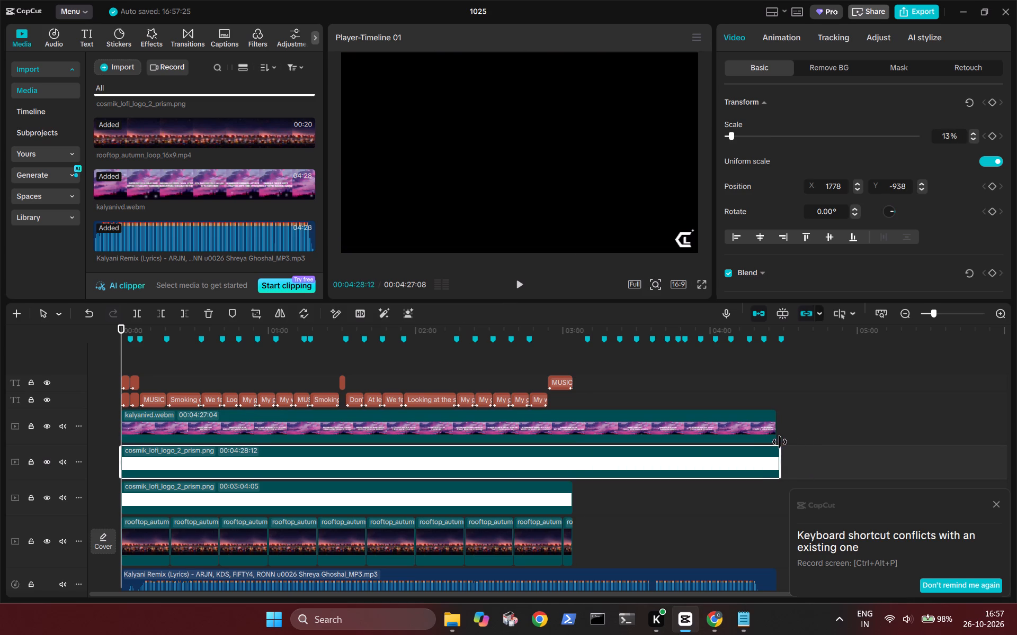
pyautogui.moveTo(780, 442); pyautogui.dragTo(781, 442)
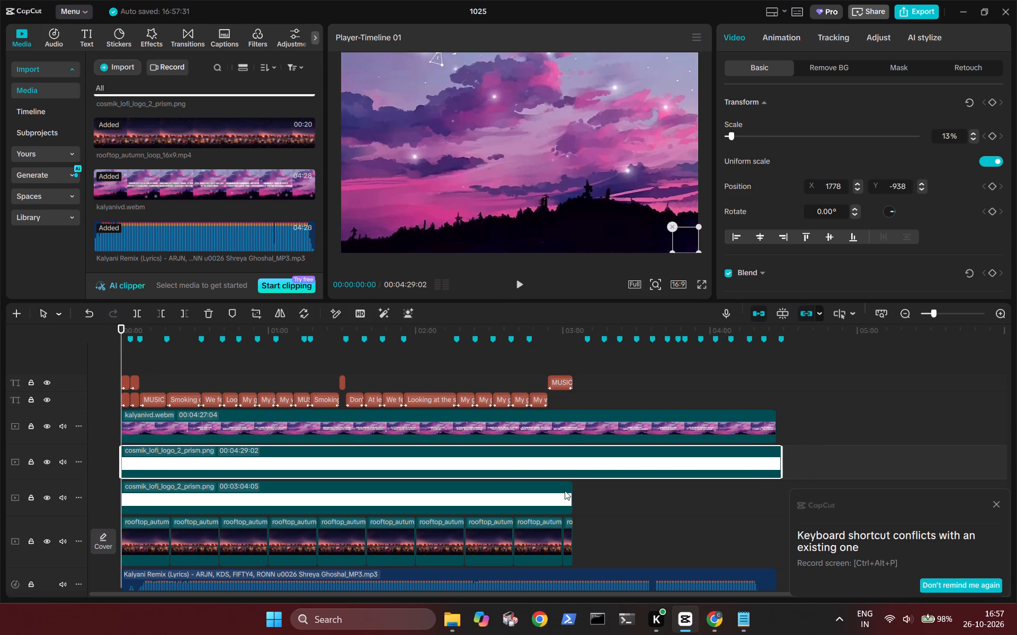
pyautogui.click(565, 491)
pyautogui.moveTo(575, 491); pyautogui.dragTo(813, 488)
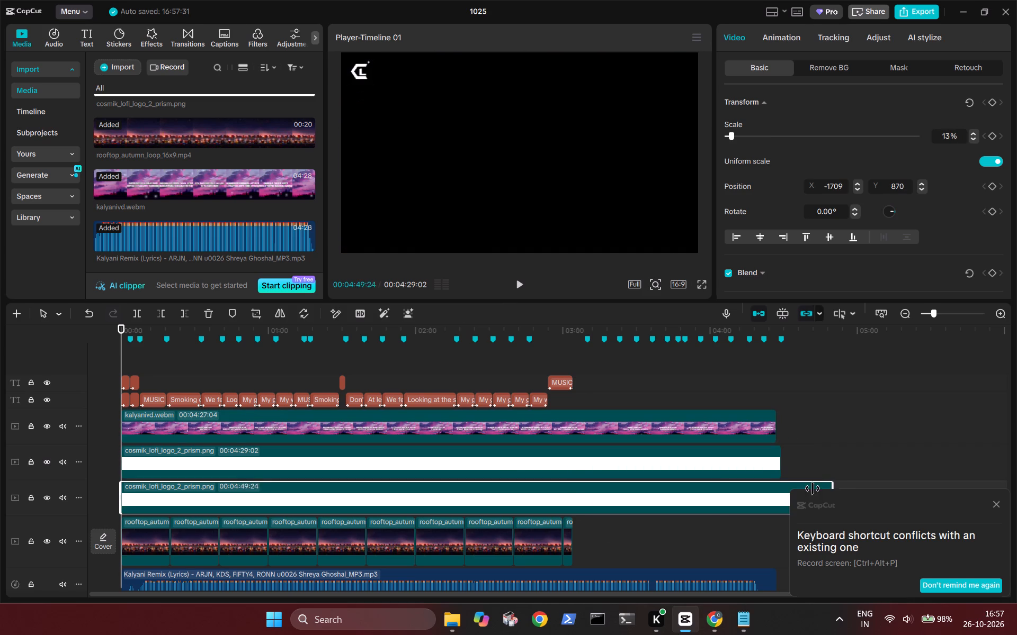
pyautogui.moveTo(813, 488); pyautogui.dragTo(785, 486)
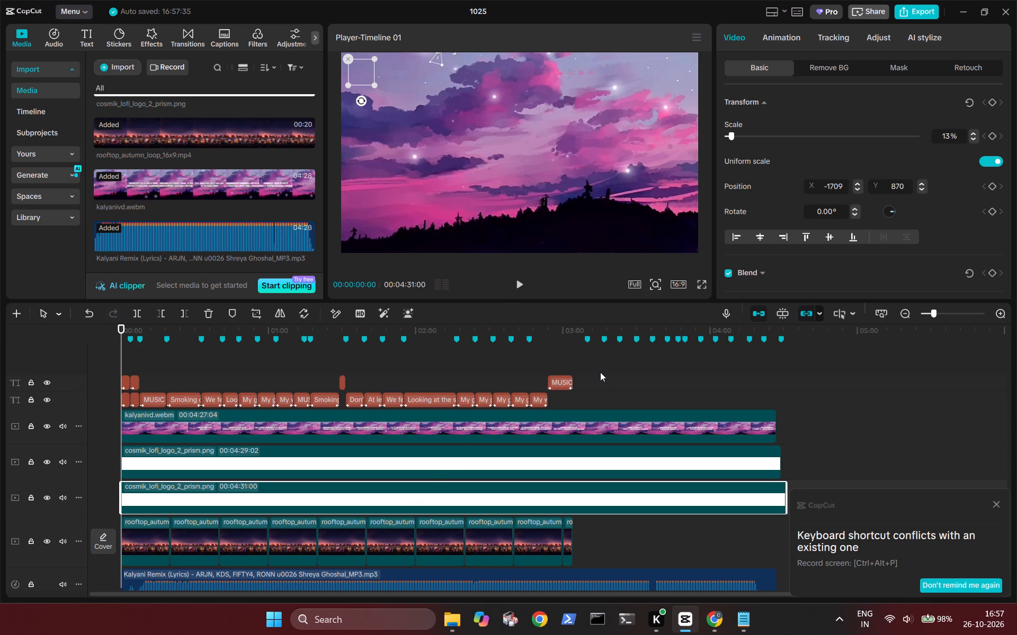
# Copy the opening text clips on both text tracks, through the first "Smoking" lyric.
pyautogui.moveTo(602, 378); pyautogui.dragTo(456, 384)
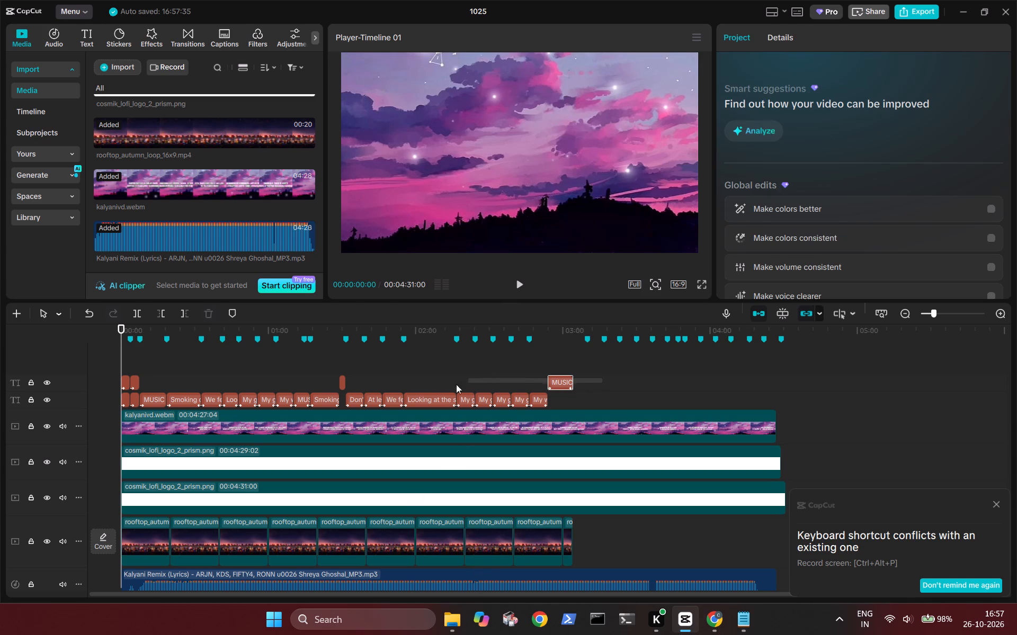
pyautogui.moveTo(456, 384); pyautogui.dragTo(613, 386)
pyautogui.moveTo(182, 366); pyautogui.dragTo(132, 409)
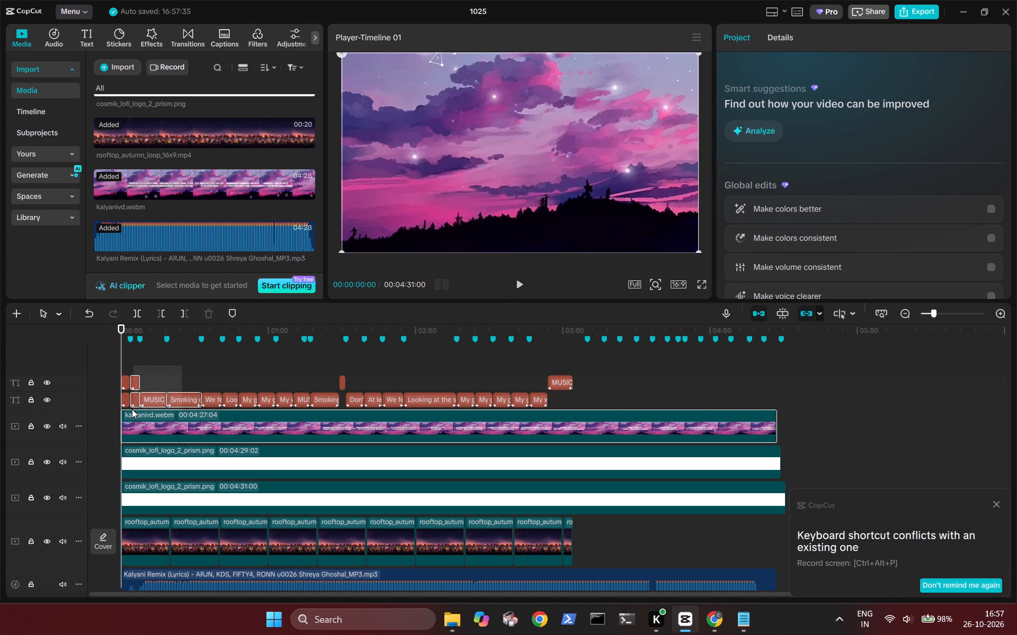
pyautogui.moveTo(132, 409); pyautogui.dragTo(127, 405)
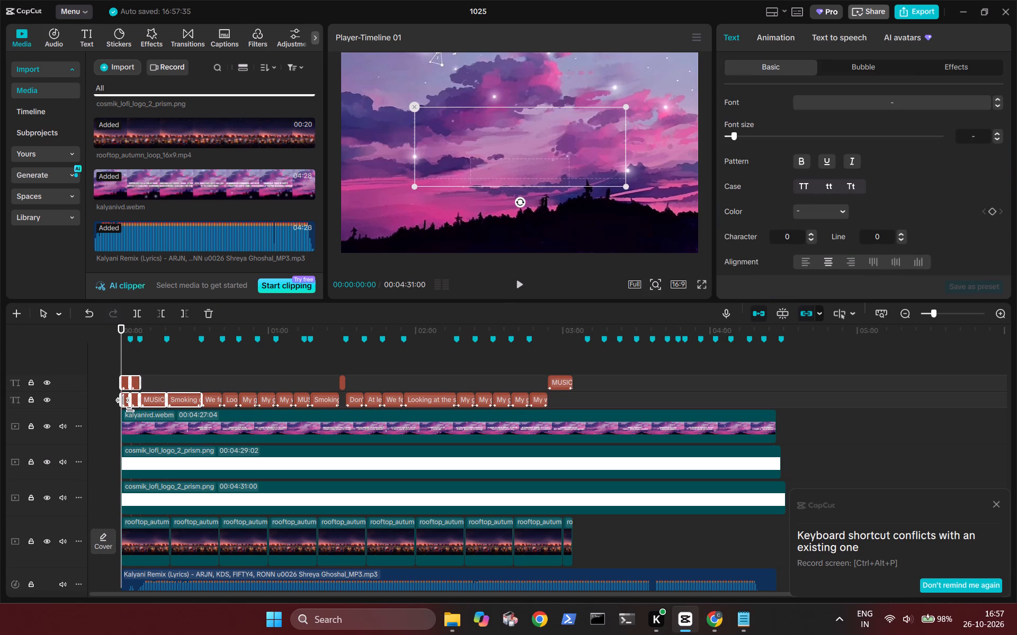
pyautogui.hotkey('ctrl', 'c')
# Delete all the rooftop_autumn clips on the main track except the first one.
pyautogui.moveTo(609, 539); pyautogui.dragTo(122, 544)
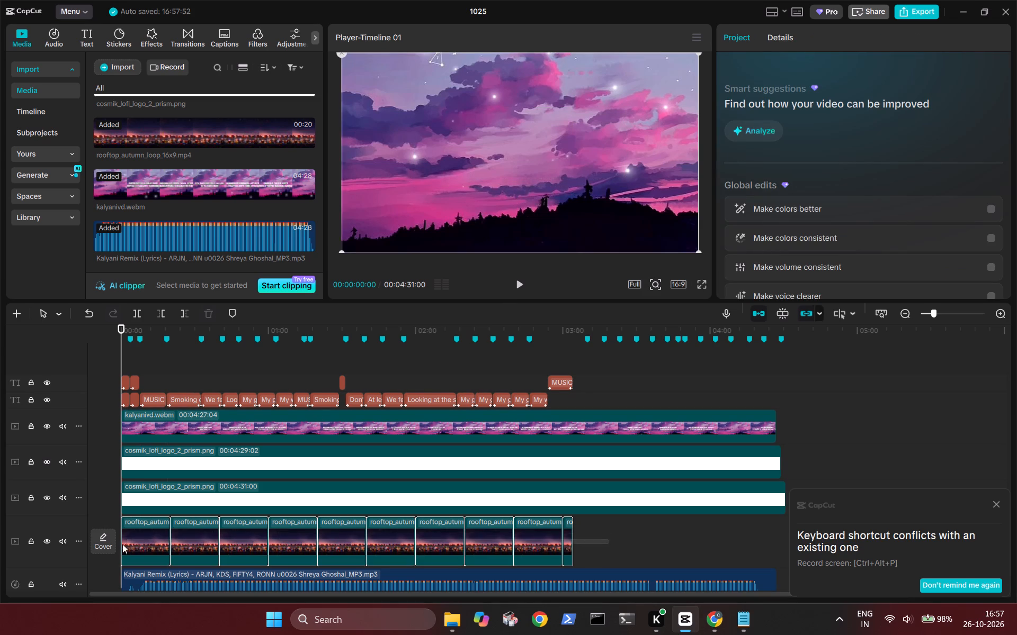
pyautogui.moveTo(122, 544); pyautogui.dragTo(190, 546)
pyautogui.press('BackSpace')
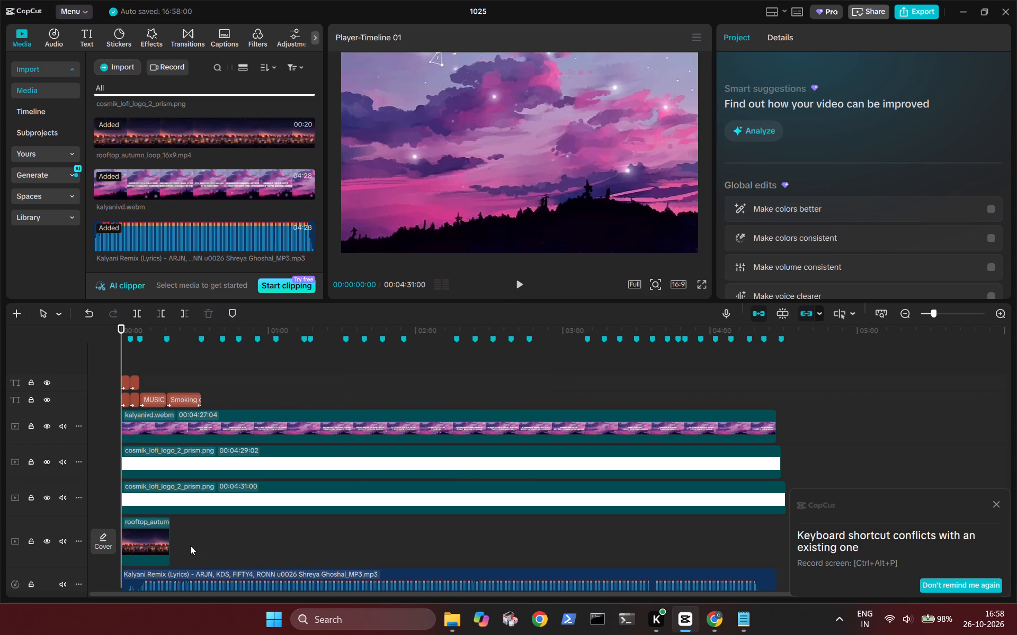
# Import dreamy_sky_loop_purple.mp4 from the podcast folder inside Videos into the project media.
pyautogui.scroll(1, 279, 188)
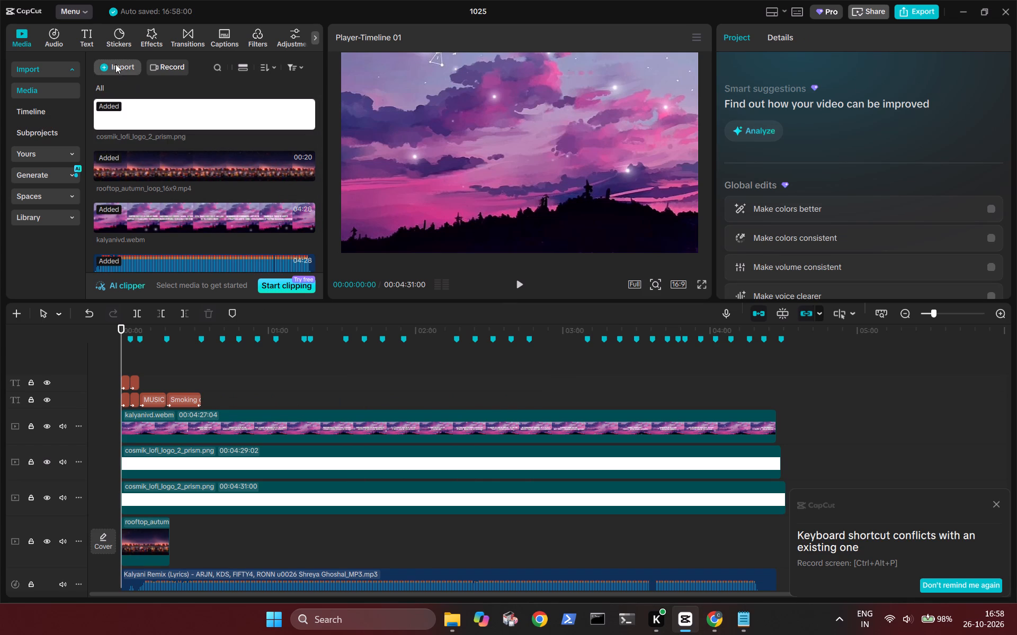
pyautogui.scroll(-3, 169, 171)
pyautogui.scroll(2, 169, 171)
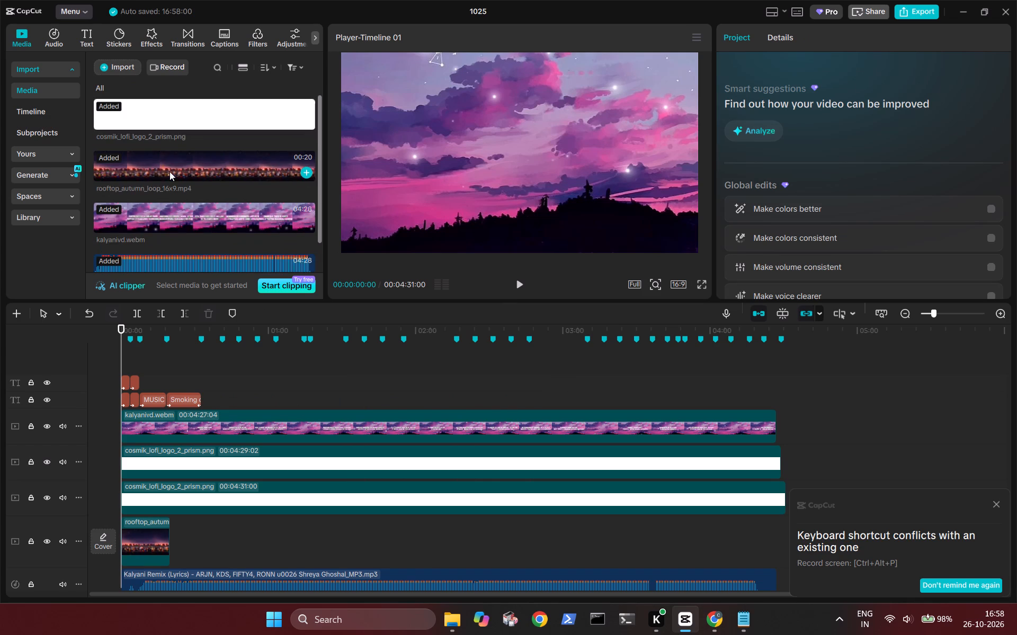
pyautogui.scroll(1, 169, 171)
pyautogui.click(122, 67)
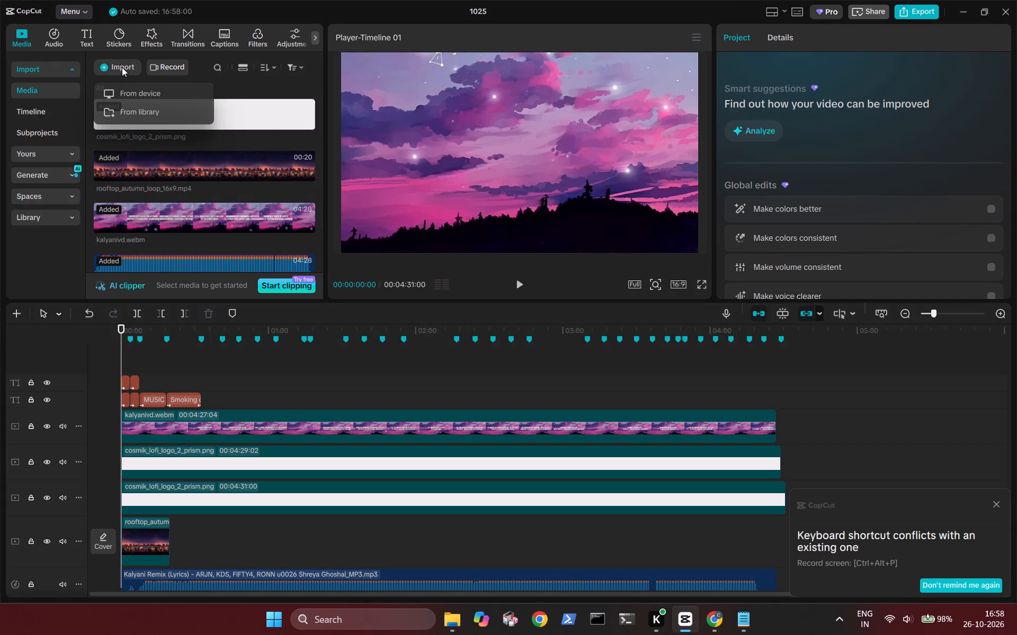
pyautogui.click(133, 90)
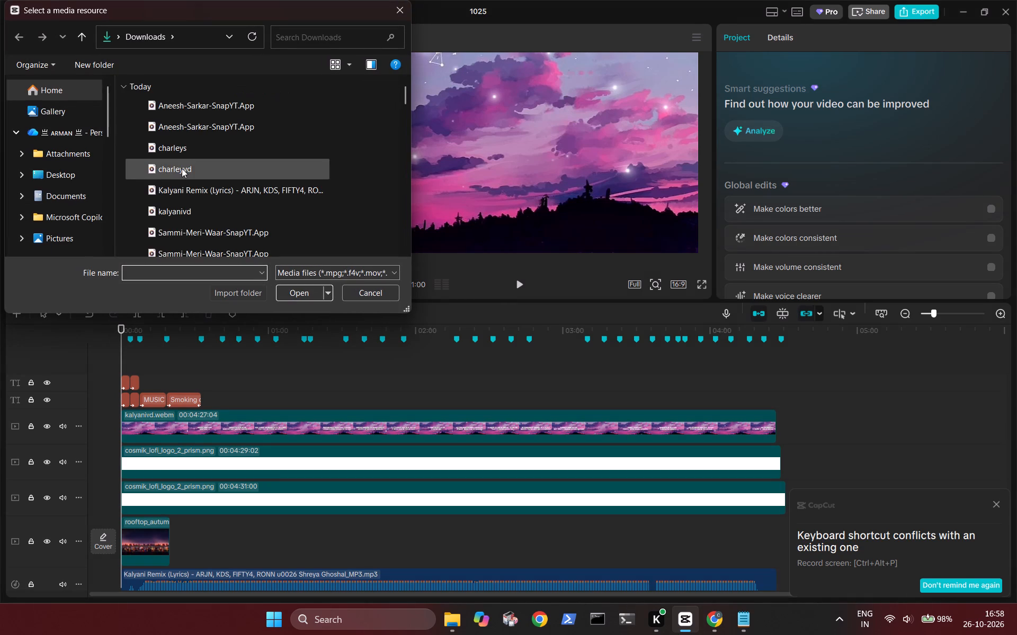
pyautogui.scroll(-2, 51, 241)
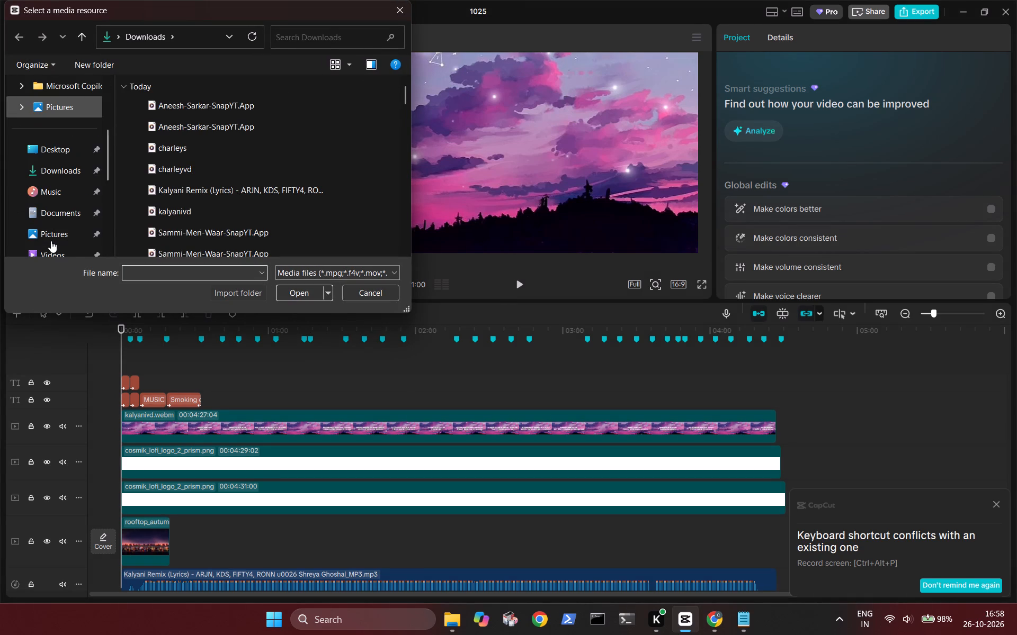
pyautogui.scroll(-1, 51, 241)
pyautogui.click(54, 248)
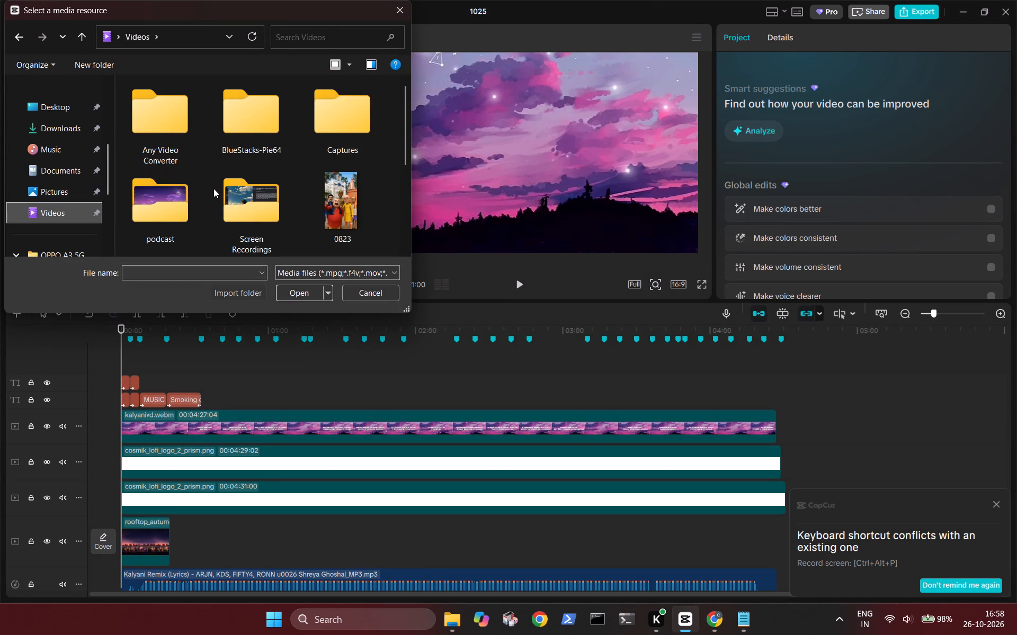
pyautogui.scroll(-1, 213, 188)
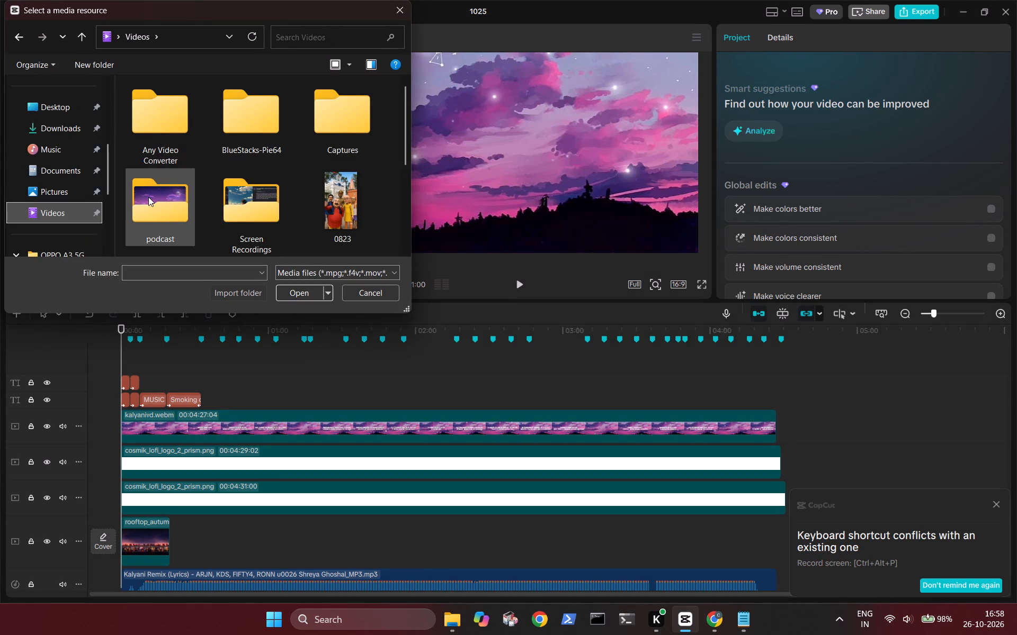
pyautogui.doubleClick(148, 197)
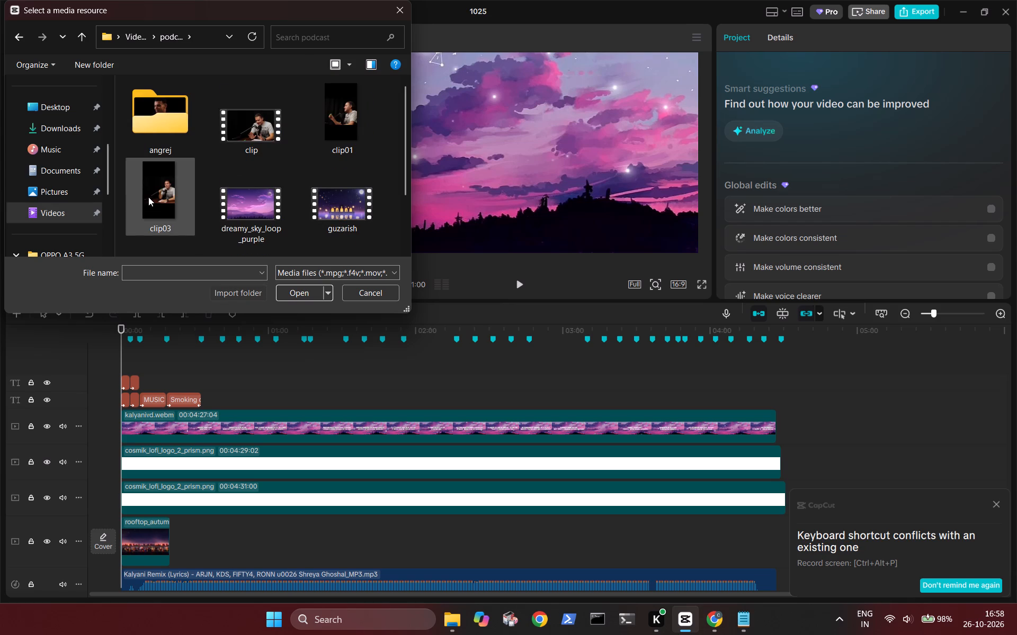
pyautogui.scroll(-1, 250, 216)
pyautogui.click(256, 130)
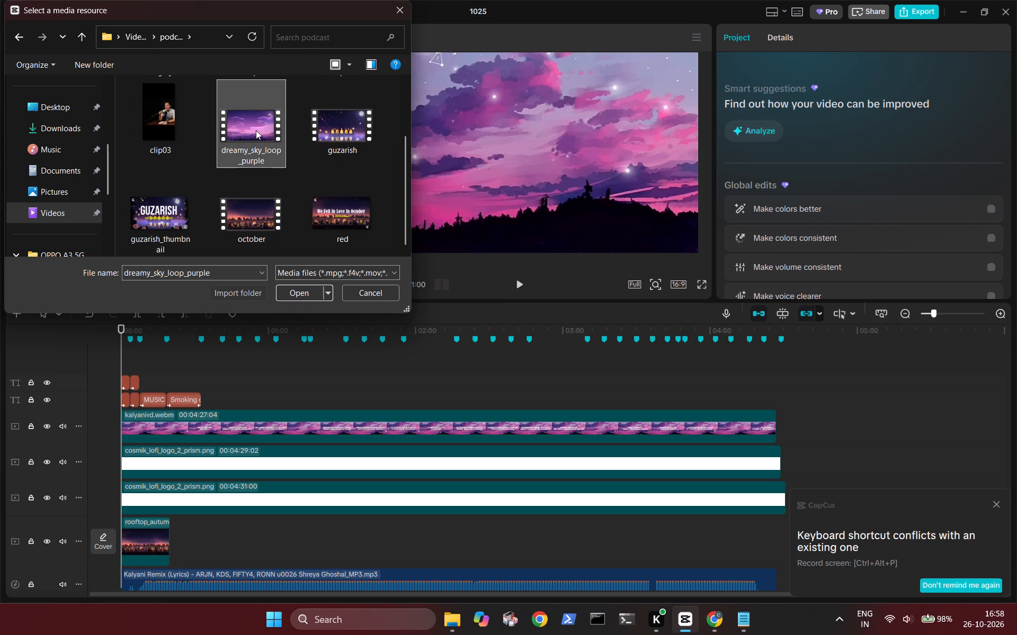
pyautogui.press('Return')
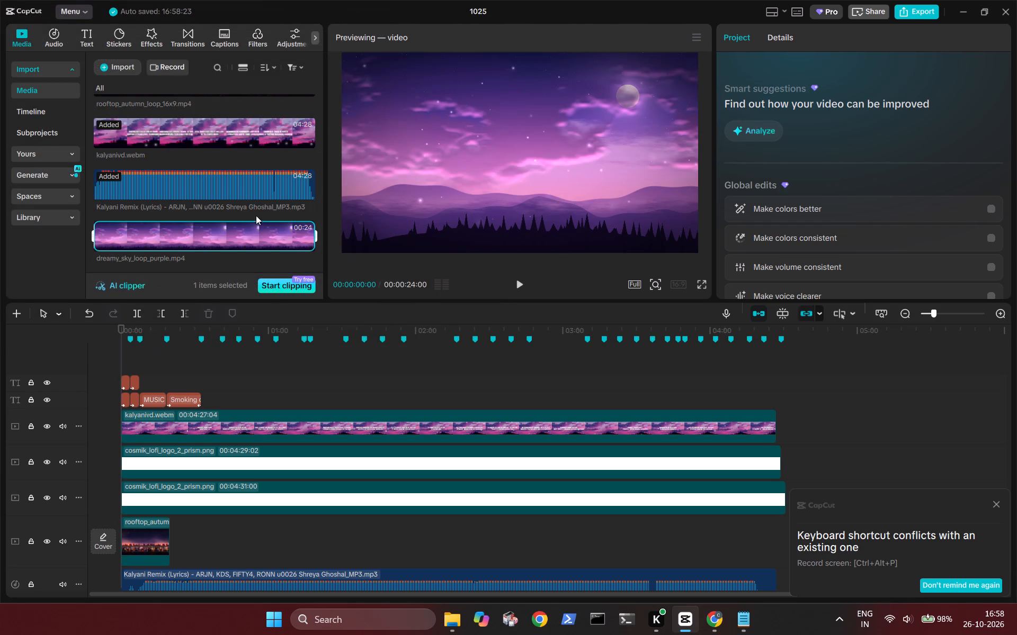
# Add dreamy_sky_loop_purple.mp4 at the start of the main track and delete the remaining rooftop_autumn clip after it.
pyautogui.click(307, 240)
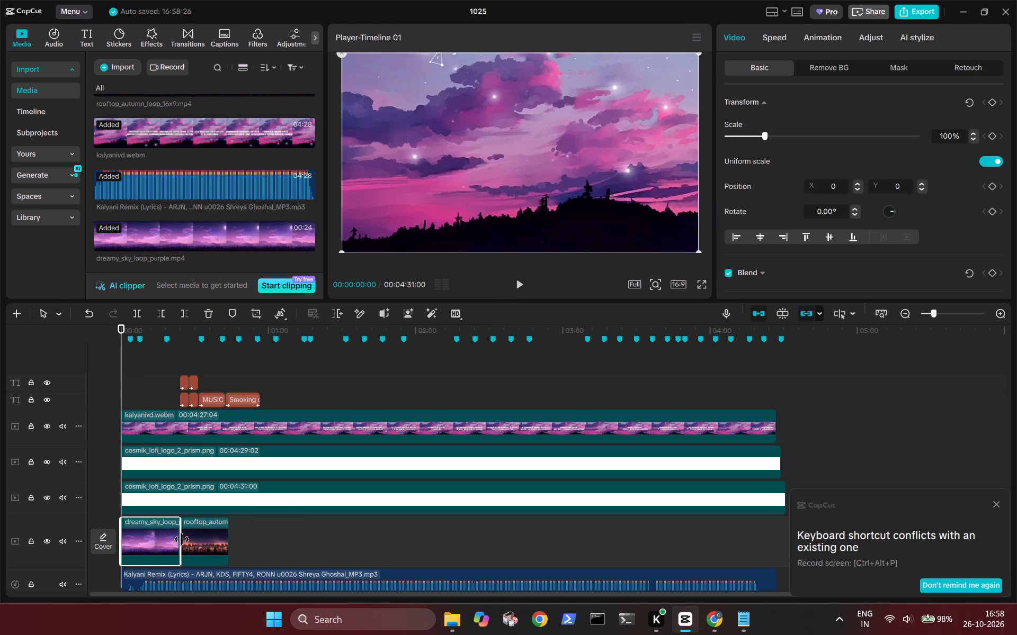
pyautogui.moveTo(182, 539); pyautogui.dragTo(218, 539)
pyautogui.click(218, 539)
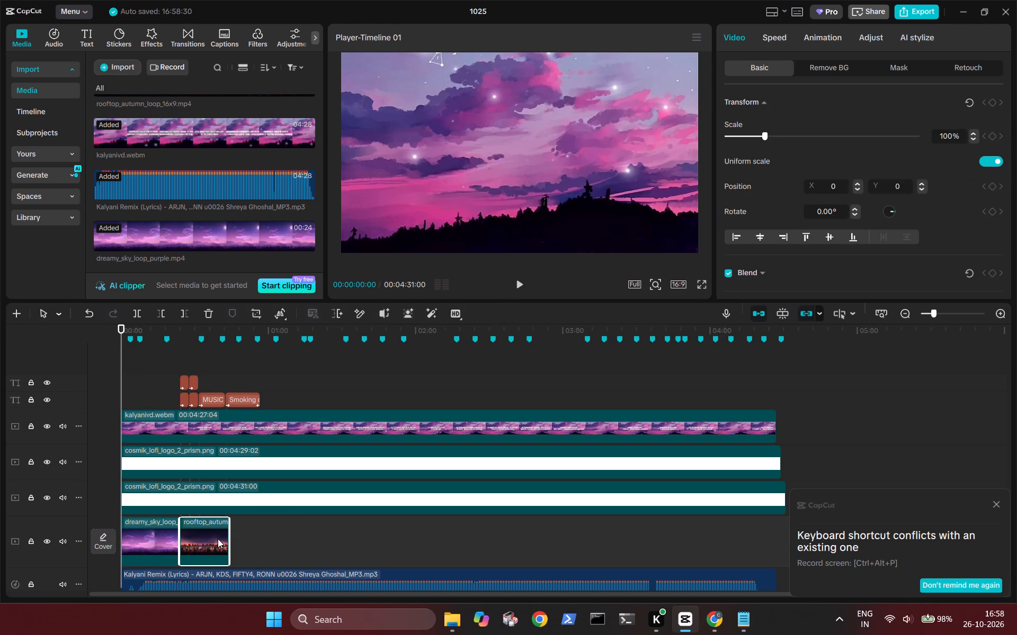
pyautogui.press('BackSpace')
# Fill the main track with back-to-back dreamy_sky_loop_purple.mp4 copies past the song's end, undoing extras so it ends at 00:04:48:00.
pyautogui.click(163, 505)
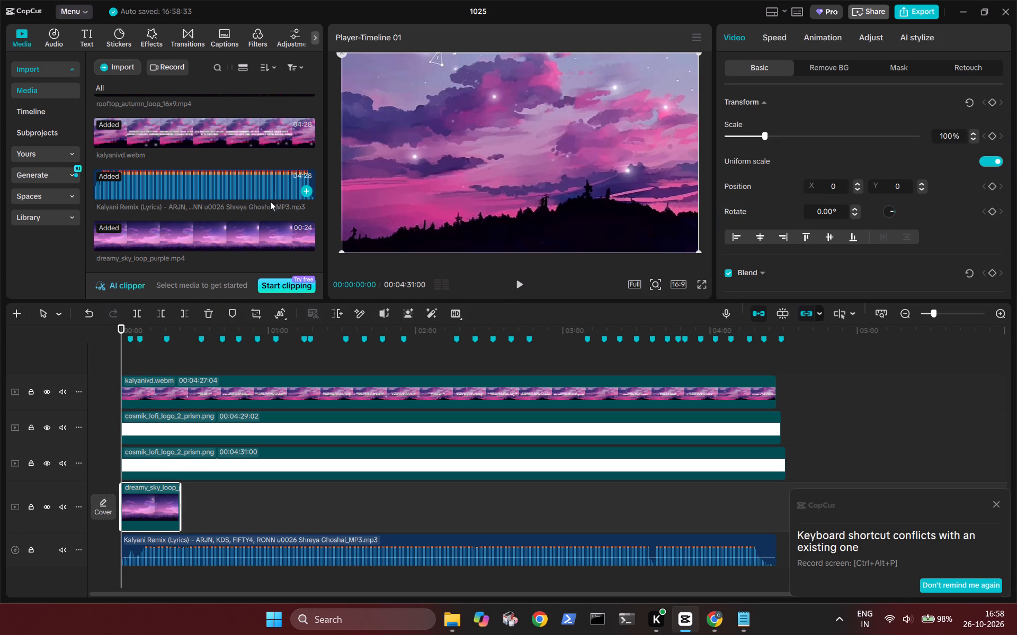
pyautogui.click(306, 241)
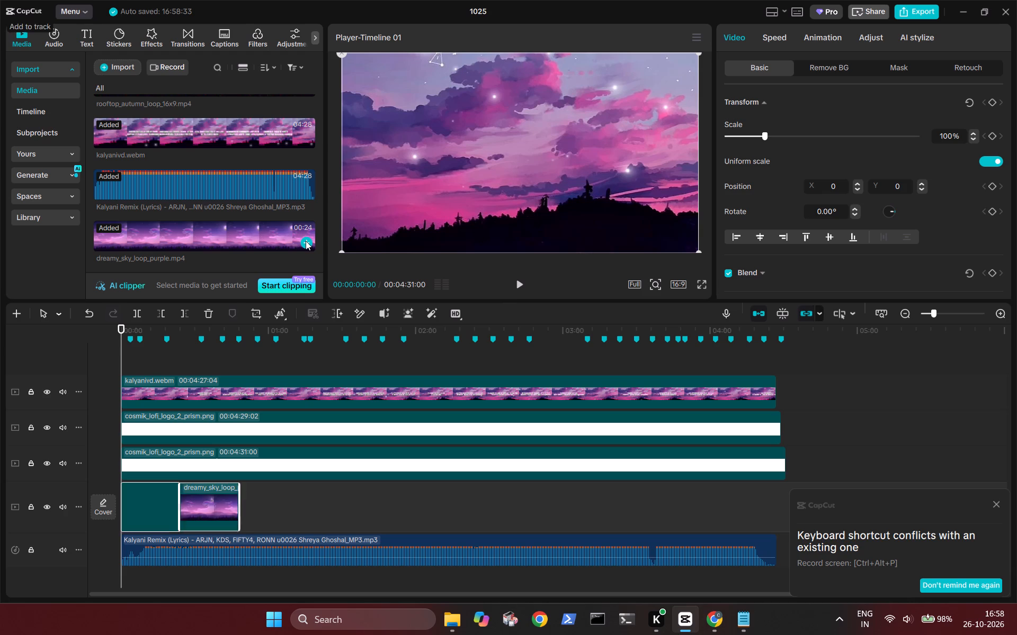
pyautogui.click(306, 241)
pyautogui.tripleClick(306, 241)
pyautogui.tripleClick(306, 241)
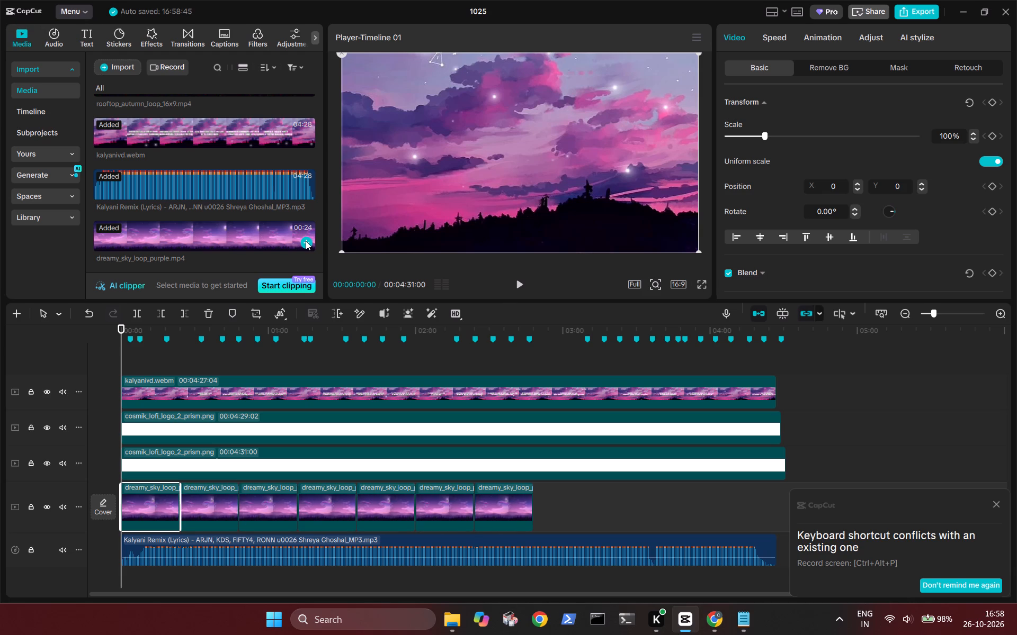
pyautogui.tripleClick(306, 241)
pyautogui.click(306, 241)
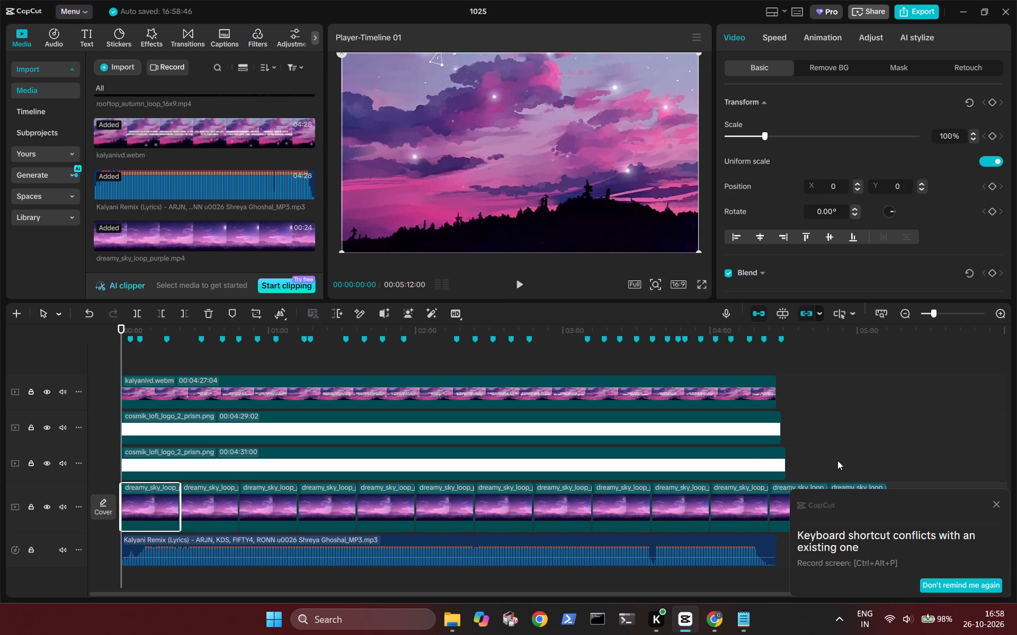
pyautogui.hotkey('ctrl', 'z')
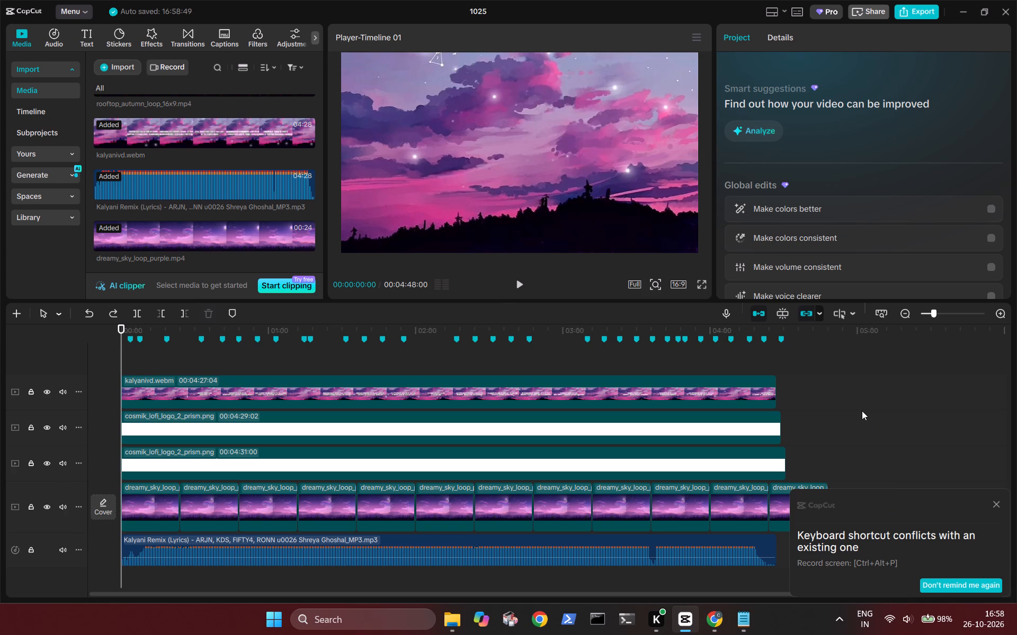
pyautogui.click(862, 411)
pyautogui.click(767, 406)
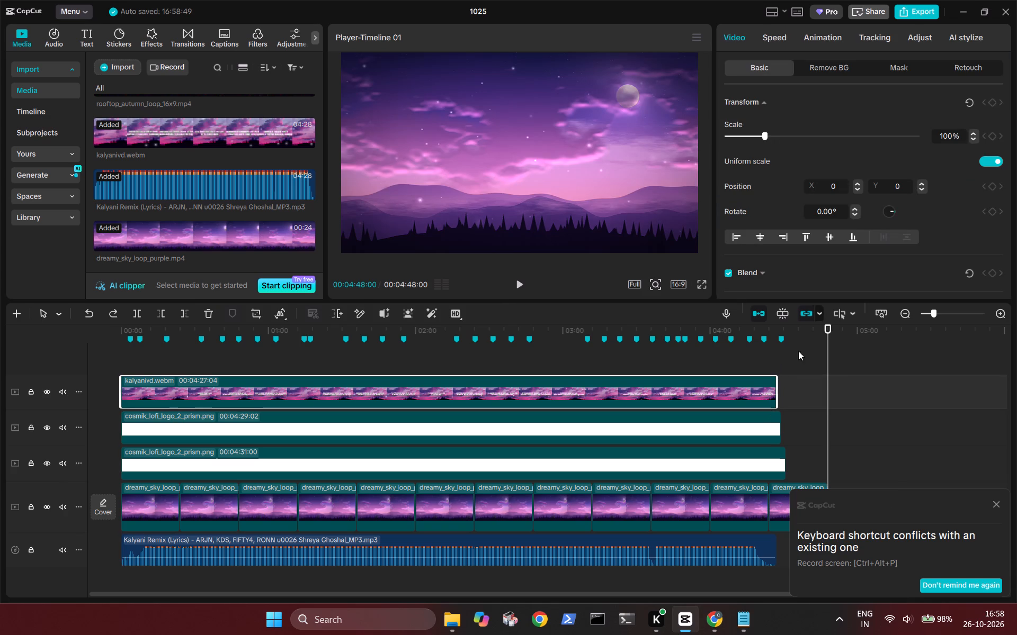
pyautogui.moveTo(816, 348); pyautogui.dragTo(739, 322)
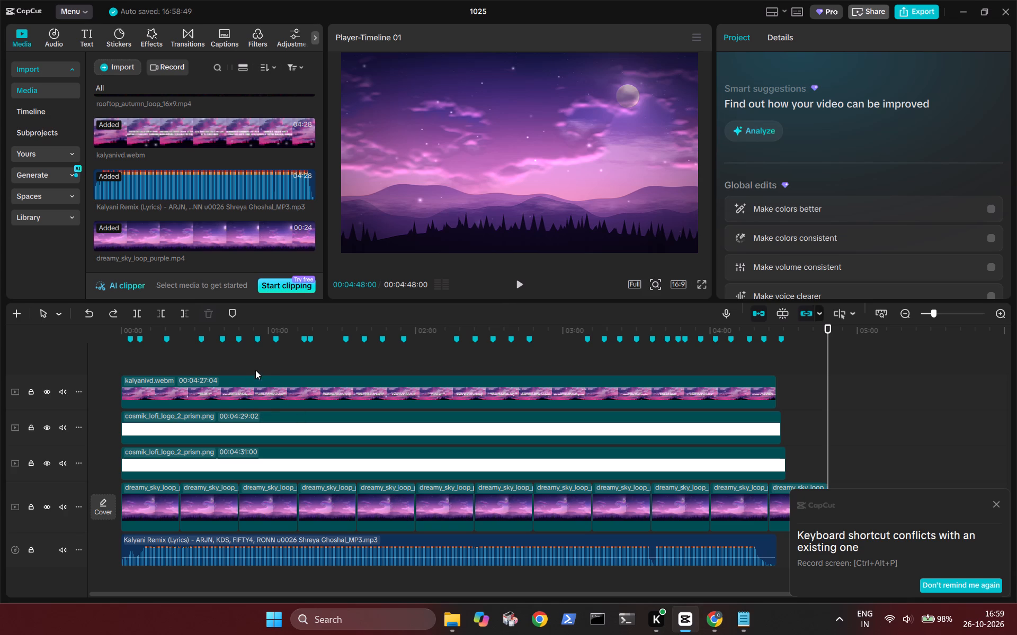
# Paste the copied opening text clips at 00:00:00:00, on two text tracks above the kalyanivd.webm clip.
pyautogui.scroll(8, 188, 369)
pyautogui.scroll(3, 219, 456)
pyautogui.click(171, 353)
pyautogui.click(131, 358)
pyautogui.moveTo(131, 358); pyautogui.dragTo(96, 359)
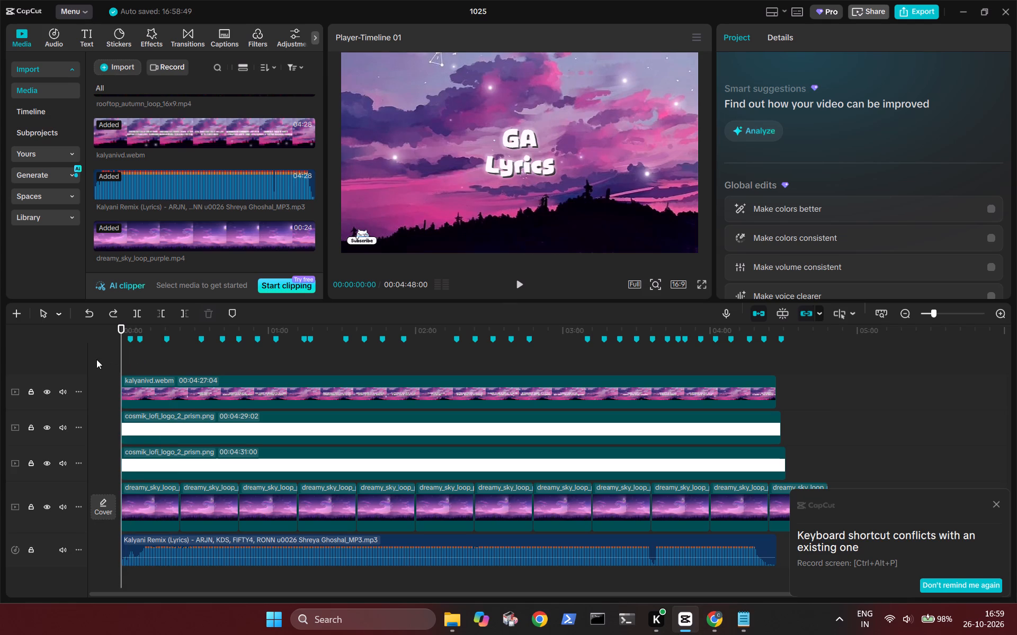
pyautogui.hotkey('ctrl', 'v')
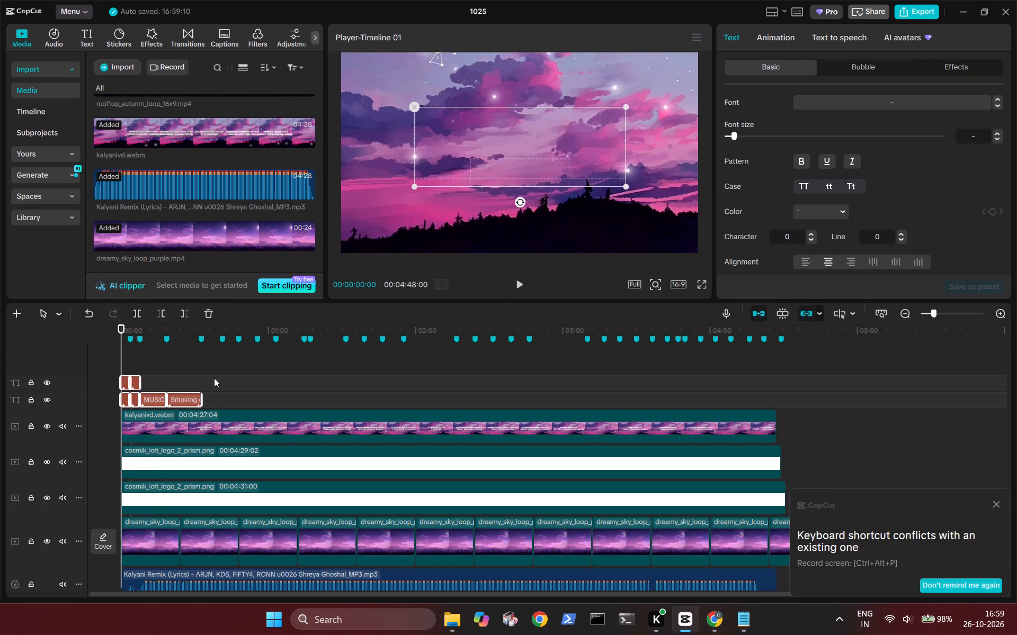
# Delete the old timeline markers at 00:00:18:17, 00:00:32:21, 00:00:41:08 and 00:00:47:27, keeping the first two.
pyautogui.click(166, 350)
pyautogui.click(232, 316)
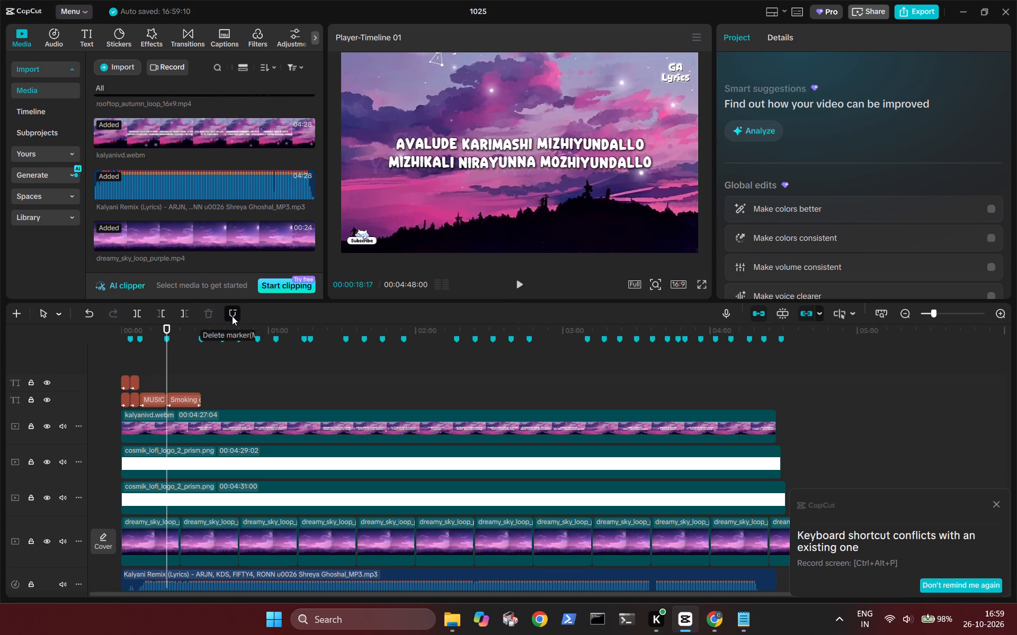
pyautogui.click(197, 354)
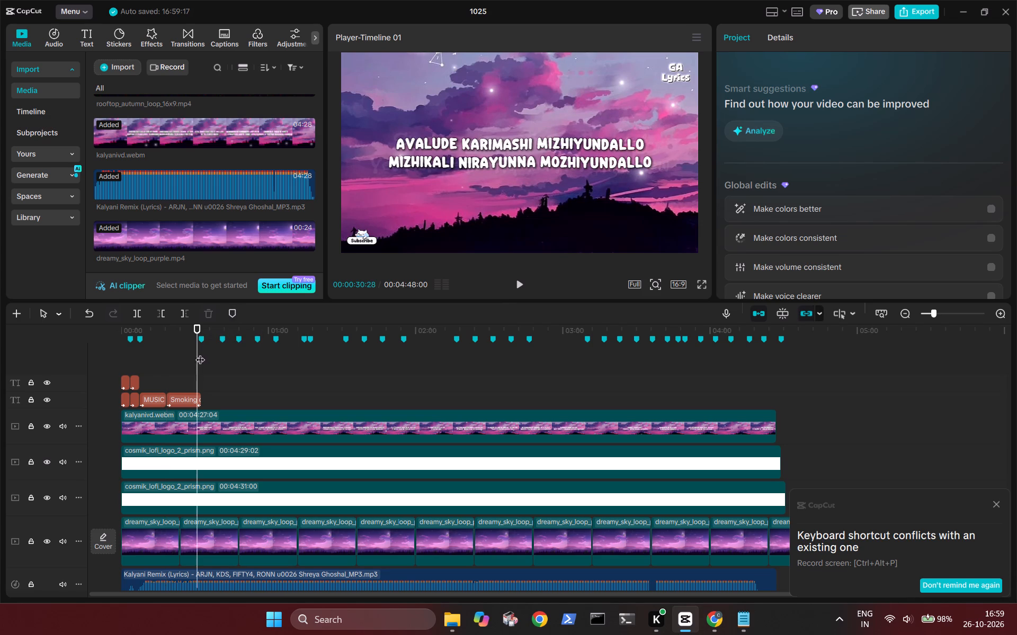
pyautogui.click(202, 351)
pyautogui.click(233, 306)
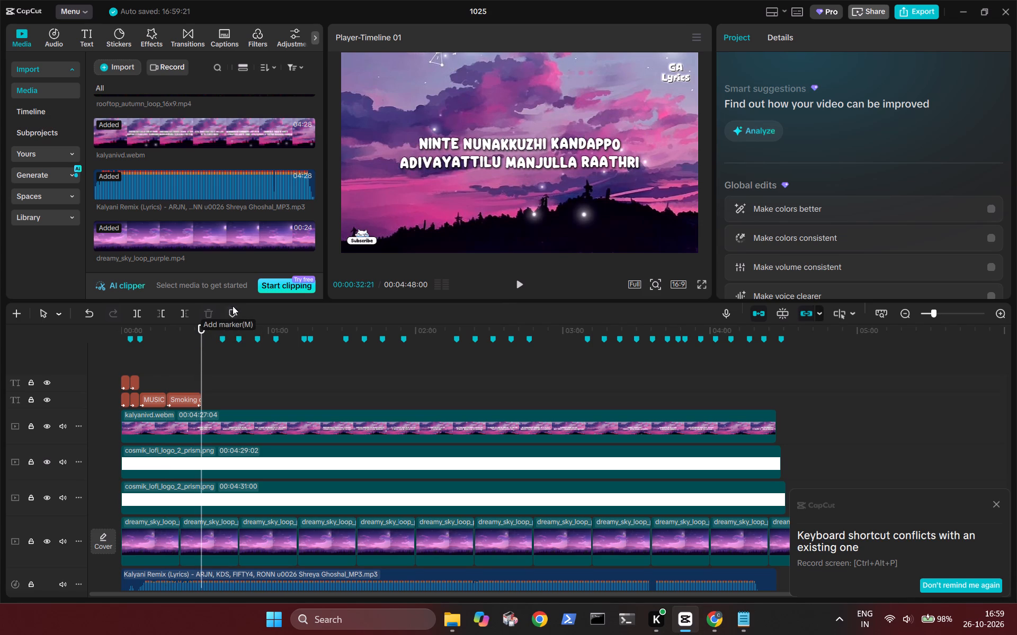
pyautogui.click(222, 350)
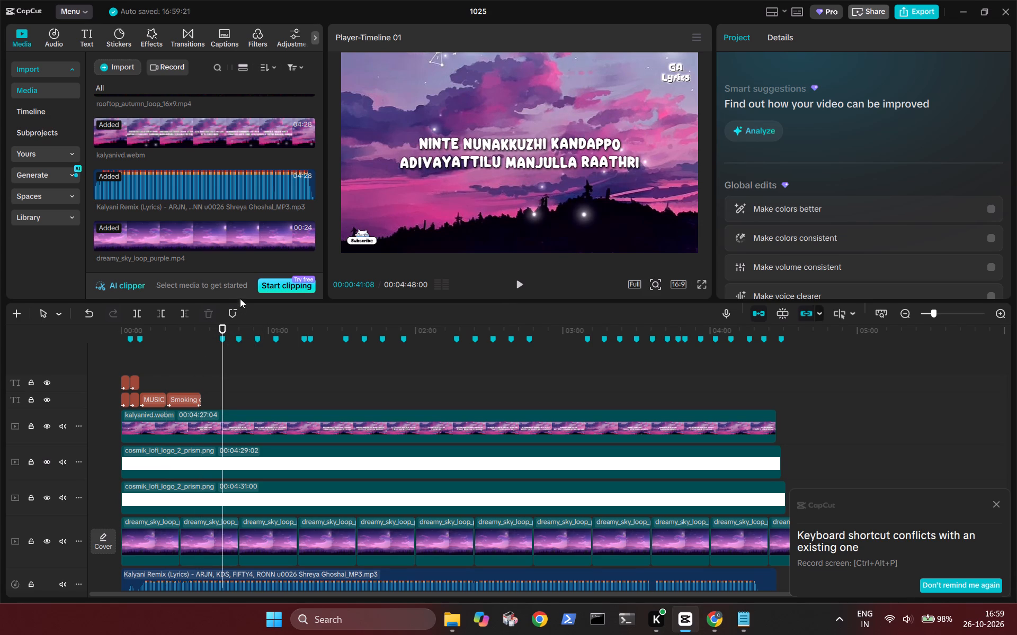
pyautogui.click(236, 308)
pyautogui.click(240, 356)
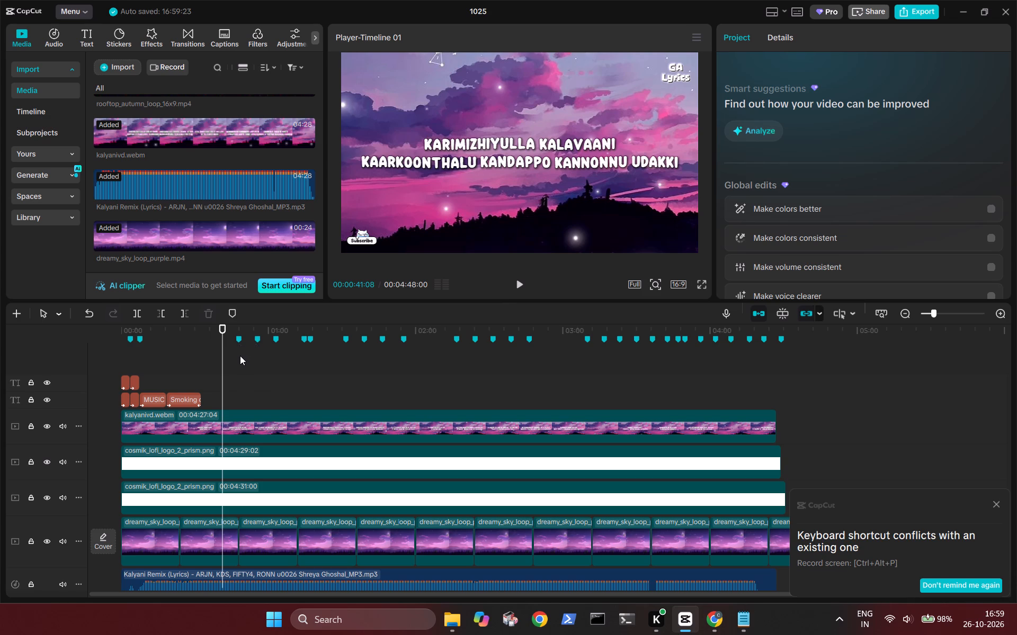
pyautogui.click(236, 311)
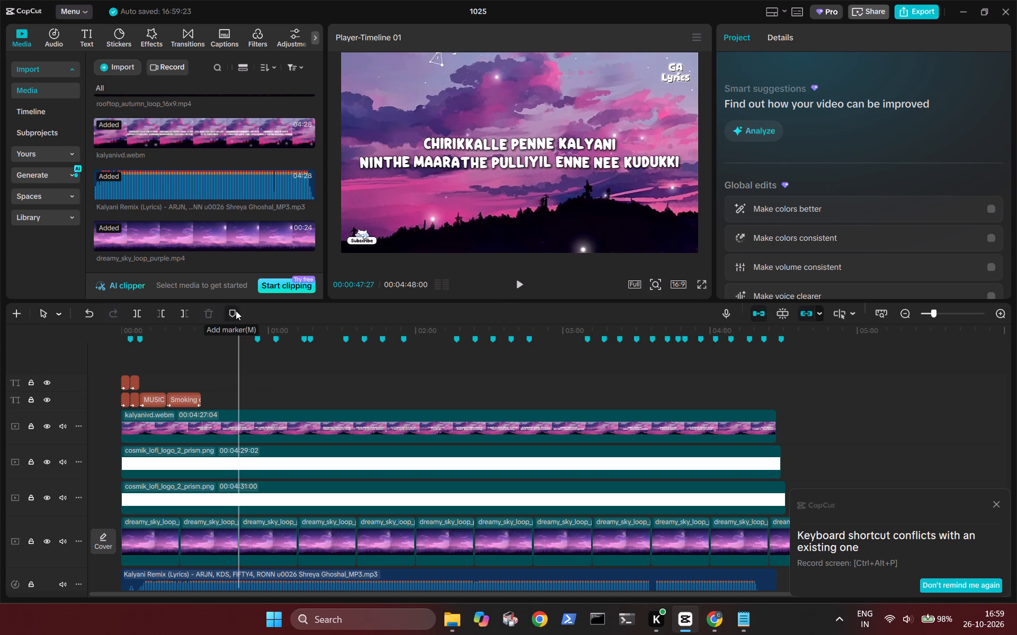
# Delete the timeline markers at 00:00:55:17, 00:01:03:02, 00:01:14:19 and 00:01:17:03.
pyautogui.click(256, 352)
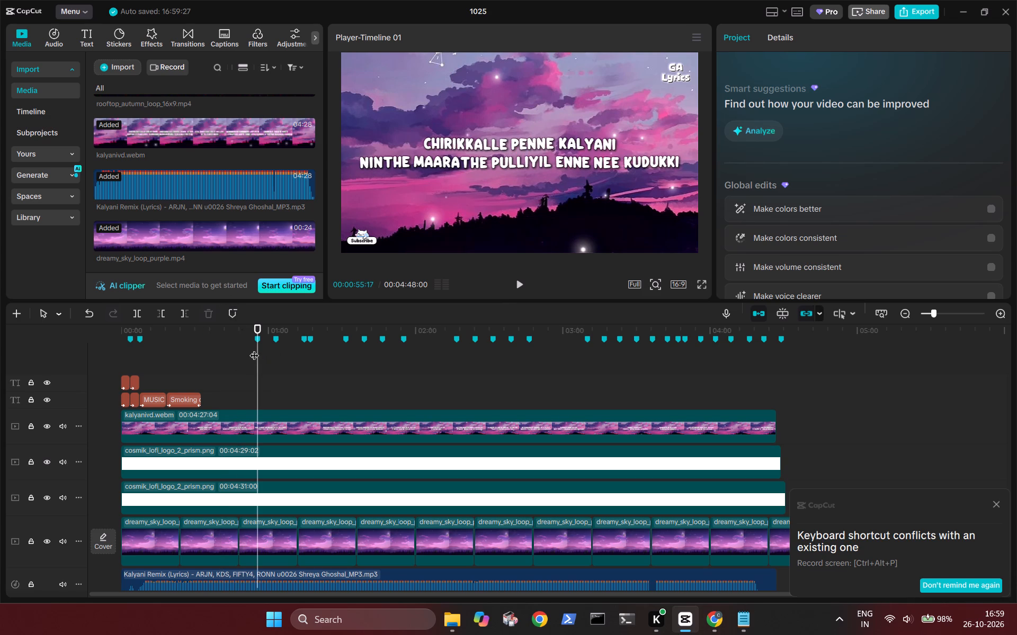
pyautogui.click(227, 310)
pyautogui.click(277, 346)
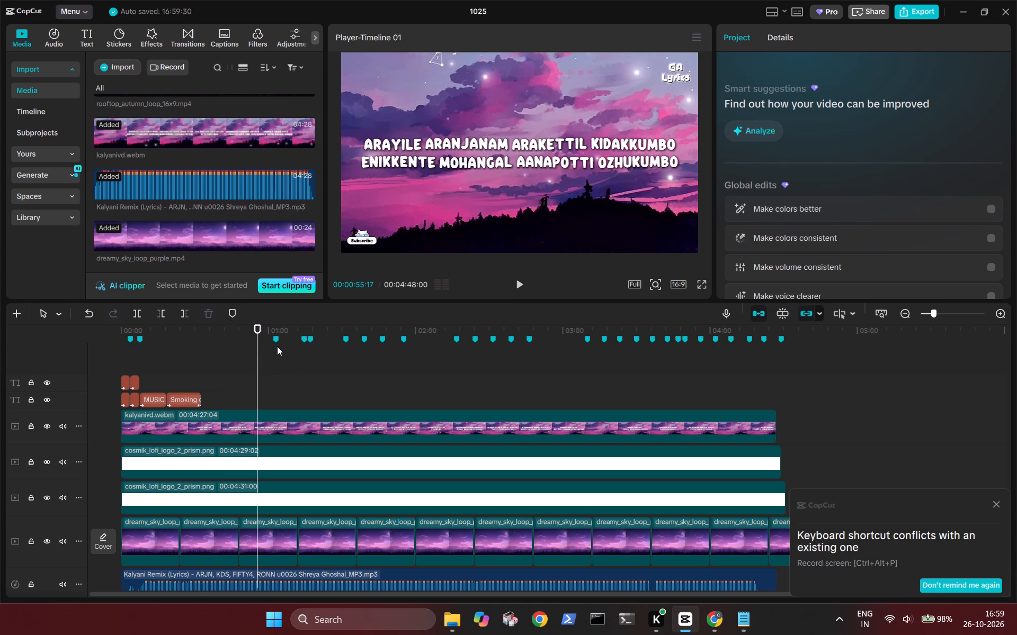
pyautogui.click(229, 314)
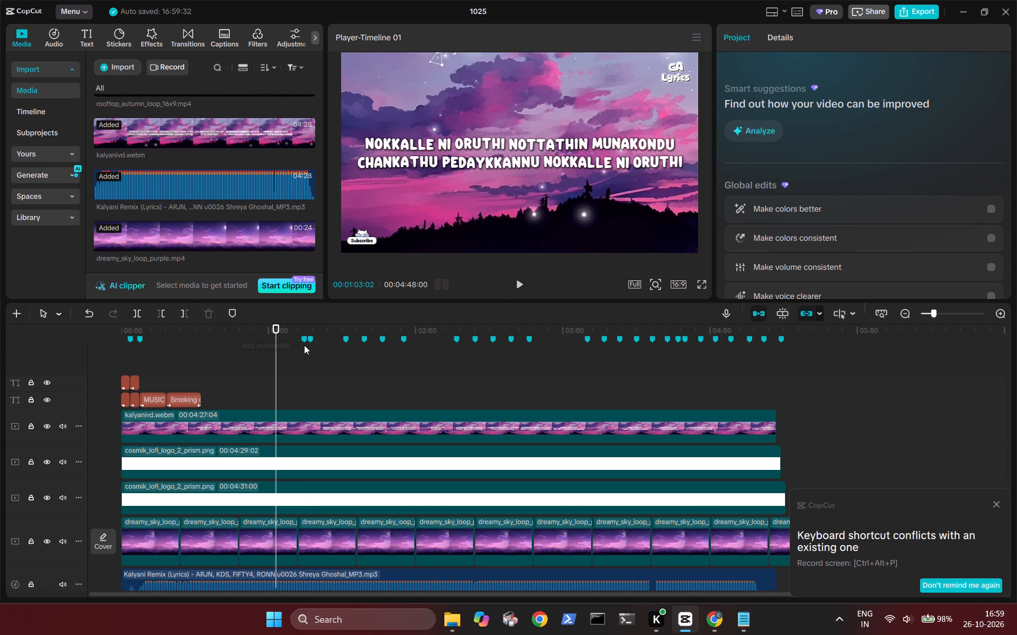
pyautogui.click(304, 345)
pyautogui.click(238, 314)
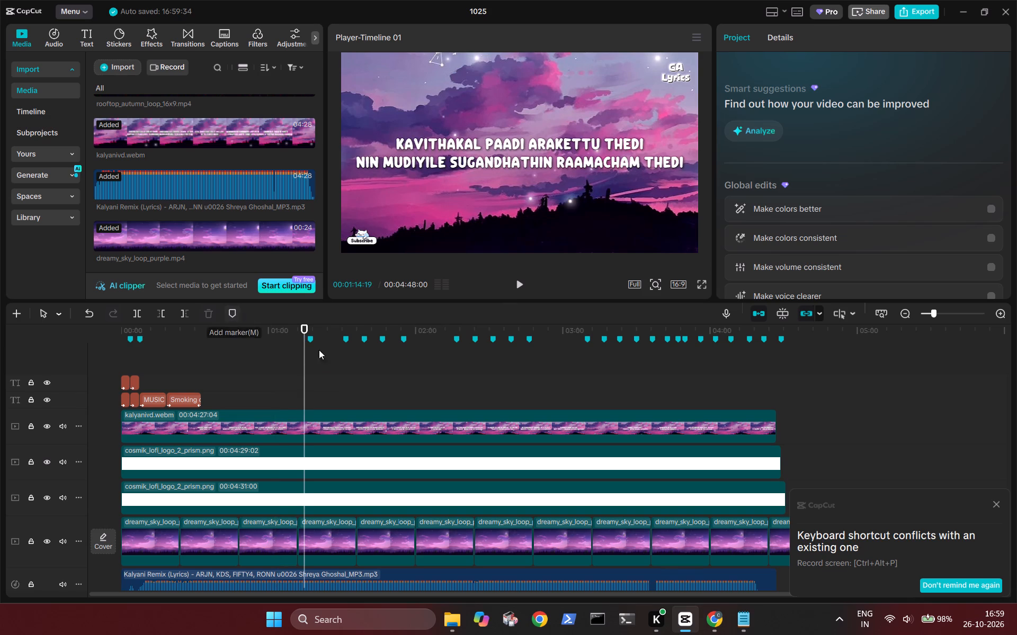
pyautogui.click(310, 348)
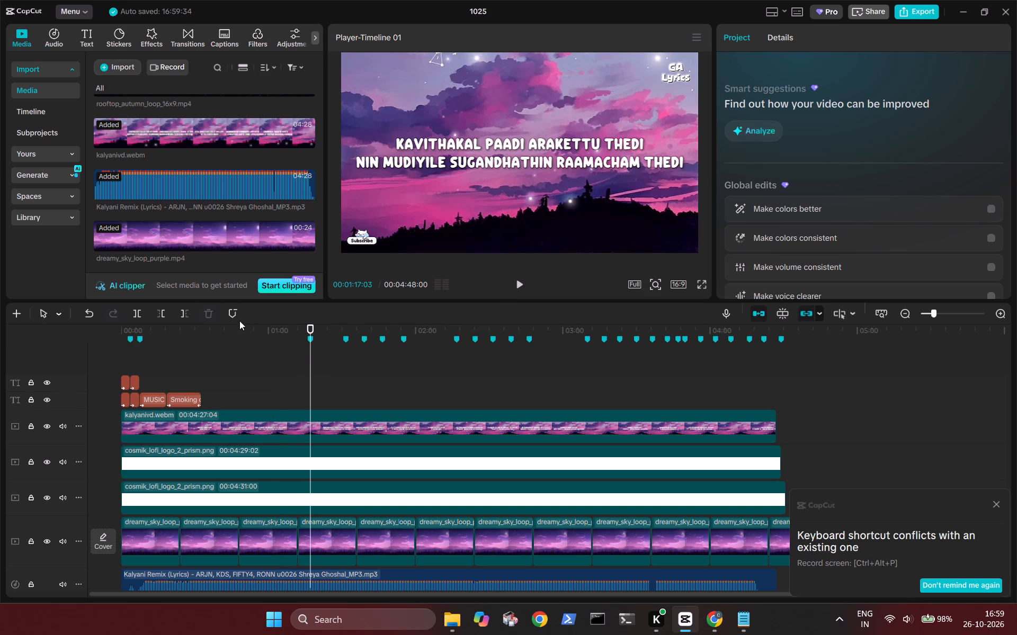
pyautogui.click(231, 306)
# Delete the timeline markers at 00:01:31:18, 00:01:39:01, 00:01:46:15 and 00:01:55:06.
pyautogui.click(344, 352)
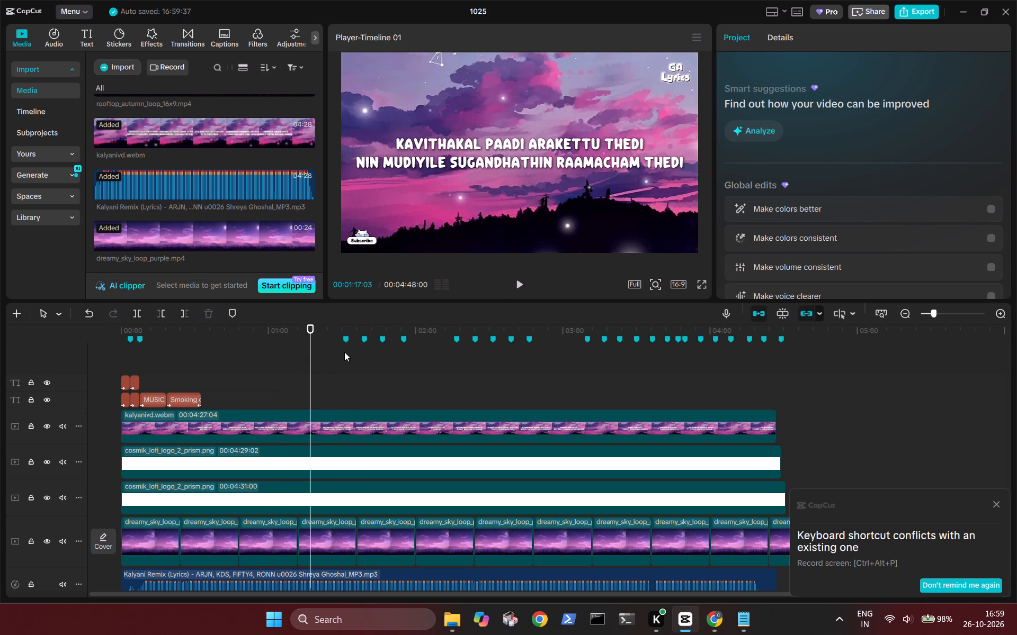
pyautogui.click(231, 310)
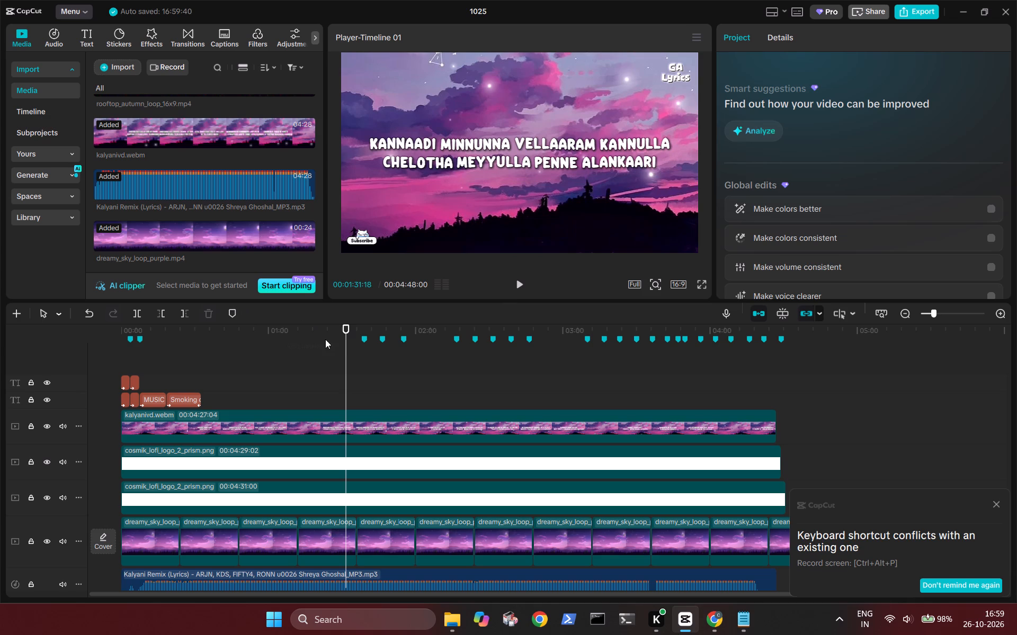
pyautogui.click(365, 347)
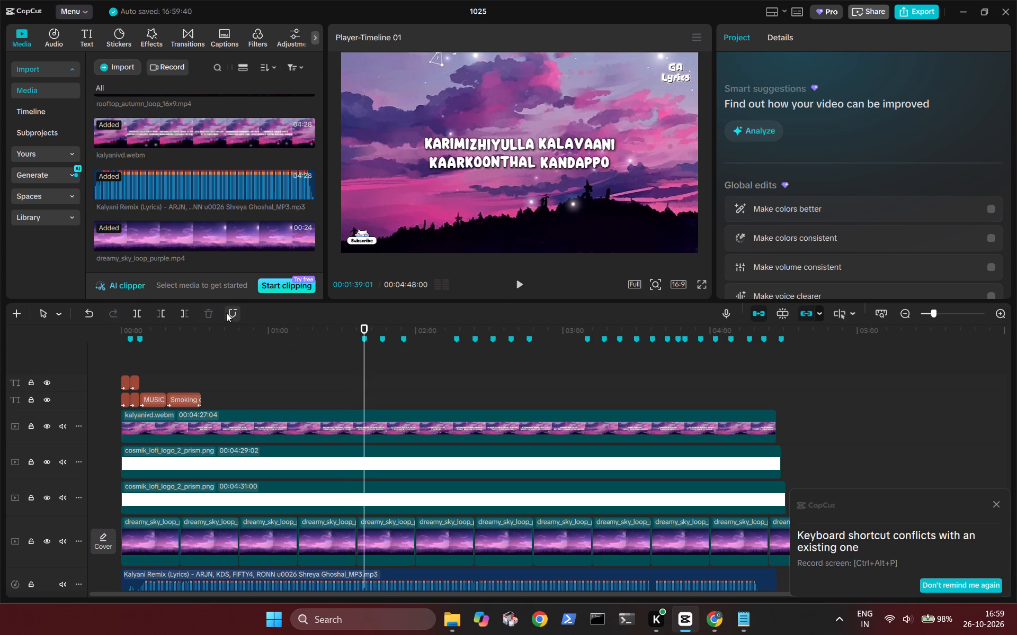
pyautogui.click(226, 313)
pyautogui.click(380, 351)
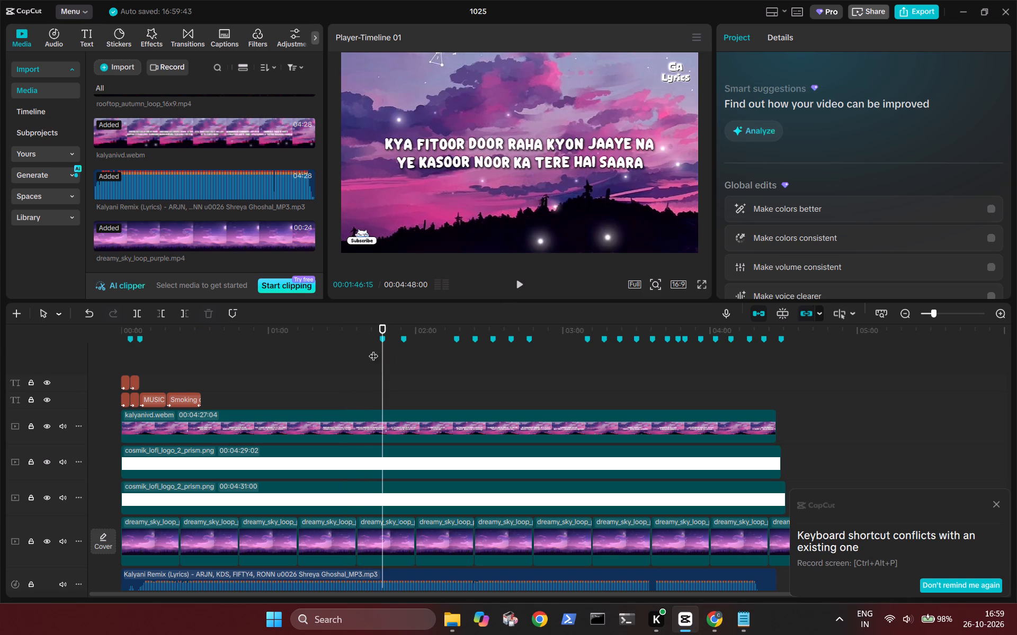
pyautogui.click(235, 314)
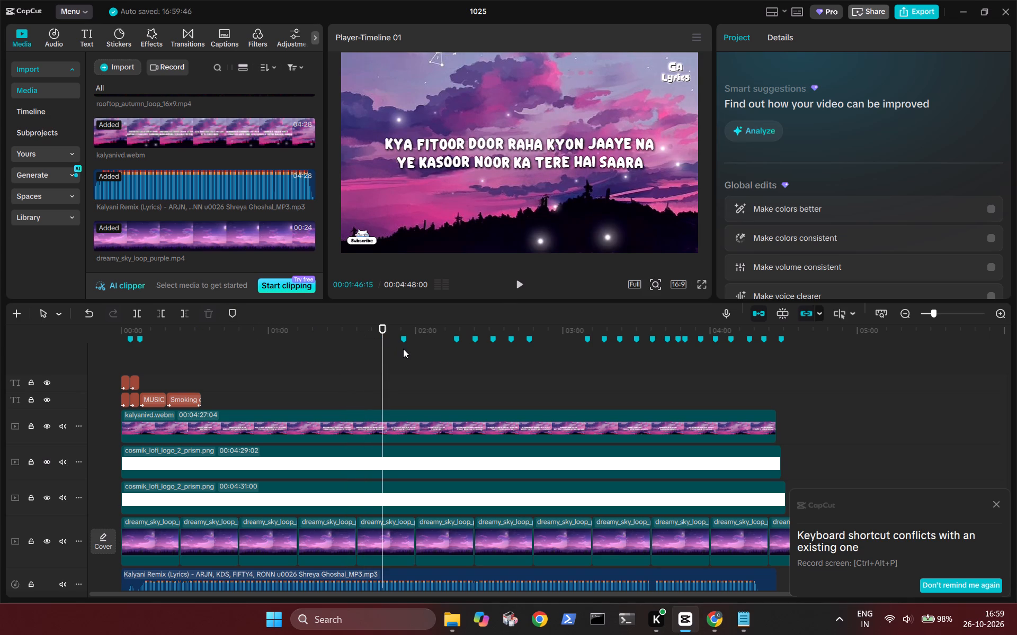
pyautogui.click(403, 349)
pyautogui.click(232, 314)
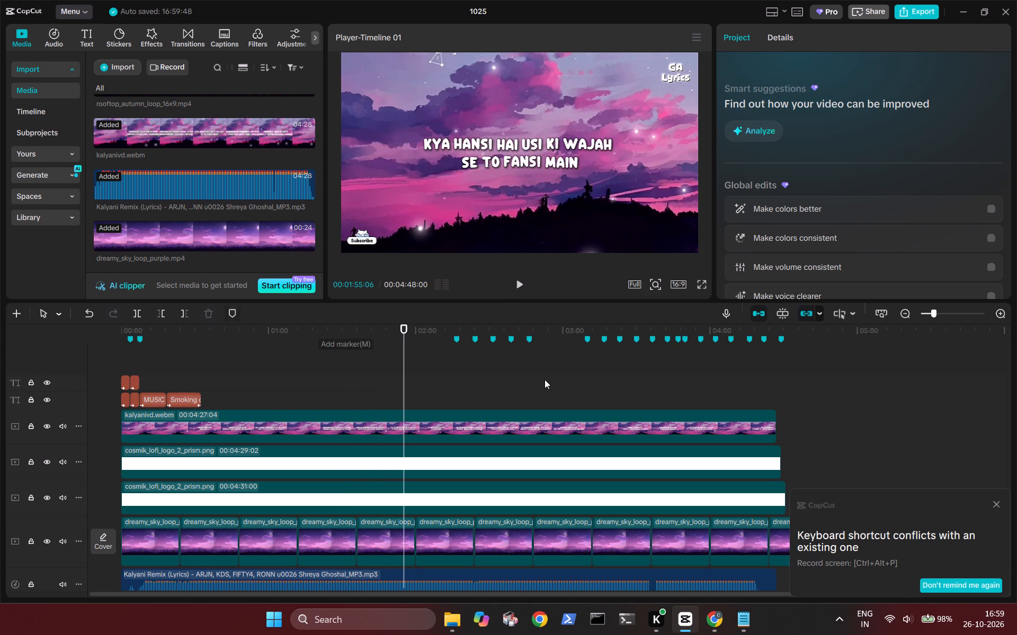
# Delete the five timeline markers between two and three minutes, at 00:02:16:22, 00:02:24:08, 00:02:31:15, 00:02:38:28 and 00:02:46:11.
pyautogui.click(457, 352)
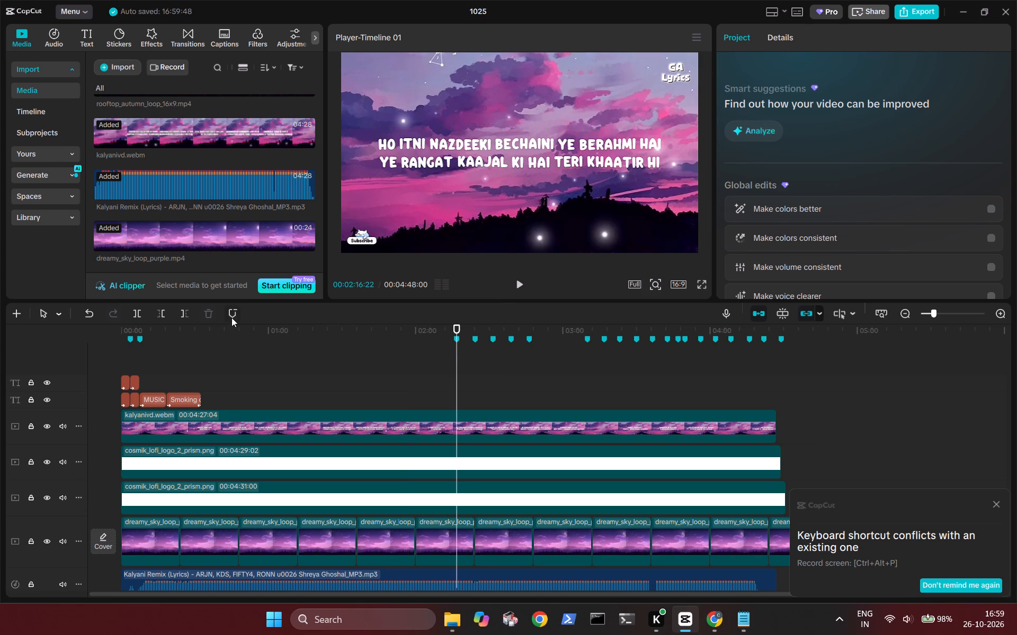
pyautogui.click(231, 316)
pyautogui.click(476, 354)
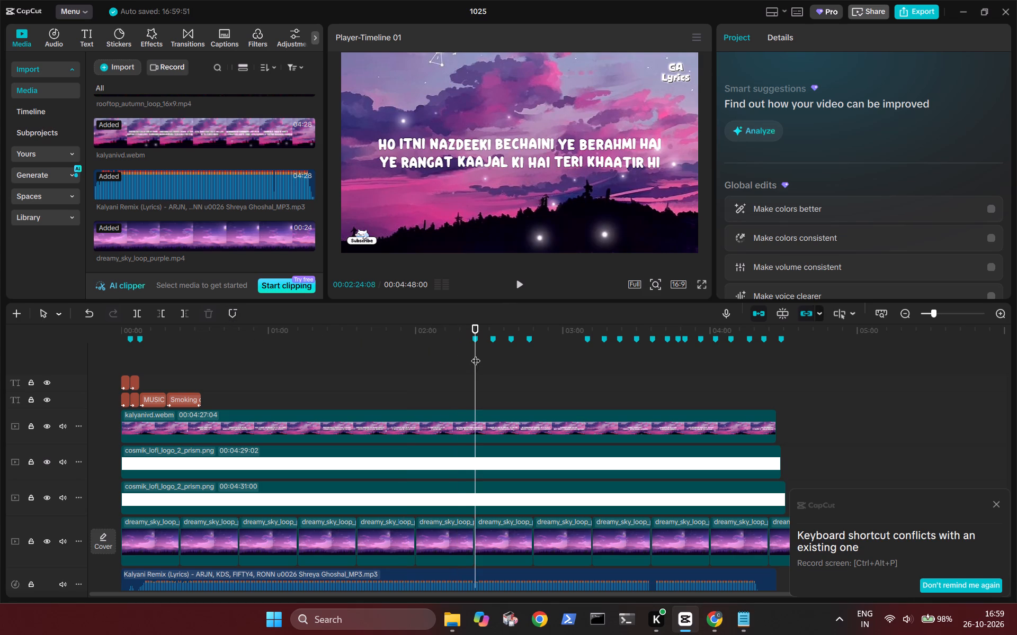
pyautogui.click(231, 315)
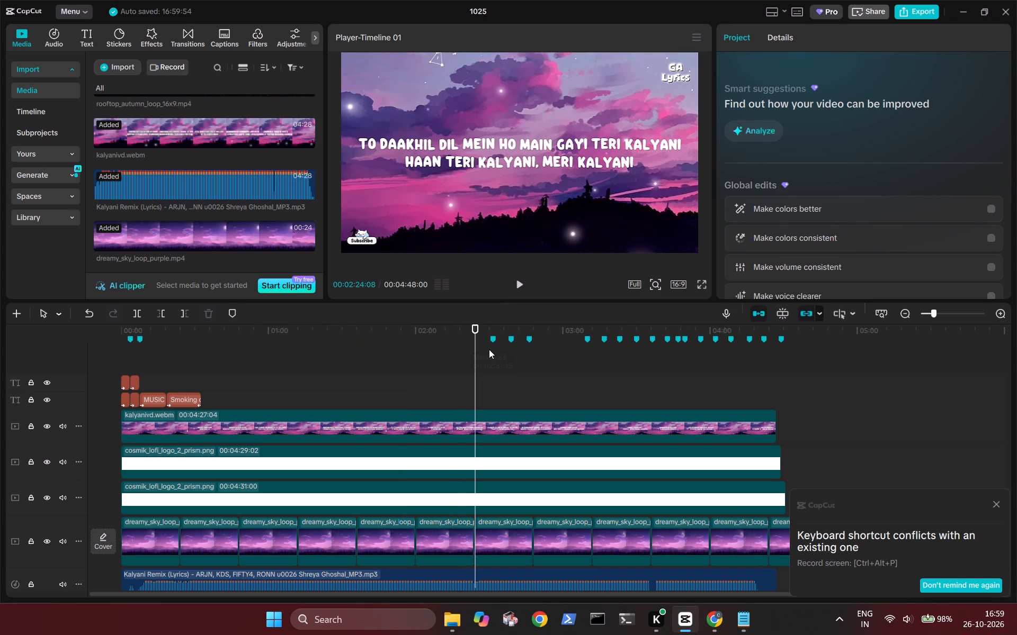
pyautogui.click(495, 351)
pyautogui.click(237, 319)
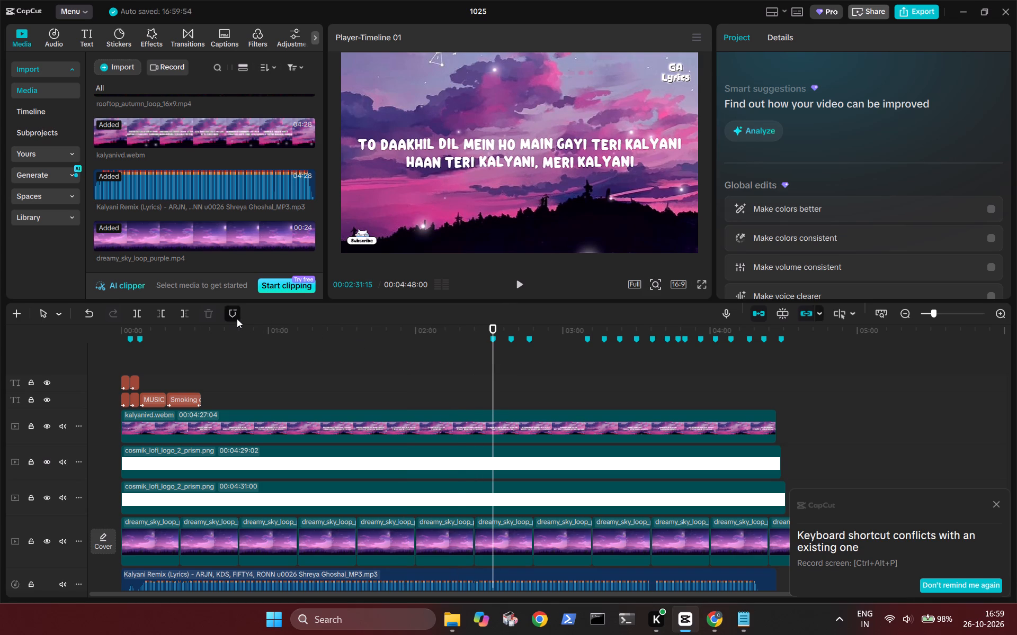
pyautogui.click(507, 351)
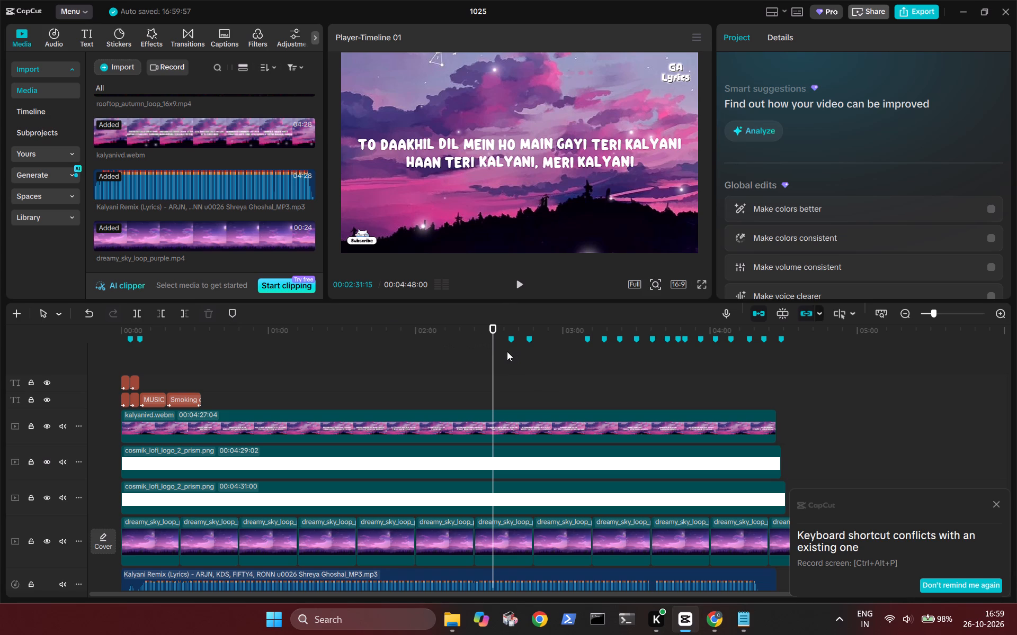
pyautogui.click(512, 351)
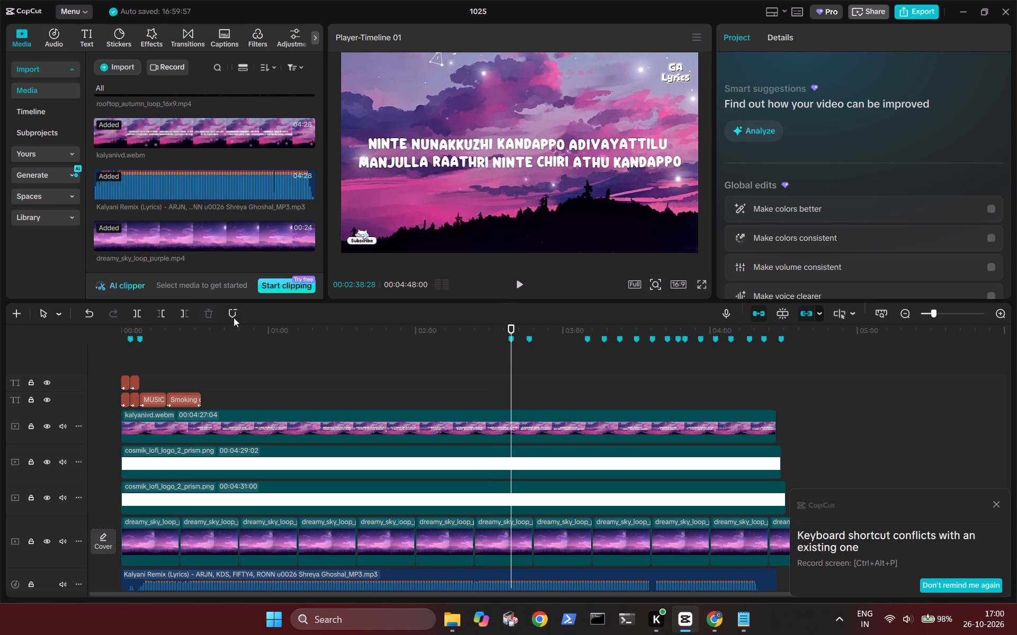
pyautogui.click(230, 315)
pyautogui.click(532, 352)
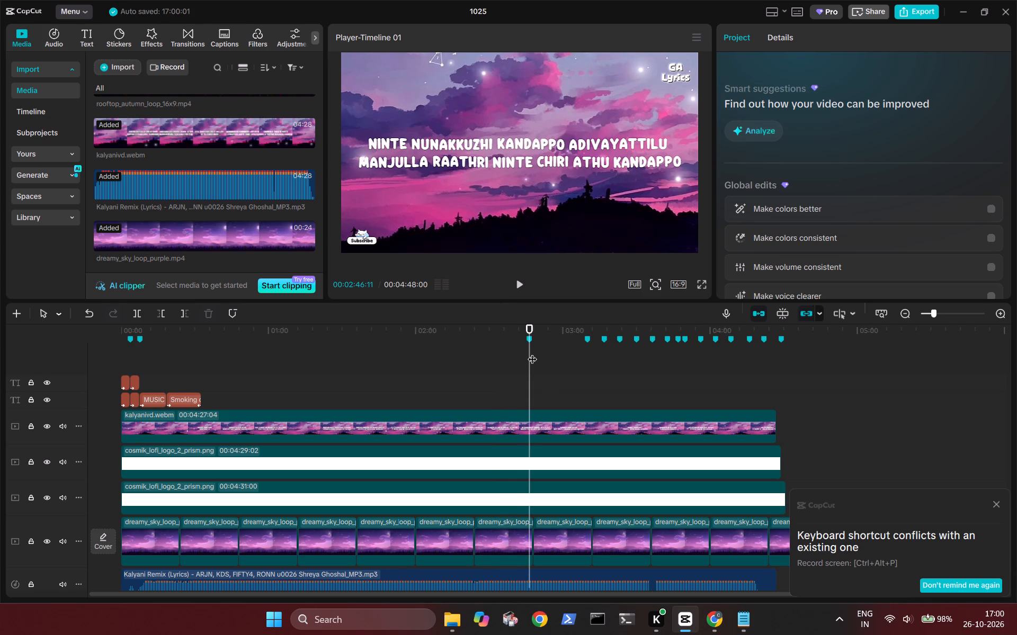
pyautogui.click(235, 313)
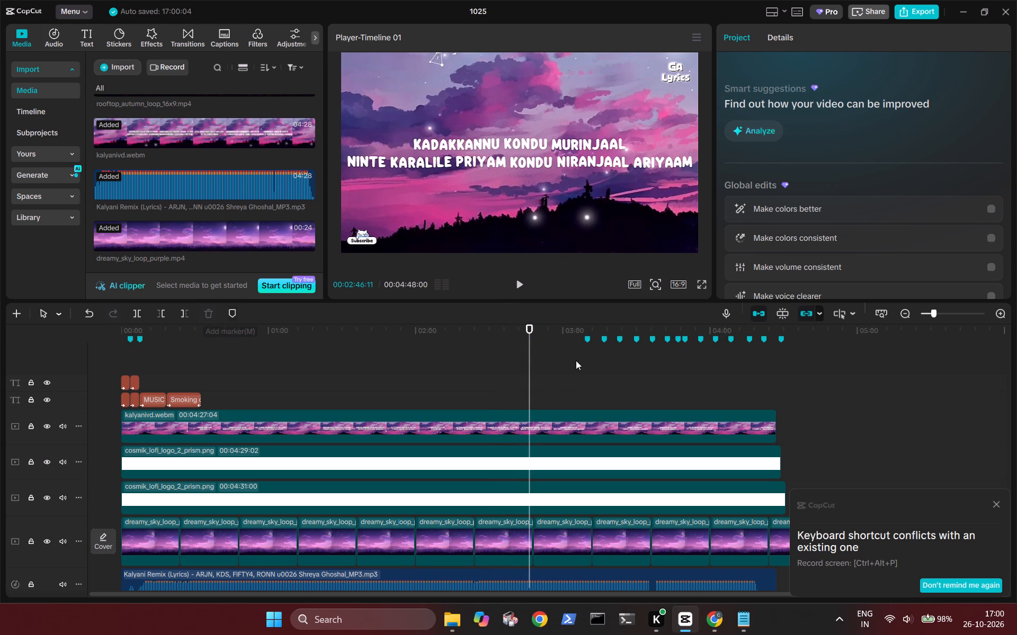
# Delete the timeline markers at 00:03:10:01, 00:03:16:25, 00:03:23:06, 00:03:30:01 and 00:03:36:15.
pyautogui.click(586, 352)
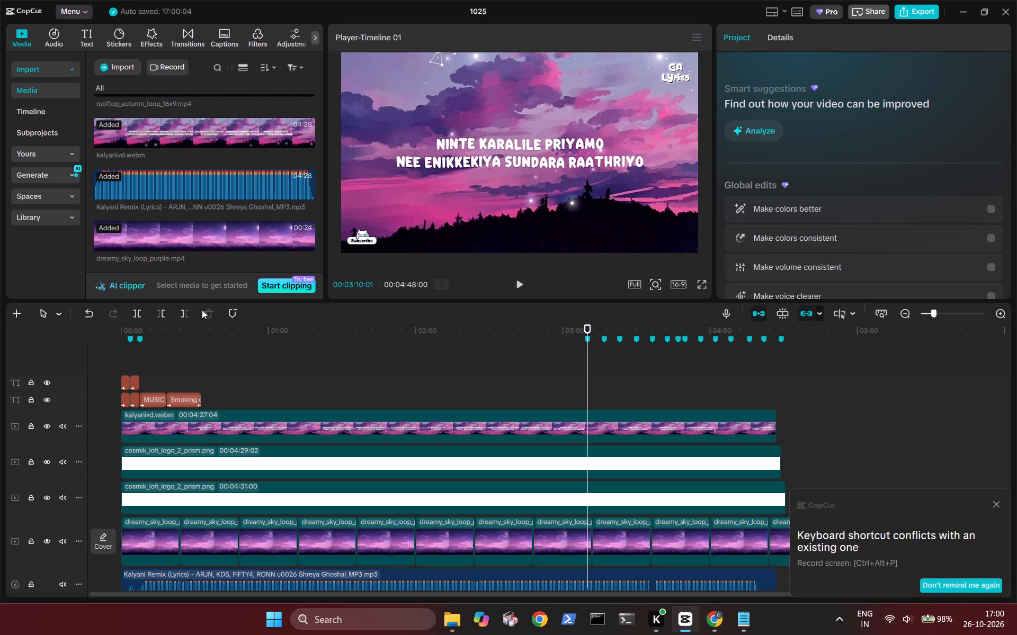
pyautogui.click(236, 309)
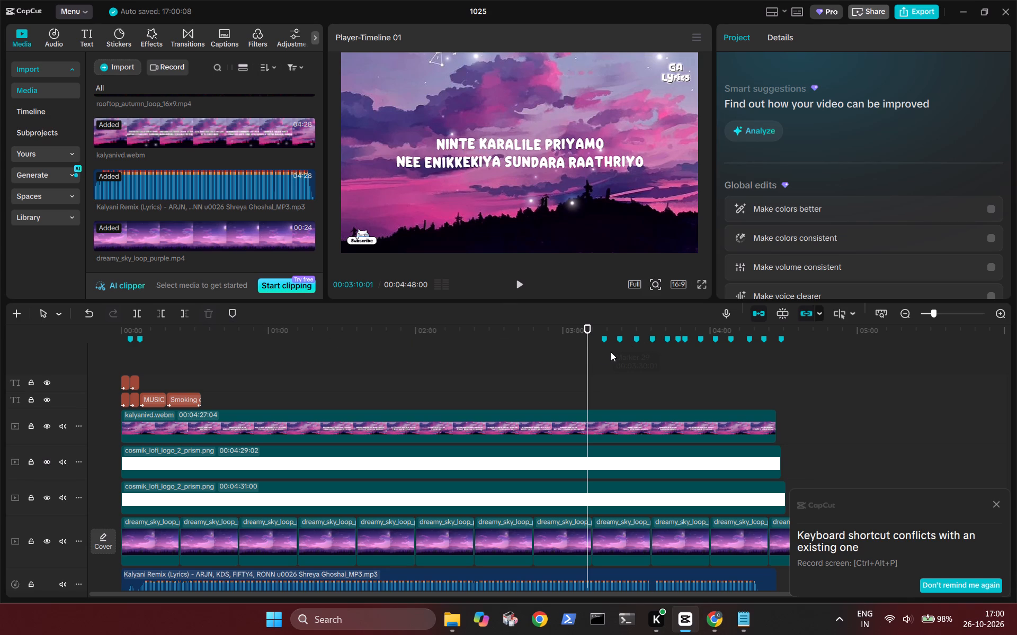
pyautogui.click(606, 352)
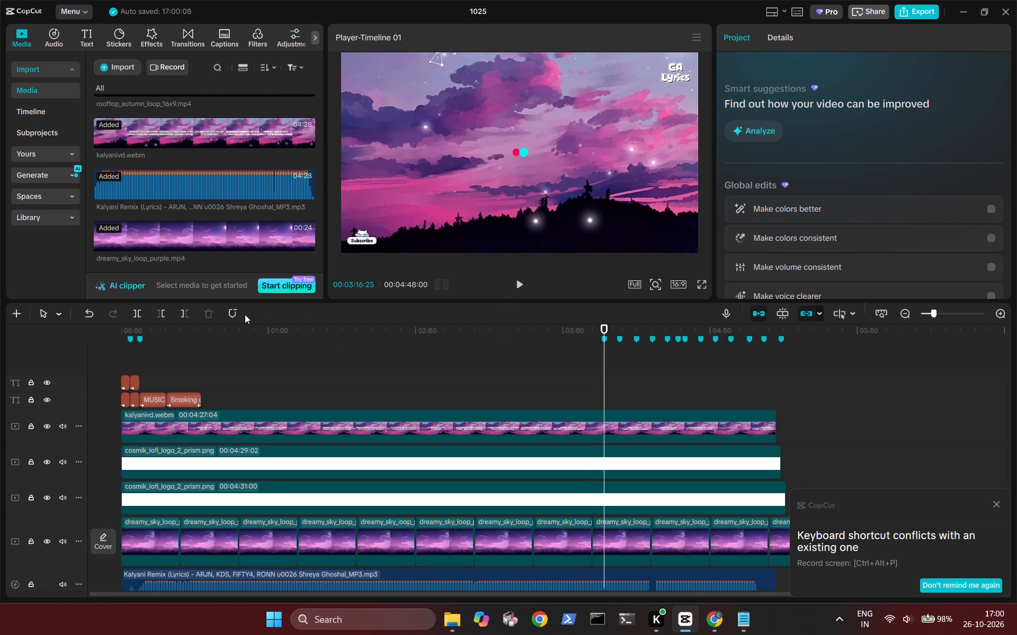
pyautogui.click(236, 315)
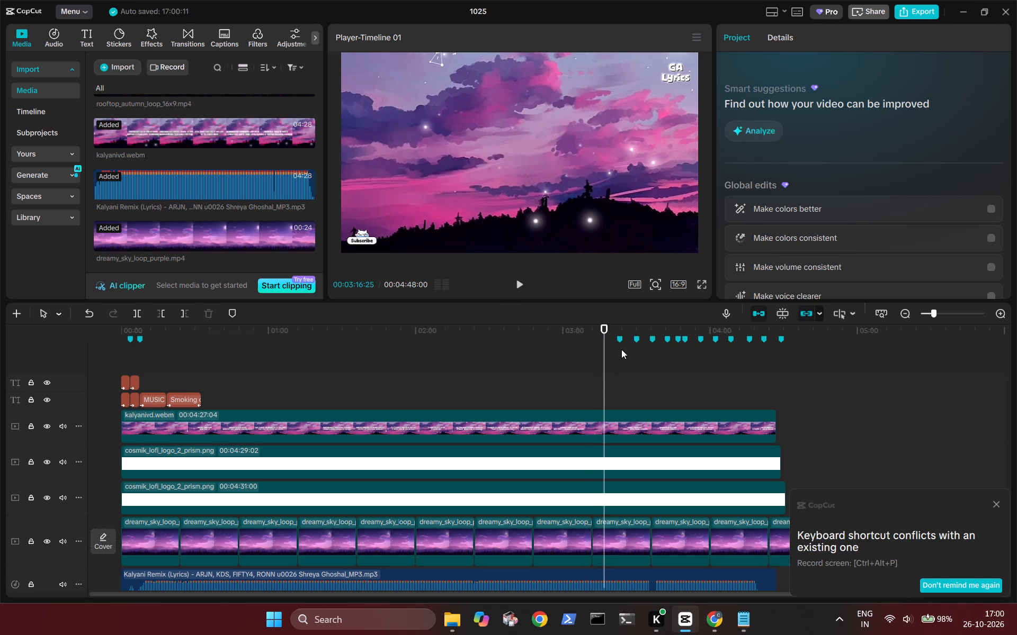
pyautogui.click(621, 349)
pyautogui.click(235, 317)
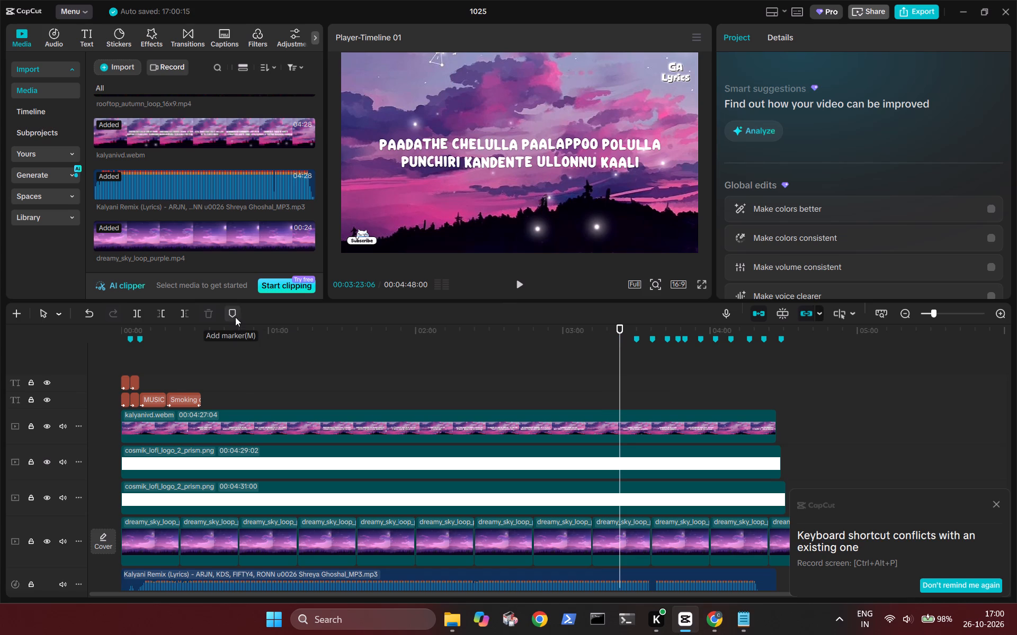
pyautogui.click(636, 351)
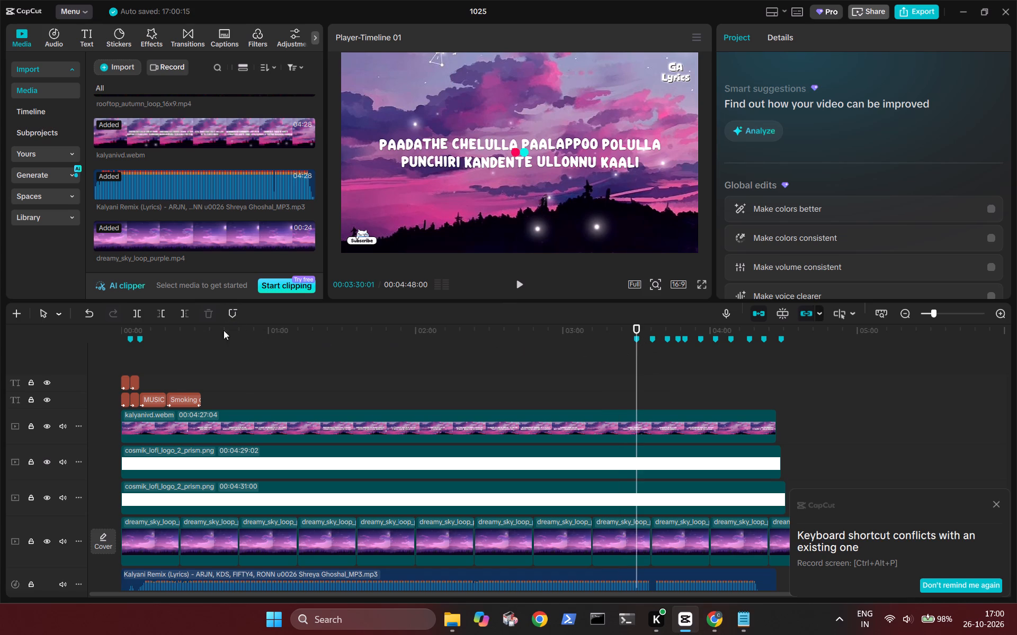
pyautogui.click(238, 310)
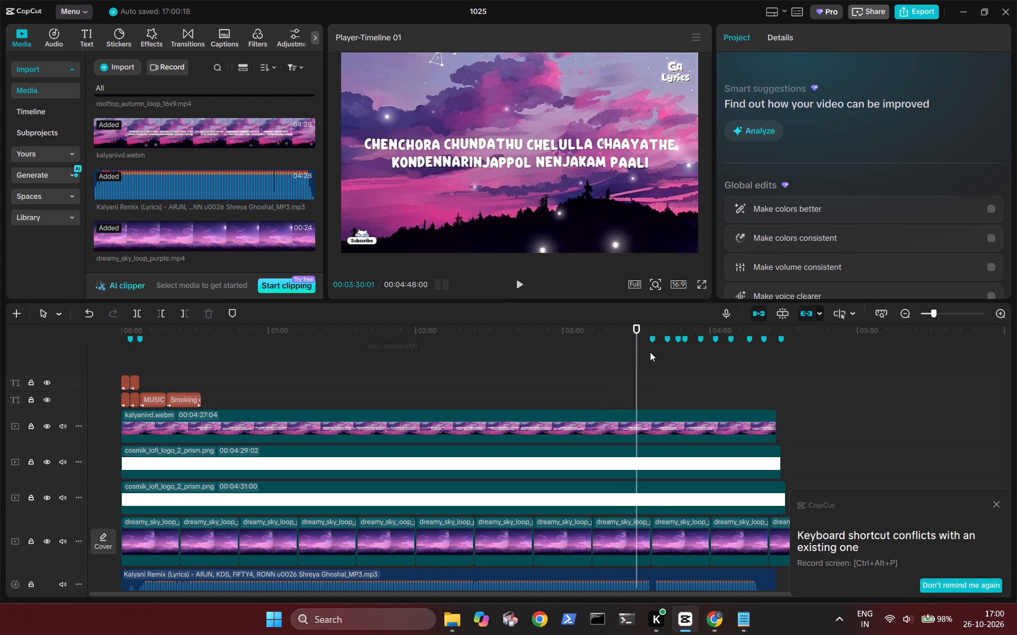
pyautogui.click(650, 352)
pyautogui.click(238, 313)
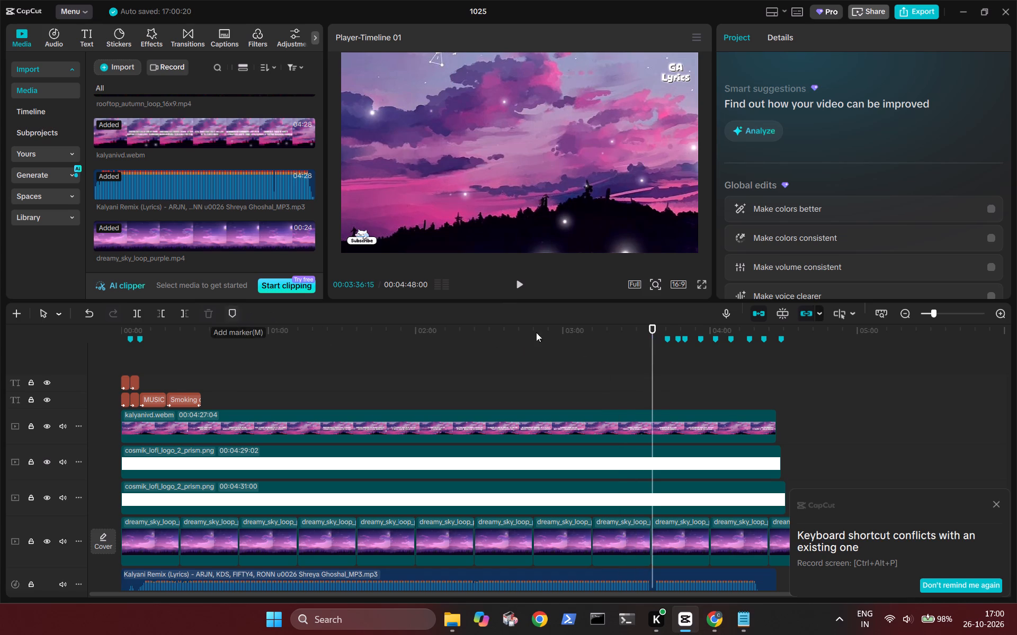
# Delete the timeline markers at 00:03:42:19, 00:03:47:00, 00:03:49:24, 00:03:56:05 and 00:04:02:06.
pyautogui.click(667, 349)
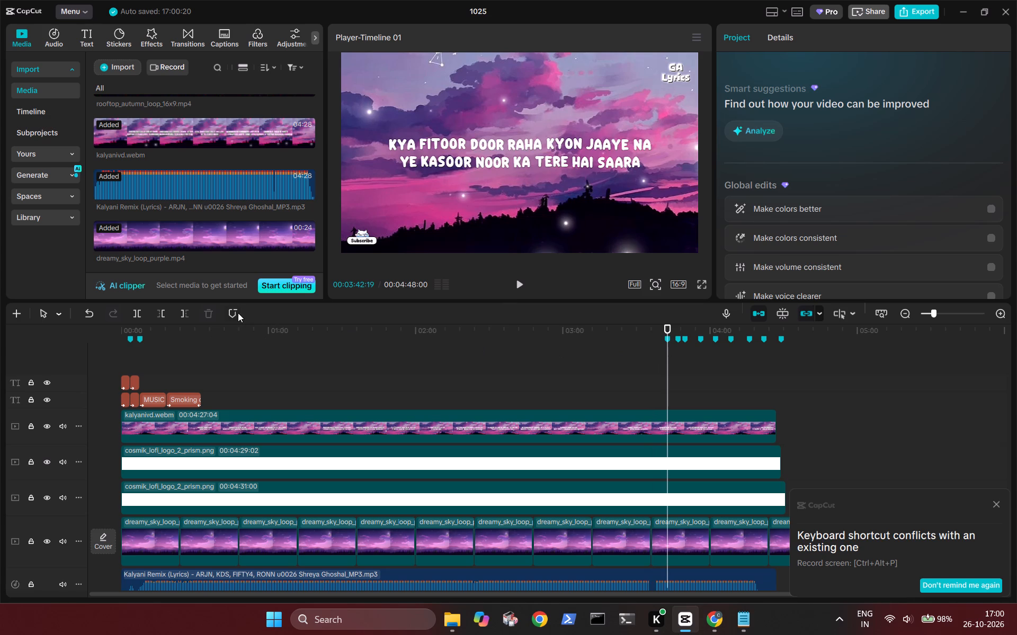
pyautogui.click(238, 313)
pyautogui.click(681, 347)
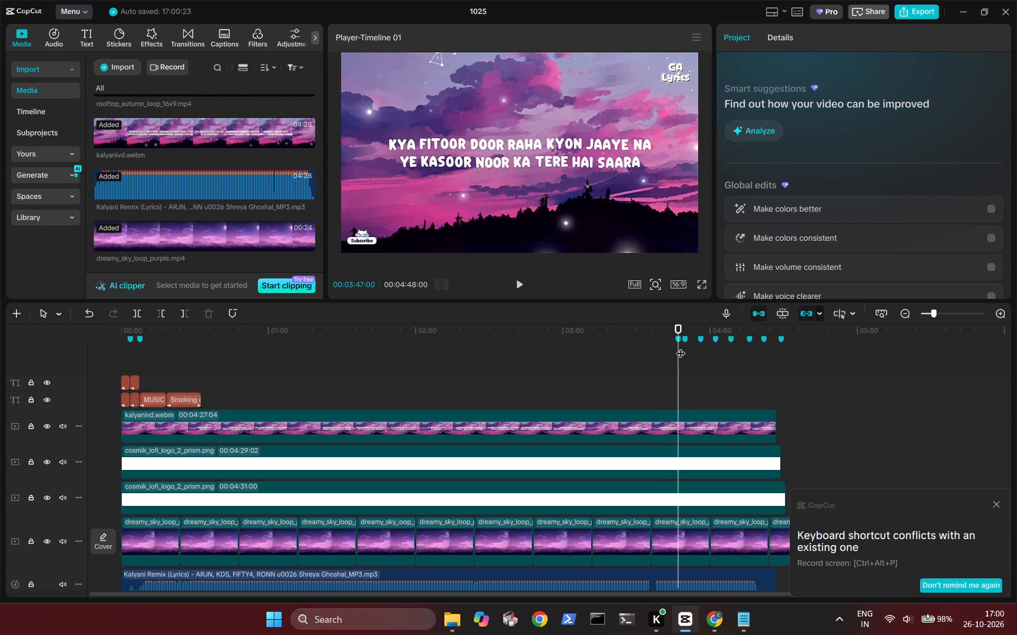
pyautogui.click(232, 316)
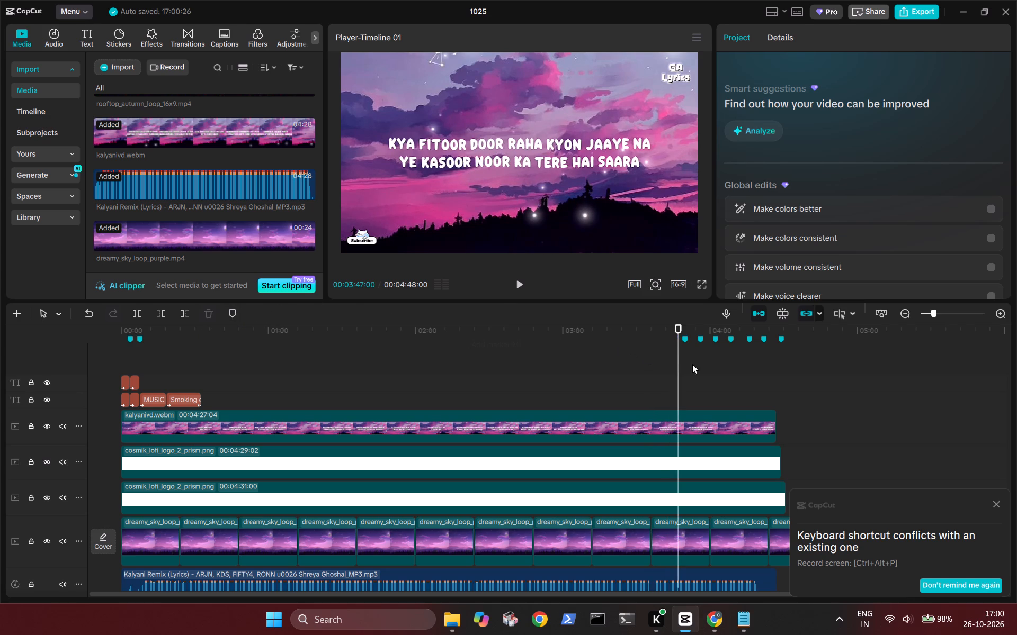
pyautogui.click(684, 350)
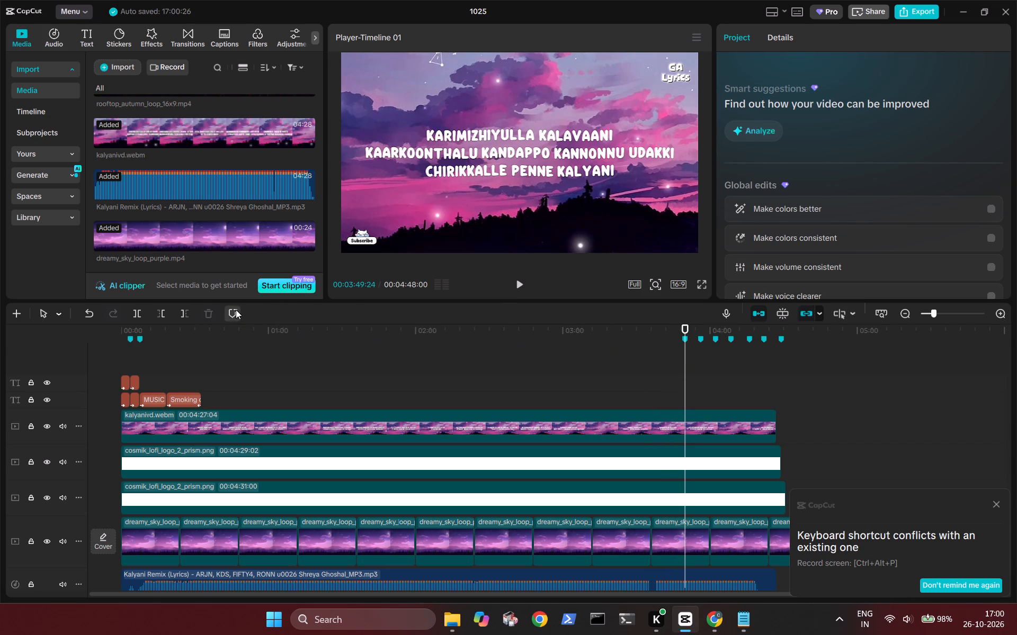
pyautogui.click(236, 310)
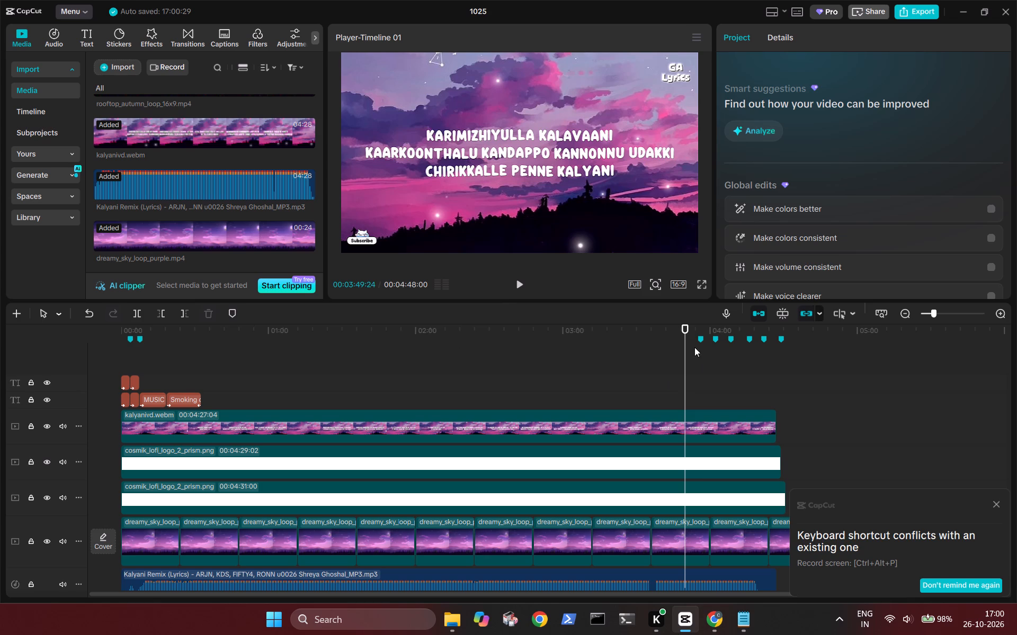
pyautogui.click(704, 349)
pyautogui.click(231, 313)
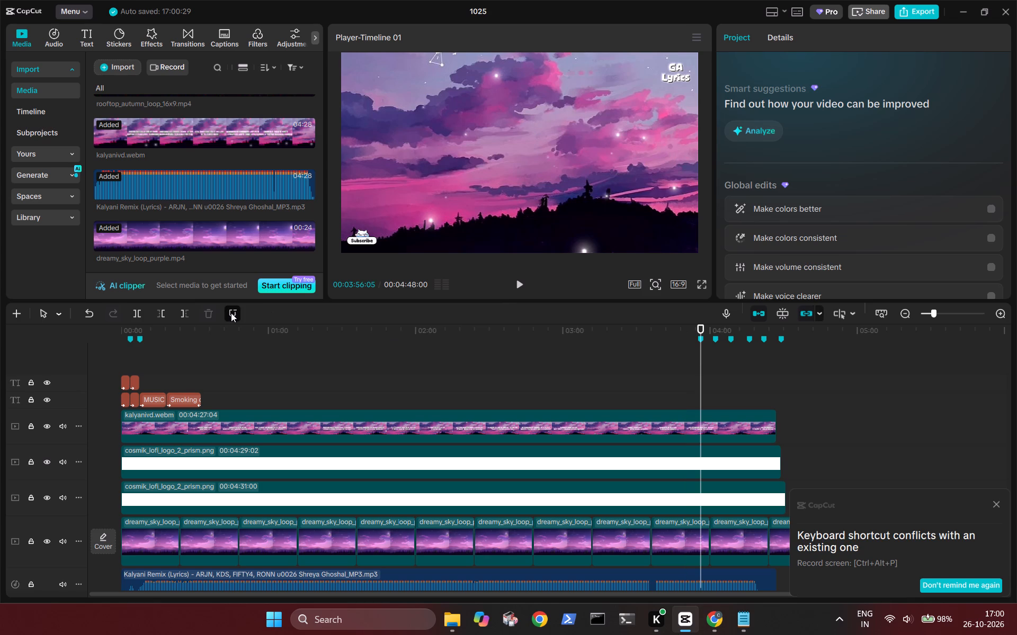
pyautogui.click(713, 348)
pyautogui.click(235, 316)
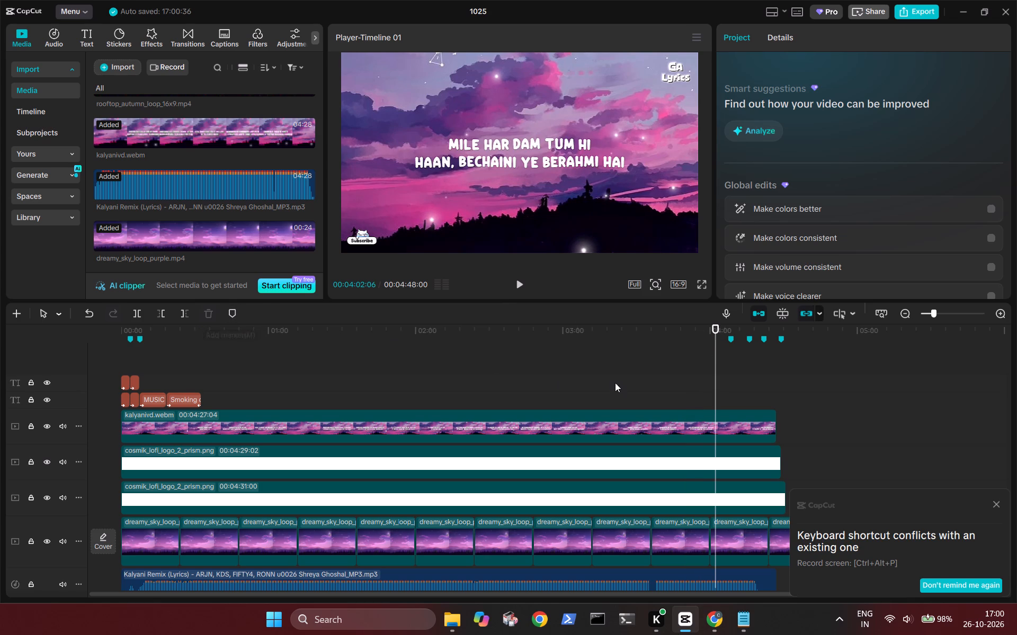
# Delete the last four timeline markers, at 00:04:08:15, 00:04:16:02, 00:04:21:29 and 00:04:28:29.
pyautogui.click(730, 346)
pyautogui.click(228, 313)
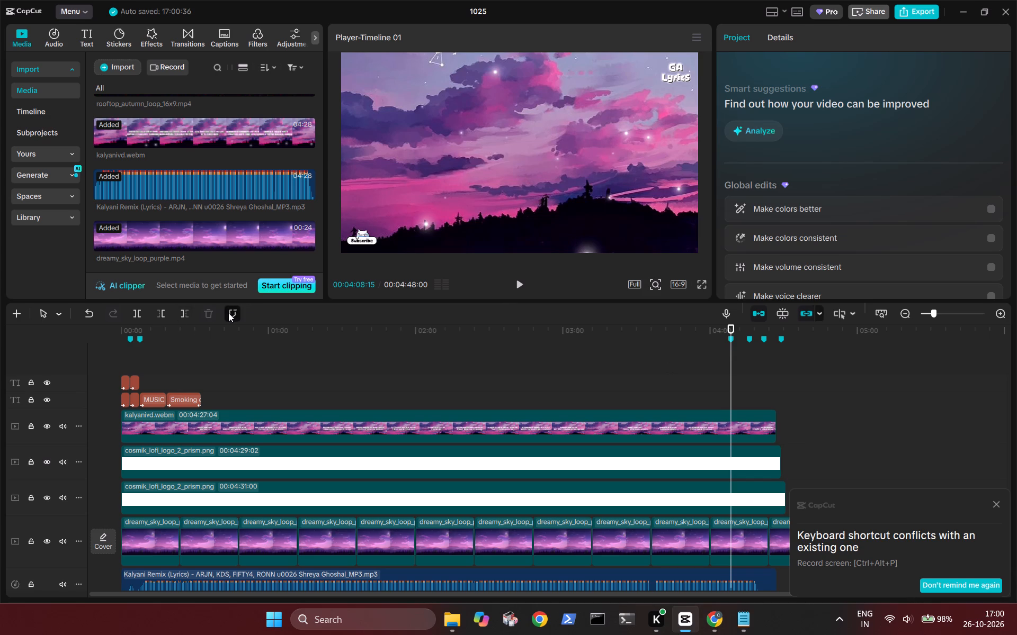
pyautogui.click(748, 348)
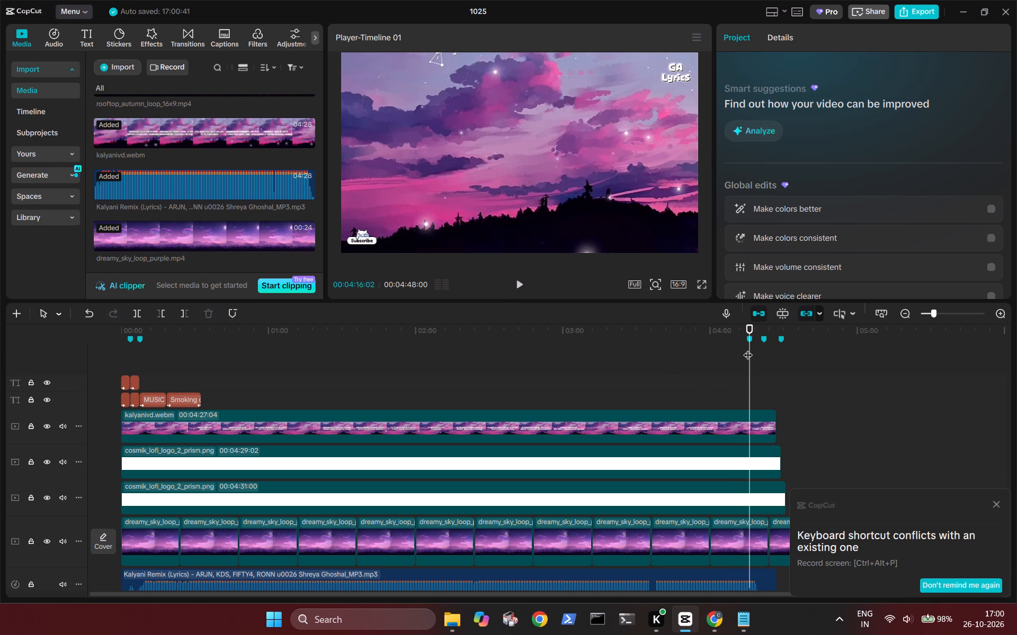
pyautogui.click(230, 311)
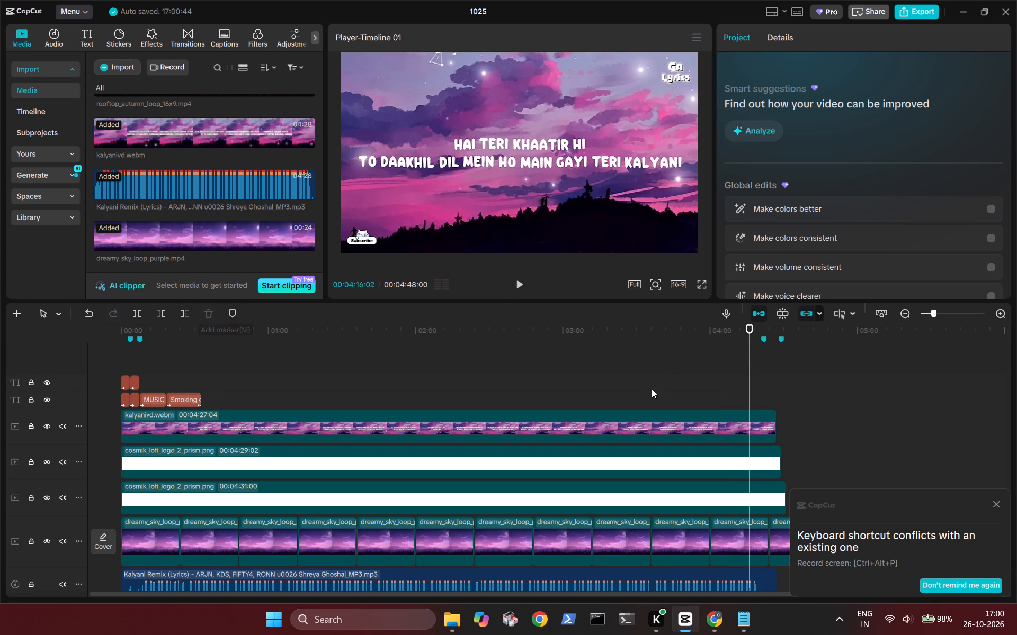
pyautogui.click(764, 350)
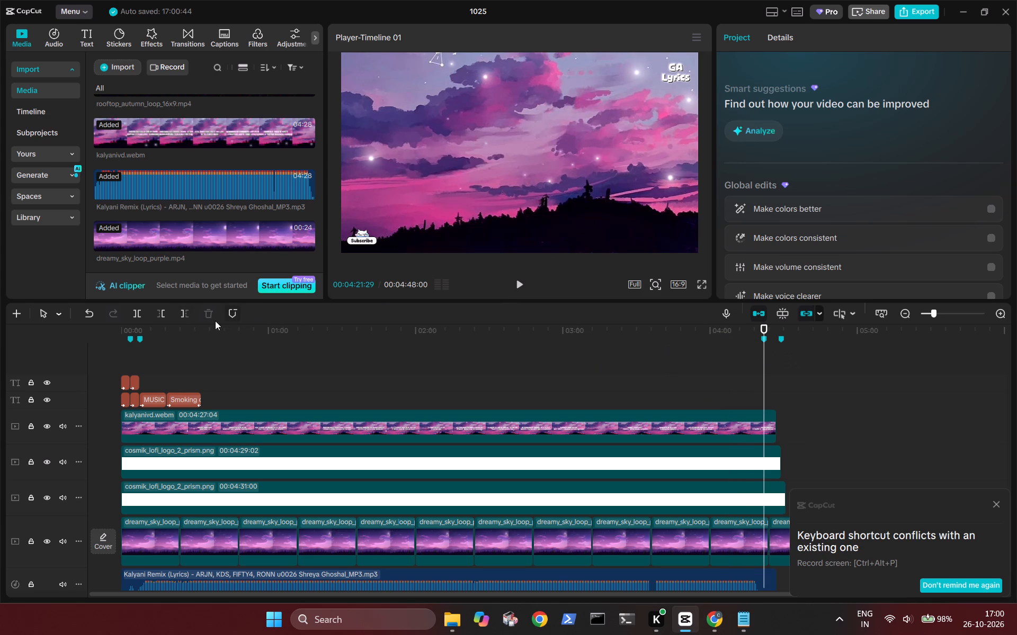
pyautogui.click(228, 320)
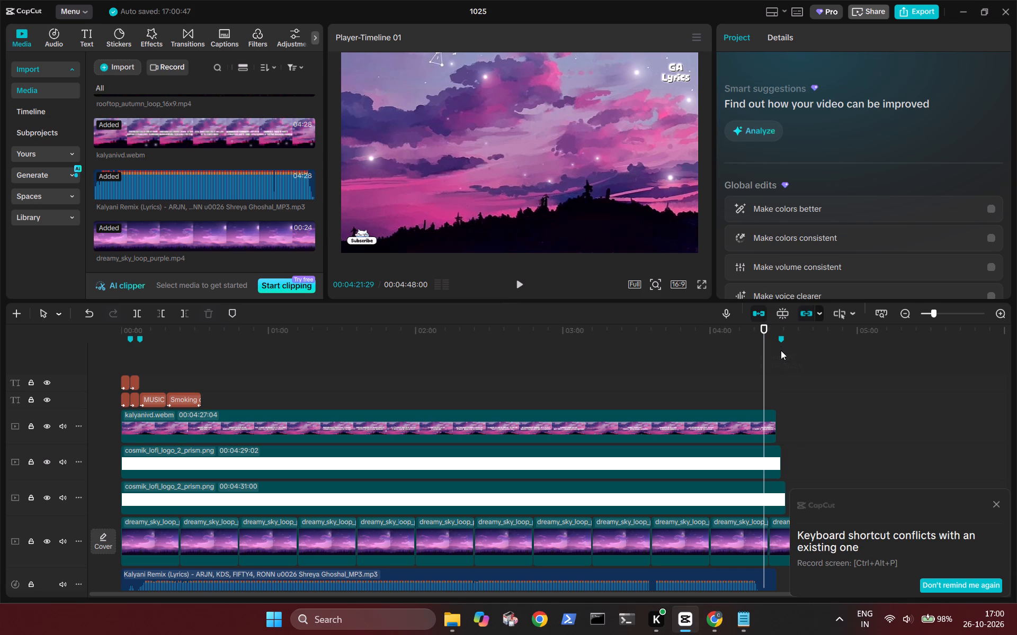
pyautogui.click(781, 350)
pyautogui.click(234, 312)
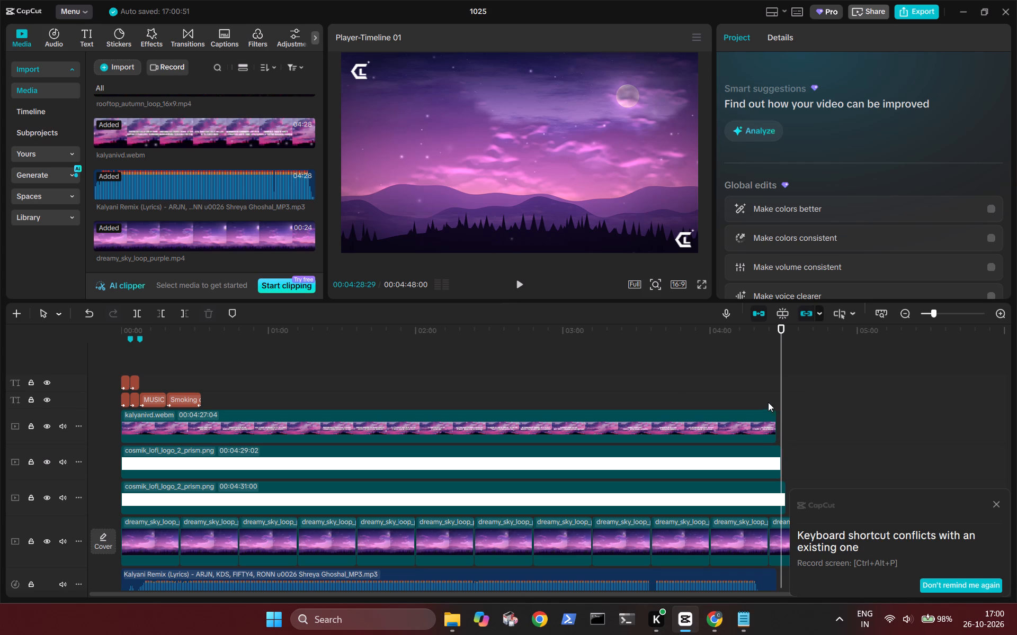
# Play the opening from the start of the timeline to review the reused title texts over the Kalyani video.
pyautogui.keyDown('ctrl'); pyautogui.scroll(12, 246, 378); pyautogui.keyUp('ctrl')
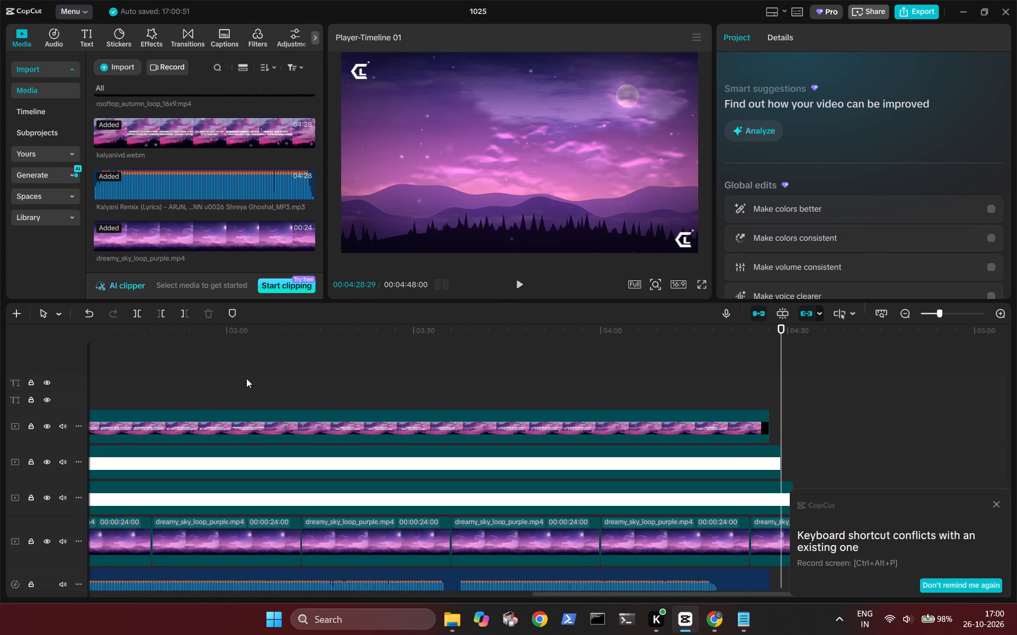
pyautogui.keyDown('ctrl'); pyautogui.scroll(3, 246, 378); pyautogui.keyUp('ctrl')
pyautogui.hscroll(14, 246, 378)
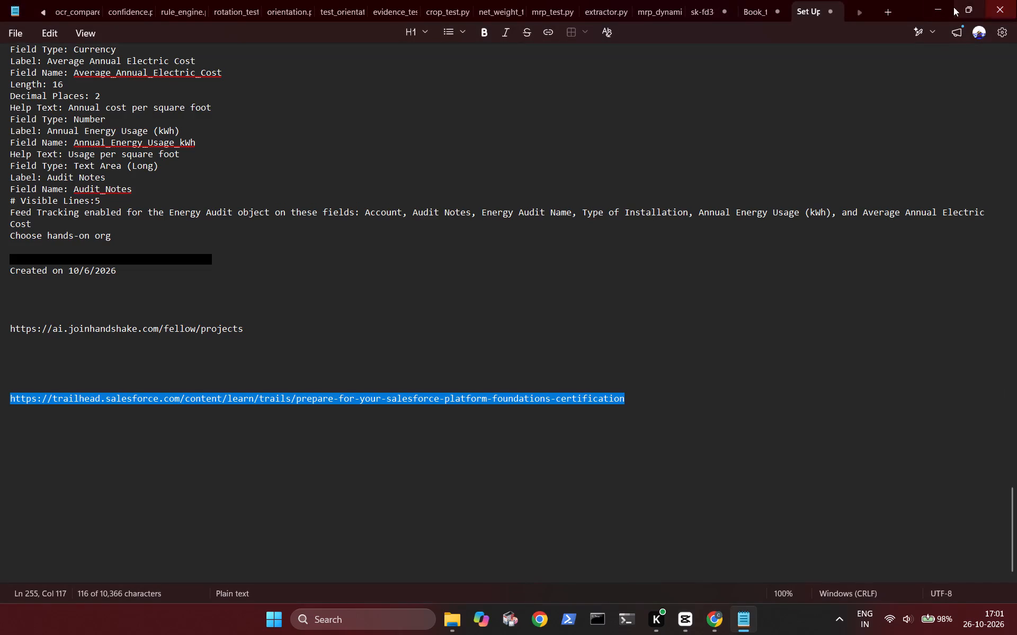
pyautogui.click(930, 7)
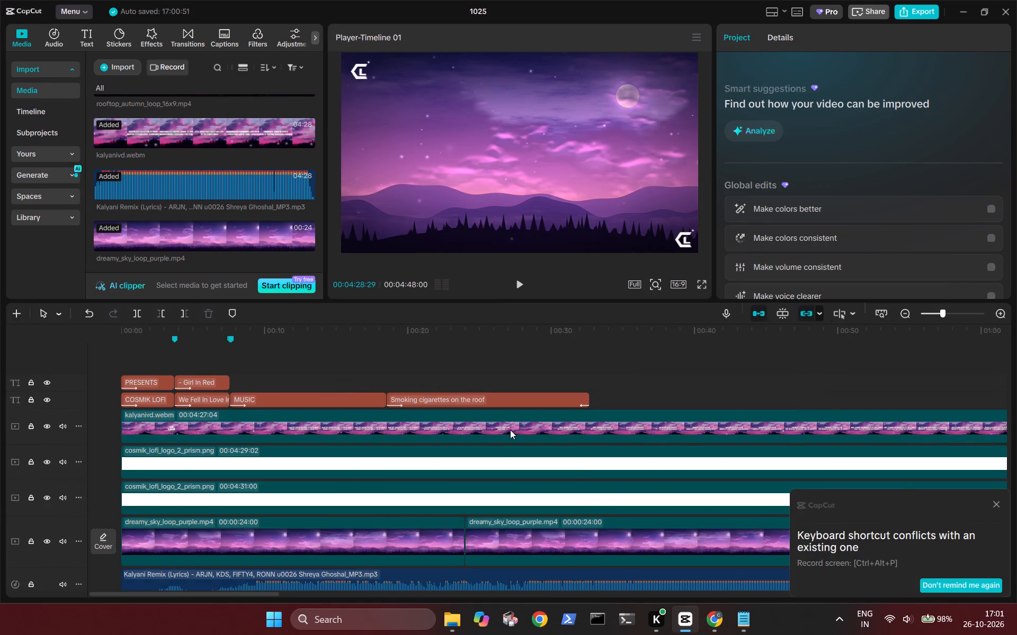
pyautogui.keyDown('ctrl'); pyautogui.scroll(3, 510, 430); pyautogui.keyUp('ctrl')
pyautogui.hscroll(9, 510, 430)
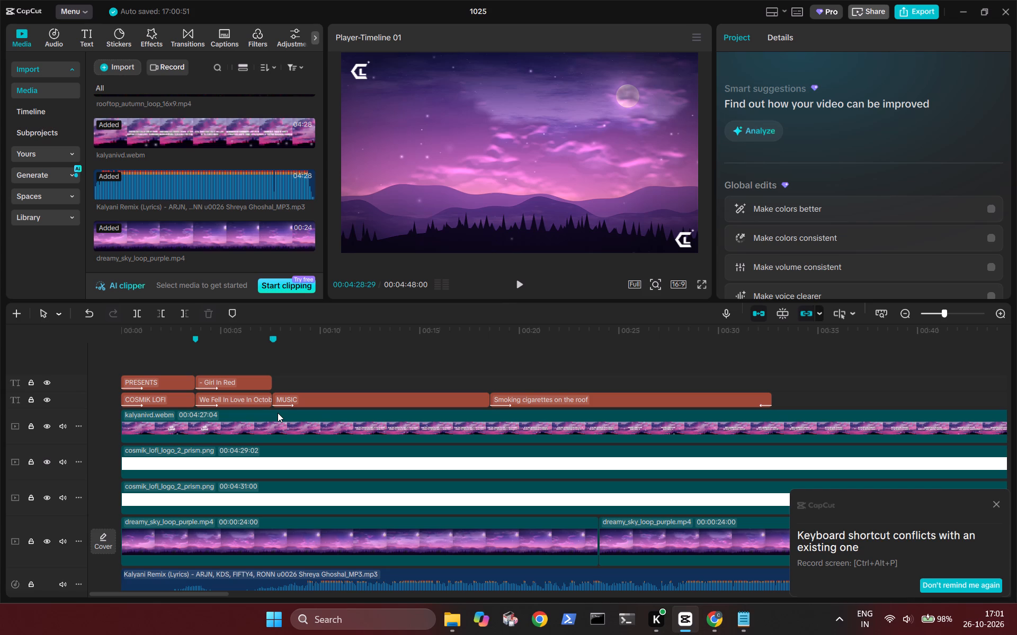
pyautogui.click(168, 371)
pyautogui.moveTo(168, 371); pyautogui.dragTo(132, 373)
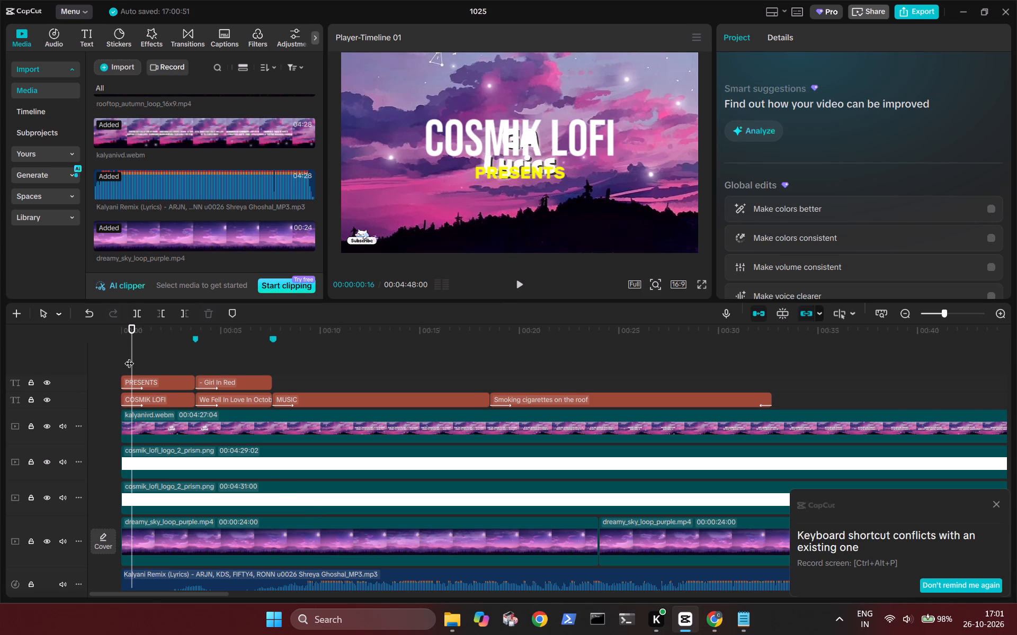
pyautogui.press('space')
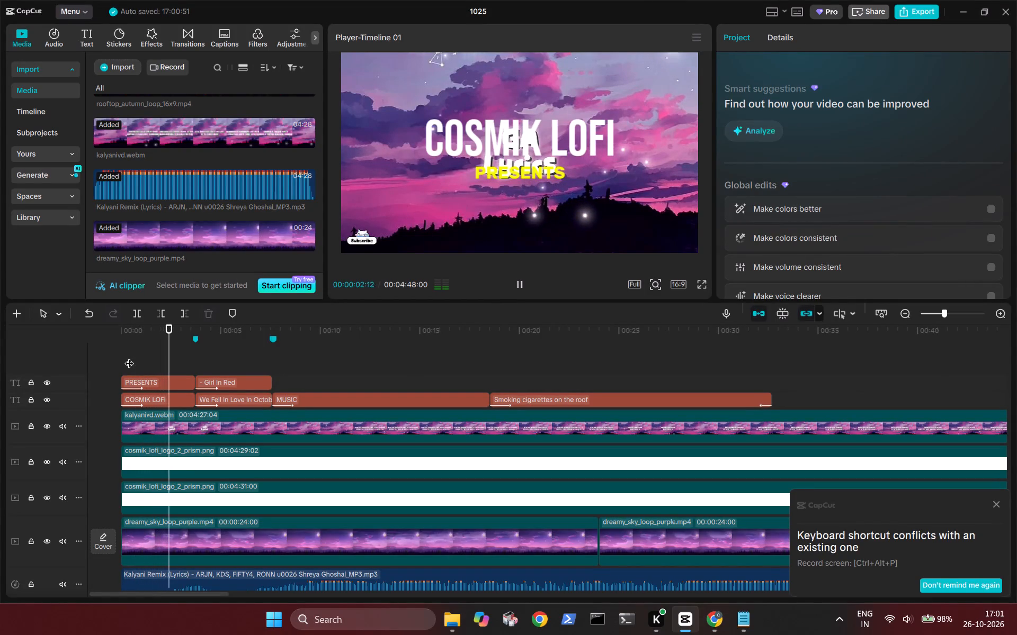
pyautogui.press('space')
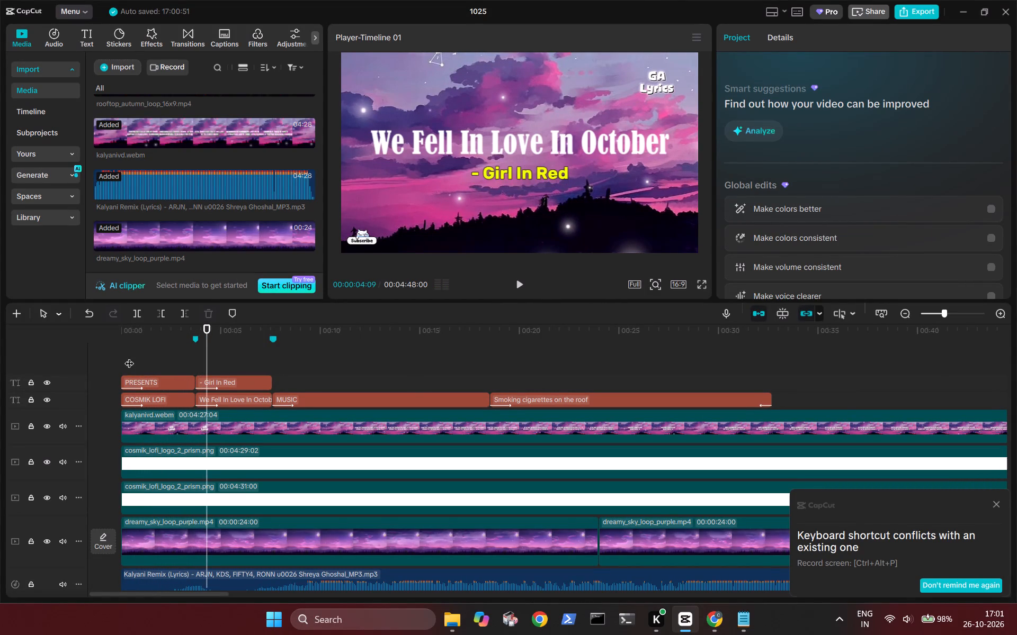
pyautogui.press('space')
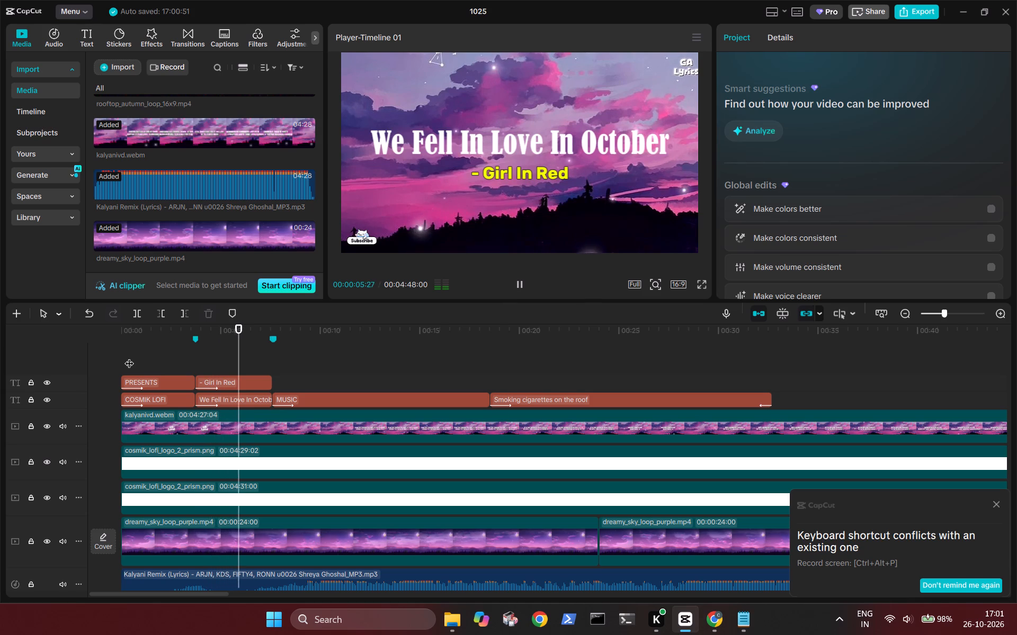
pyautogui.press('space')
# Replace the "We Fell In Love In October" title text with "Kalyani".
pyautogui.click(224, 385)
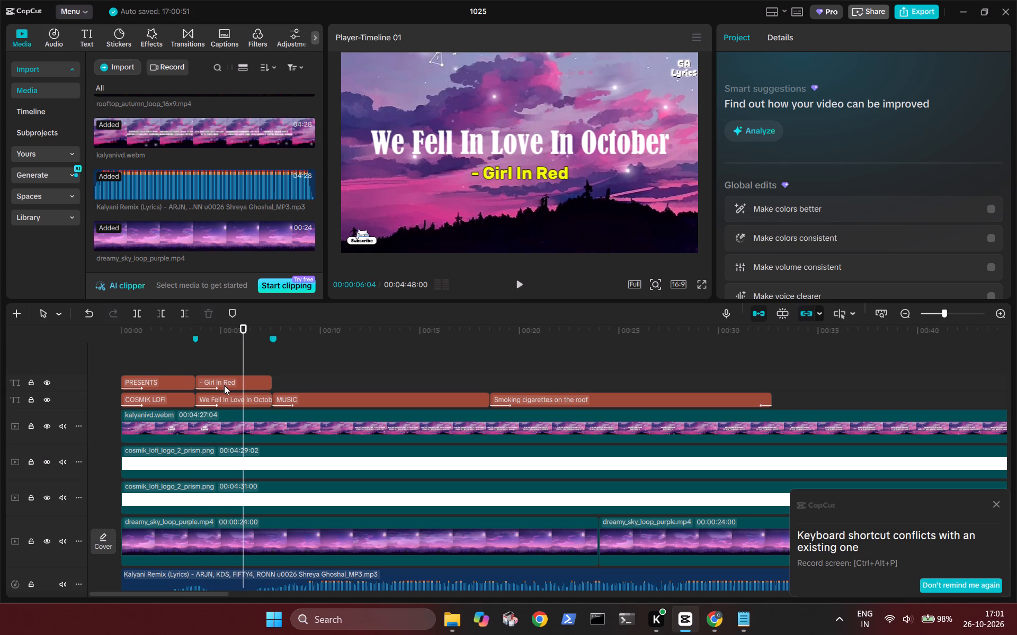
pyautogui.click(227, 398)
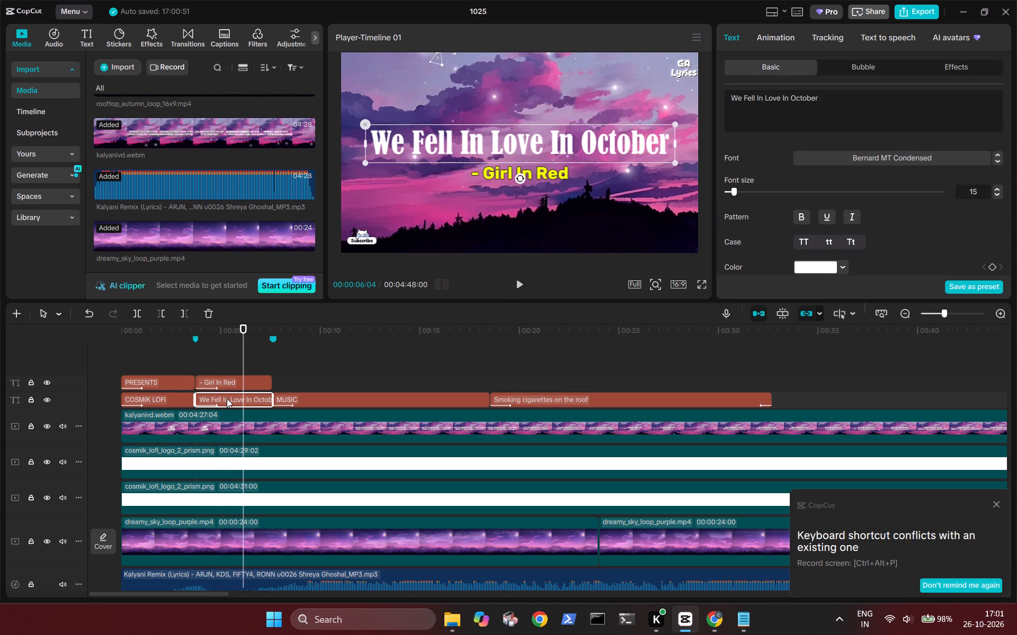
pyautogui.moveTo(838, 106); pyautogui.dragTo(719, 107)
pyautogui.moveTo(719, 107); pyautogui.dragTo(726, 99)
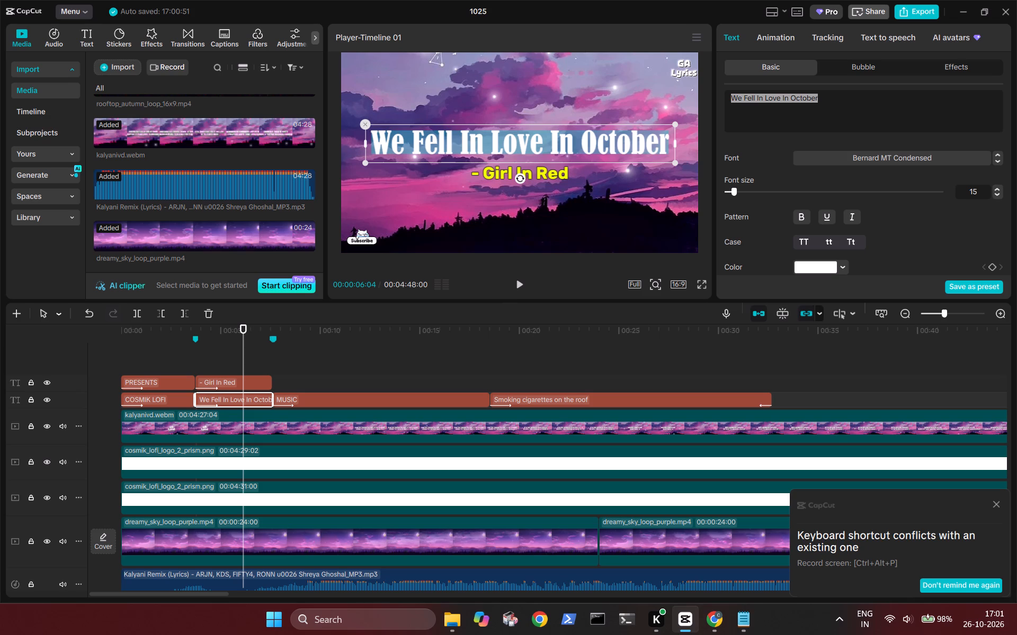
pyautogui.write('Kalyani')
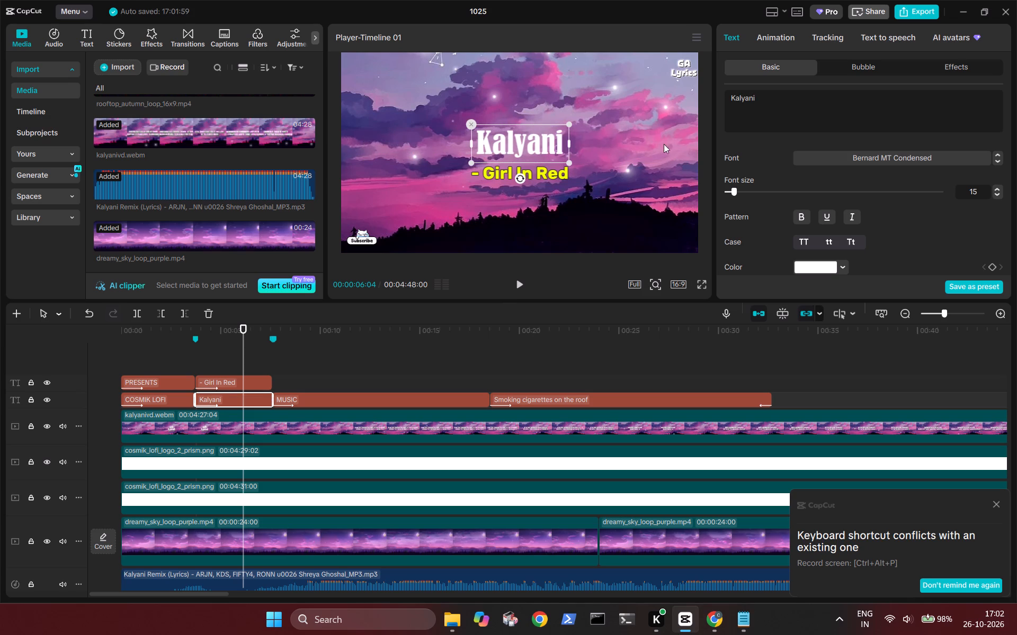
# Clear the "- Girl In Red" wording from the yellow artist text below the Kalyani title.
pyautogui.click(577, 168)
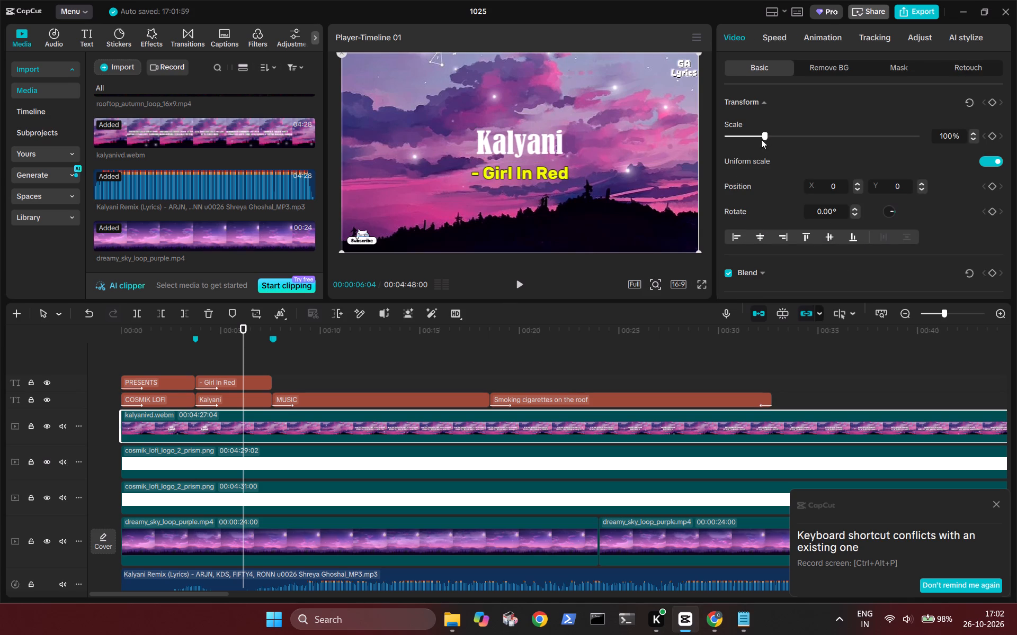
pyautogui.click(543, 168)
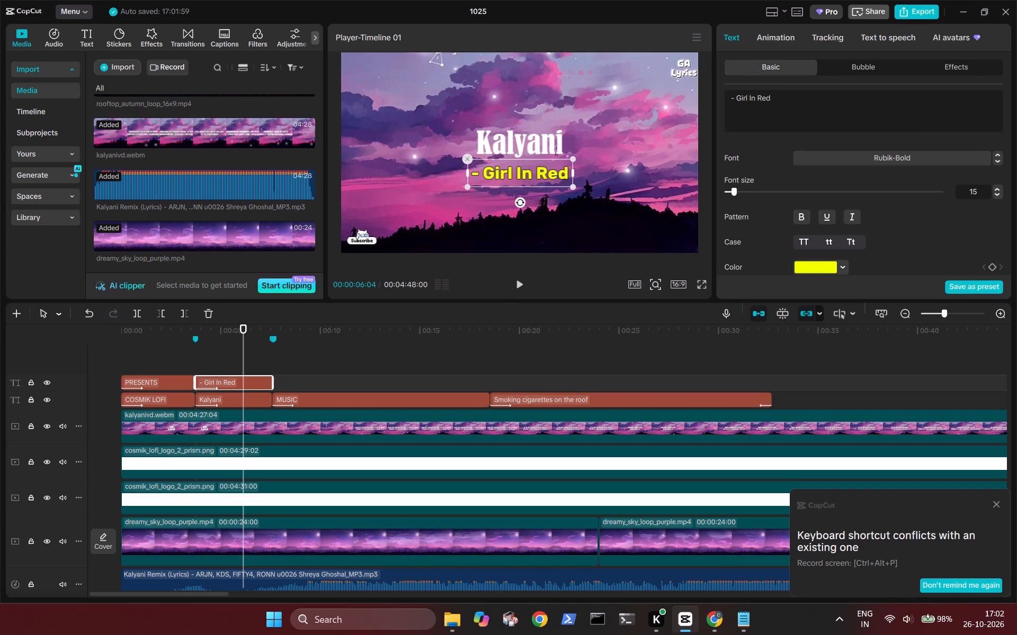
pyautogui.click(771, 98)
pyautogui.press('BackSpace')
pyautogui.press('BackSpace')
pyautogui.press('BackSpace')
pyautogui.press('BackSpace')
pyautogui.press('BackSpace')
pyautogui.press('BackSpace')
pyautogui.press('BackSpace')
pyautogui.press('BackSpace')
pyautogui.press('BackSpace')
pyautogui.press('BackSpace')
pyautogui.press('BackSpace')
pyautogui.press('BackSpace')
pyautogui.press('BackSpace')
pyautogui.press('BackSpace')
pyautogui.press('BackSpace')
pyautogui.press('BackSpace')
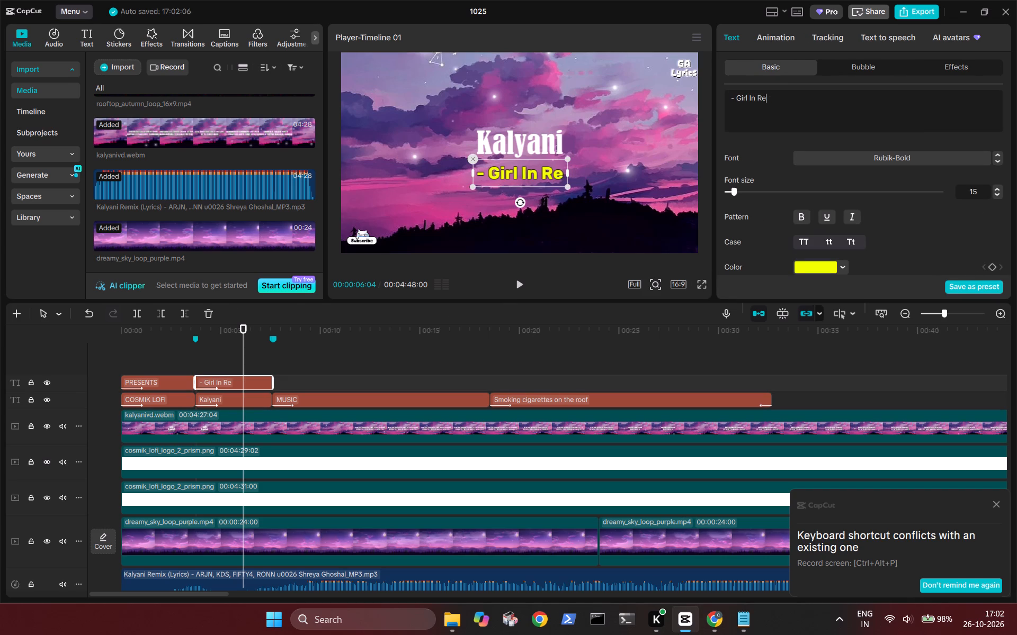
# Copy "ARJN, KDS, FIFTY4, RONN \u0026 Shreya Ghoshal" from the YouTube description in Chrome and paste it into the emptied CapCut artist text.
pyautogui.click(711, 621)
pyautogui.click(79, 0)
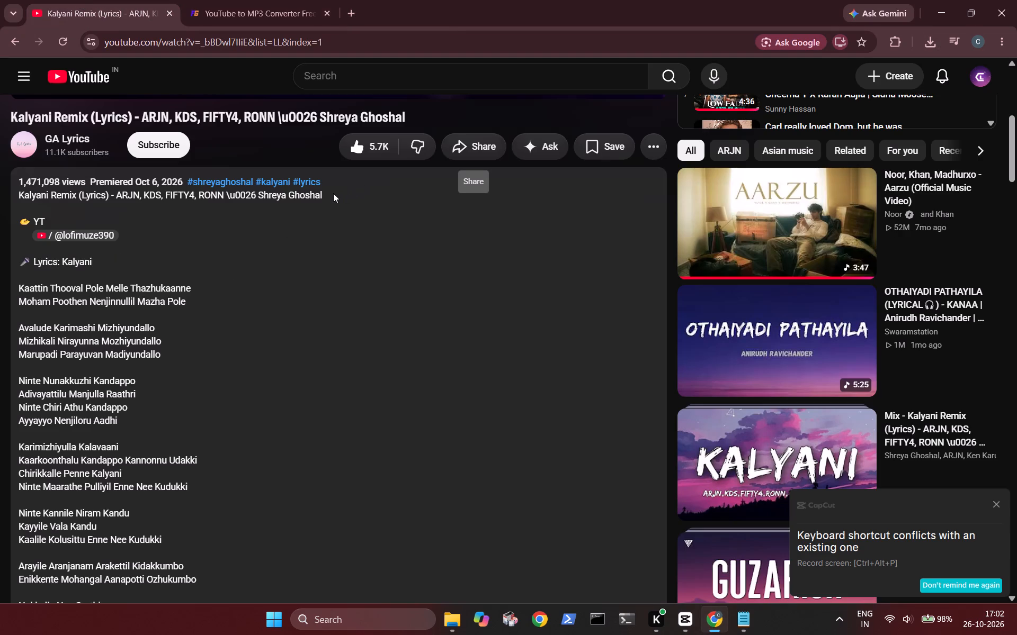
pyautogui.scroll(6, 333, 193)
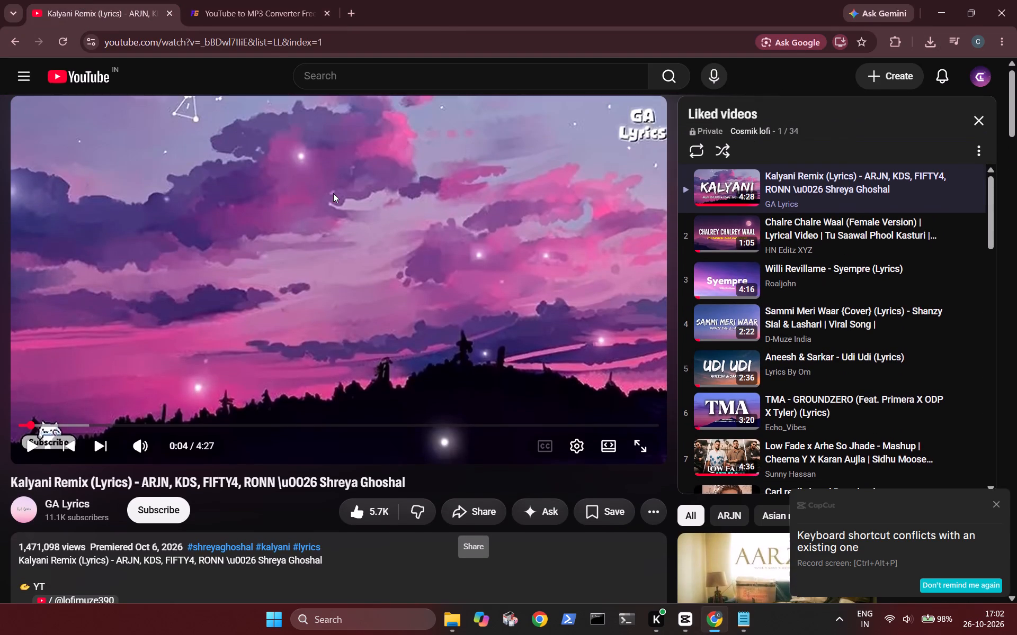
pyautogui.scroll(-2, 333, 193)
pyautogui.scroll(1, 333, 193)
pyautogui.scroll(-1, 333, 193)
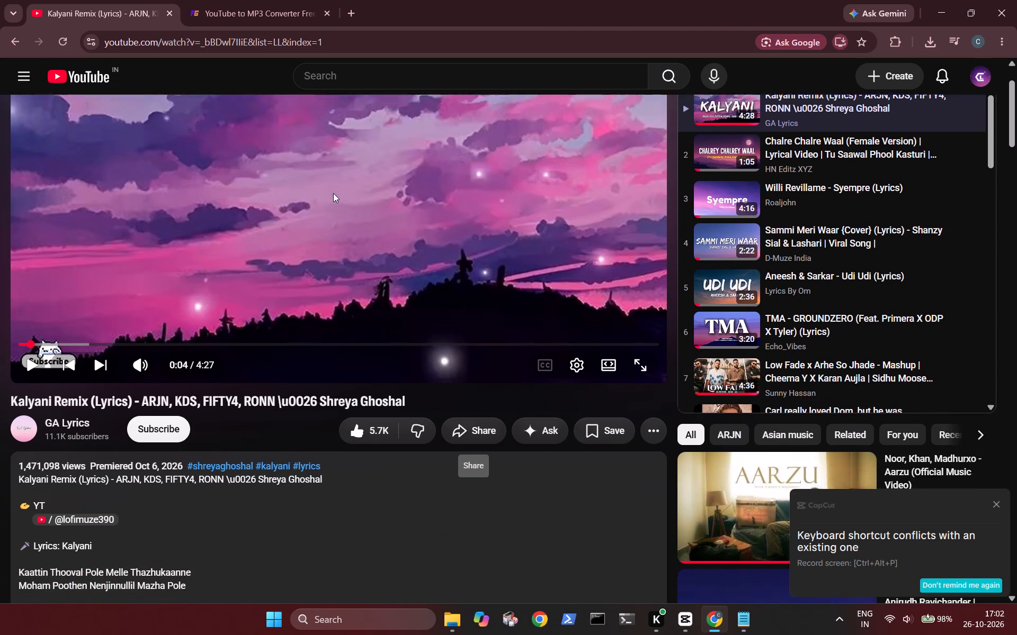
pyautogui.scroll(-2, 333, 193)
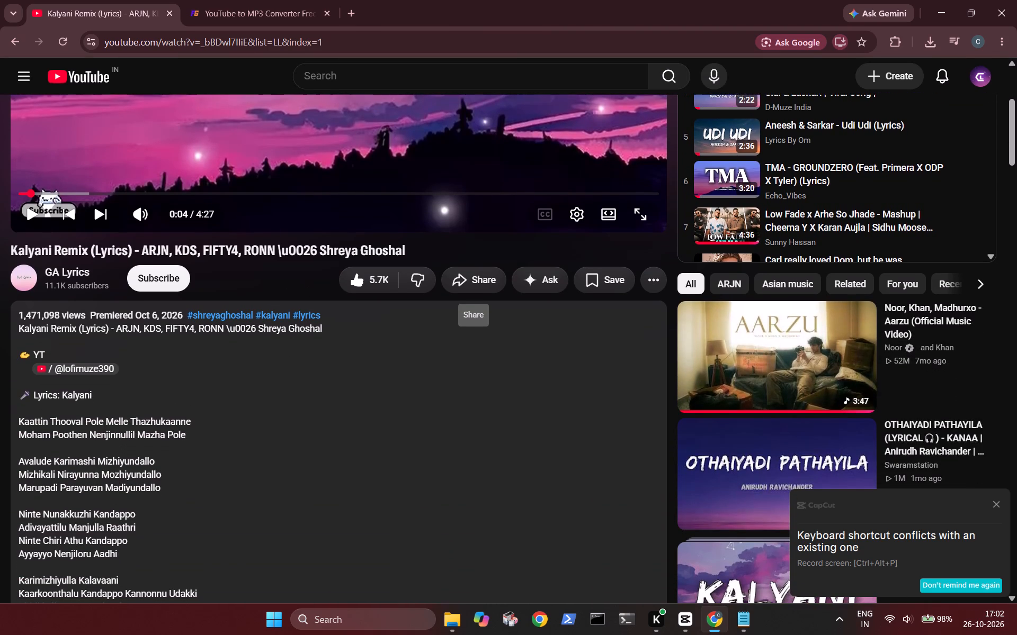
pyautogui.moveTo(333, 330); pyautogui.dragTo(119, 329)
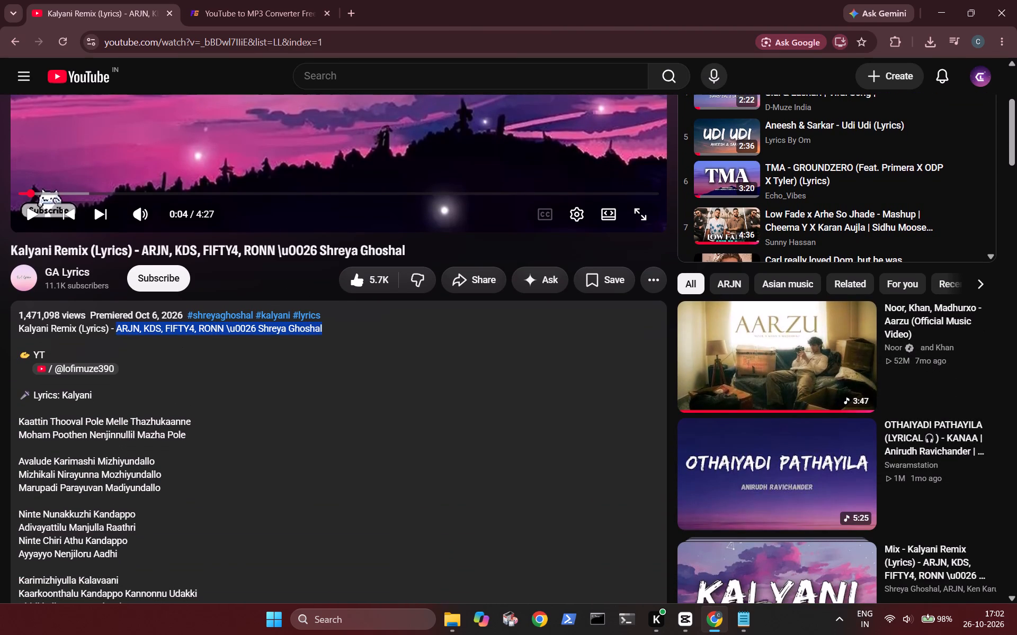
pyautogui.moveTo(119, 329); pyautogui.dragTo(118, 329)
pyautogui.hotkey('ctrl', 'c')
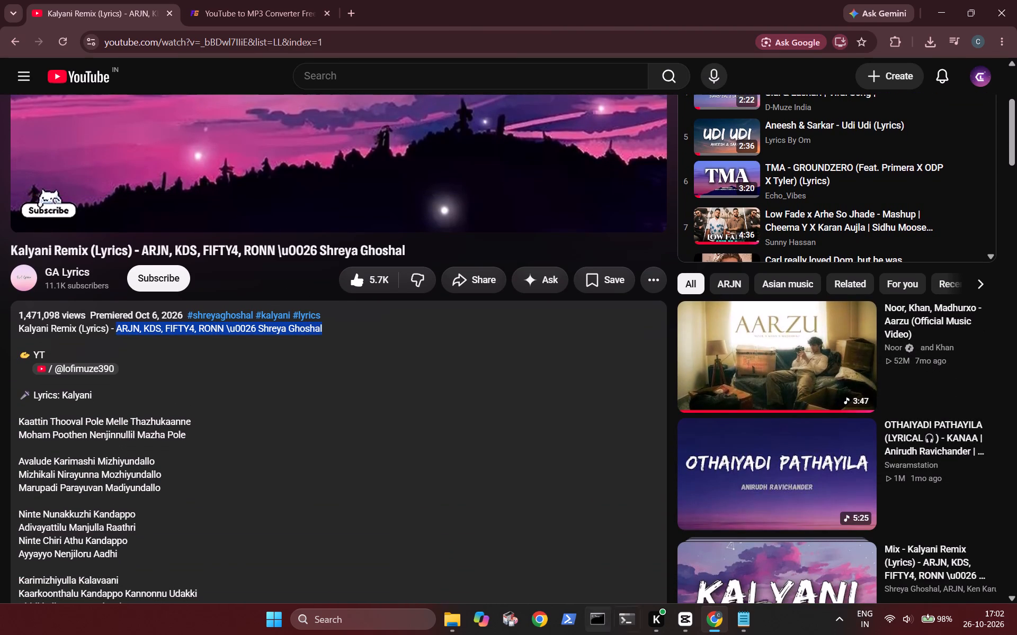
pyautogui.click(680, 621)
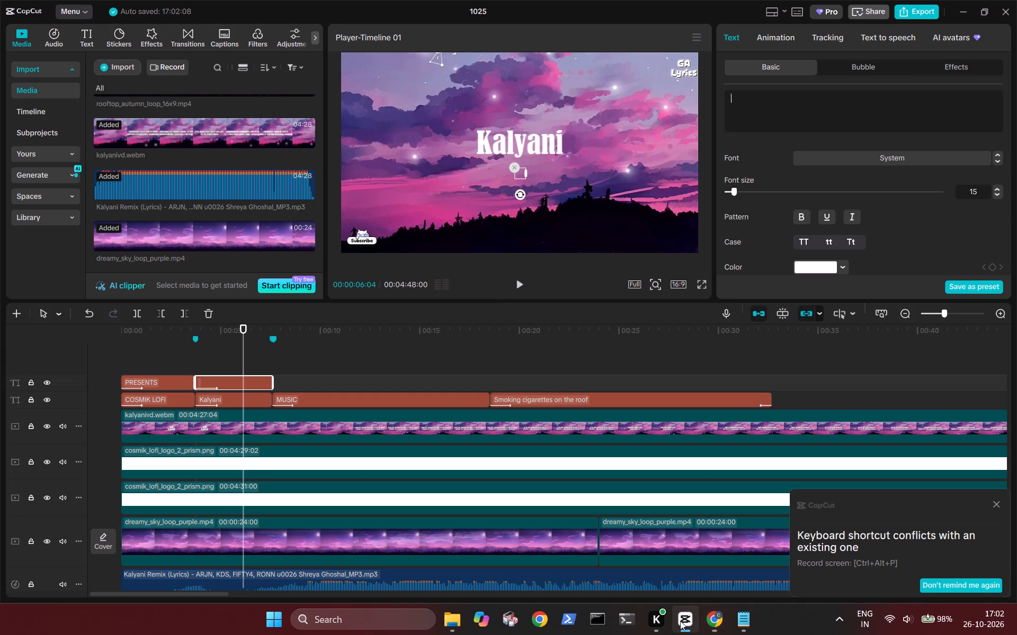
pyautogui.hotkey('ctrl', 'v')
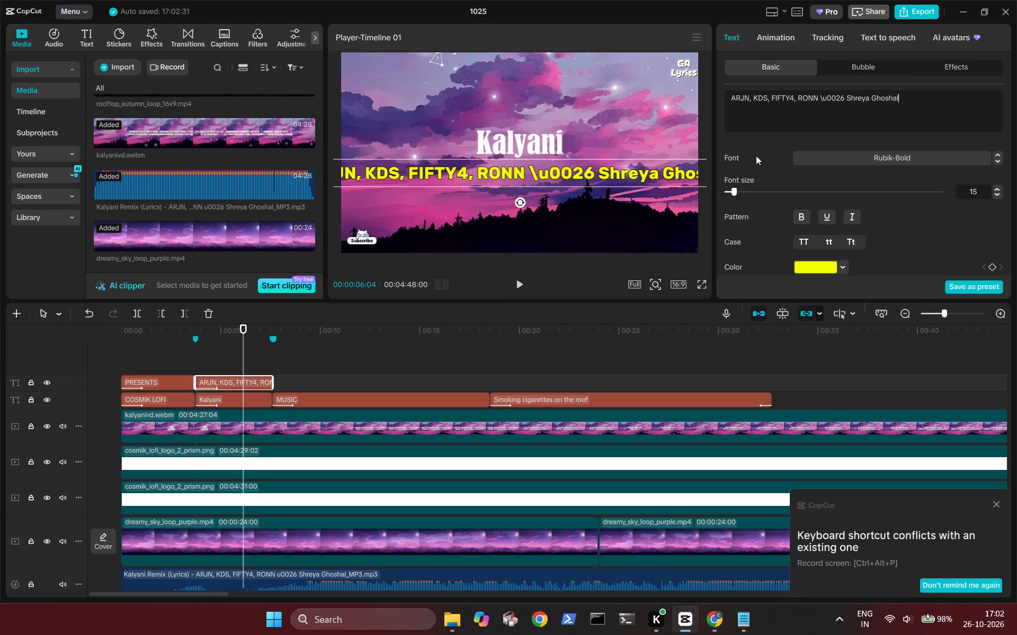
# Remove the stray "\u0026" code between RONN and Shreya Ghoshal in the artist text.
pyautogui.click(844, 98)
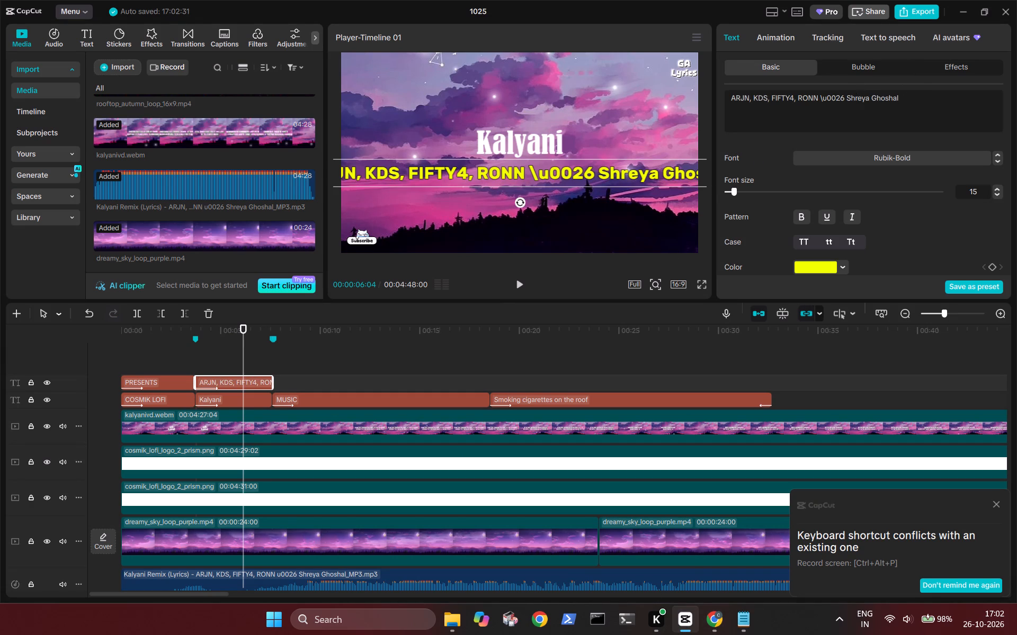
pyautogui.click(844, 98)
pyautogui.press('BackSpace')
pyautogui.press('BackSpace')
pyautogui.press('BackSpace')
pyautogui.press('BackSpace')
pyautogui.press('BackSpace')
pyautogui.press('BackSpace')
pyautogui.press('BackSpace')
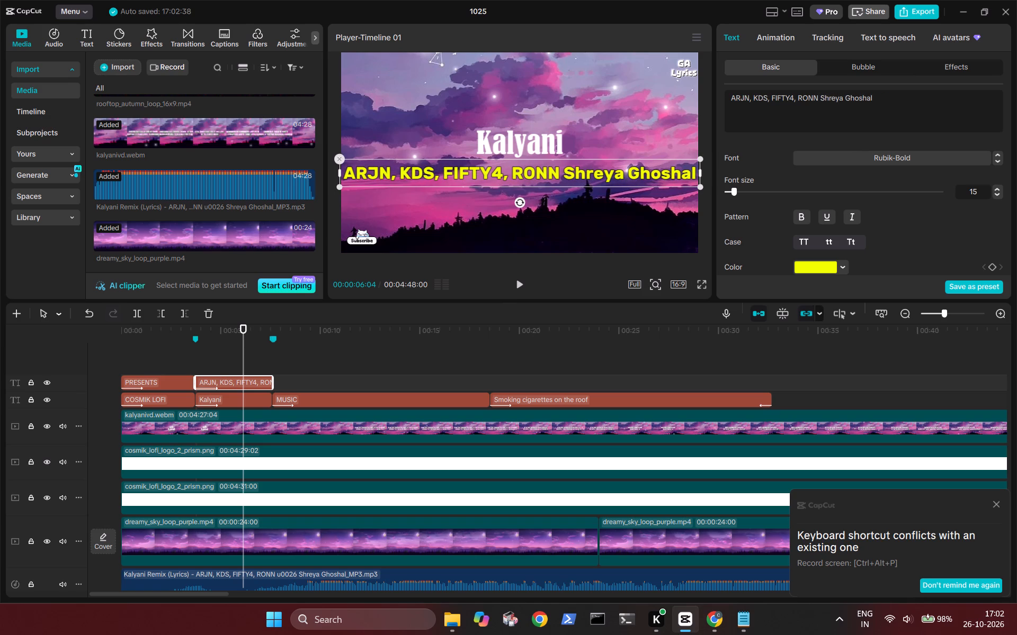
# Add a comma after RONN in the yellow artist text.
pyautogui.press(',')
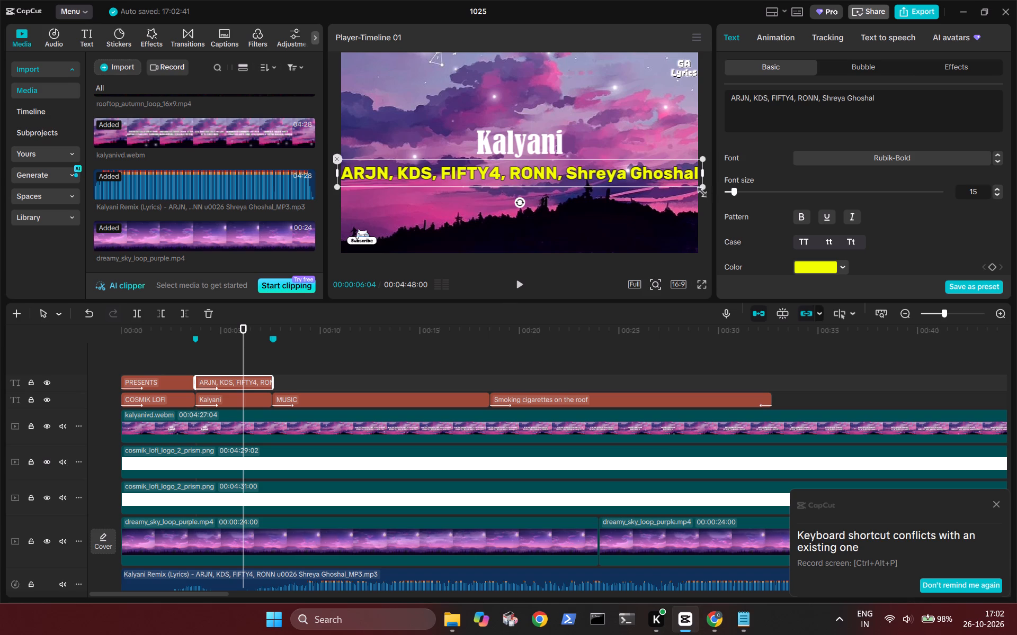
# Scale down the yellow artist text to fit inside the frame and move it up closer beneath the Kalyani title.
pyautogui.moveTo(699, 189); pyautogui.dragTo(659, 181)
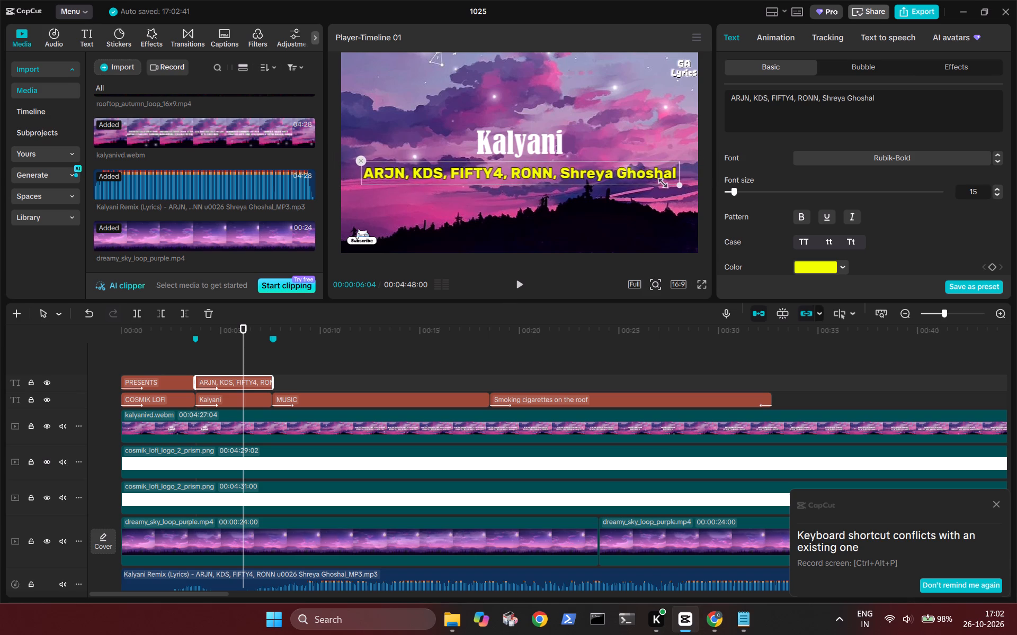
pyautogui.moveTo(659, 181); pyautogui.dragTo(632, 176)
pyautogui.moveTo(590, 171); pyautogui.dragTo(590, 169)
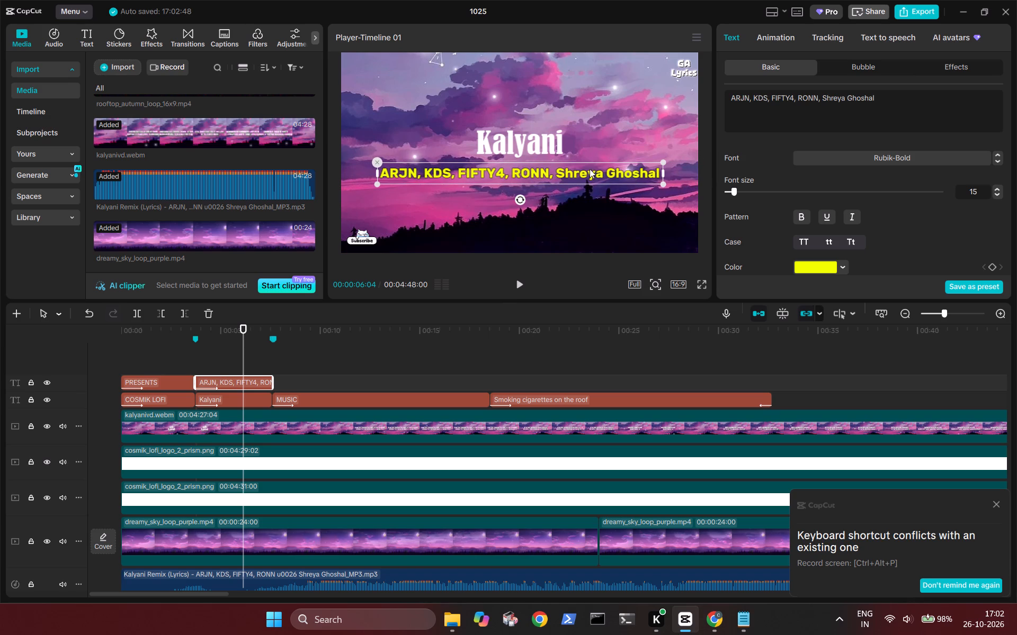
pyautogui.moveTo(590, 169); pyautogui.dragTo(587, 164)
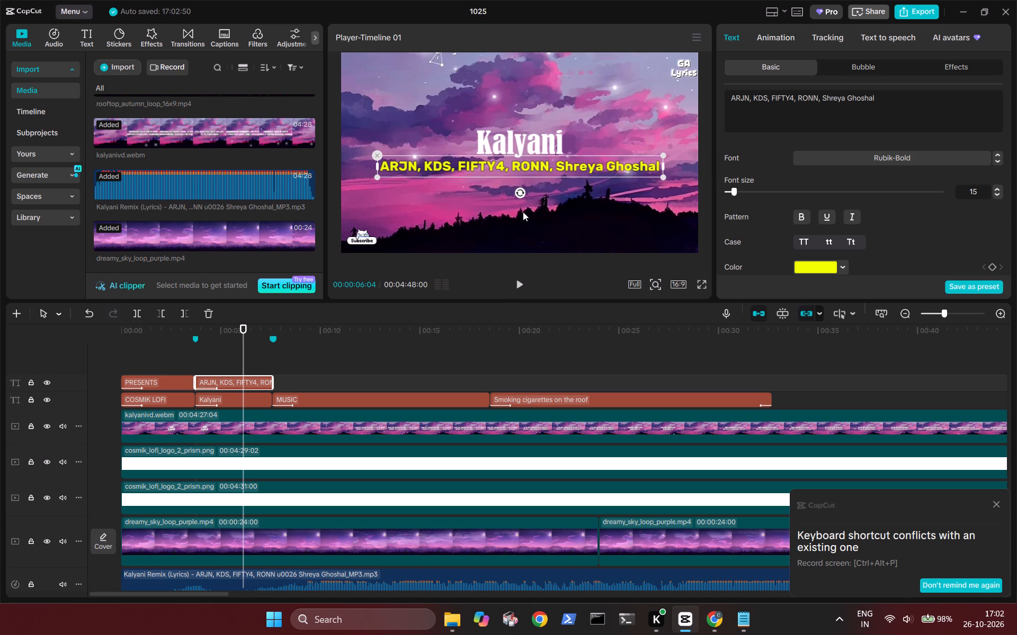
# Give the Kalyani title a black shadow with 47% opacity.
pyautogui.click(551, 150)
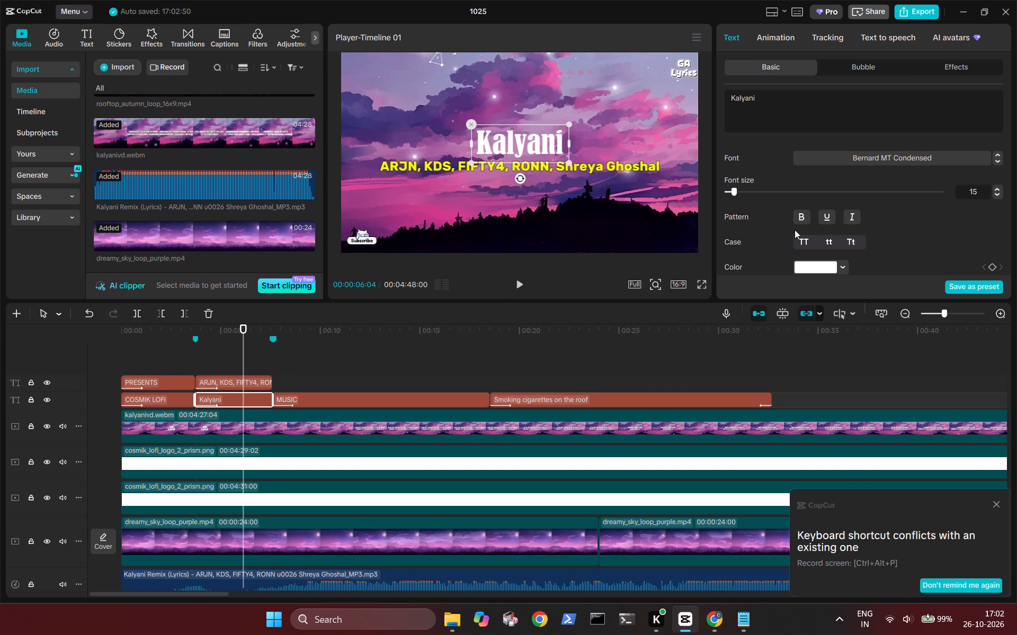
pyautogui.scroll(-2, 817, 239)
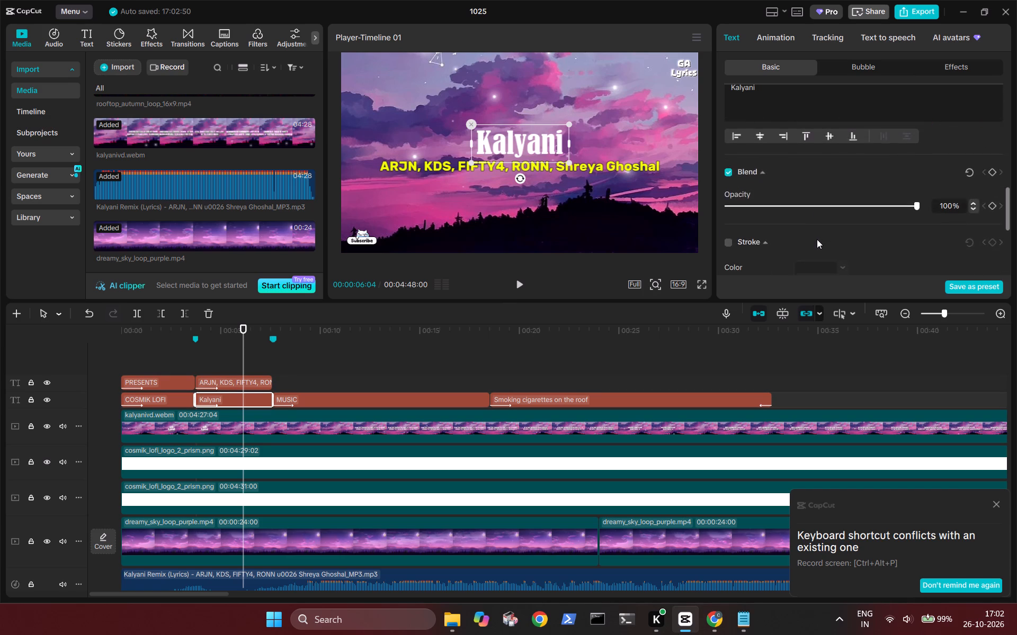
pyautogui.scroll(-1, 817, 239)
pyautogui.click(730, 220)
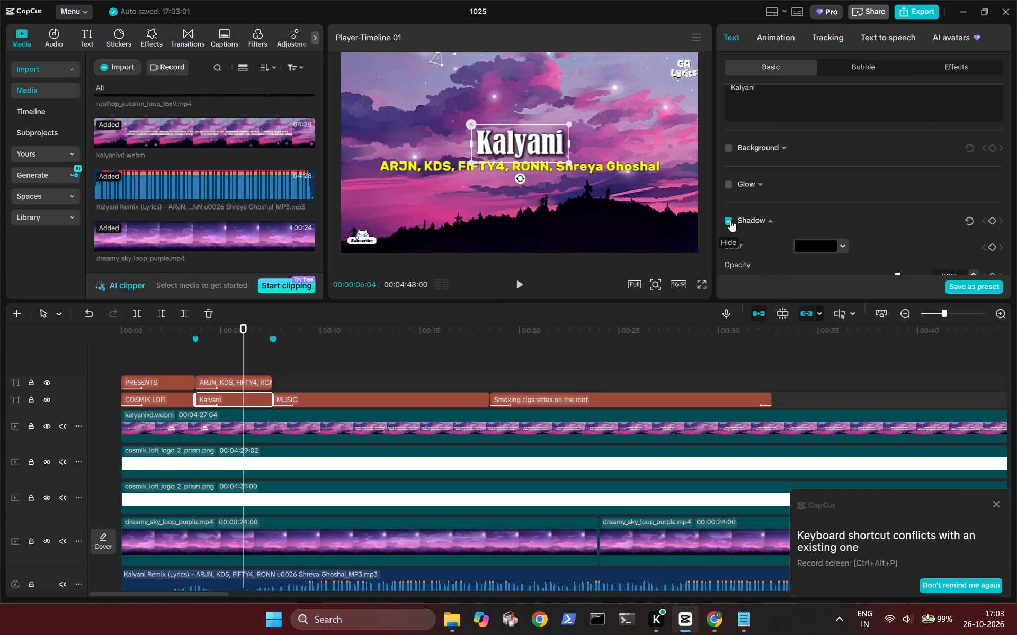
pyautogui.scroll(-1, 730, 220)
pyautogui.click(838, 192)
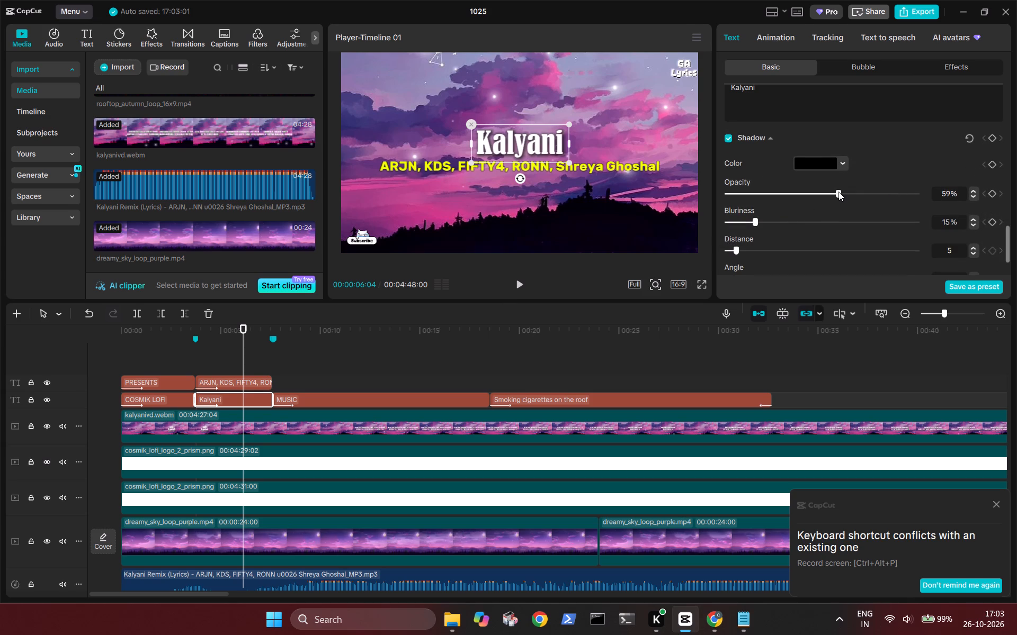
pyautogui.moveTo(838, 192); pyautogui.dragTo(797, 192)
pyautogui.moveTo(797, 192); pyautogui.dragTo(816, 192)
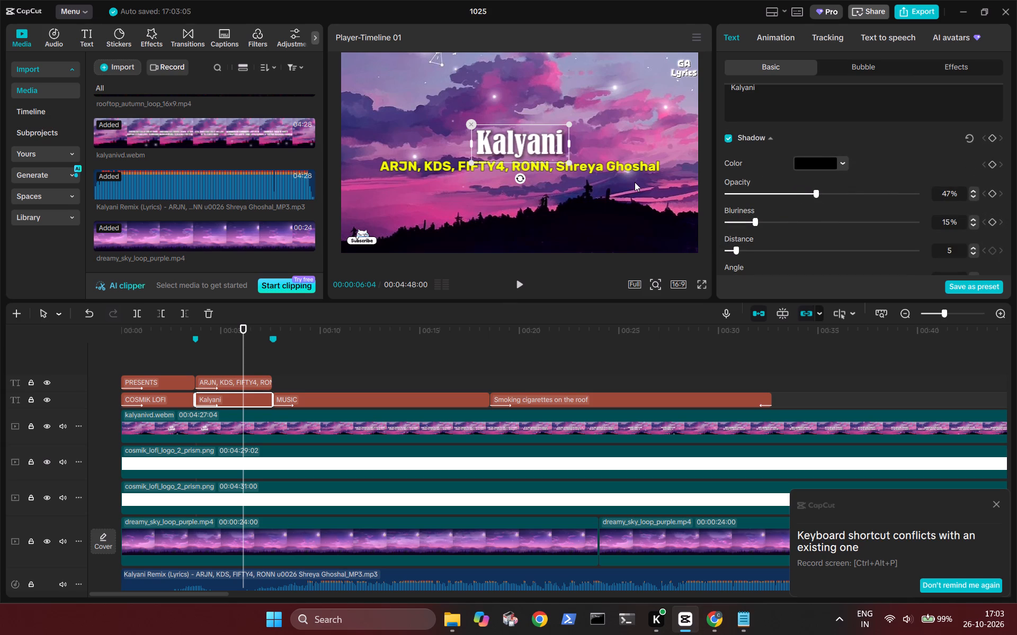
# Extend the artist text clip's end to 00:00:09:08, the frame where the "KAATTIN THOOVAL POLE" lyric first appears.
pyautogui.click(289, 368)
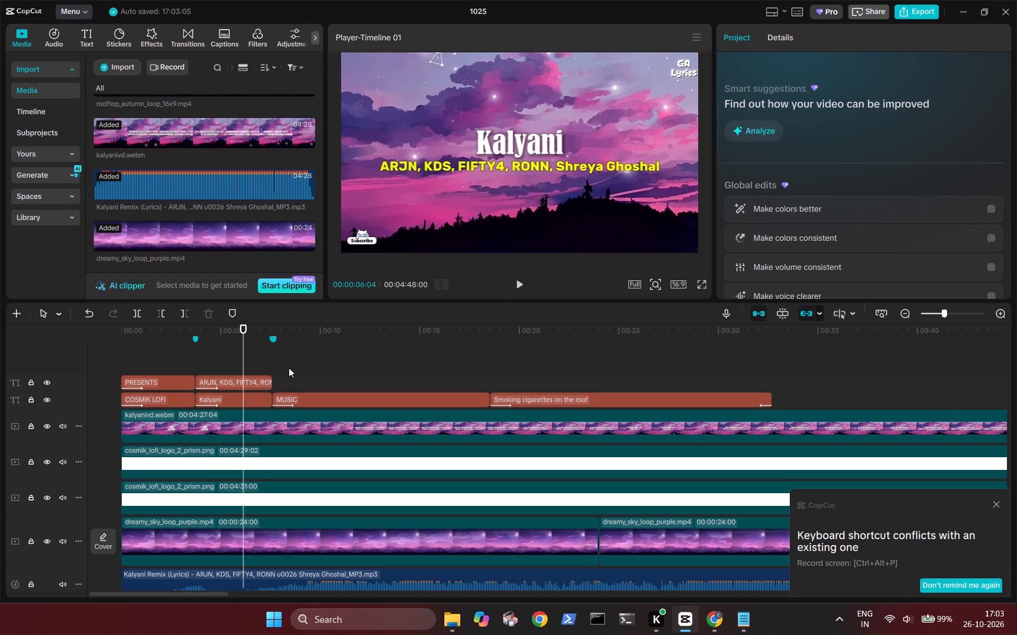
pyautogui.press('space')
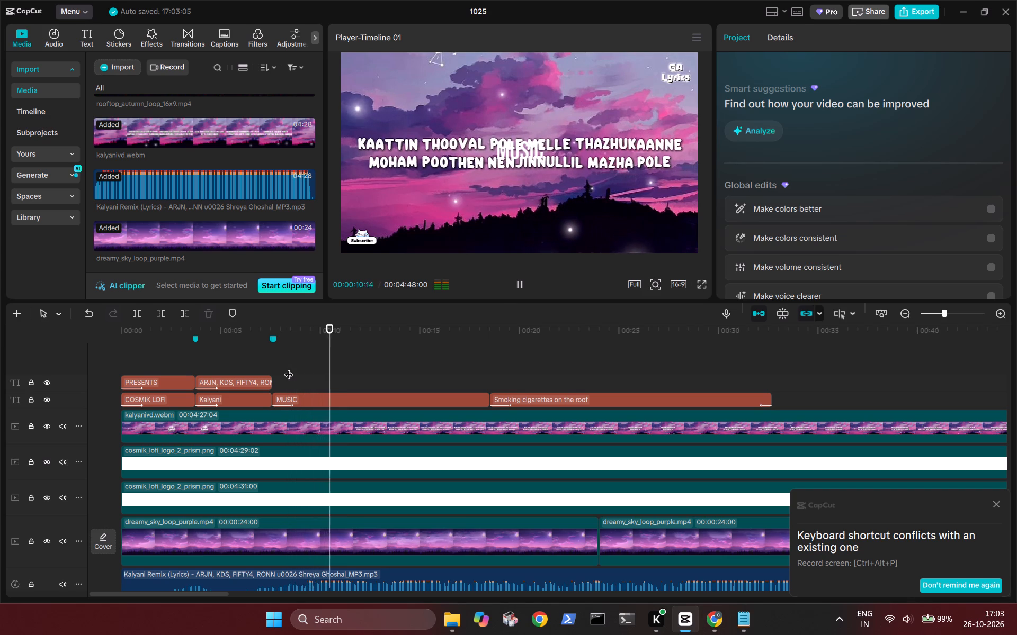
pyautogui.press('space')
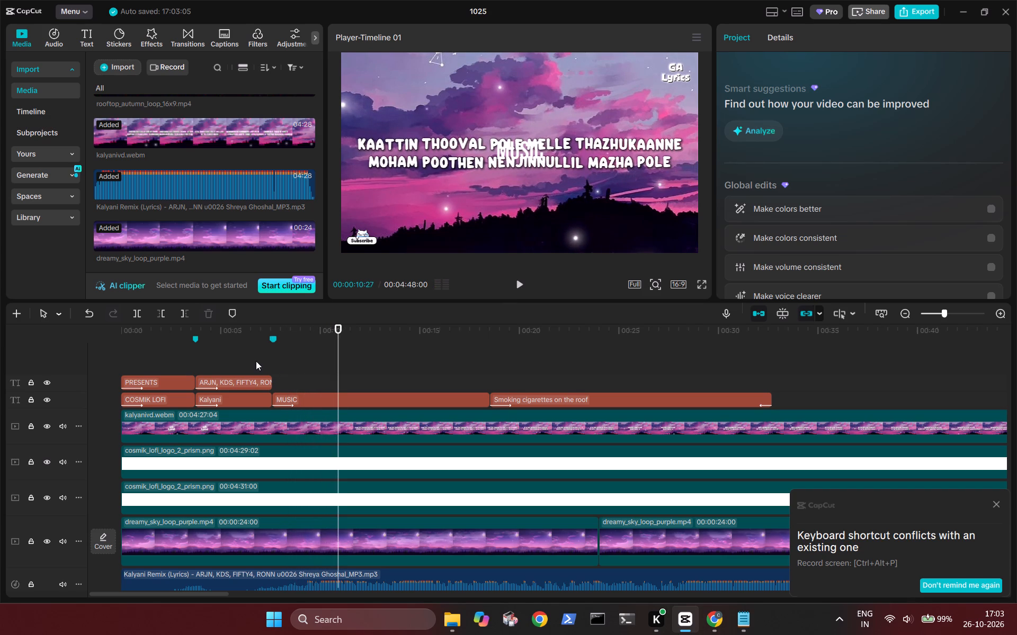
pyautogui.click(256, 361)
pyautogui.press('space')
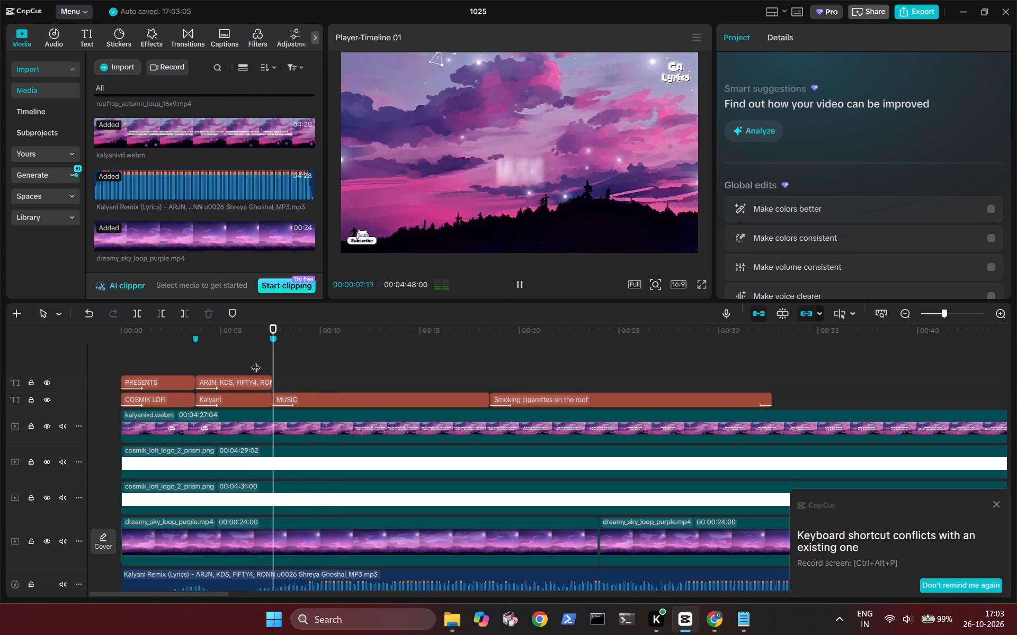
pyautogui.press('space')
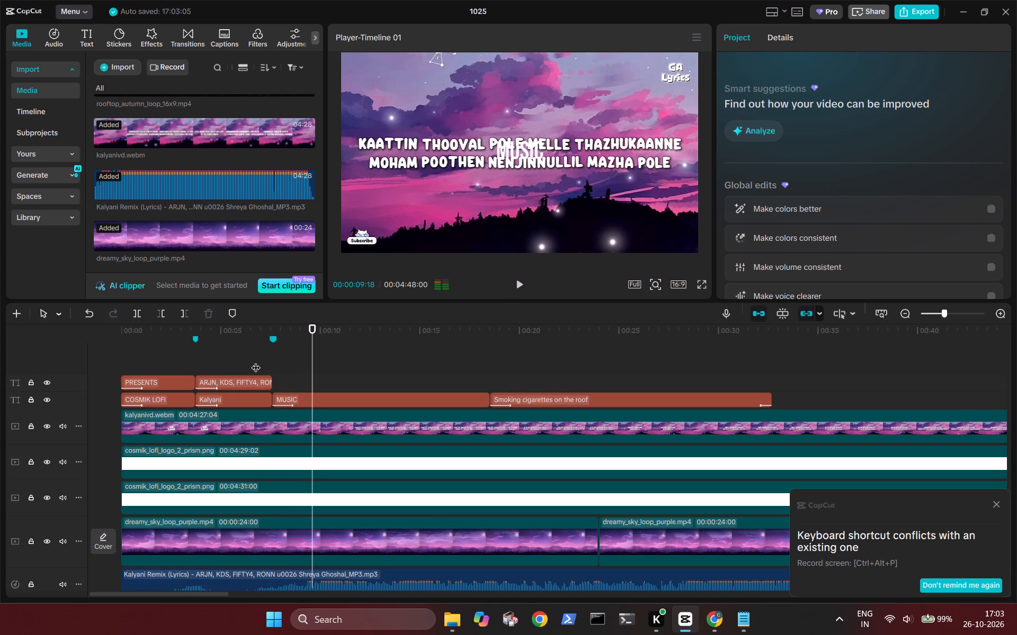
pyautogui.press('Left')
pyautogui.press('Left')
pyautogui.press('Left')
pyautogui.press('Left')
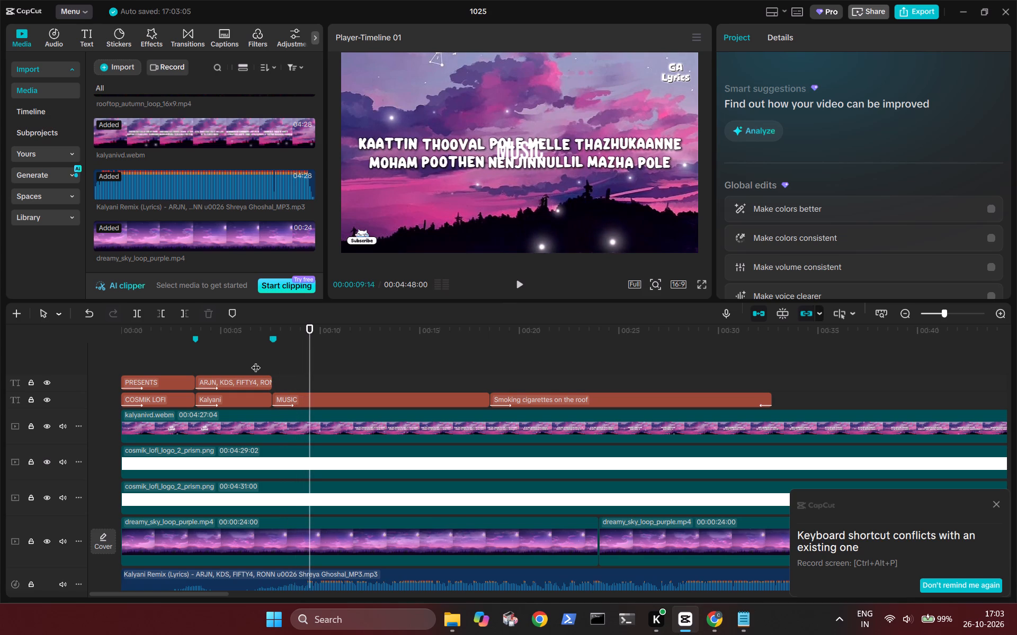
pyautogui.press('Left')
pyautogui.press('Left')
pyautogui.press('Left')
pyautogui.press('Left')
pyautogui.press('Left')
pyautogui.press('Left')
pyautogui.press('Left')
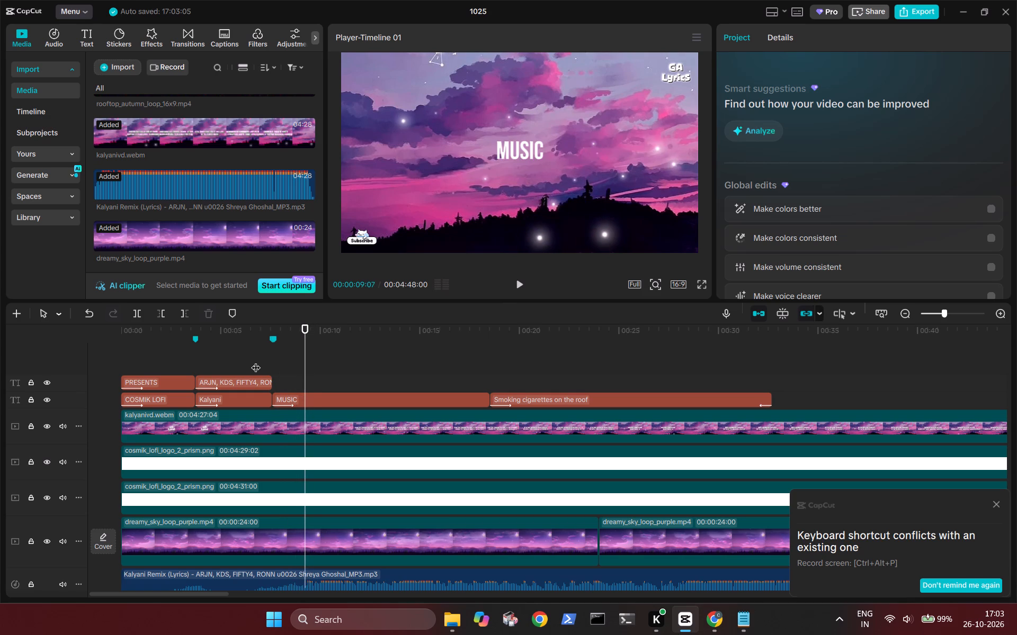
pyautogui.press('Left')
pyautogui.press('Right')
pyautogui.press('Right')
pyautogui.press('Right')
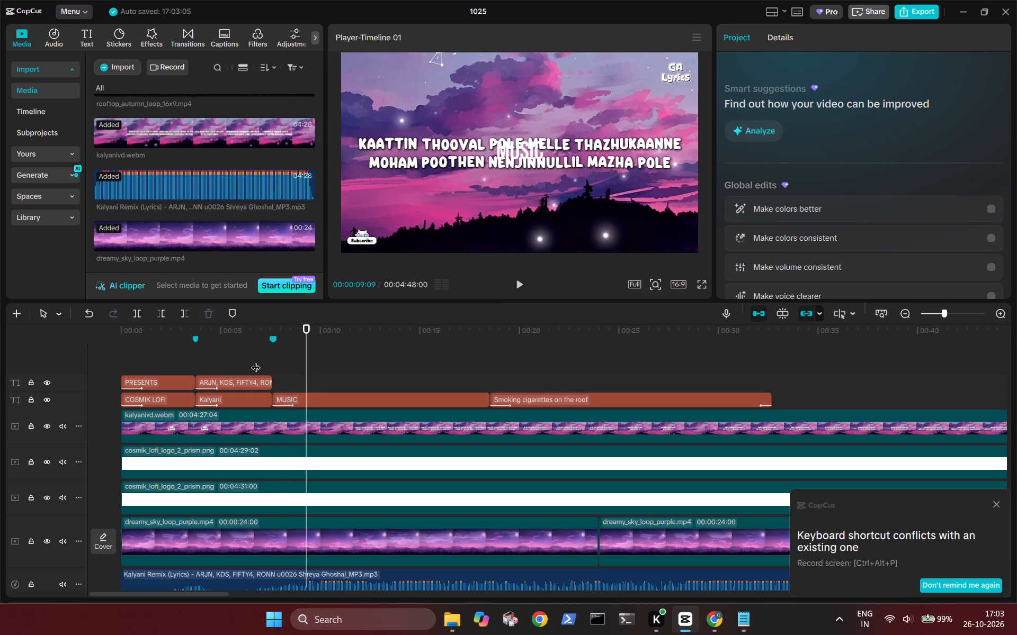
pyautogui.press('Left')
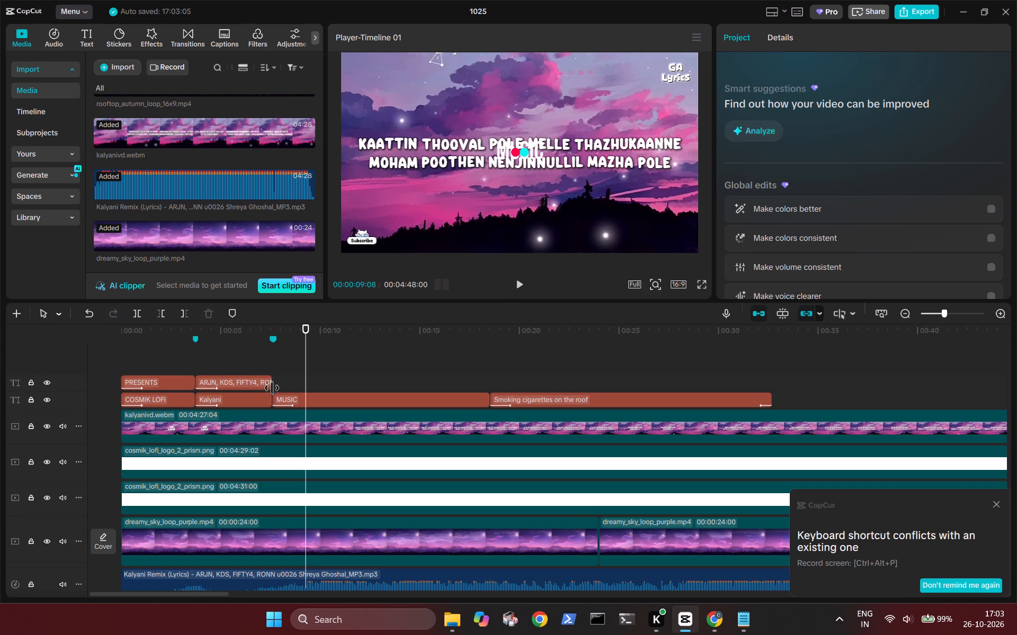
pyautogui.click(261, 384)
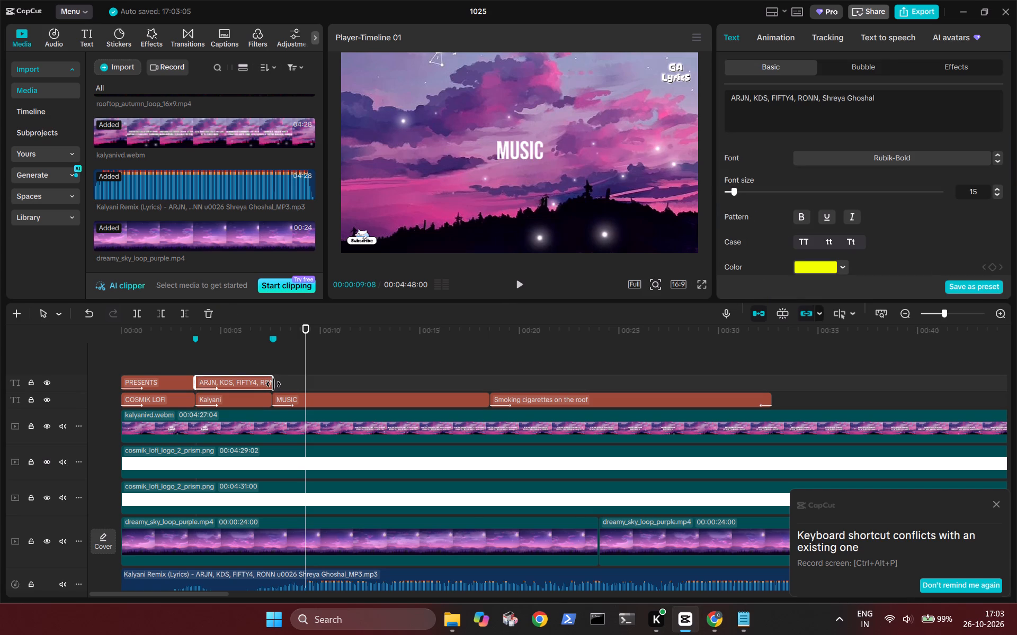
pyautogui.moveTo(273, 384); pyautogui.dragTo(303, 380)
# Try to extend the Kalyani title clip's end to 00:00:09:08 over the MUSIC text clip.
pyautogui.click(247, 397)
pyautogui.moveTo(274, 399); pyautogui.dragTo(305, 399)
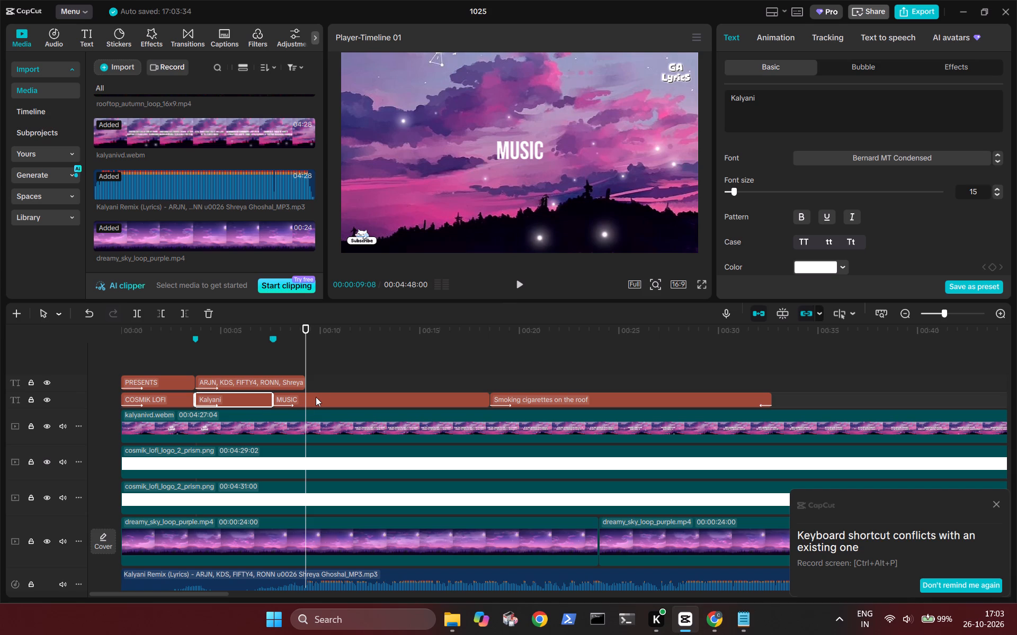
# Trim the start of the MUSIC text clip to the playhead at 00:00:09:08.
pyautogui.click(322, 396)
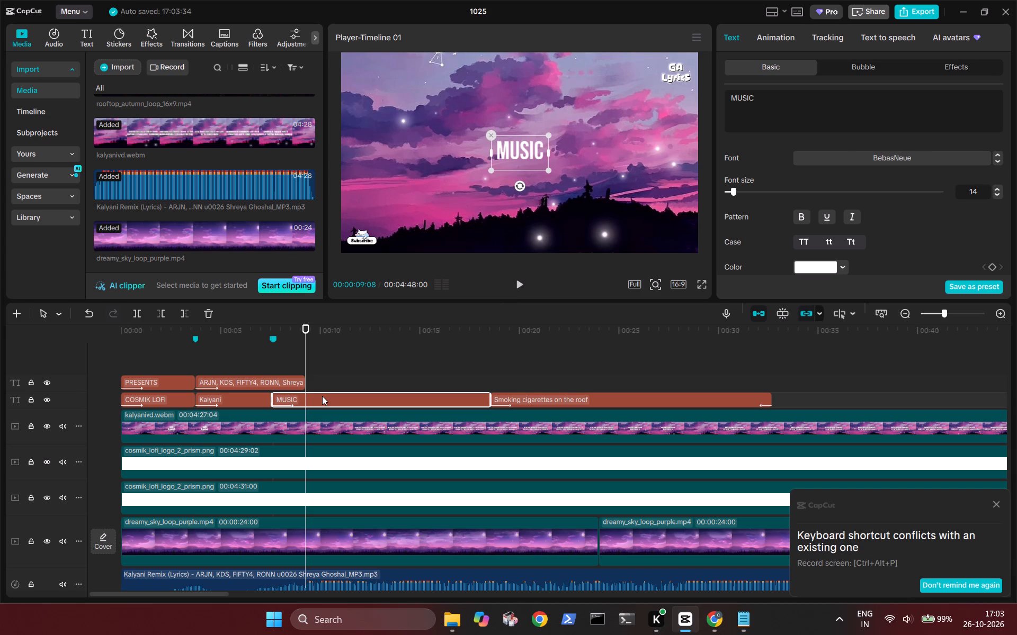
pyautogui.press('1')
pyautogui.press('q')
# Extend the Kalyani title clip's end to 00:00:09:08 so it meets the start of the MUSIC text clip.
pyautogui.click(247, 397)
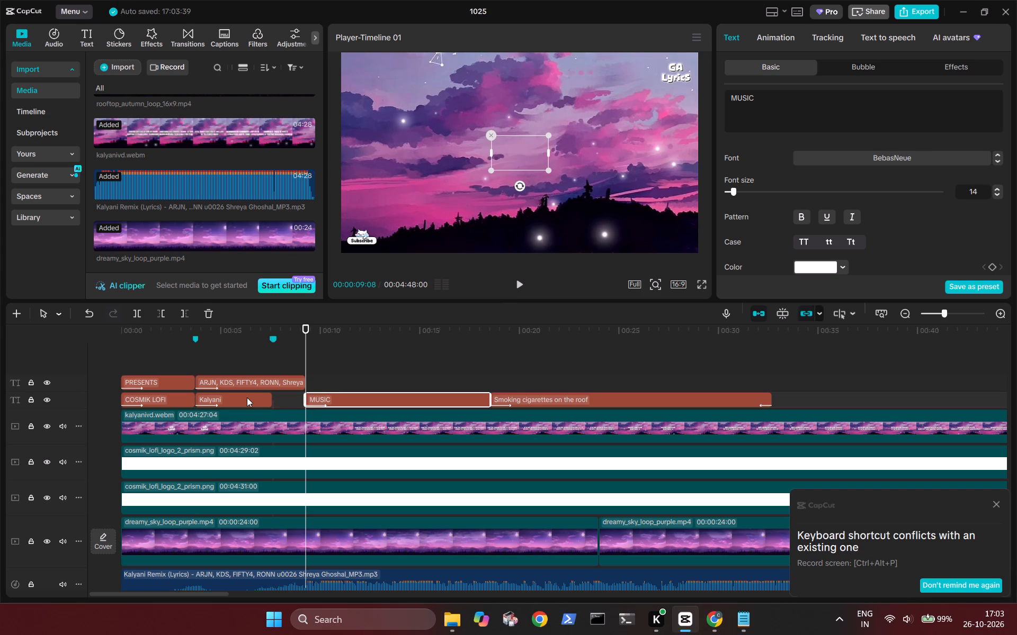
pyautogui.moveTo(271, 399); pyautogui.dragTo(309, 395)
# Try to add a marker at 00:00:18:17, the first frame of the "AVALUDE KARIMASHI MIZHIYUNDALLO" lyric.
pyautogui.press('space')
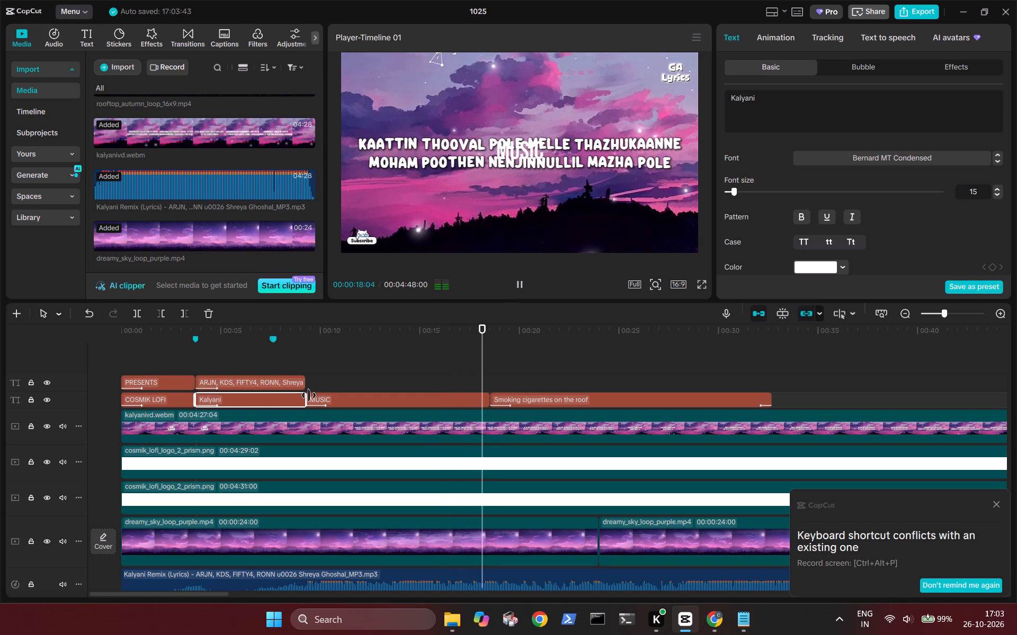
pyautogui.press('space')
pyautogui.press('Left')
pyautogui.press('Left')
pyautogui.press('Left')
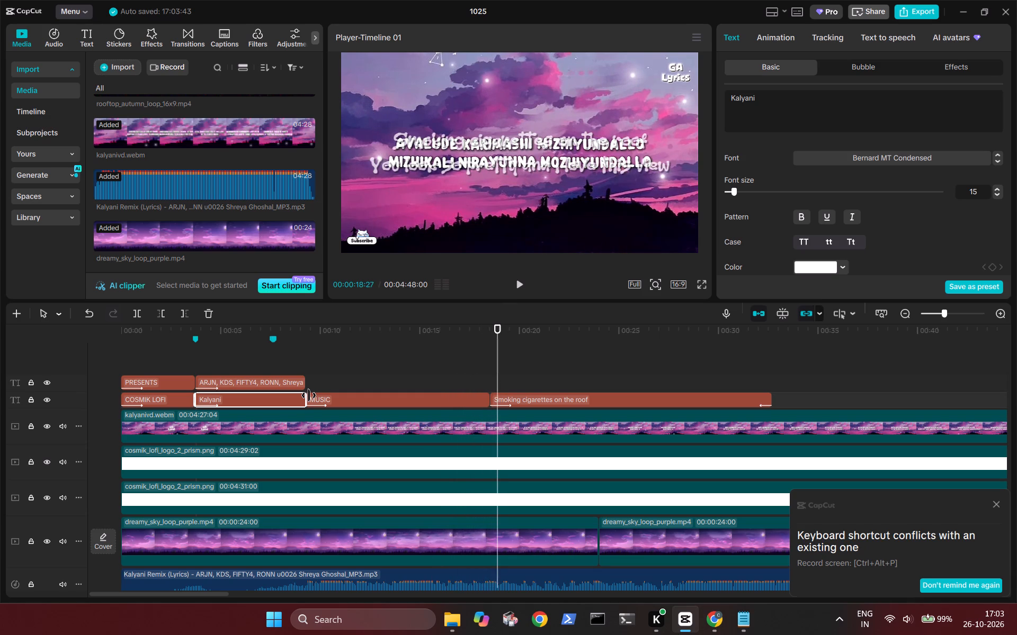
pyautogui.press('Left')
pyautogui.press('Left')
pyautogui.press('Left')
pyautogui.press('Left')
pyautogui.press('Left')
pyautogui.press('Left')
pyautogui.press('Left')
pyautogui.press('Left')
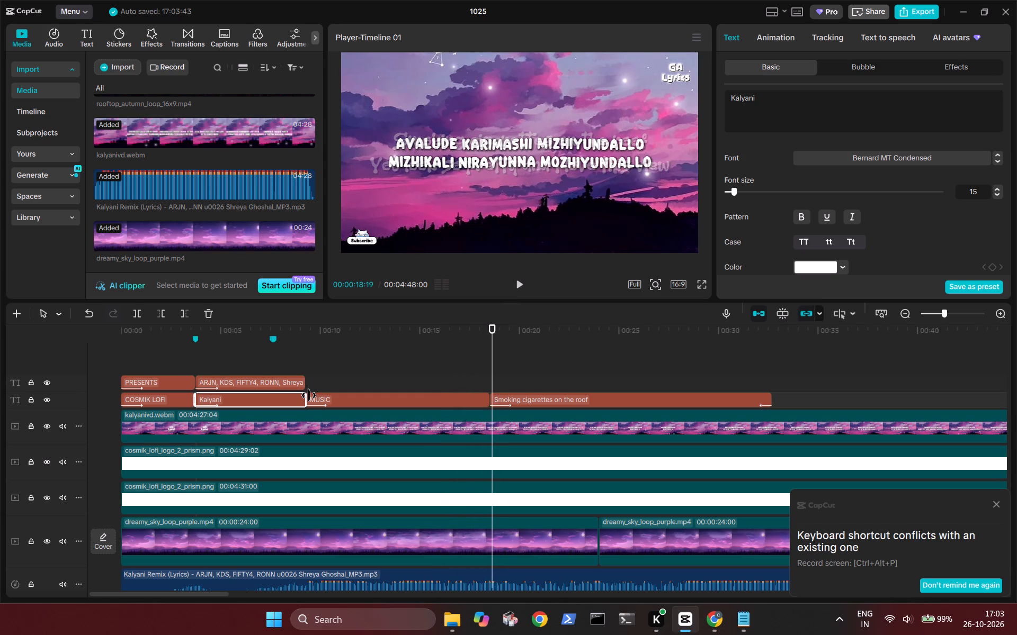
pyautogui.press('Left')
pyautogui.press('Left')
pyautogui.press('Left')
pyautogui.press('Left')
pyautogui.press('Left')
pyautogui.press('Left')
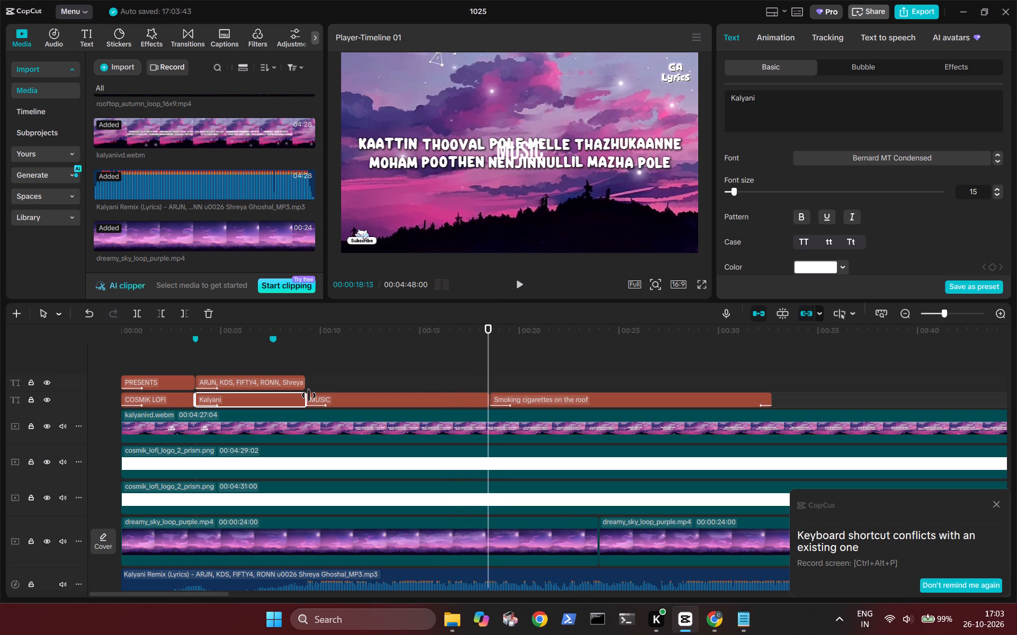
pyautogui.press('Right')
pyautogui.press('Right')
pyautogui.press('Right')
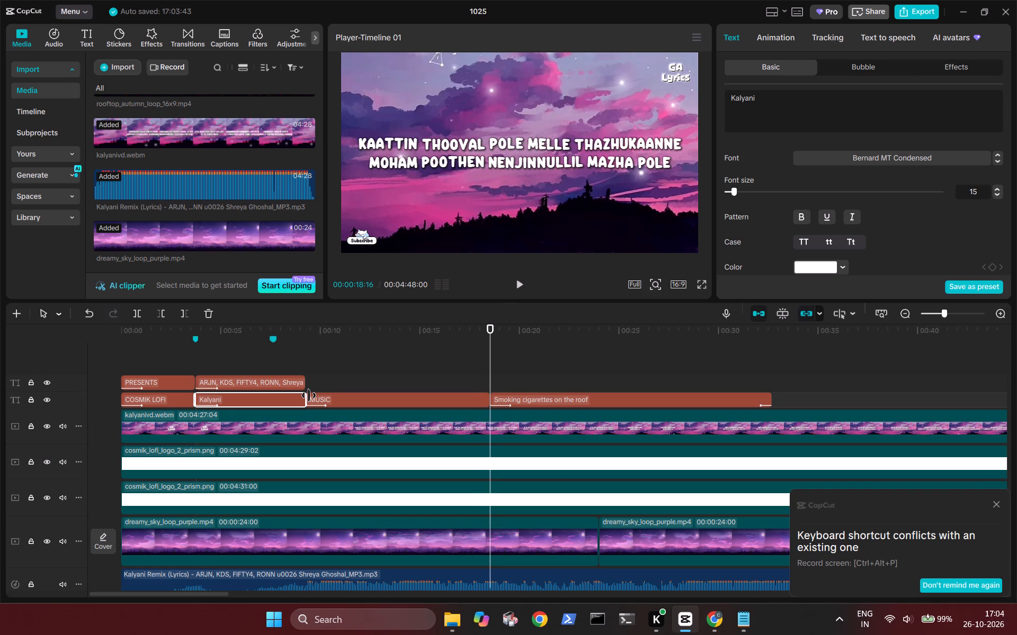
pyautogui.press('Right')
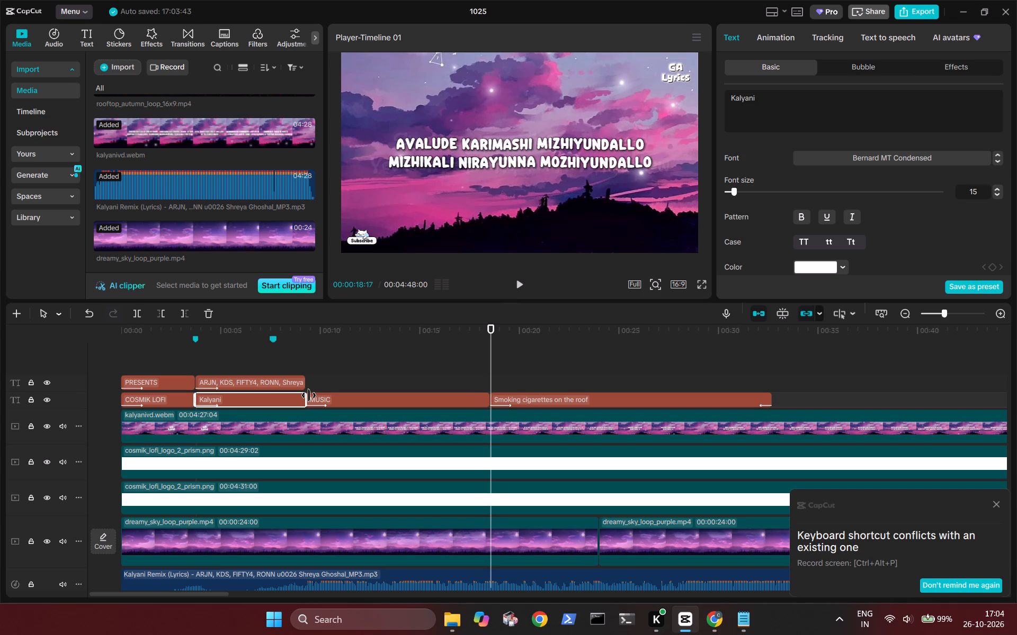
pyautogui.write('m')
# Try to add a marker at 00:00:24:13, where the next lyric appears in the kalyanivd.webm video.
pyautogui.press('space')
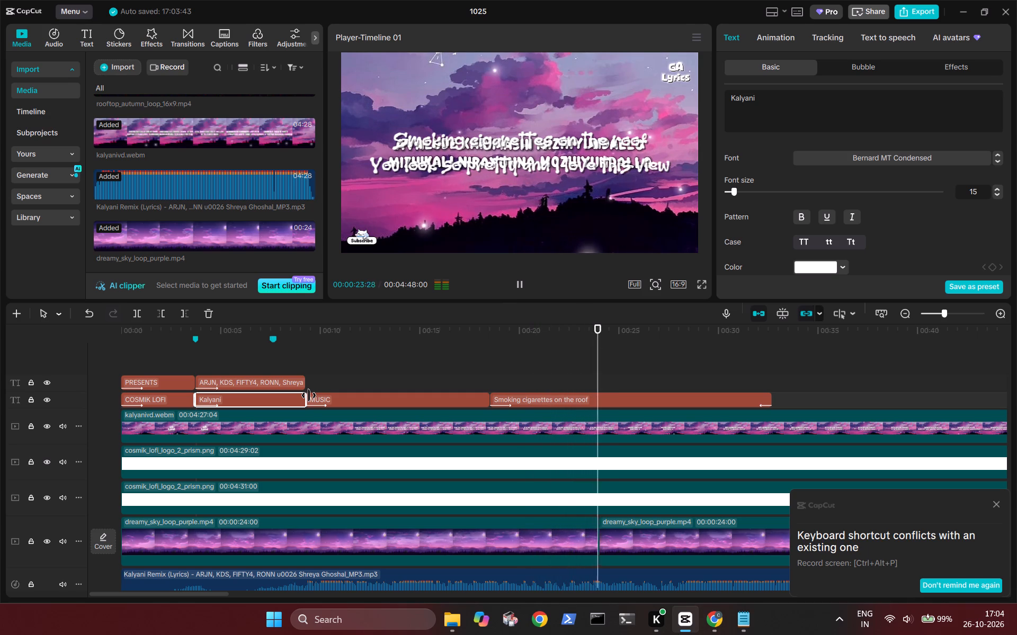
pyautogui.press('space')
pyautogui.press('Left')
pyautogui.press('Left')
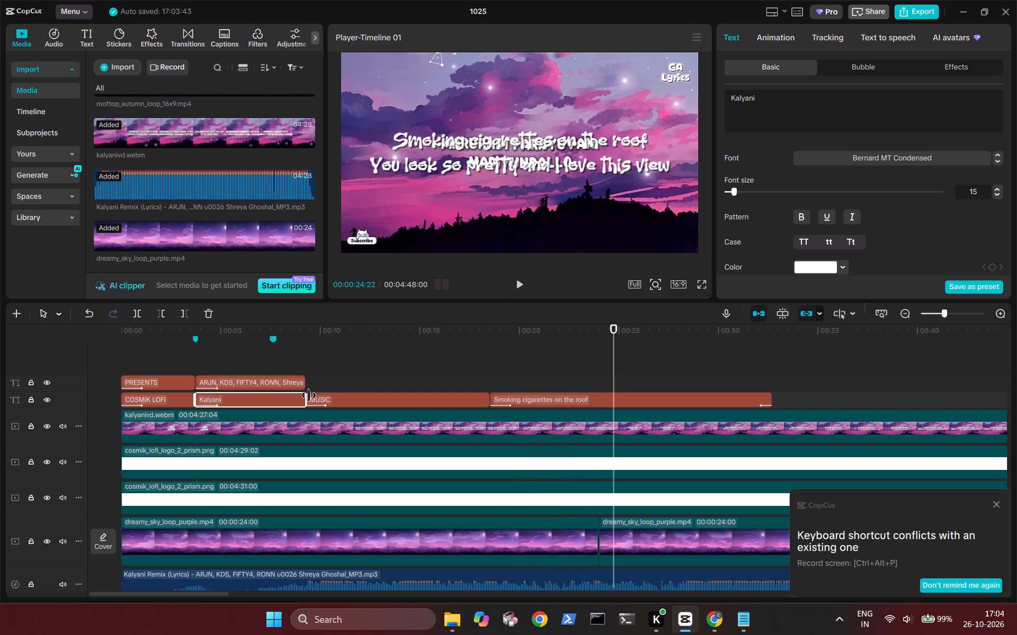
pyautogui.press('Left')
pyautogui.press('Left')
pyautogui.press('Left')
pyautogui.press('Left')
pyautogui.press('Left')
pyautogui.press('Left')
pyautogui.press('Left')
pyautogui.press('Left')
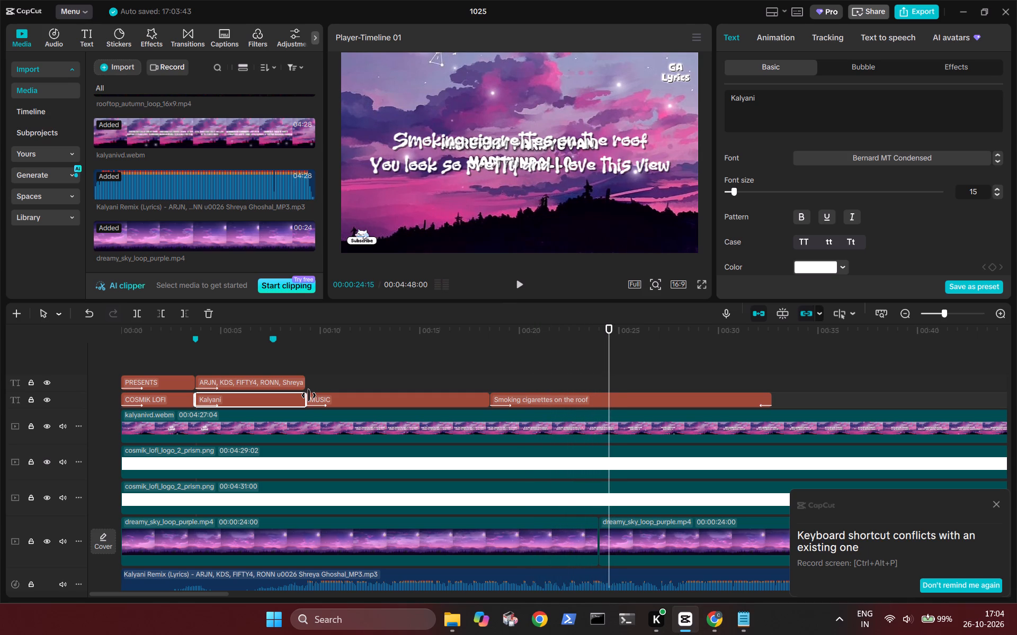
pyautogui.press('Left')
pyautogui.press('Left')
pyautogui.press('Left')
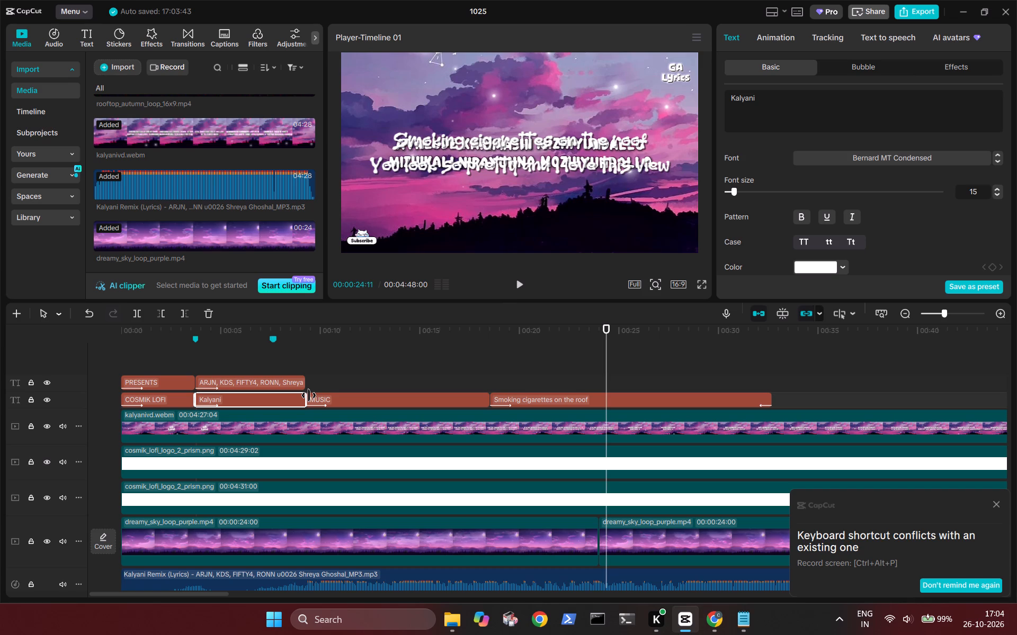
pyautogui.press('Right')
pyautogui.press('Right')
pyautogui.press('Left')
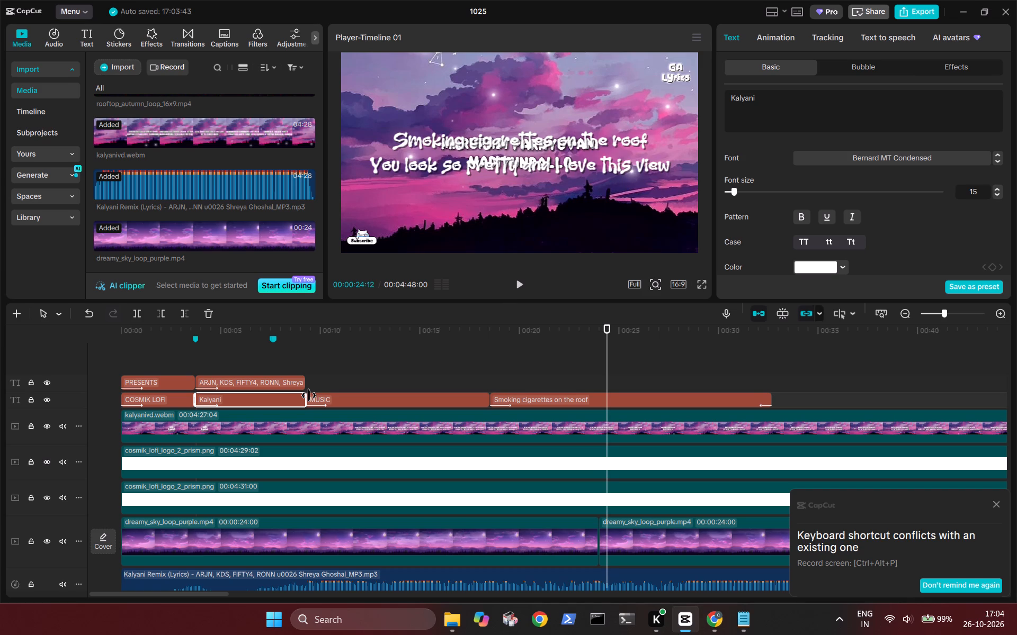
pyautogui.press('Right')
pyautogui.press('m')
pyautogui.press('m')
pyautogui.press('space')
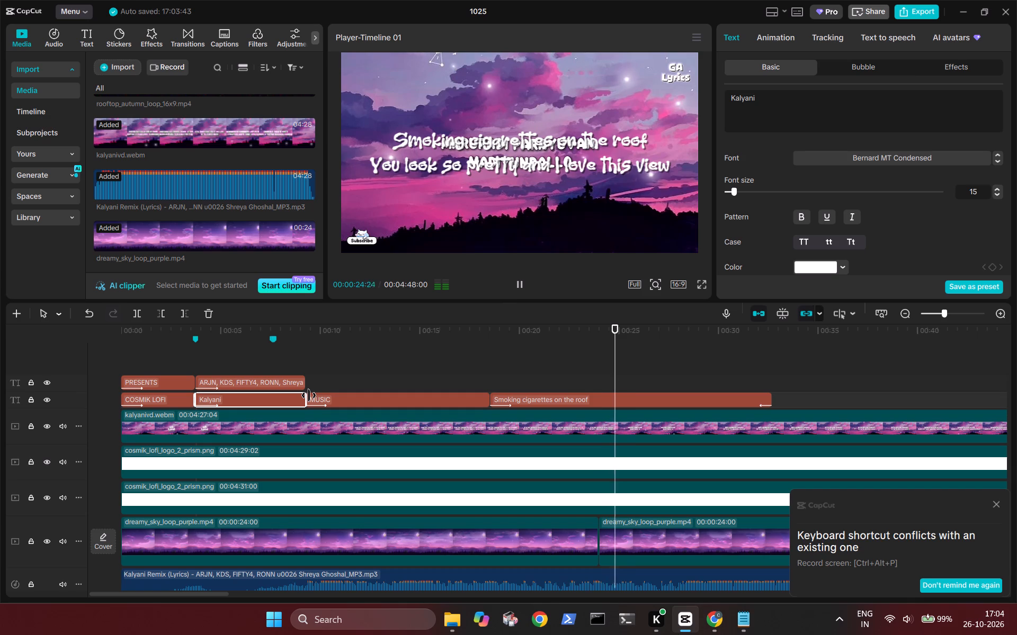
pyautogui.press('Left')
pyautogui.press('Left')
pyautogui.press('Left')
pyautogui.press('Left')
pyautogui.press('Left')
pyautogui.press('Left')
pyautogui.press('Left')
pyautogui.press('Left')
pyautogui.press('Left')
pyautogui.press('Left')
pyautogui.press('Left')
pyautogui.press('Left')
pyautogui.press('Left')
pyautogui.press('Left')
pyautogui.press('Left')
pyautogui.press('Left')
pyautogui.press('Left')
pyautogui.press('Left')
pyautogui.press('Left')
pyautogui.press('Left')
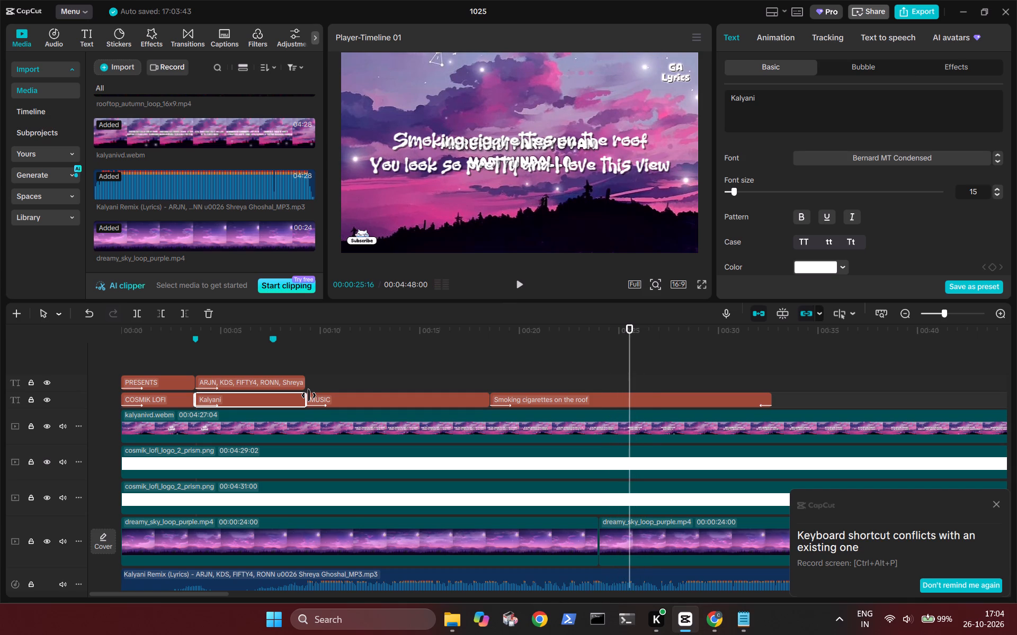
# Deselect the Kalyani title clip and add a timeline marker at 00:00:18:17, the start of the "AVALUDE KARIMASHI MIZHIYUNDALLO" lyric.
pyautogui.click(529, 364)
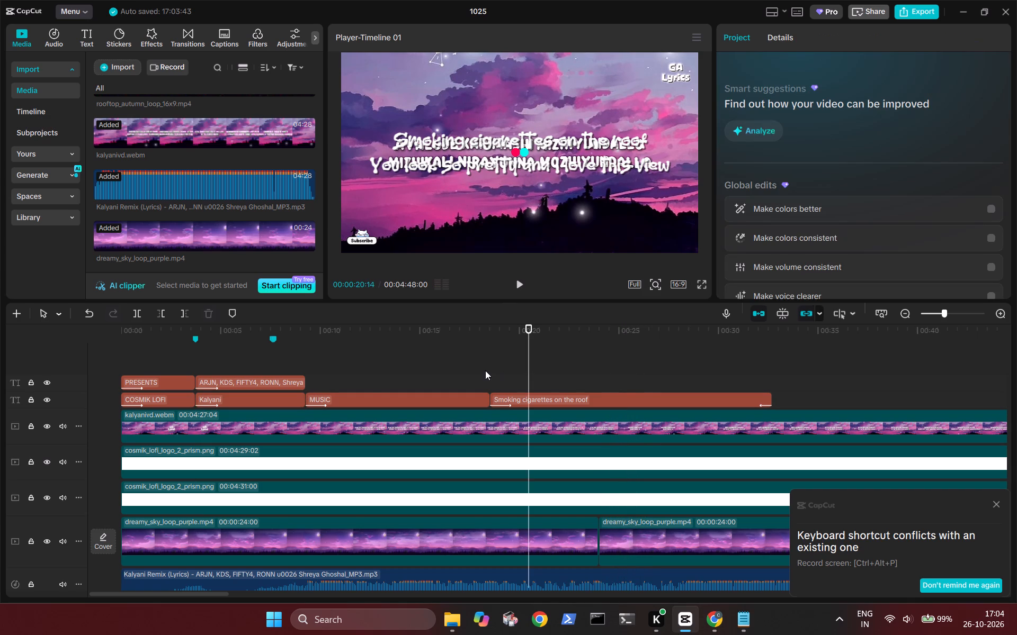
pyautogui.click(485, 370)
pyautogui.click(493, 373)
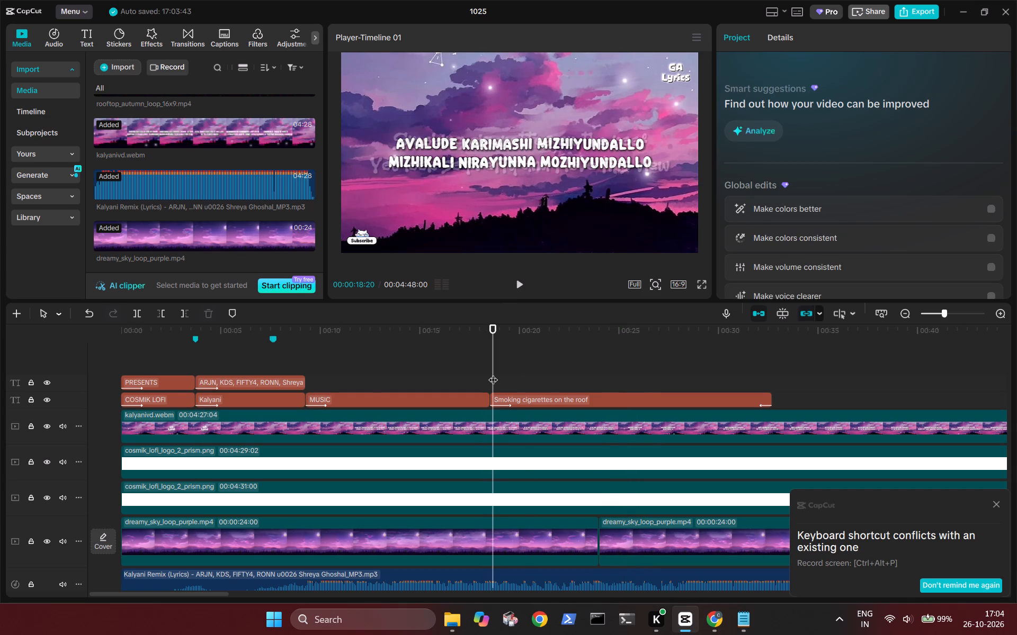
pyautogui.press('Left')
pyautogui.press('Left')
pyautogui.press('Left')
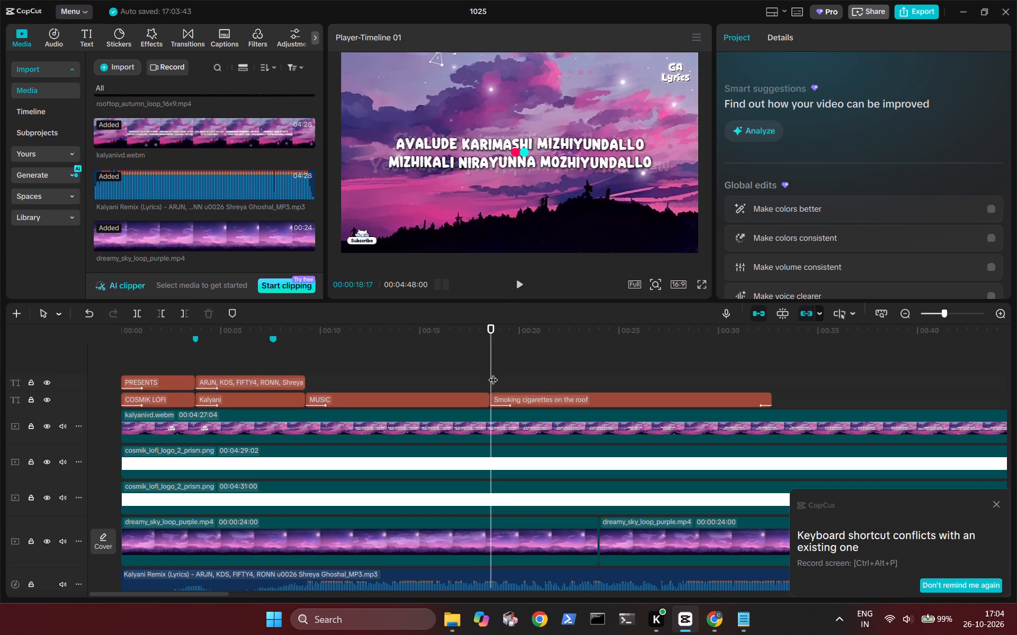
pyautogui.press('Left')
pyautogui.press('Left')
pyautogui.press('Right')
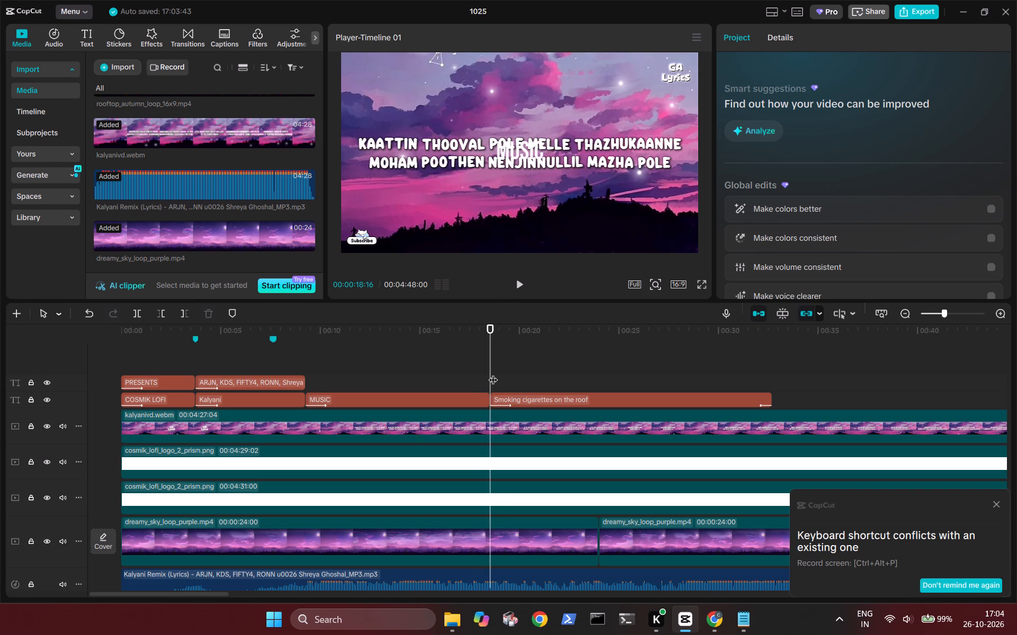
pyautogui.press('Right')
pyautogui.press('Left')
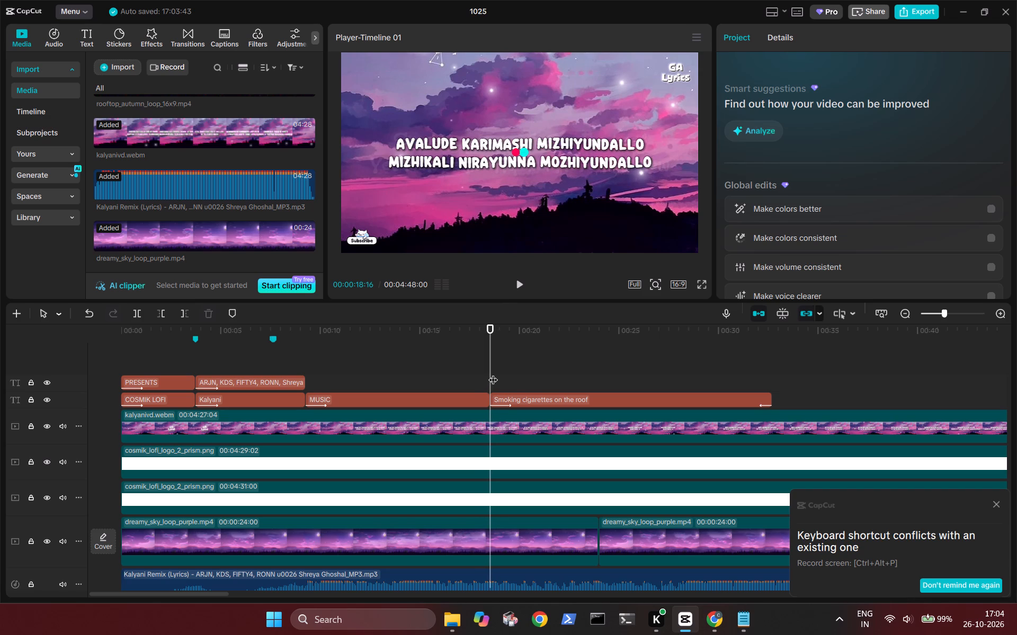
pyautogui.press('Right')
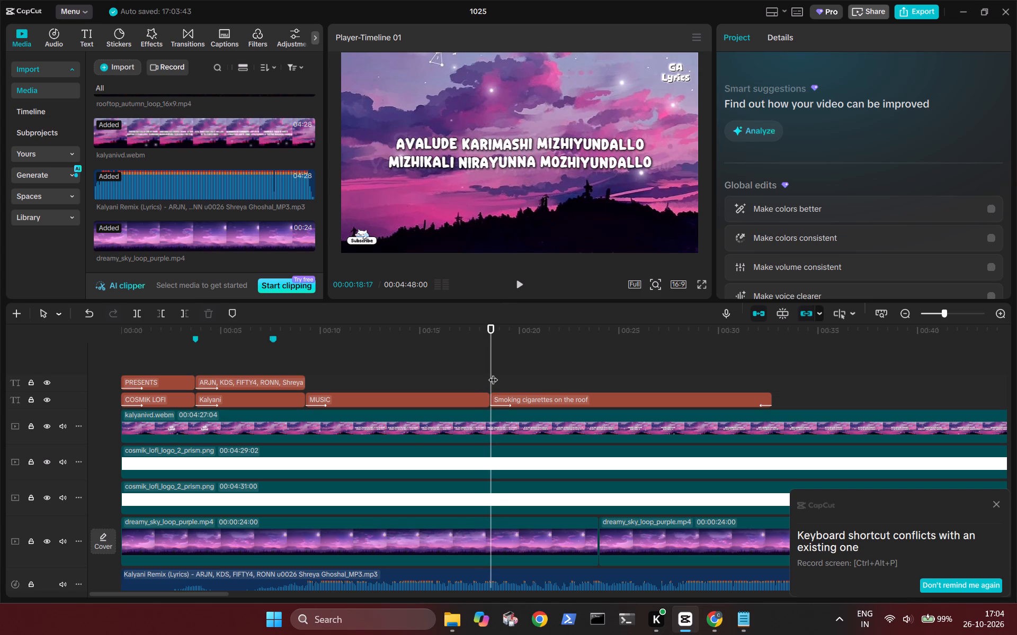
pyautogui.press('m')
# Add a timeline marker at 00:00:24:13, where the kalyanivd.webm video changes to its next lyric.
pyautogui.press('space')
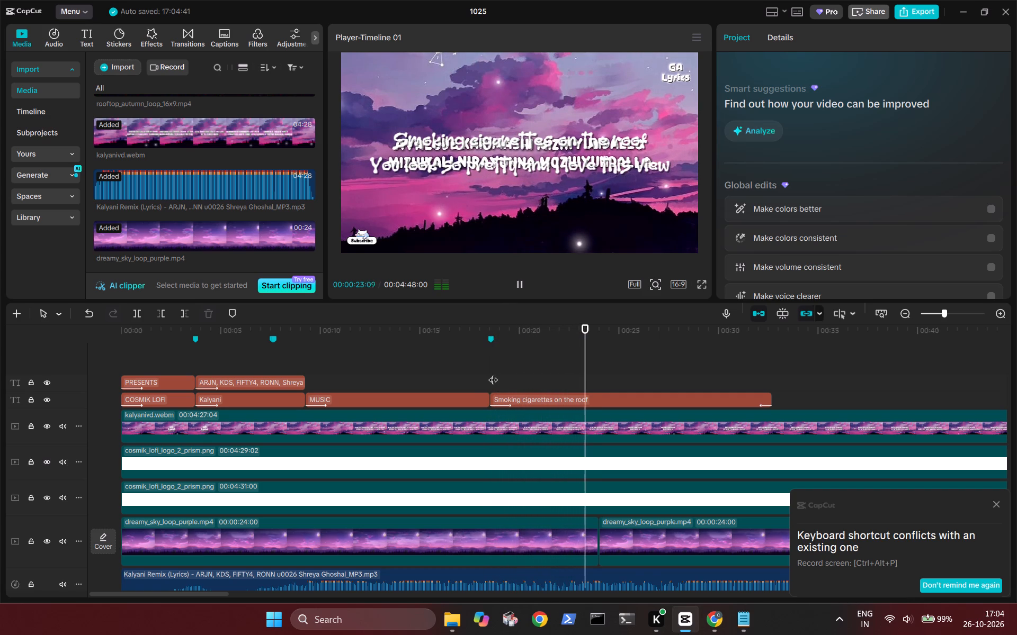
pyautogui.press('space')
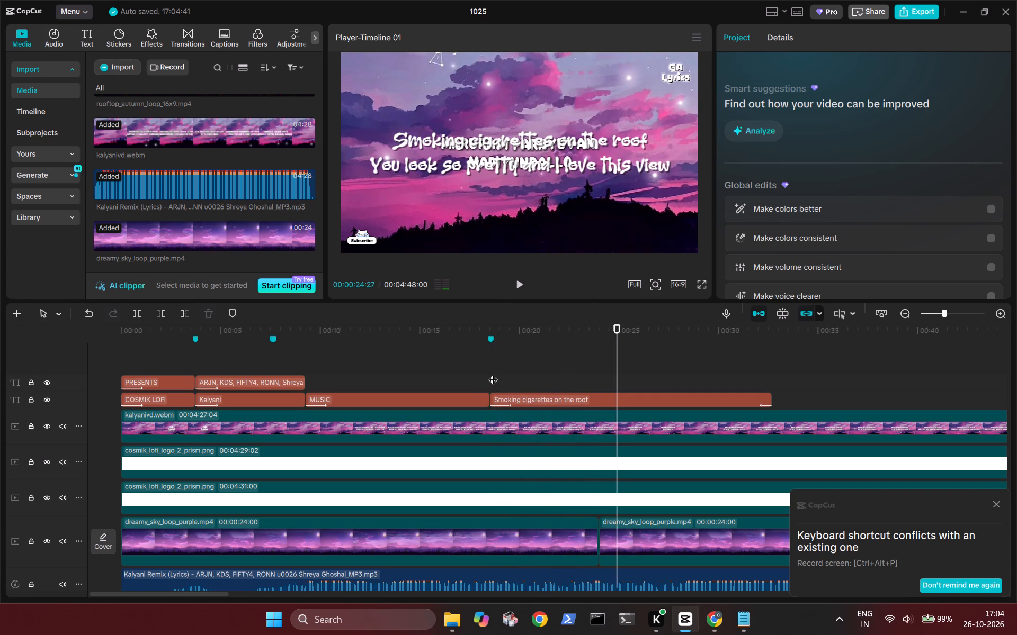
pyautogui.press('Left')
pyautogui.press('Left')
pyautogui.press('Left')
pyautogui.press('Left')
pyautogui.press('Left')
pyautogui.press('Left')
pyautogui.press('Left')
pyautogui.press('Left')
pyautogui.press('Left')
pyautogui.press('Left')
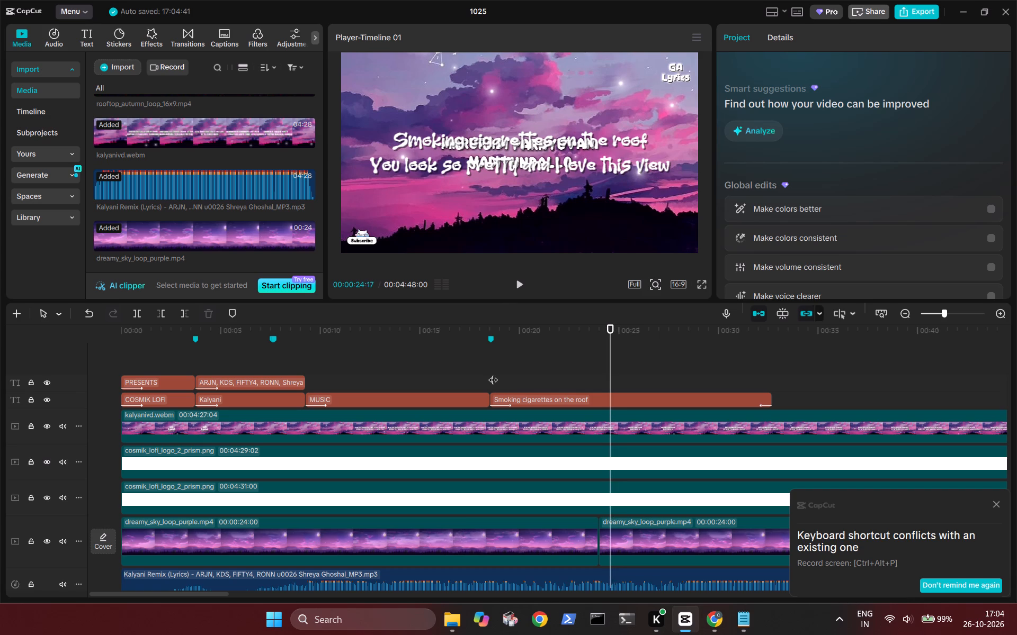
pyautogui.press('Left')
pyautogui.press('Left')
pyautogui.press('Left')
pyautogui.press('Left')
pyautogui.press('Left')
pyautogui.press('Left')
pyautogui.press('Left')
pyautogui.press('Left')
pyautogui.press('Left')
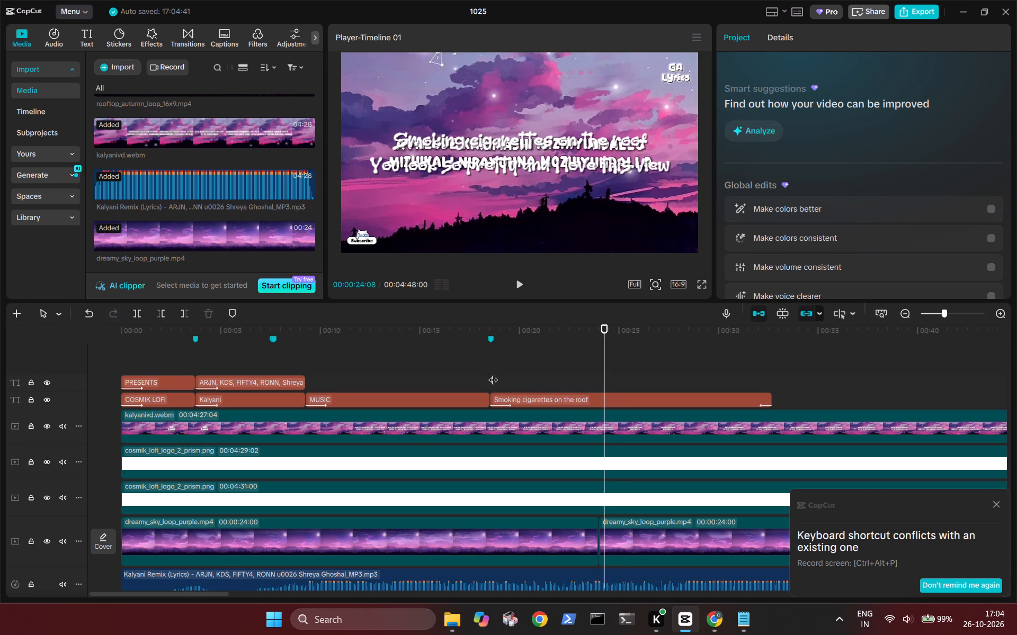
pyautogui.press('Left')
pyautogui.press('Right')
pyautogui.press('Right')
pyautogui.press('Right')
pyautogui.press('Right')
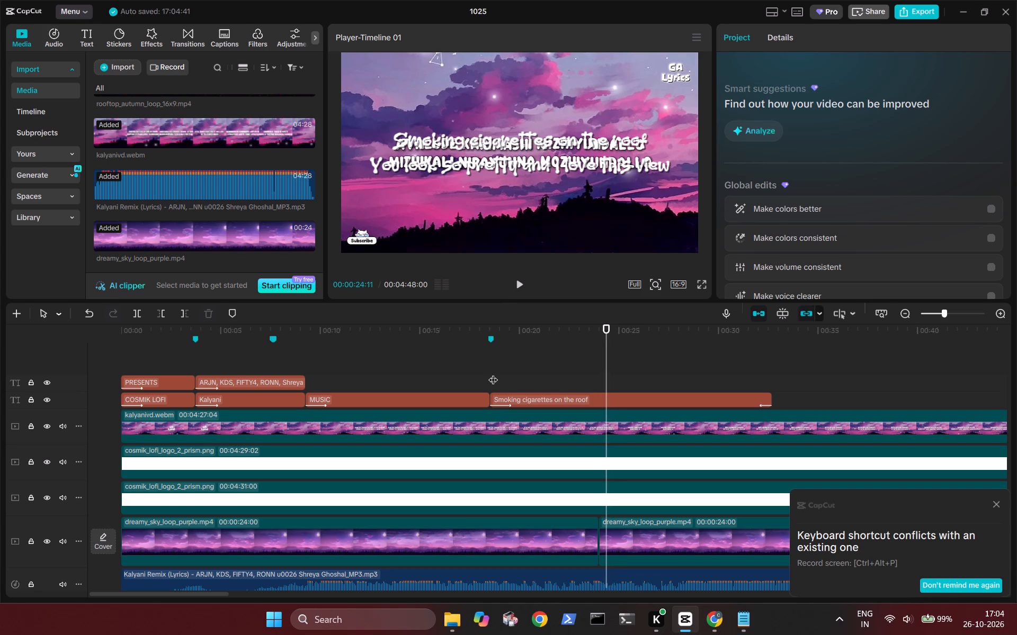
pyautogui.press('Right')
pyautogui.press('Right')
pyautogui.press('Left')
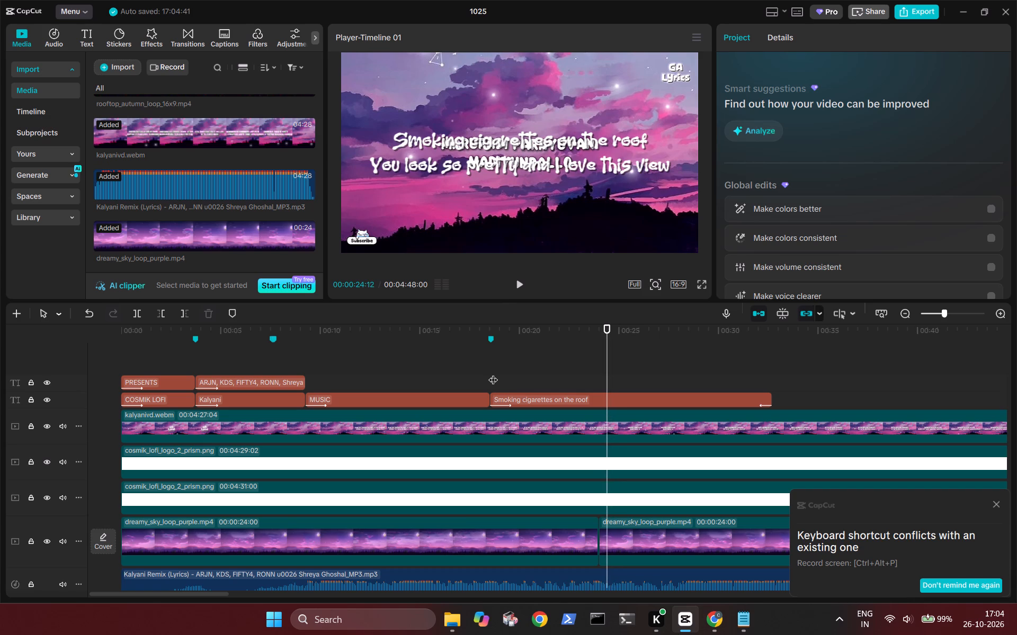
pyautogui.press('Right')
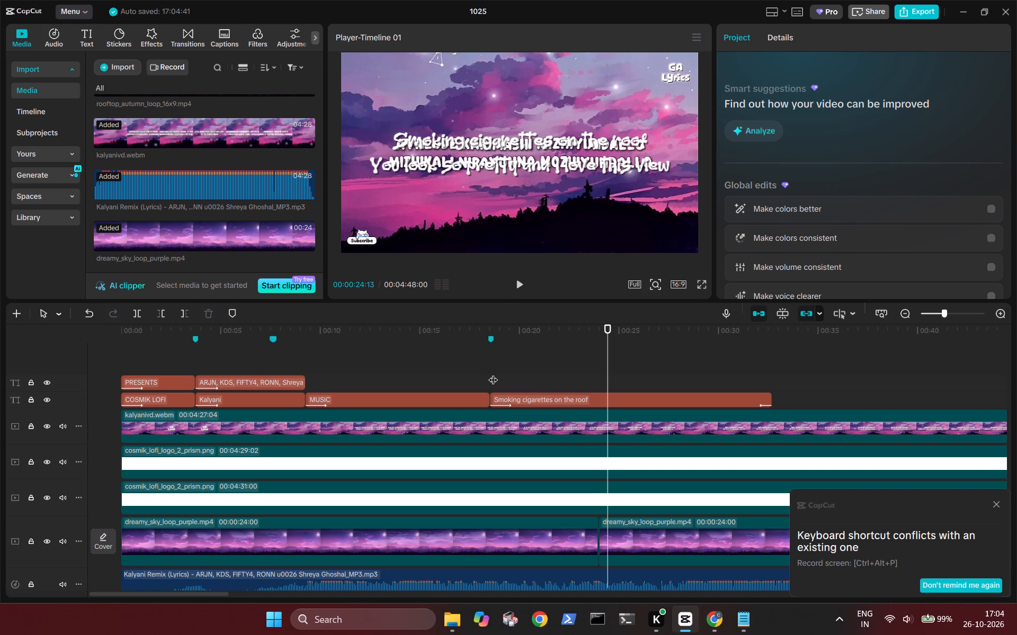
pyautogui.press('Left')
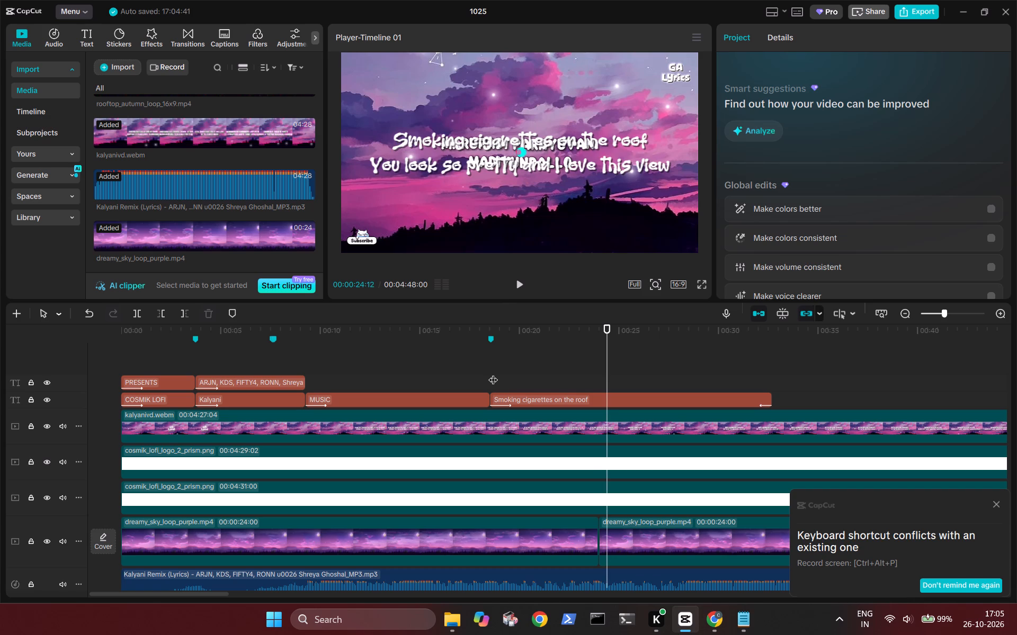
pyautogui.press('Right')
pyautogui.press('Left')
pyautogui.press('Right')
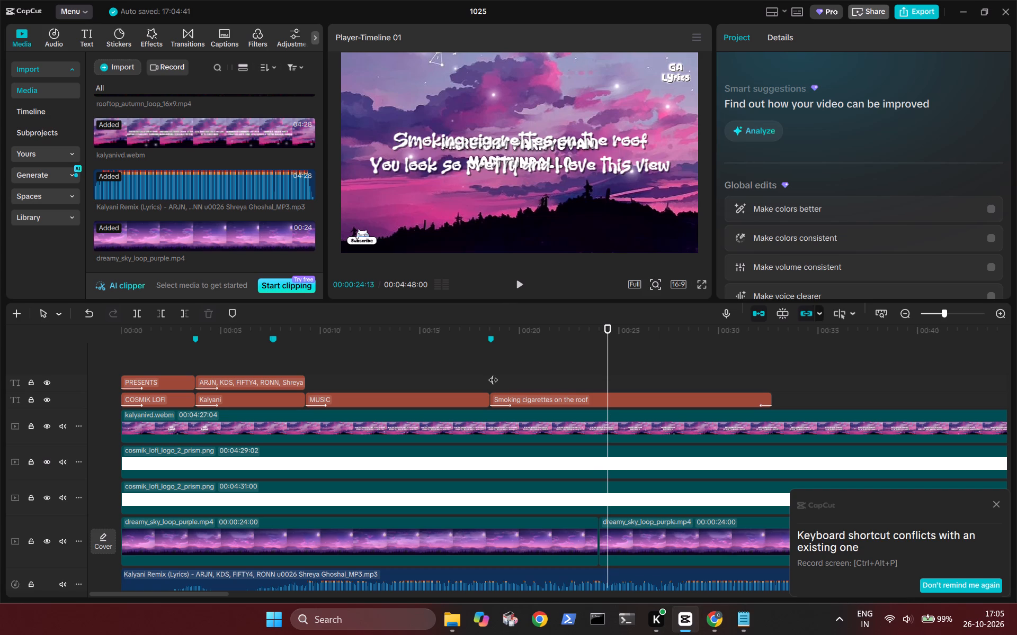
pyautogui.write('m')
# Add a timeline marker at 00:00:27:07, where the lyric that began at 00:00:24:13 disappears from the kalyanivd.webm video.
pyautogui.press('space')
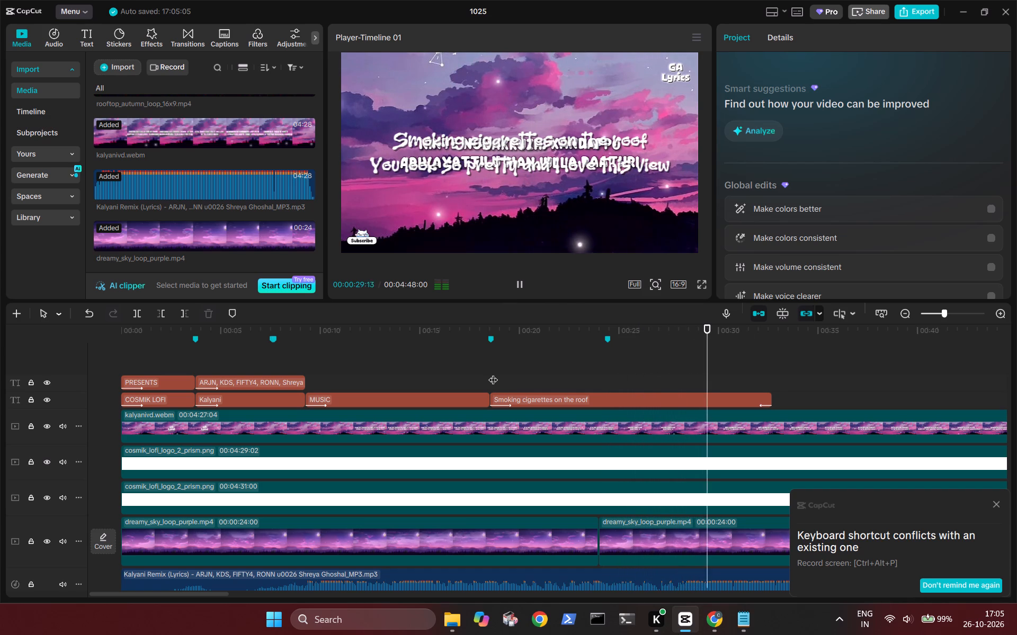
pyautogui.press('space')
pyautogui.press('Left')
pyautogui.press('Left')
pyautogui.press('Left')
pyautogui.press('Left')
pyautogui.press('Left')
pyautogui.press('Left')
pyautogui.press('Left')
pyautogui.press('Left')
pyautogui.press('Left')
pyautogui.press('Left')
pyautogui.press('Left')
pyautogui.press('Left')
pyautogui.press('Left')
pyautogui.press('Left')
pyautogui.press('Left')
pyautogui.press('Left')
pyautogui.press('Left')
pyautogui.press('Left')
pyautogui.press('Left')
pyautogui.press('Left')
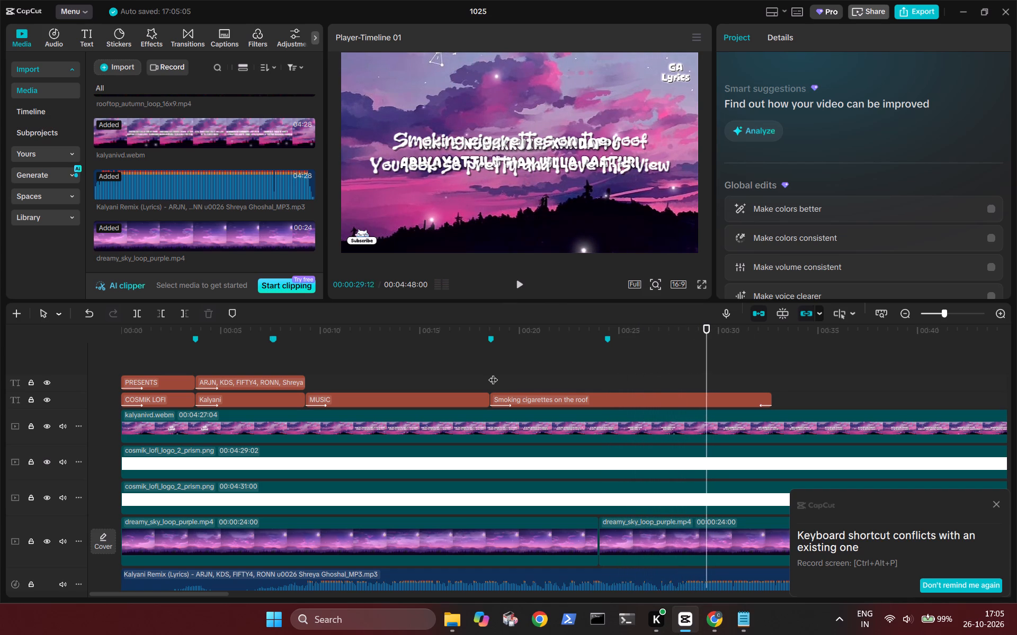
pyautogui.press('Left')
pyautogui.press('Left')
pyautogui.press('Left')
pyautogui.press('Left')
pyautogui.press('Left')
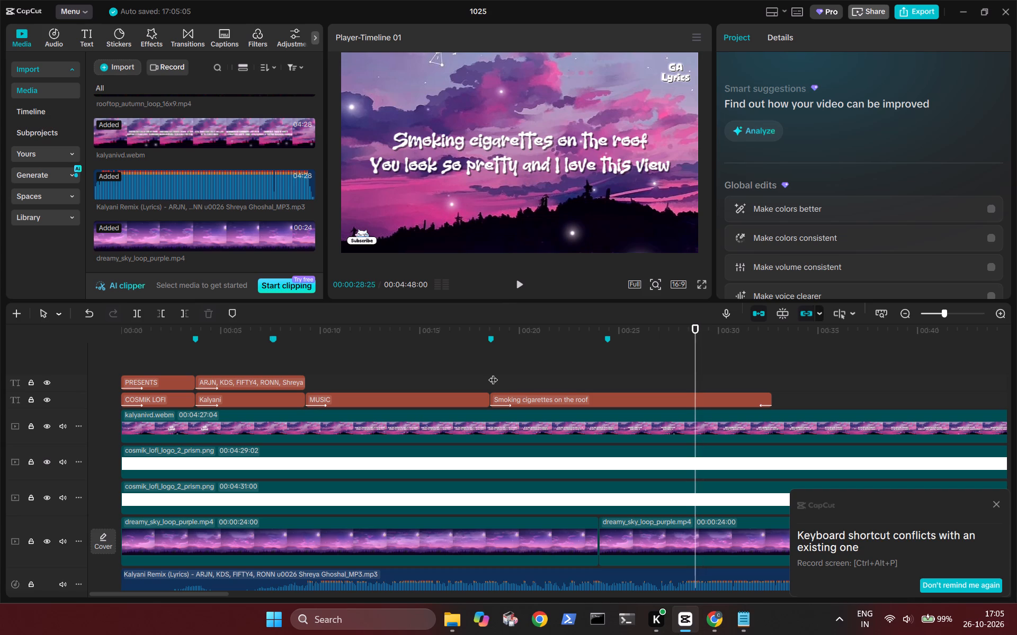
pyautogui.press('Left')
pyautogui.press('Left')
pyautogui.press('Left')
pyautogui.press('Left')
pyautogui.press('Left')
pyautogui.press('Left')
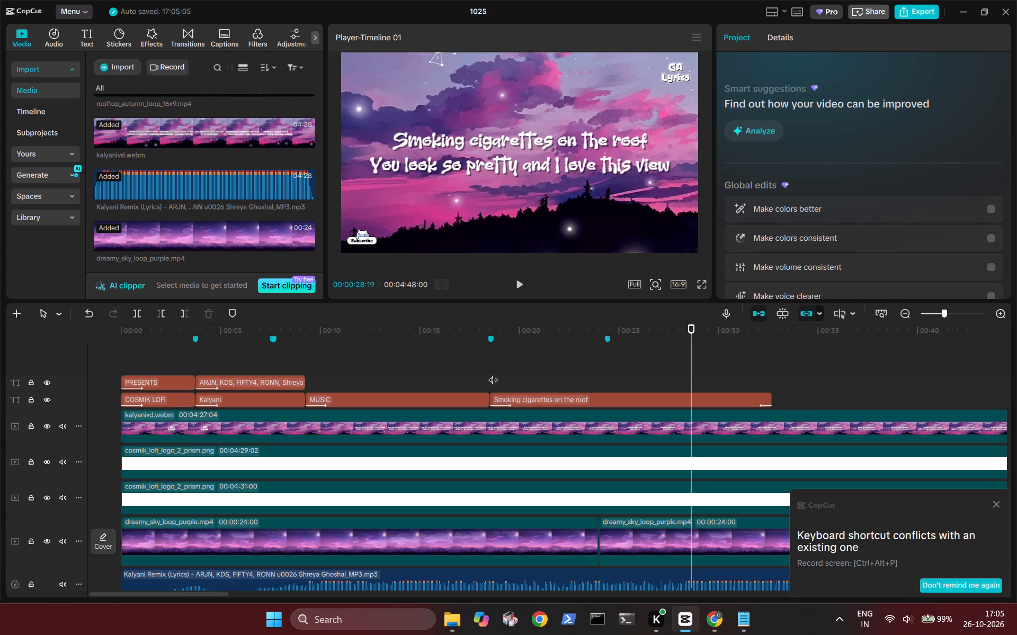
pyautogui.press('Left')
pyautogui.press('Left')
pyautogui.press('Left')
pyautogui.press('Left')
pyautogui.press('Left')
pyautogui.press('Left')
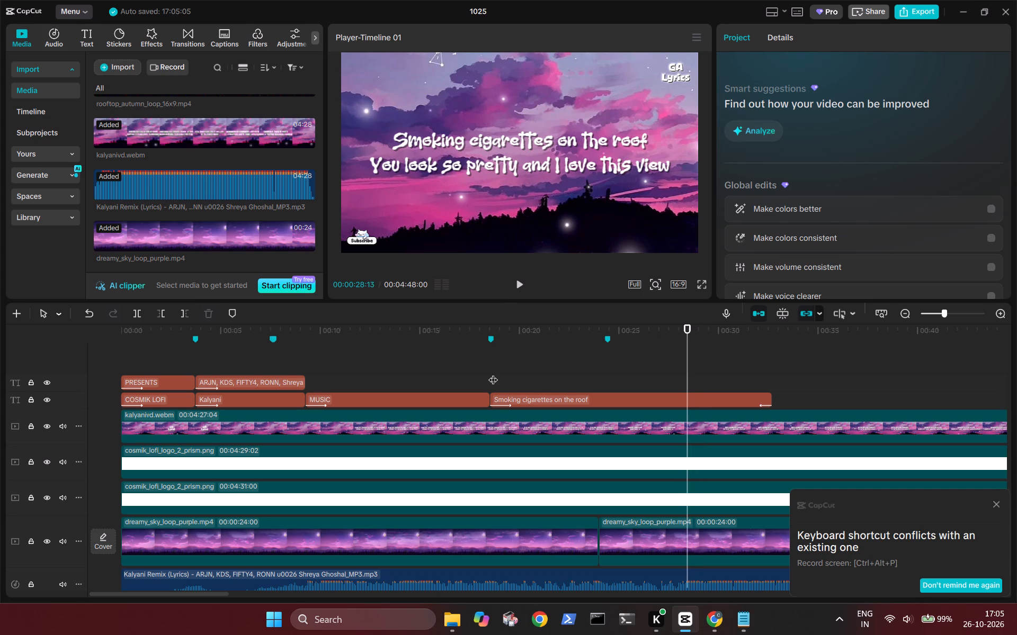
pyautogui.press('Left')
pyautogui.press('Left')
pyautogui.press('Left')
pyautogui.press('Left')
pyautogui.press('Left')
pyautogui.press('Left')
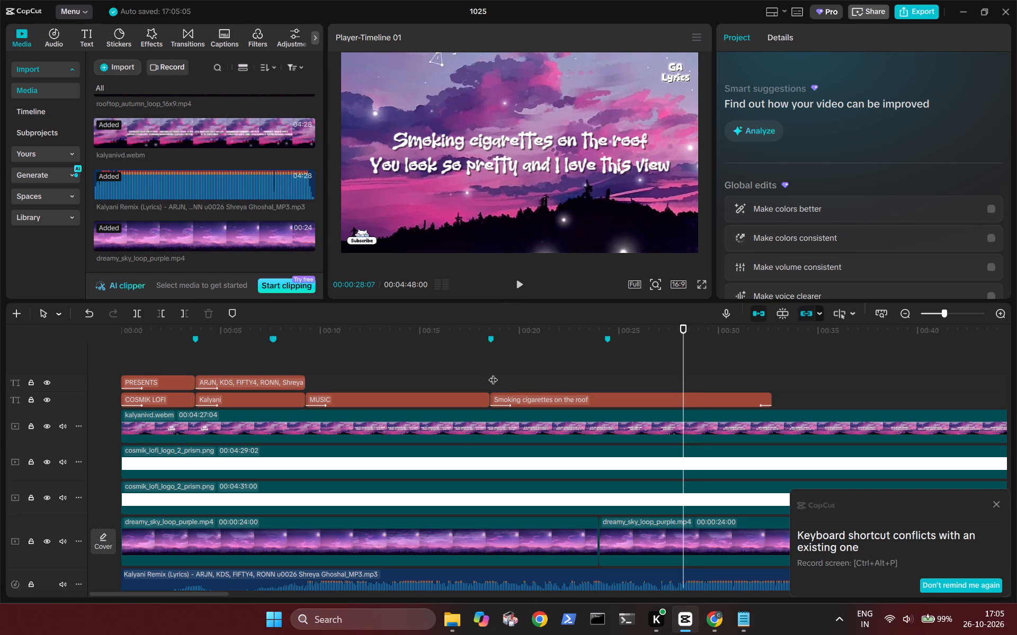
pyautogui.press('Left')
pyautogui.press('Left')
pyautogui.press('Left')
pyautogui.press('Left')
pyautogui.press('Left')
pyautogui.press('Left')
pyautogui.press('Left')
pyautogui.press('Left')
pyautogui.press('Left')
pyautogui.press('Left')
pyautogui.press('Left')
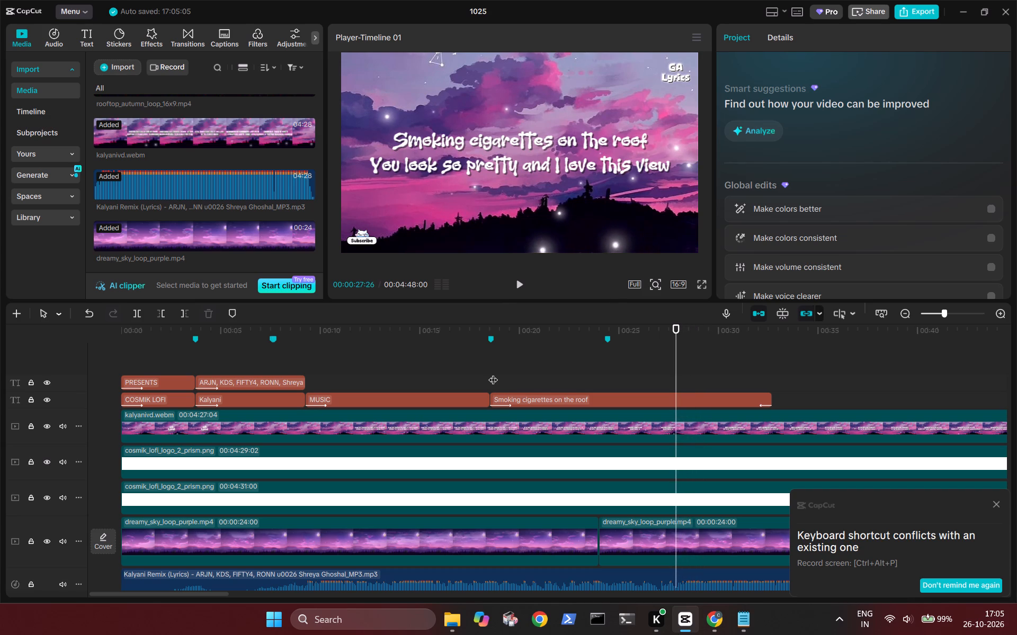
pyautogui.press('Left')
pyautogui.press('Left')
pyautogui.press('Left')
pyautogui.press('Left')
pyautogui.press('Left')
pyautogui.press('Left')
pyautogui.press('Left')
pyautogui.press('Left')
pyautogui.press('Left')
pyautogui.press('Left')
pyautogui.press('Left')
pyautogui.press('Left')
pyautogui.press('Left')
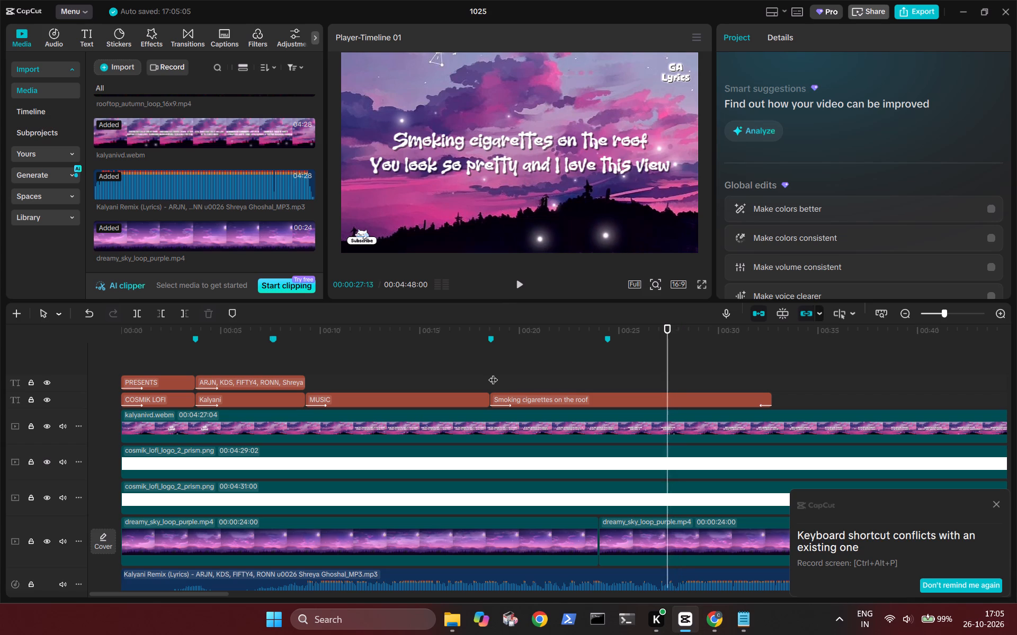
pyautogui.press('Left')
pyautogui.press('Left')
pyautogui.press('Left')
pyautogui.press('Left')
pyautogui.press('Left')
pyautogui.press('Left')
pyautogui.press('Left')
pyautogui.press('Left')
pyautogui.press('Left')
pyautogui.press('Left')
pyautogui.press('Left')
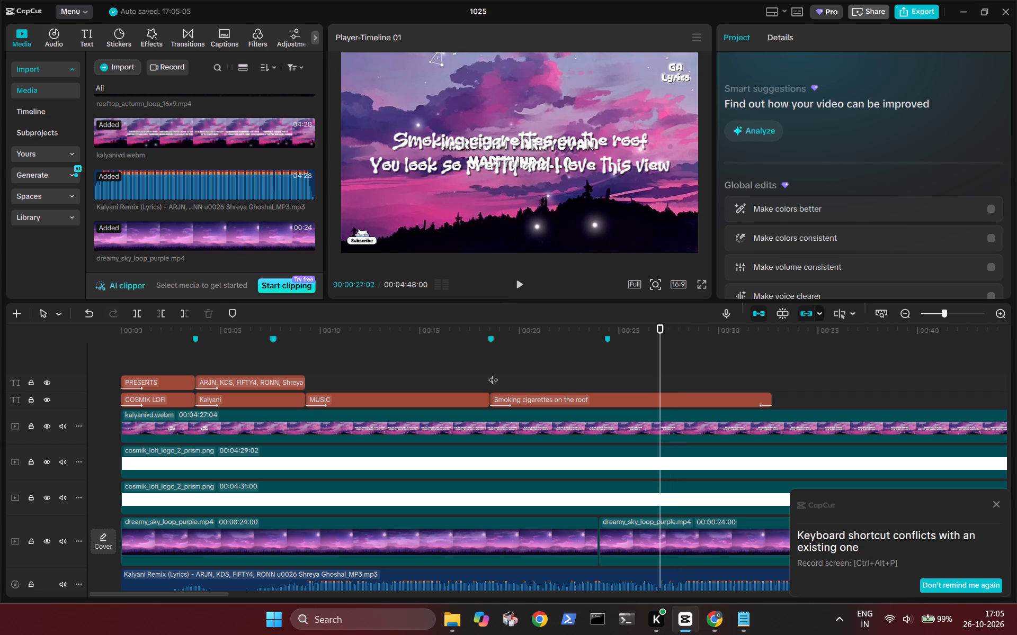
pyautogui.press('Right')
pyautogui.press('Right')
pyautogui.press('Right')
pyautogui.press('Right')
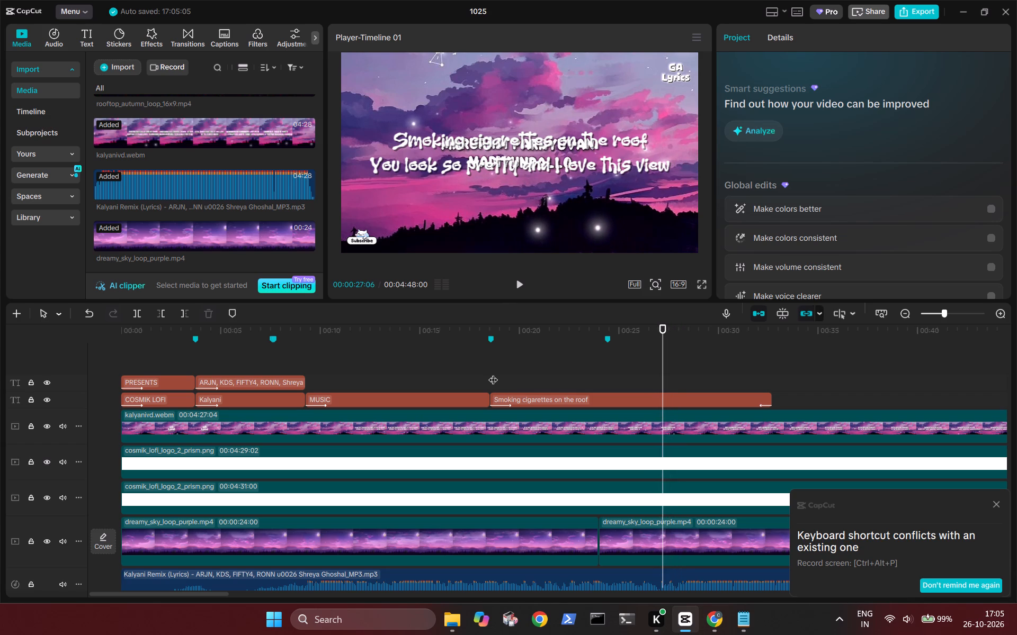
pyautogui.press('Right')
pyautogui.write('m')
# Add a timeline marker at 00:00:29:13, the start of the "NINTE NUNAKKUZHI KANDAPPO" lyric.
pyautogui.press('space')
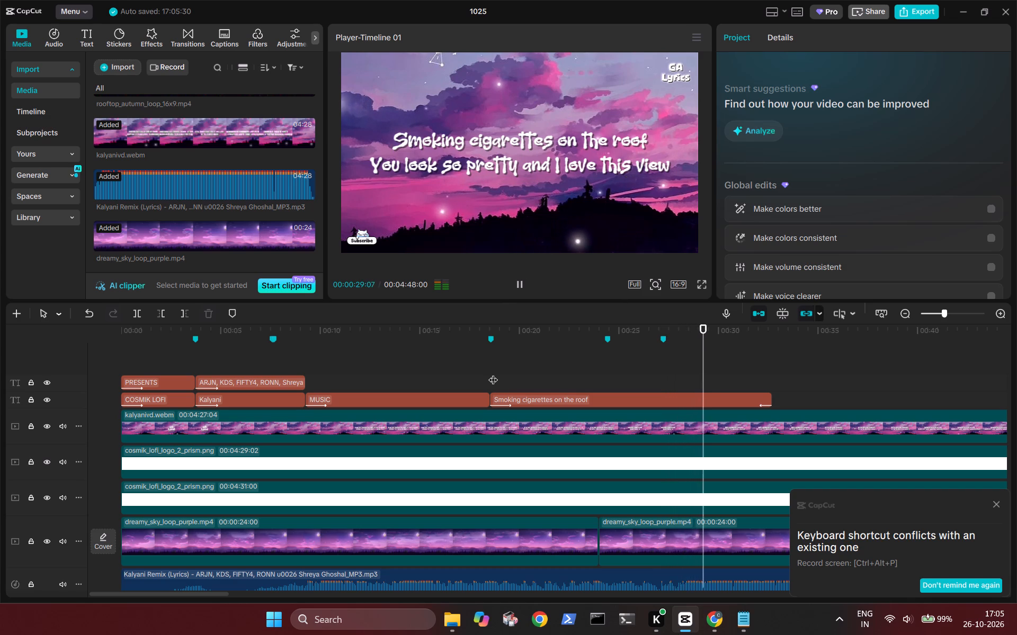
pyautogui.press('space')
pyautogui.press('Left')
pyautogui.press('Left')
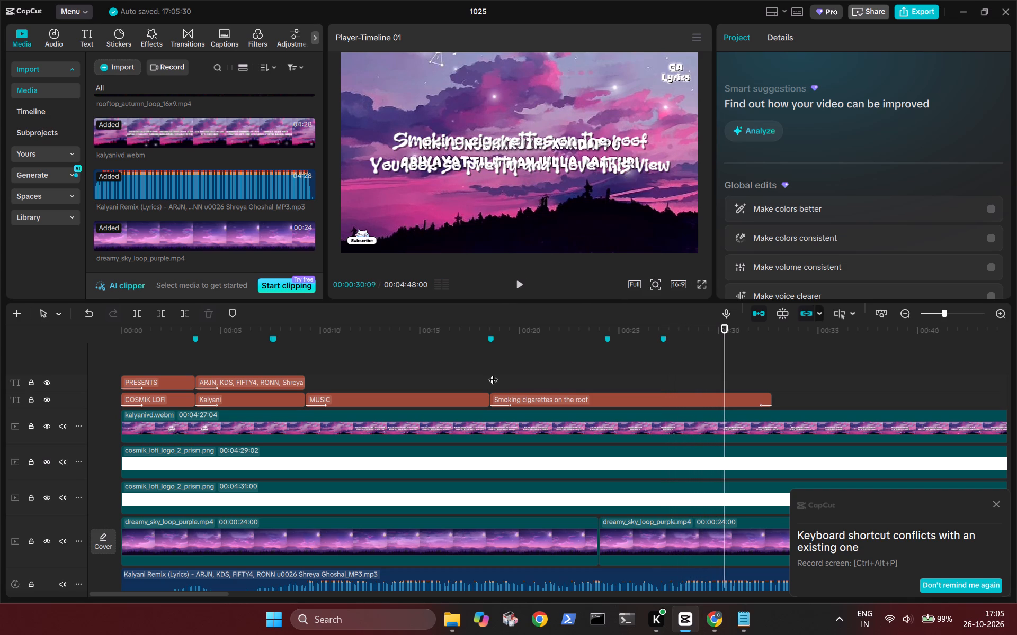
pyautogui.press('Left')
pyautogui.press('Left')
pyautogui.press('Left')
pyautogui.press('Left')
pyautogui.press('Left')
pyautogui.press('Left')
pyautogui.press('Left')
pyautogui.press('Left')
pyautogui.press('Left')
pyautogui.press('Left')
pyautogui.press('Left')
pyautogui.press('Left')
pyautogui.press('Left')
pyautogui.press('Left')
pyautogui.press('Left')
pyautogui.press('Left')
pyautogui.press('Left')
pyautogui.press('Left')
pyautogui.press('Left')
pyautogui.press('Left')
pyautogui.press('Left')
pyautogui.press('Left')
pyautogui.press('Left')
pyautogui.press('Left')
pyautogui.press('Left')
pyautogui.press('Left')
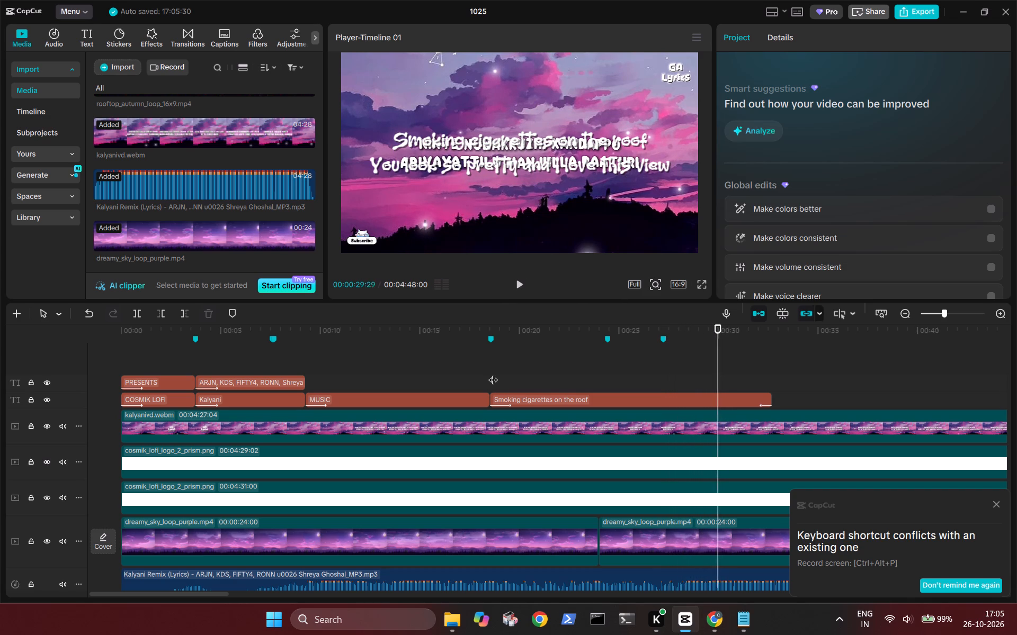
pyautogui.press('Left')
pyautogui.press('Left')
pyautogui.press('Left')
pyautogui.press('Right')
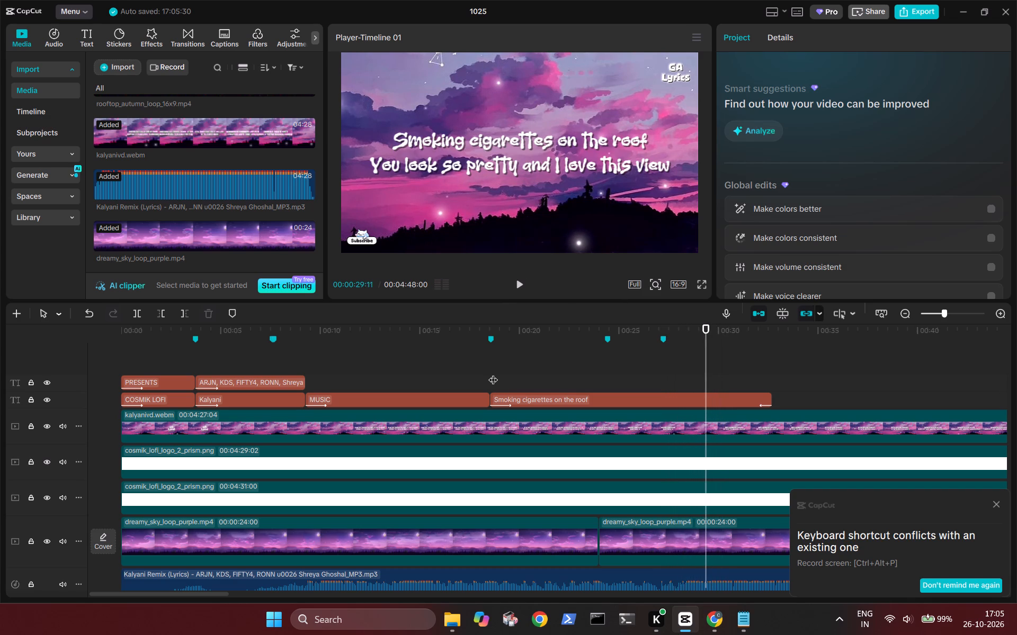
pyautogui.press('Right')
pyautogui.press('Right')
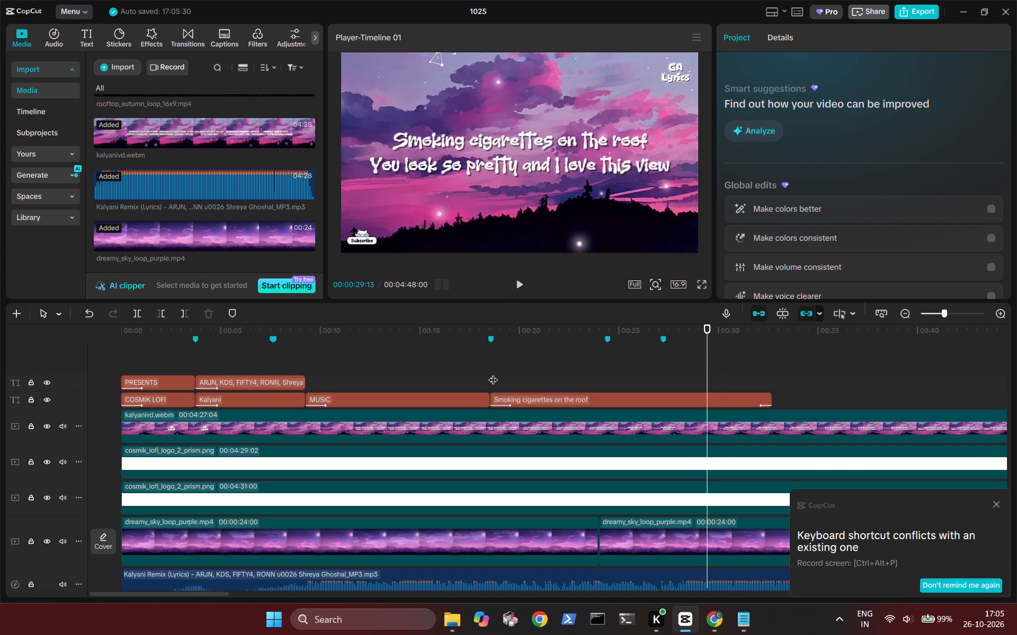
pyautogui.write('m')
# Add a timeline marker at 00:00:34:16, where the lyric changes to "NINTE CHIRI ATHU KANDAPPO".
pyautogui.press('space')
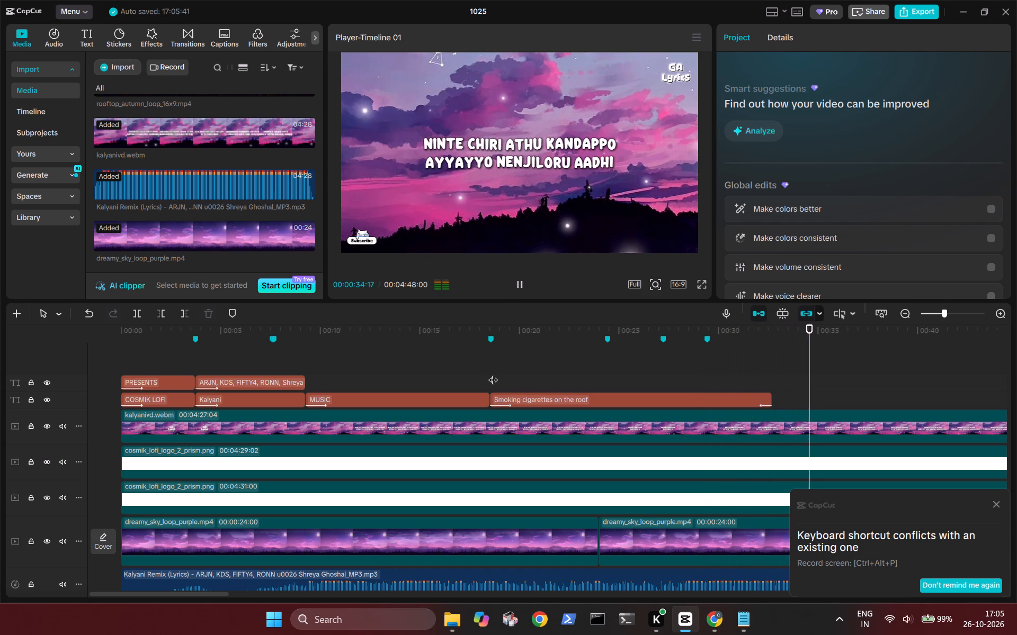
pyautogui.press('space')
pyautogui.press('Left')
pyautogui.press('Left')
pyautogui.press('Left')
pyautogui.press('Left')
pyautogui.press('Left')
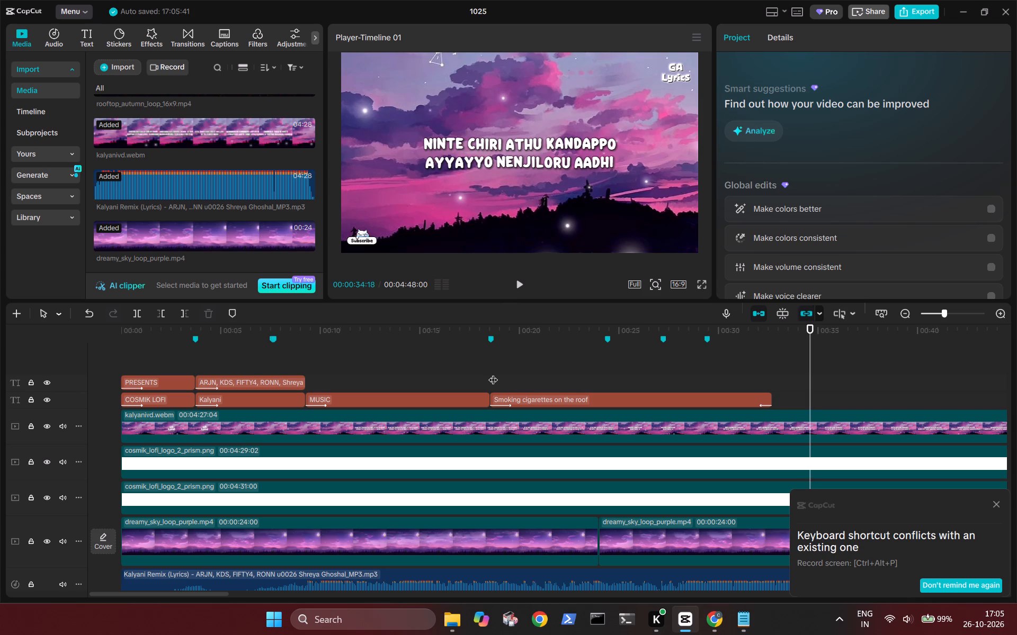
pyautogui.press('Left')
pyautogui.press('Left')
pyautogui.press('Right')
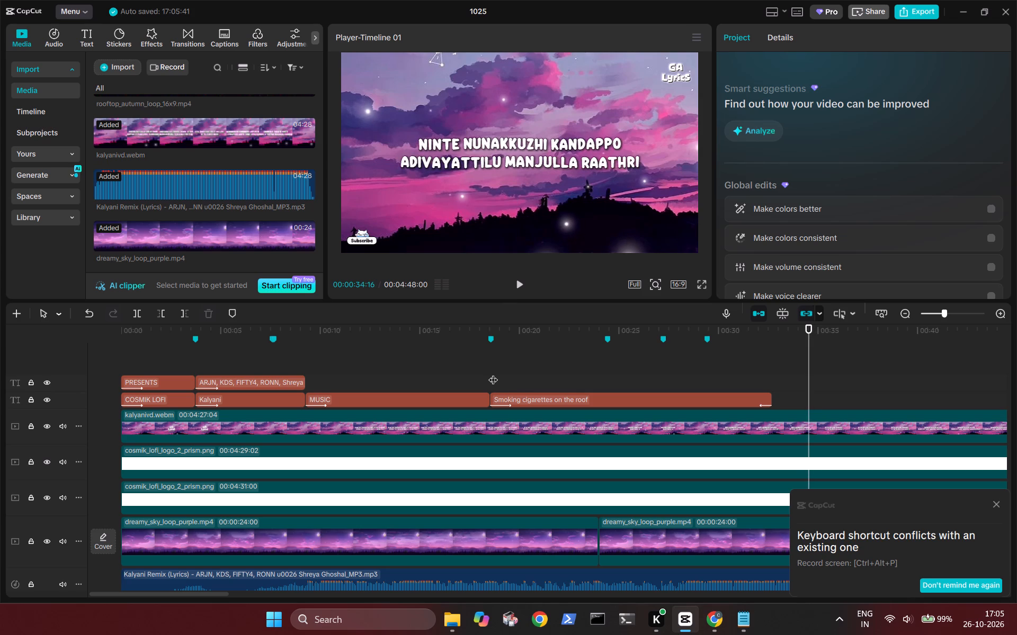
pyautogui.write('m')
# Add a timeline marker at 00:00:39:14, where the lyric changes to "KARIMIZHIYULLA KALAVAANI".
pyautogui.press('space')
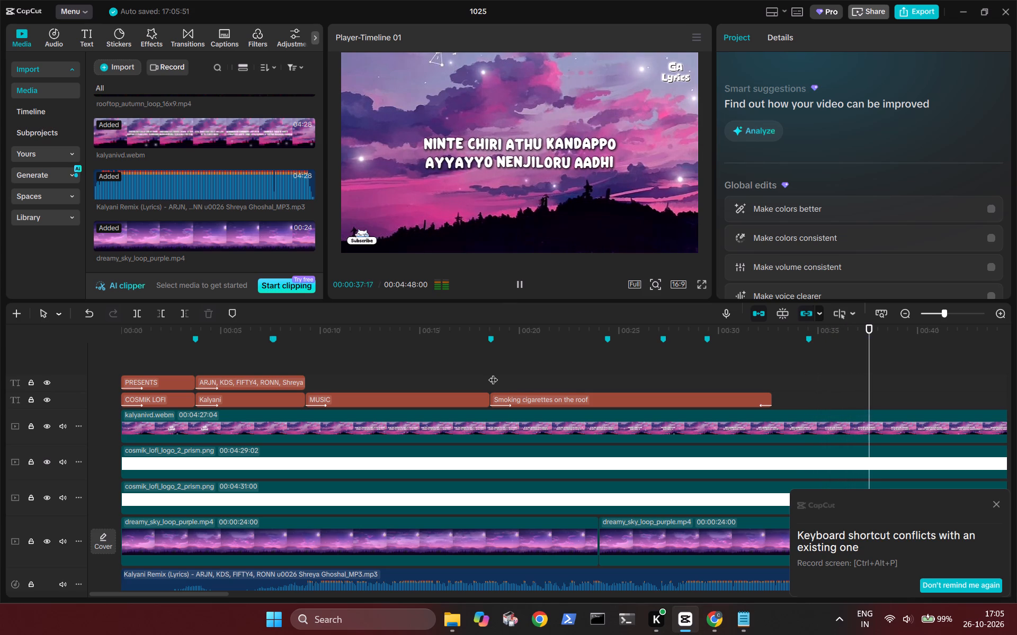
pyautogui.press('space')
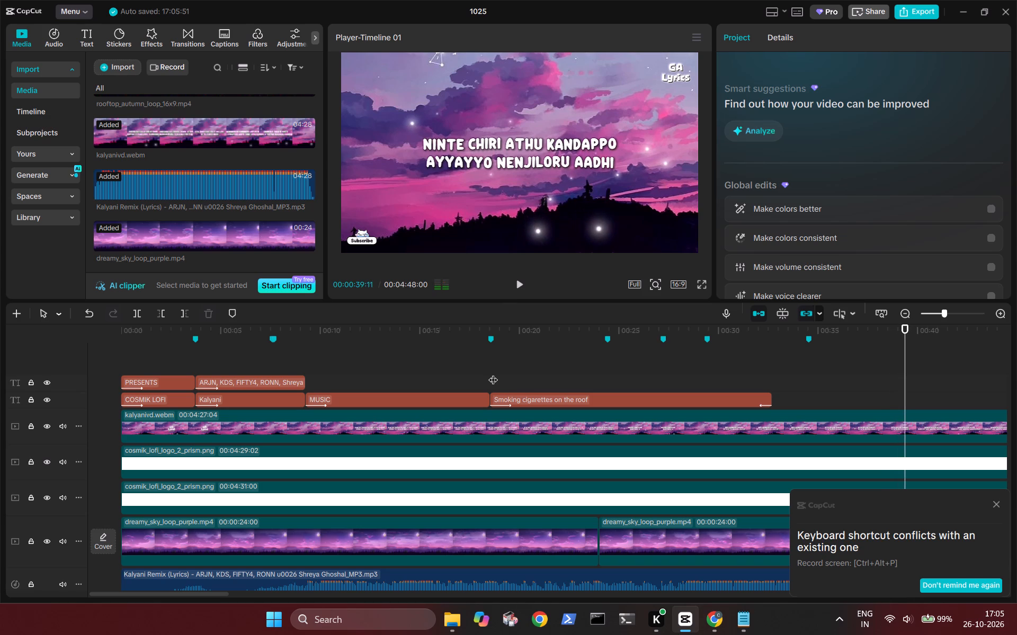
pyautogui.press('space')
pyautogui.press('space')
pyautogui.press('Left')
pyautogui.press('Left')
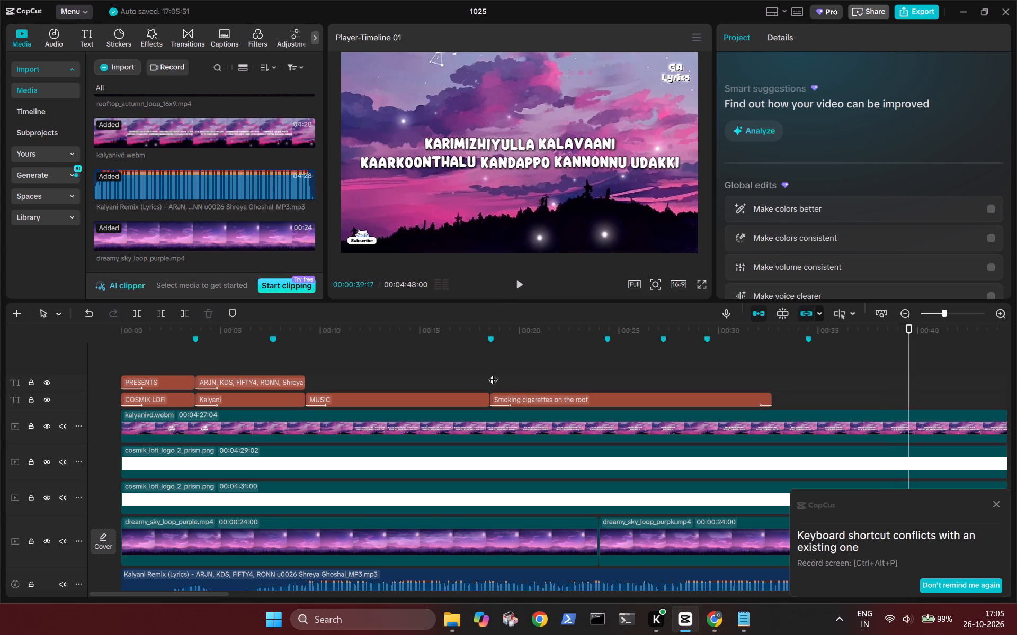
pyautogui.press('Left')
pyautogui.press('Left')
pyautogui.press('Left')
pyautogui.press('Left')
pyautogui.press('Left')
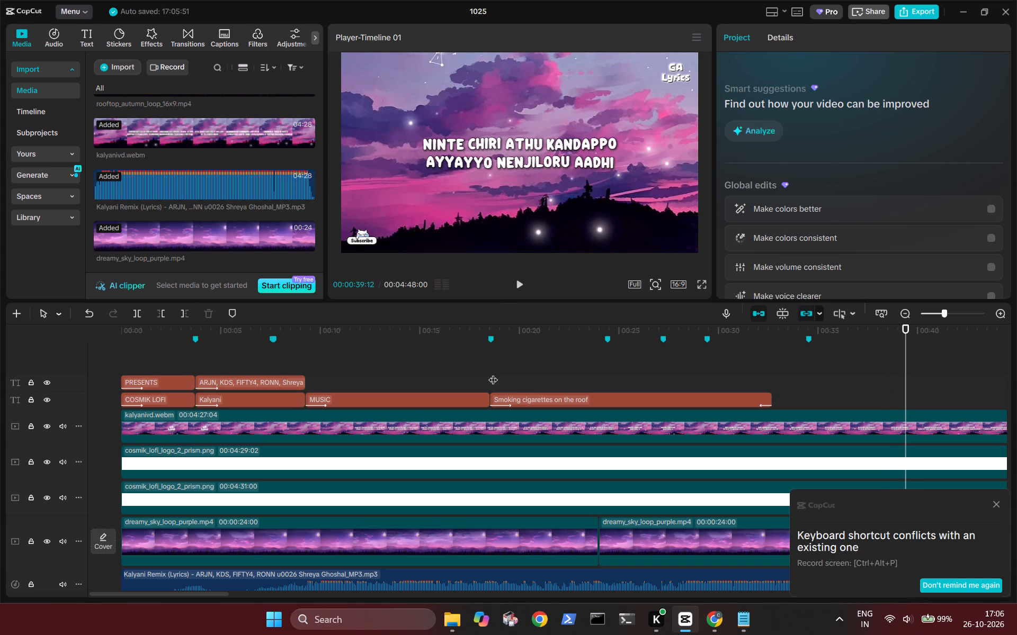
pyautogui.press('Left')
pyautogui.press('Right')
pyautogui.press('Right')
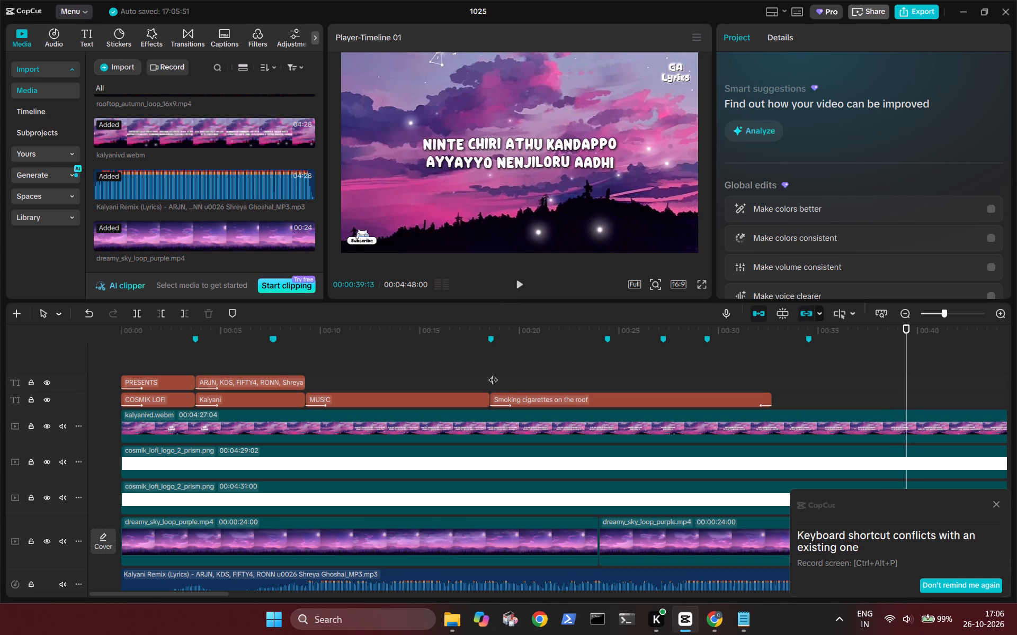
pyautogui.press('Right')
pyautogui.press('Left')
pyautogui.press('Right')
pyautogui.write('m')
# Add a timeline marker at 00:00:44:14, where the lyric changes to "CHIRIKKALLE PENNE KALYANI".
pyautogui.press('space')
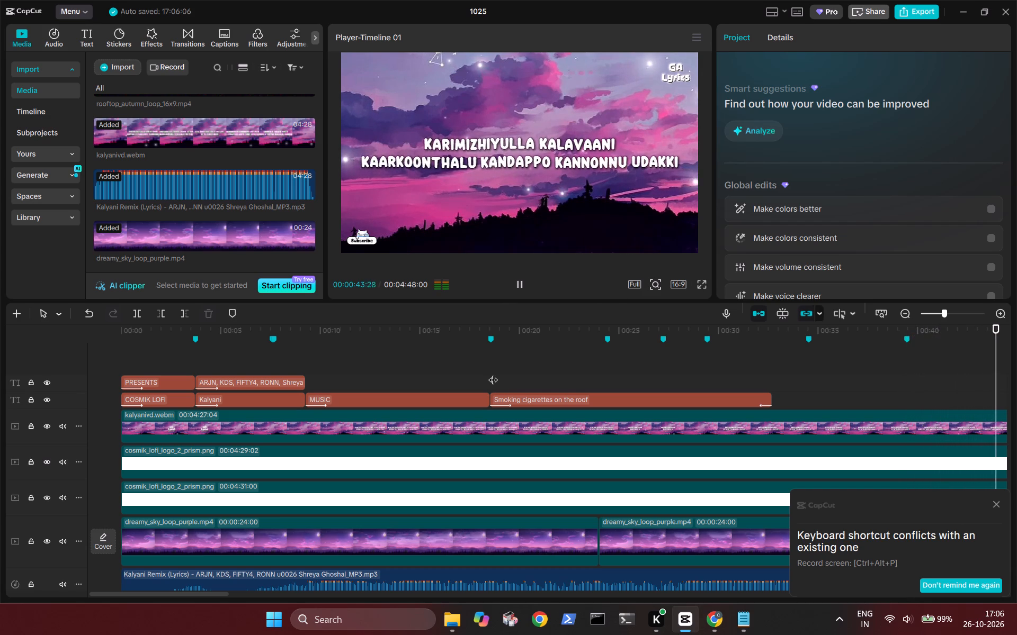
pyautogui.press('space')
pyautogui.press('Left')
pyautogui.press('Left')
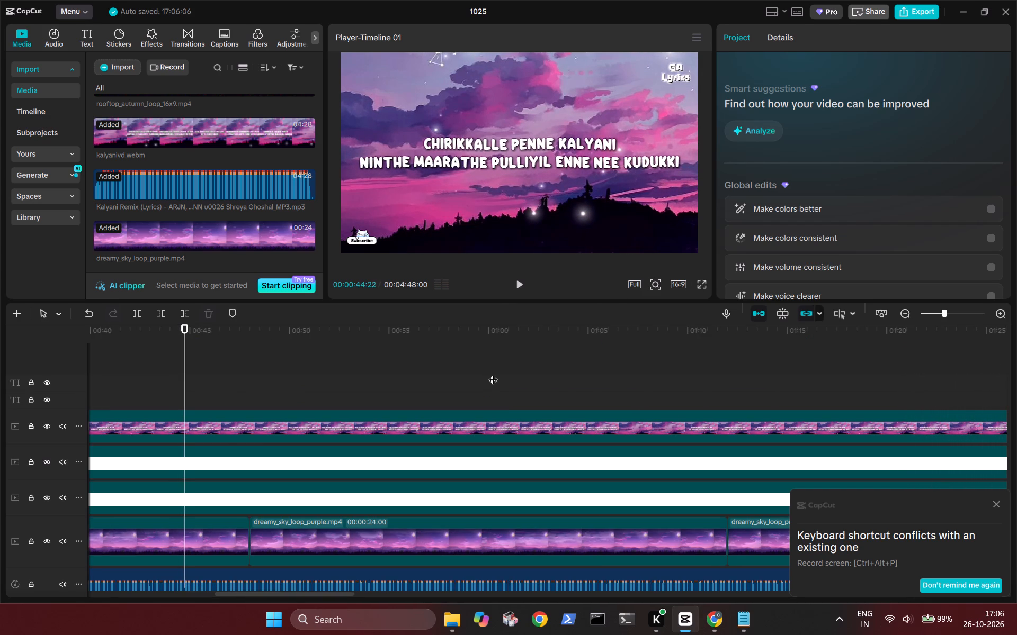
pyautogui.press('Left')
pyautogui.press('Left')
pyautogui.press('Left')
pyautogui.press('Left')
pyautogui.press('Left')
pyautogui.press('Left')
pyautogui.press('Left')
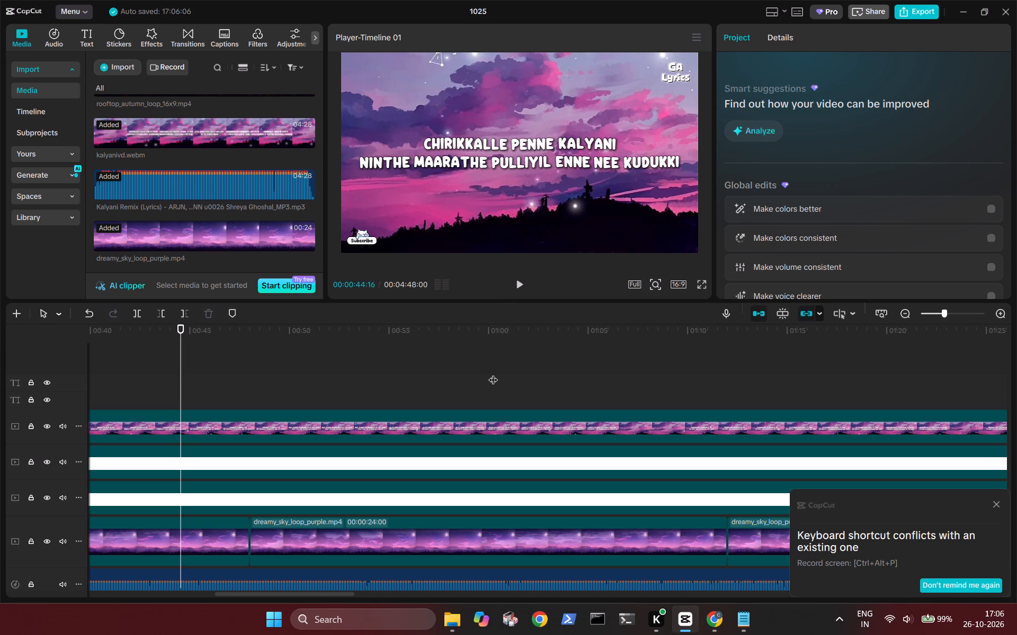
pyautogui.press('Left')
pyautogui.press('Left')
pyautogui.press('Left')
pyautogui.press('Left')
pyautogui.press('Left')
pyautogui.press('Left')
pyautogui.press('Left')
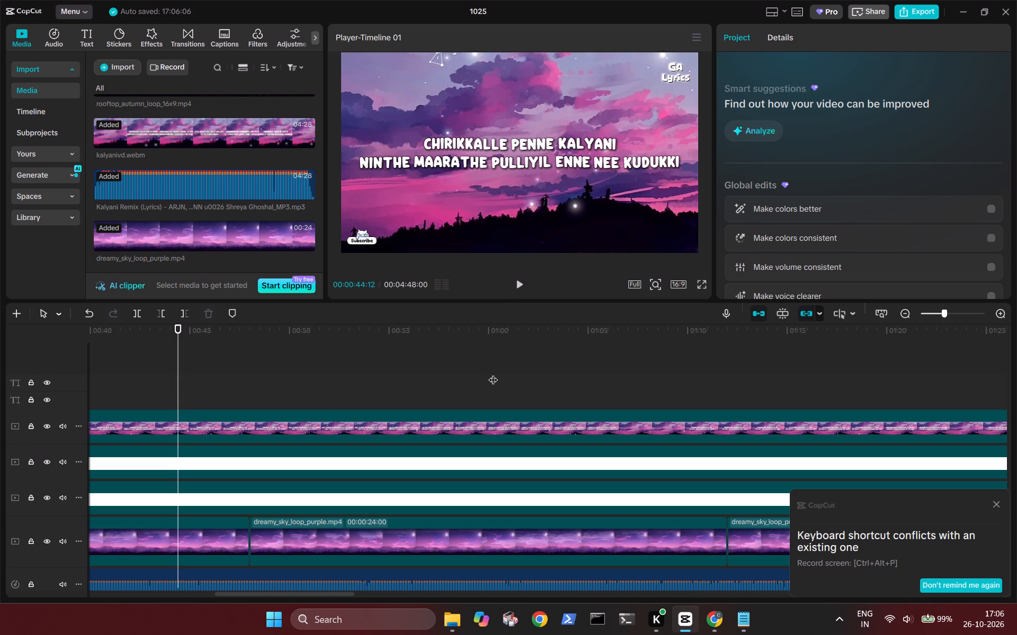
pyautogui.press('Left')
pyautogui.press('Right')
pyautogui.press('Right')
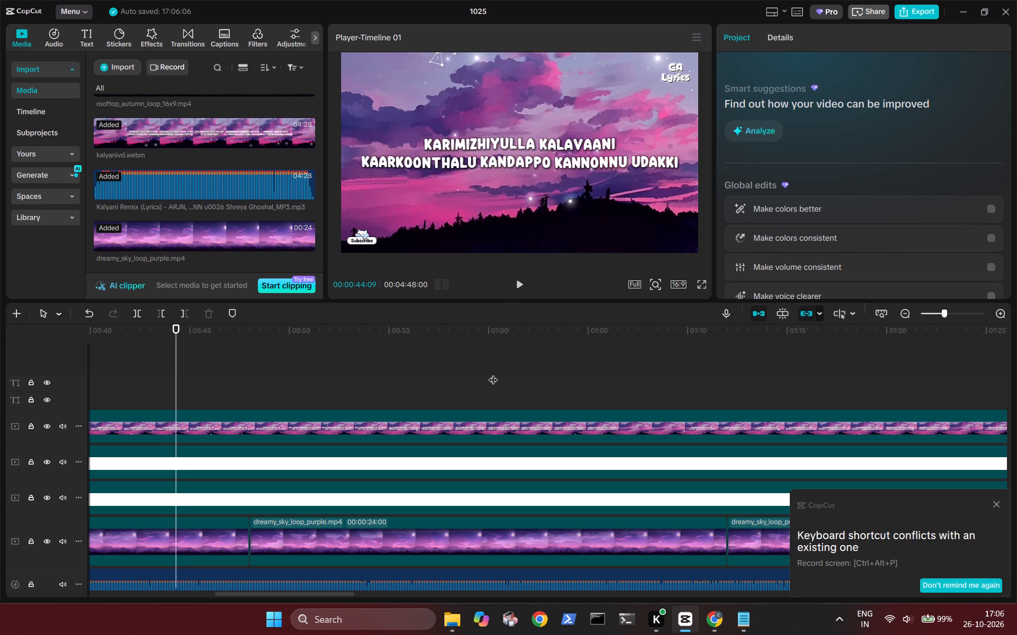
pyautogui.press('Right')
pyautogui.press('Right')
pyautogui.press('Right')
pyautogui.press('Right')
pyautogui.press('Right')
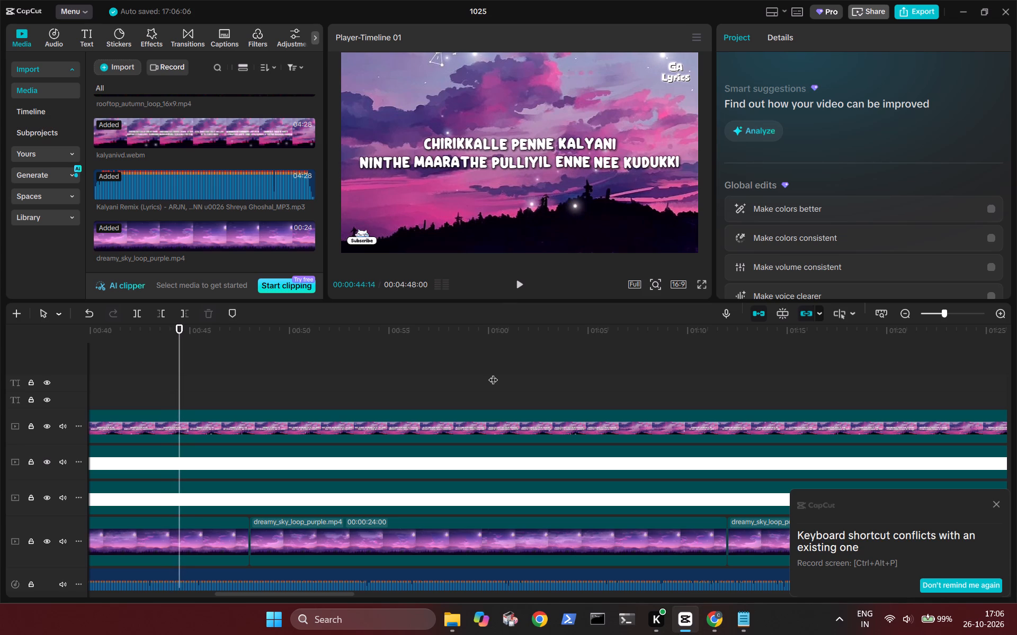
pyautogui.press('Left')
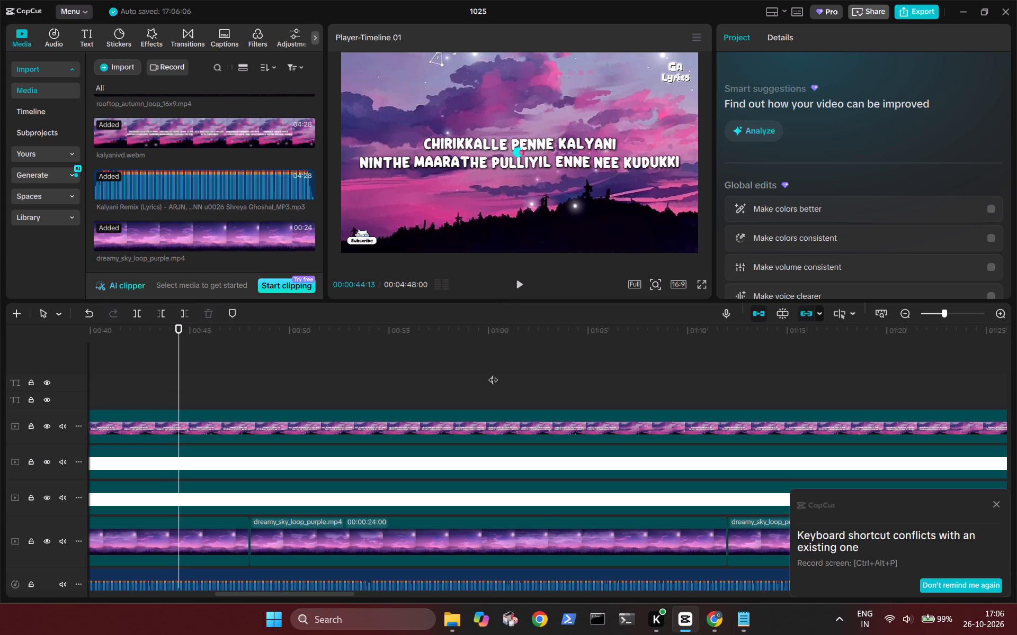
pyautogui.press('Right')
pyautogui.write('m')
# Add a timeline marker at 00:00:49:06, where the lyric changes to "NINTE KANNILE NIRAM KANDU KAYILE VALA KANDU".
pyautogui.press('space')
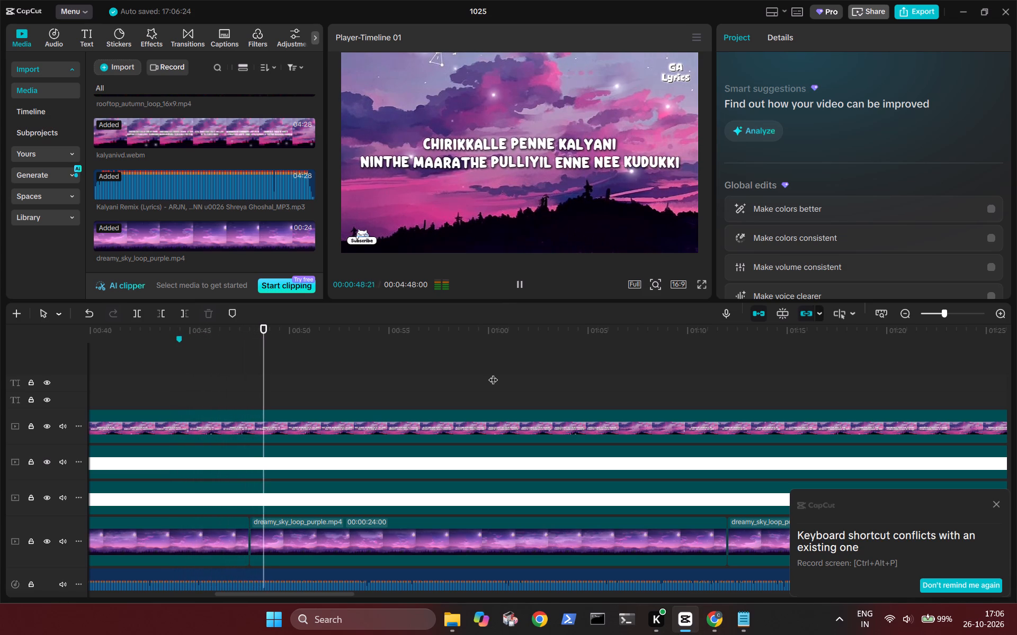
pyautogui.press('space')
pyautogui.press('Left')
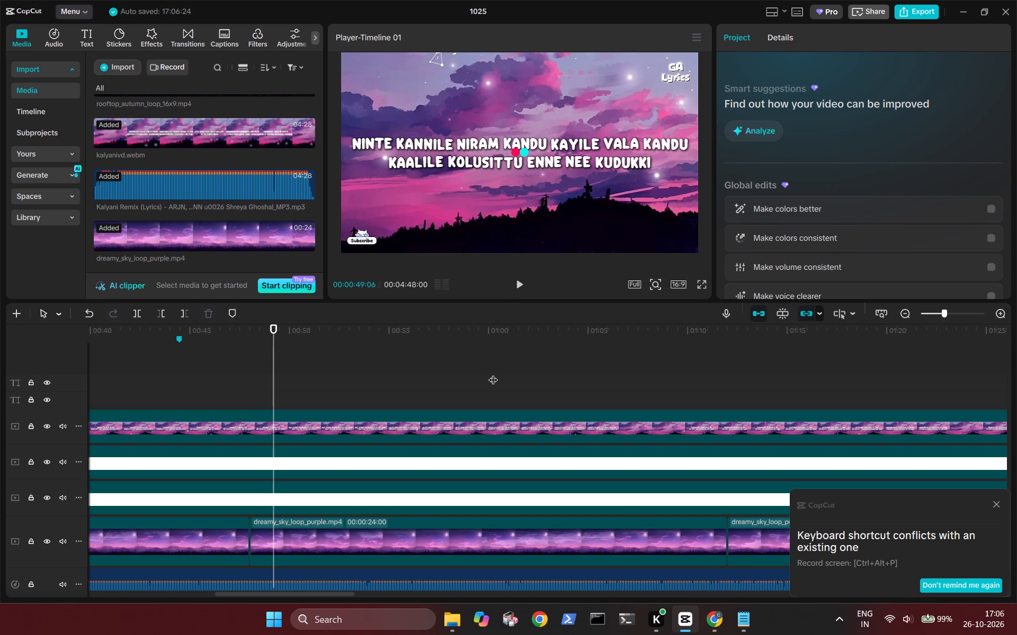
pyautogui.press('Left')
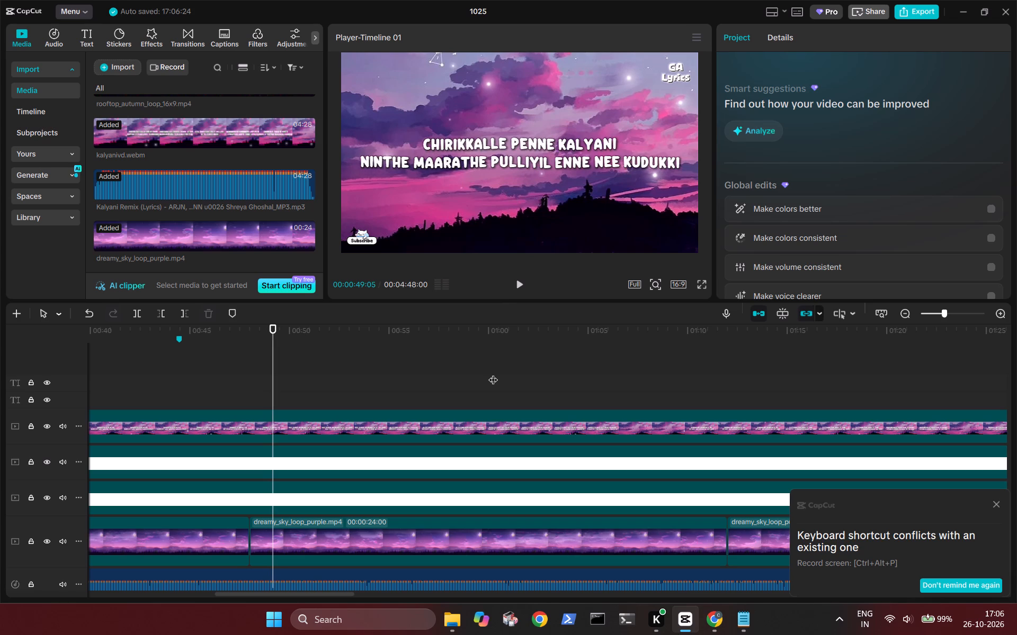
pyautogui.press('Right')
pyautogui.write('m')
# Add a timeline marker at 00:00:54:00, where the lyric changes to "ARAYILE ARANJANAM ARAKETTIL KIDAKKUMBO".
pyautogui.press('space')
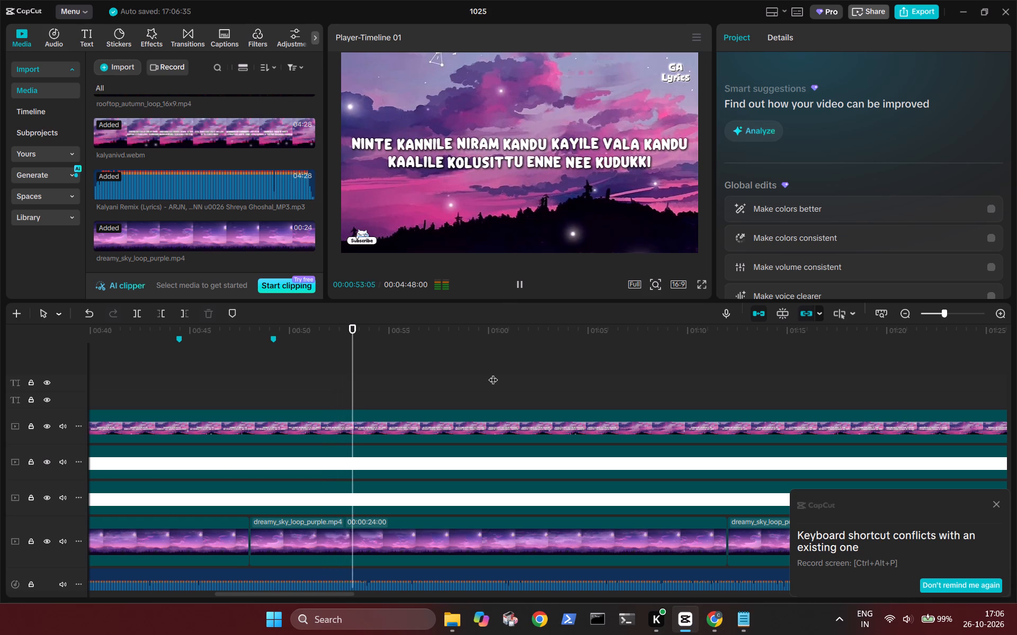
pyautogui.press('space')
pyautogui.press('Left')
pyautogui.press('Left')
pyautogui.press('Left')
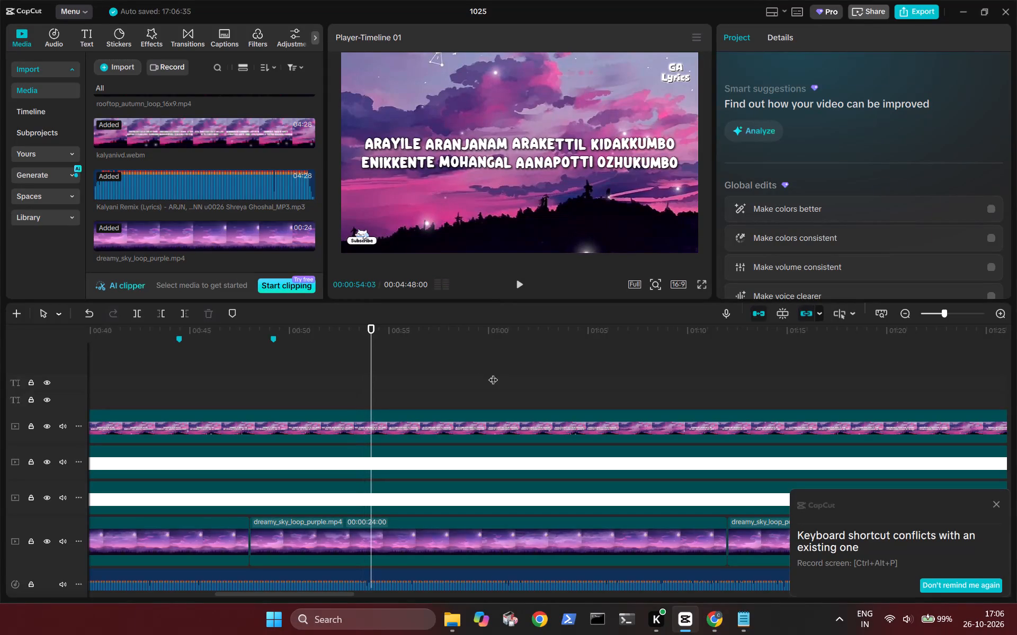
pyautogui.press('Left')
pyautogui.press('Left')
pyautogui.press('Left')
pyautogui.press('Left')
pyautogui.press('Left')
pyautogui.press('Left')
pyautogui.press('Left')
pyautogui.press('Right')
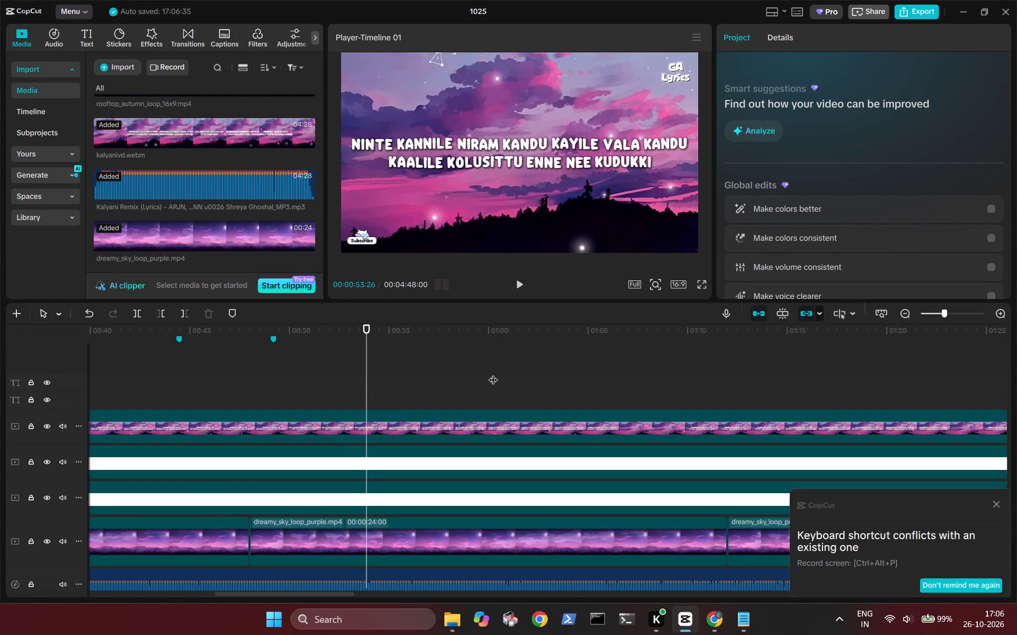
pyautogui.press('Right')
pyautogui.press('Right')
pyautogui.press('Right')
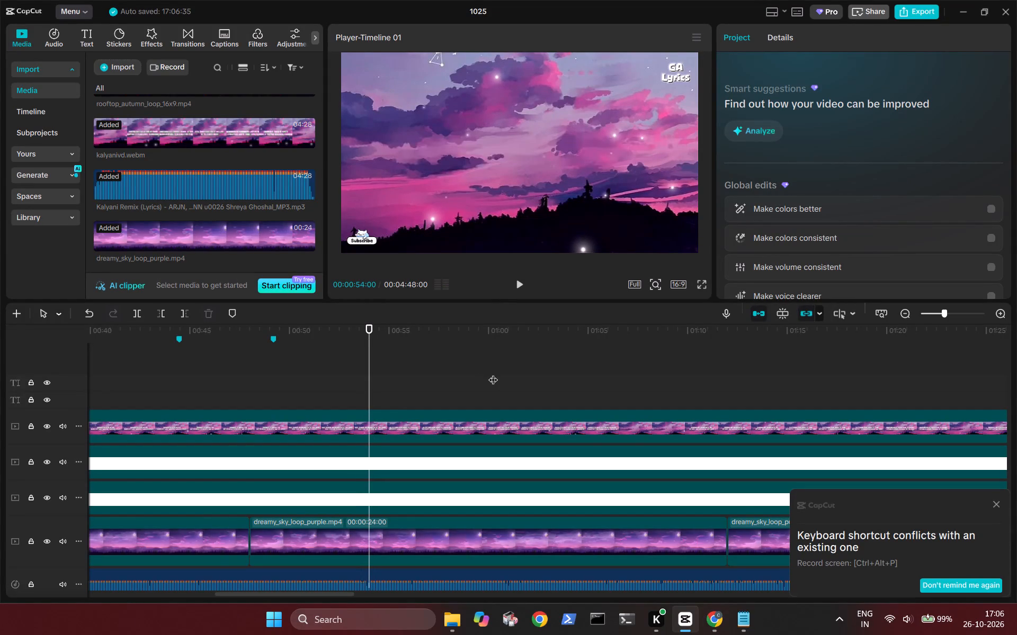
pyautogui.press('Left')
pyautogui.press('Right')
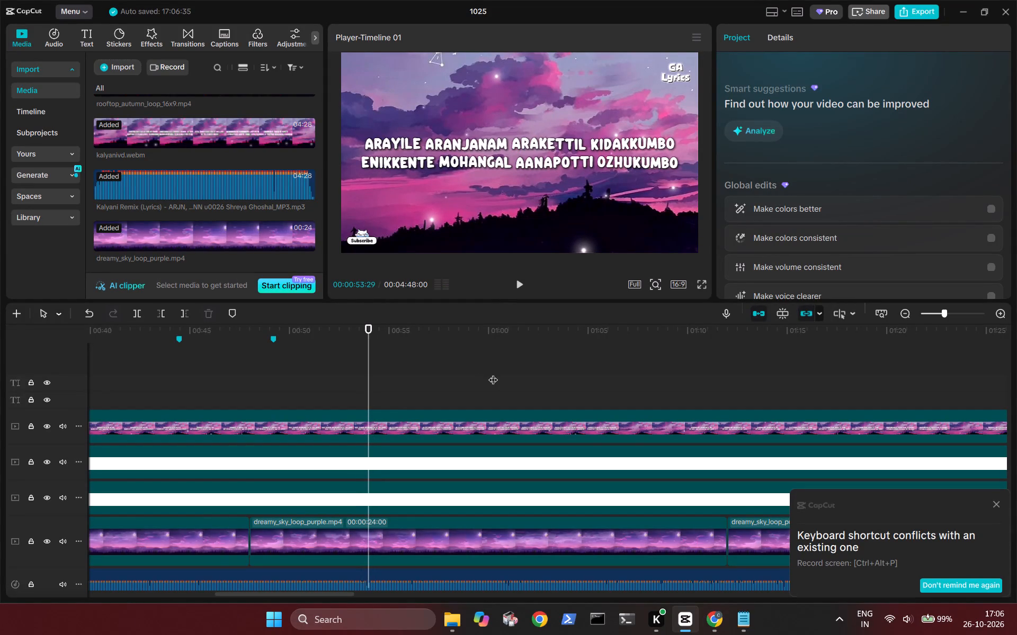
pyautogui.write('m')
# Add a timeline marker at 00:00:59:00, where the lyric changes to "NOKKALLE NI ORUTHI NOTTATHIN MUNAKONDU".
pyautogui.press('space')
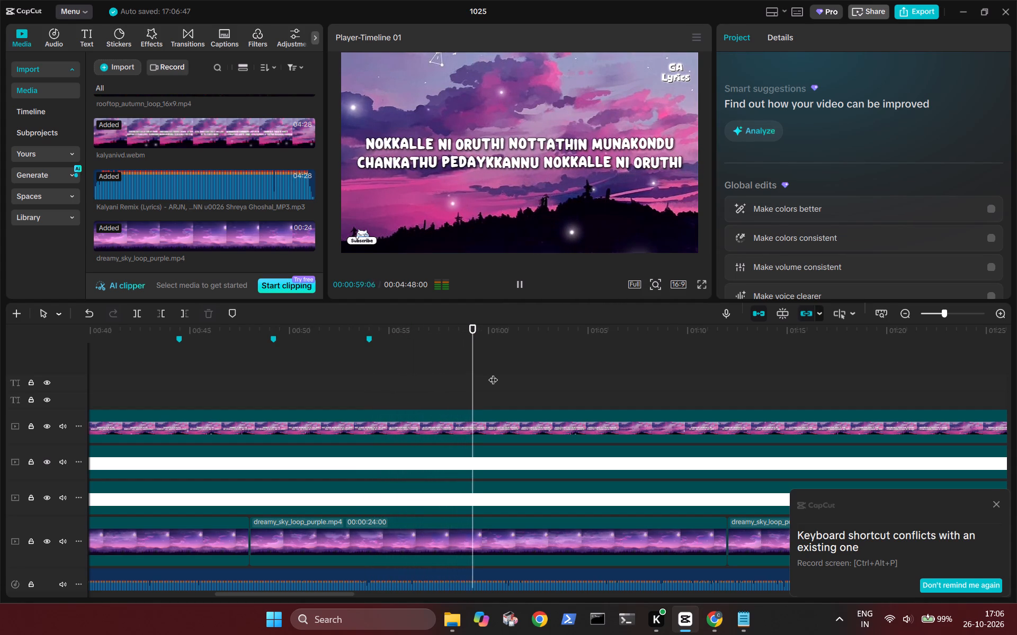
pyautogui.press('space')
pyautogui.press('Left')
pyautogui.press('Left')
pyautogui.press('Left')
pyautogui.press('Left')
pyautogui.press('Left')
pyautogui.press('Left')
pyautogui.press('Left')
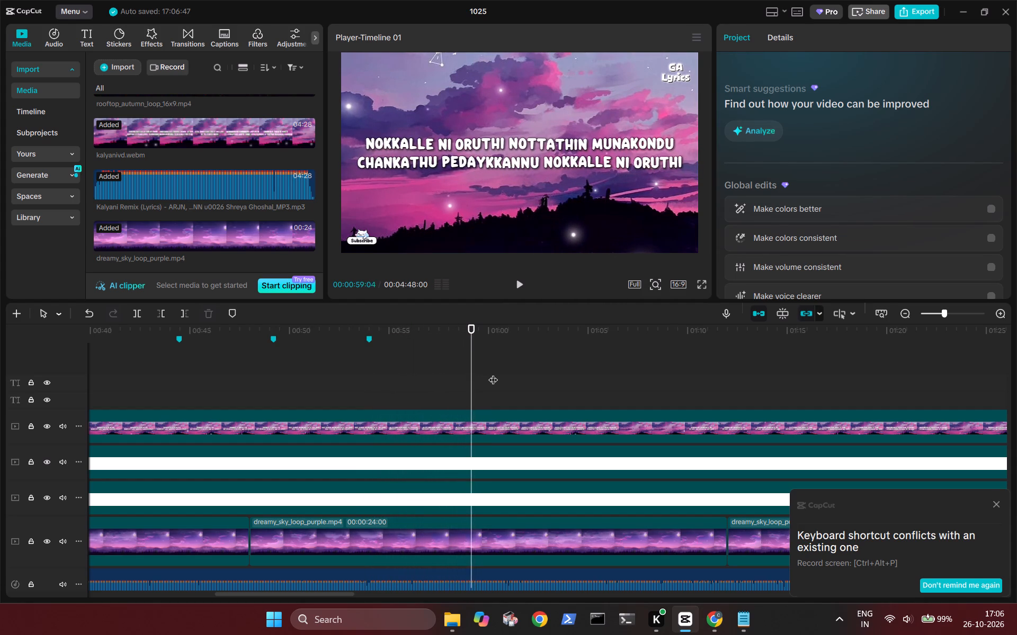
pyautogui.press('Left')
pyautogui.press('Left')
pyautogui.press('Left')
pyautogui.press('Left')
pyautogui.press('Left')
pyautogui.press('Left')
pyautogui.press('Left')
pyautogui.press('Left')
pyautogui.press('Right')
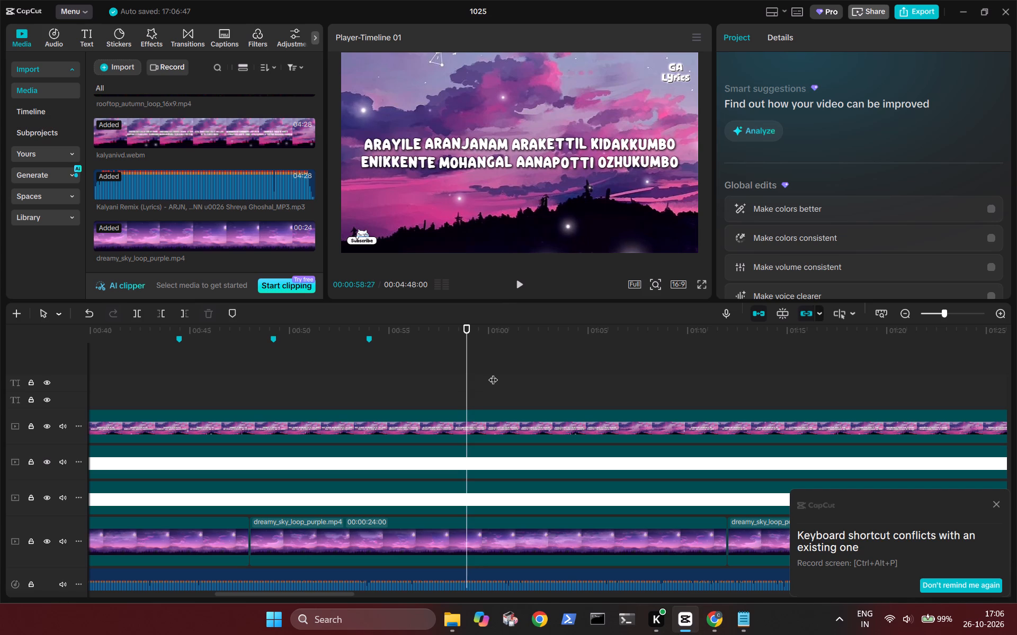
pyautogui.press('Right')
pyautogui.press('Right')
pyautogui.press('Right')
pyautogui.press('Right')
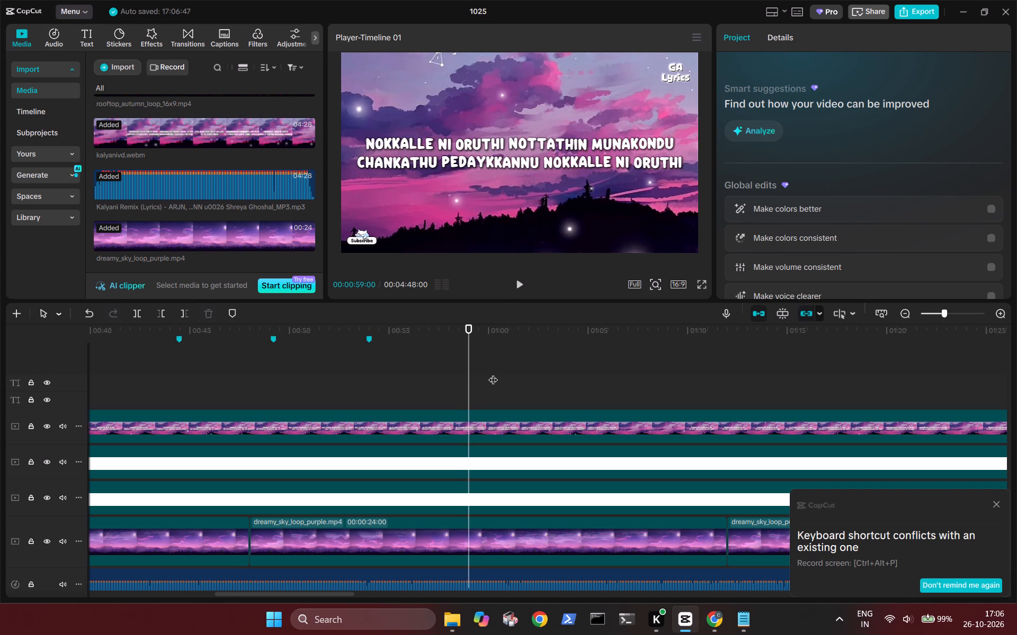
pyautogui.press('Left')
pyautogui.press('Right')
pyautogui.write('m')
# Add a timeline marker at 00:01:06:13, where the "NOKKALLE NI ORUTHI" lyric disappears from the kalyanivd.webm video.
pyautogui.press('space')
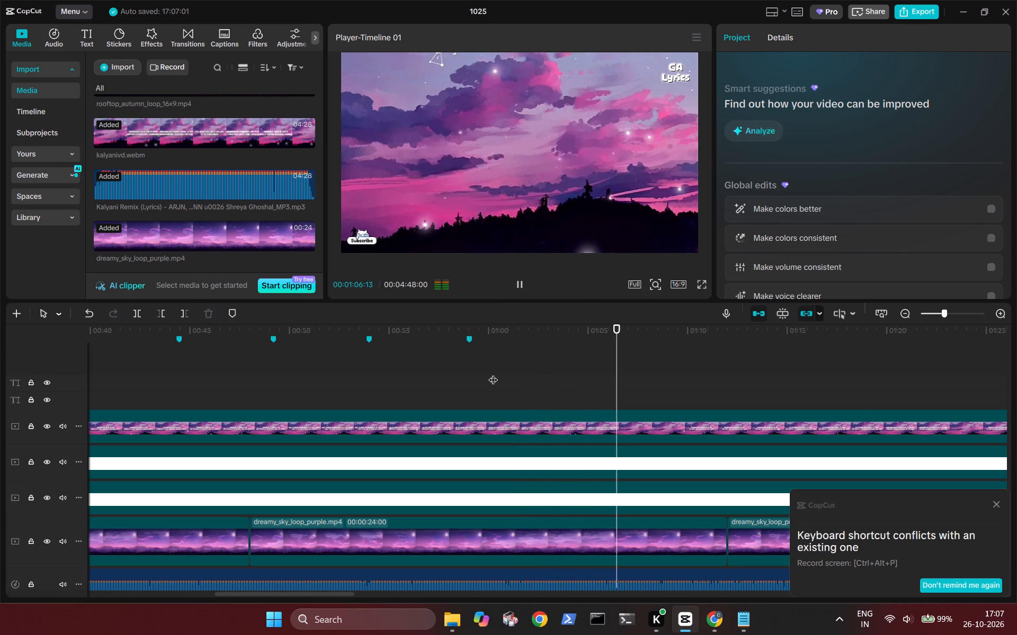
pyautogui.press('space')
pyautogui.press('space')
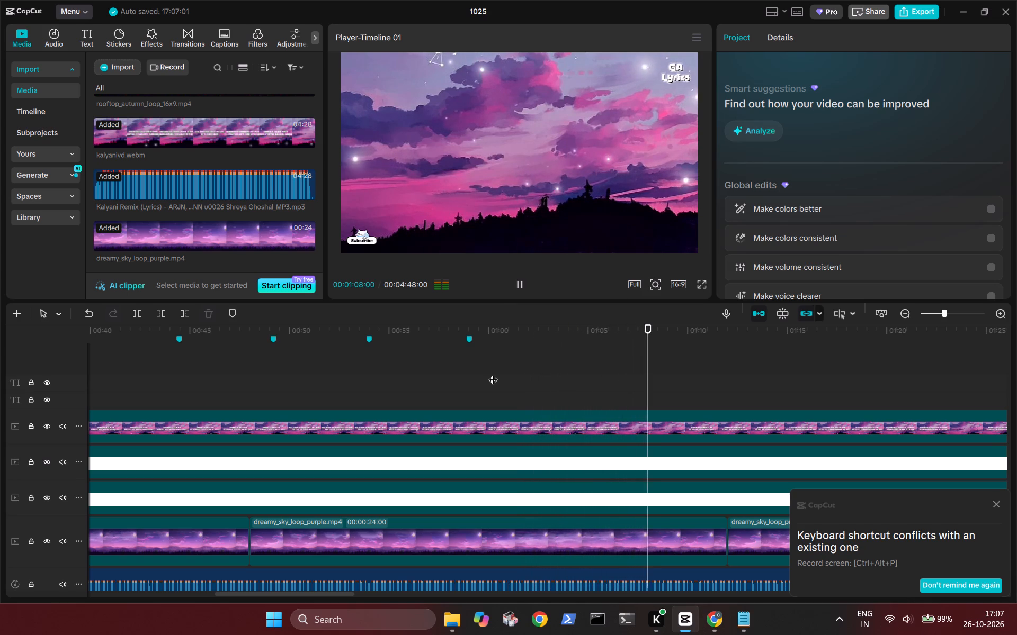
pyautogui.press('space')
pyautogui.press('Left')
pyautogui.press('Left')
pyautogui.press('Left')
pyautogui.press('Left')
pyautogui.press('Left')
pyautogui.press('Left')
pyautogui.press('Left')
pyautogui.press('Left')
pyautogui.press('Left')
pyautogui.press('Left')
pyautogui.press('Left')
pyautogui.press('Left')
pyautogui.press('Left')
pyautogui.press('Left')
pyautogui.press('Left')
pyautogui.press('Left')
pyautogui.press('Left')
pyautogui.press('Left')
pyautogui.press('Left')
pyautogui.press('Left')
pyautogui.press('Left')
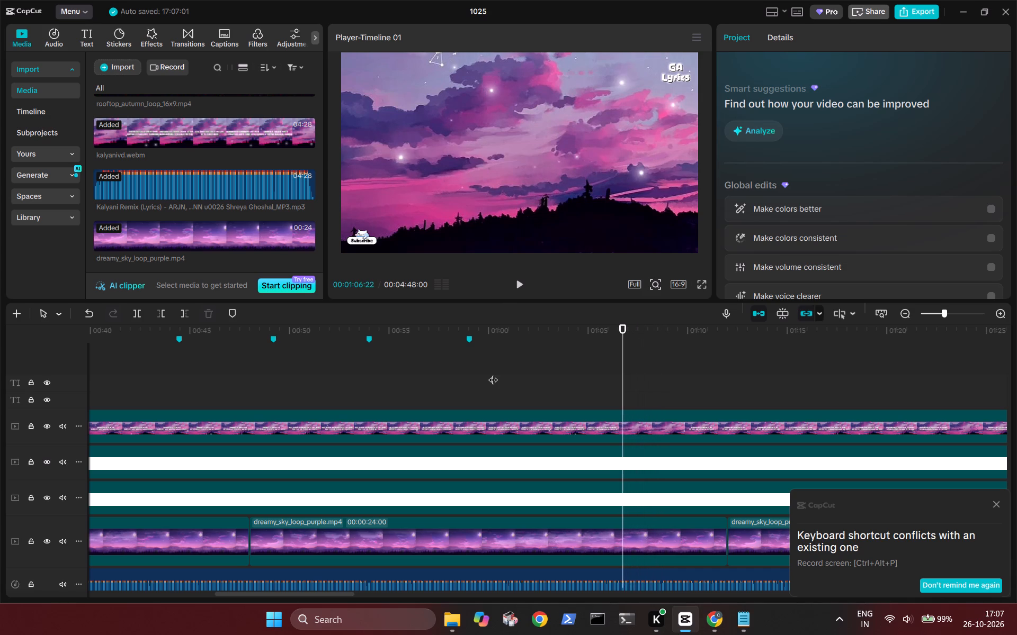
pyautogui.press('Left')
pyautogui.press('Left')
pyautogui.press('Left')
pyautogui.press('Right')
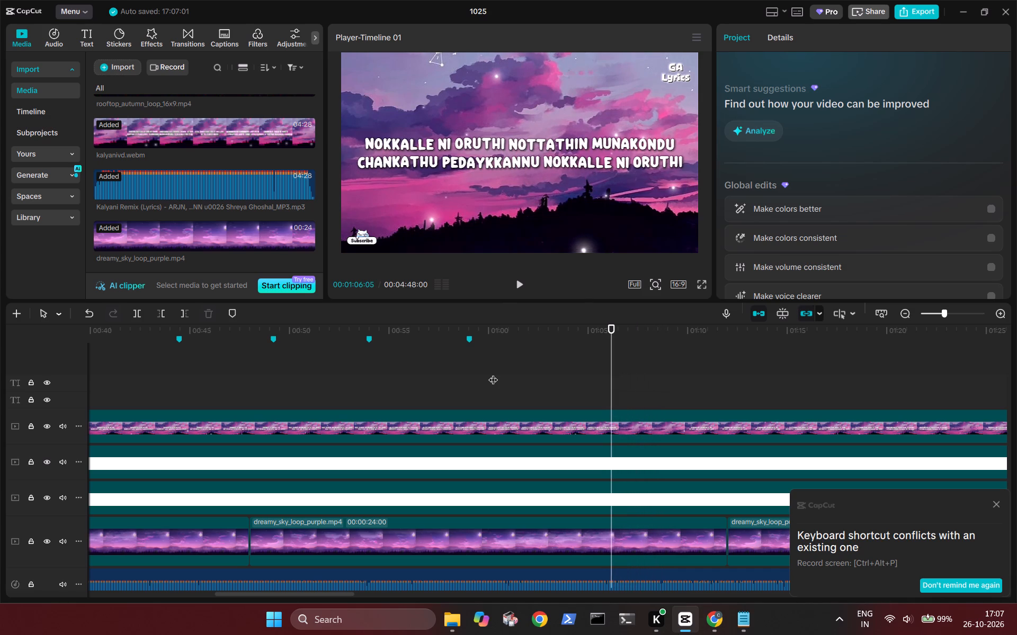
pyautogui.press('Right')
pyautogui.press('Right')
pyautogui.press('Right')
pyautogui.press('Right')
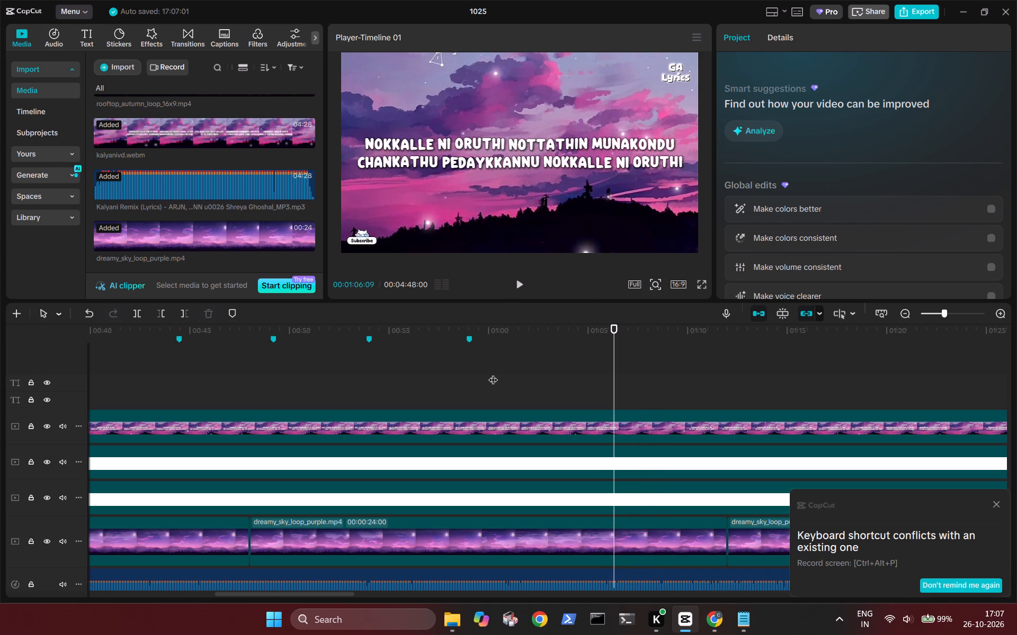
pyautogui.press('Right')
pyautogui.press('Right')
pyautogui.press('Right')
pyautogui.press('Right')
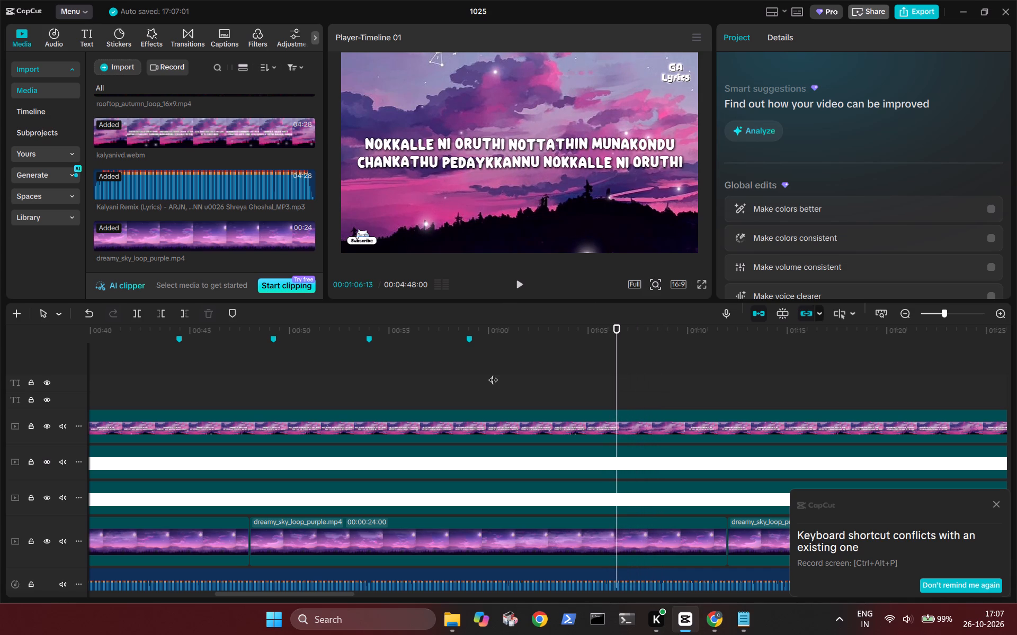
pyautogui.write('m')
# Add a timeline marker at 00:01:08:13, the start of the "IDIMINNALAADI NINAKKENTHA PEDI" lyric.
pyautogui.press('space')
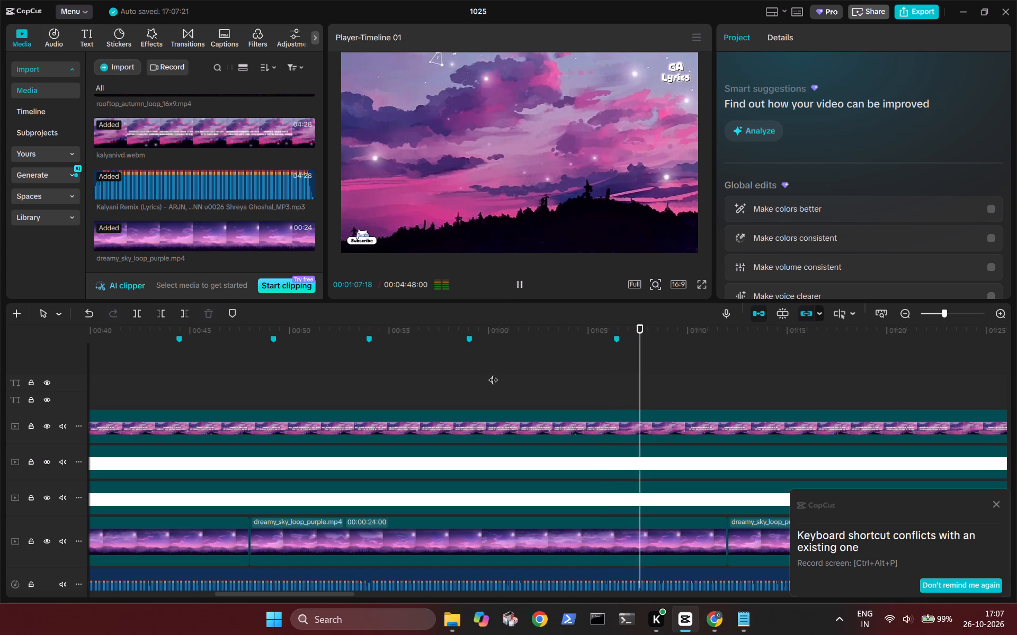
pyautogui.press('space')
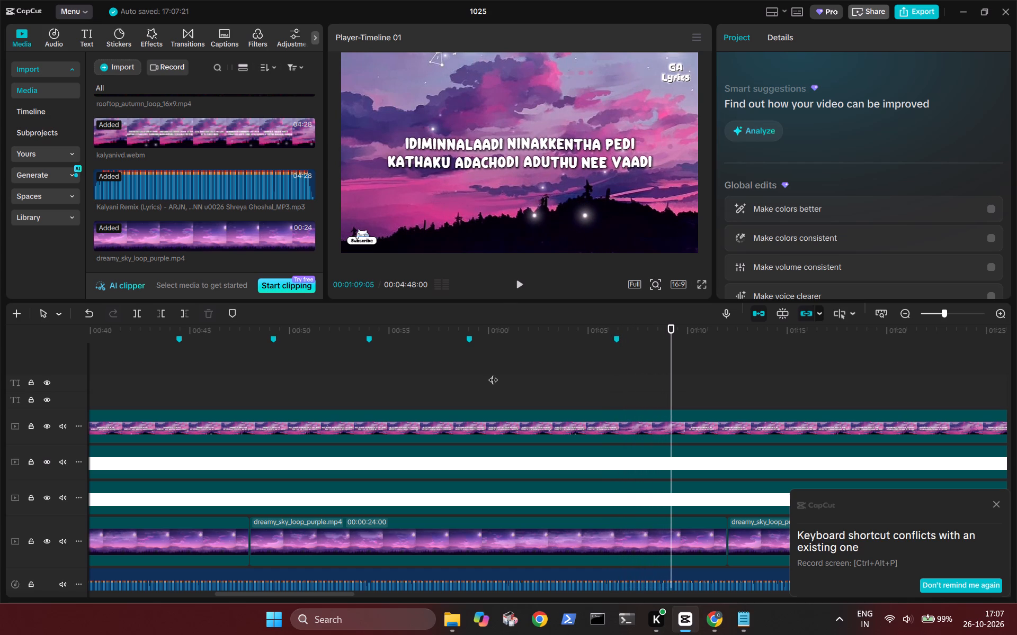
pyautogui.press('Left')
pyautogui.press('Left')
pyautogui.press('Left')
pyautogui.press('Left')
pyautogui.press('Left')
pyautogui.press('Left')
pyautogui.press('Left')
pyautogui.press('Left')
pyautogui.press('Left')
pyautogui.press('Left')
pyautogui.press('Left')
pyautogui.press('Left')
pyautogui.press('Left')
pyautogui.press('Left')
pyautogui.press('Left')
pyautogui.press('Left')
pyautogui.press('Left')
pyautogui.press('Left')
pyautogui.press('Left')
pyautogui.press('Left')
pyautogui.press('Left')
pyautogui.press('Left')
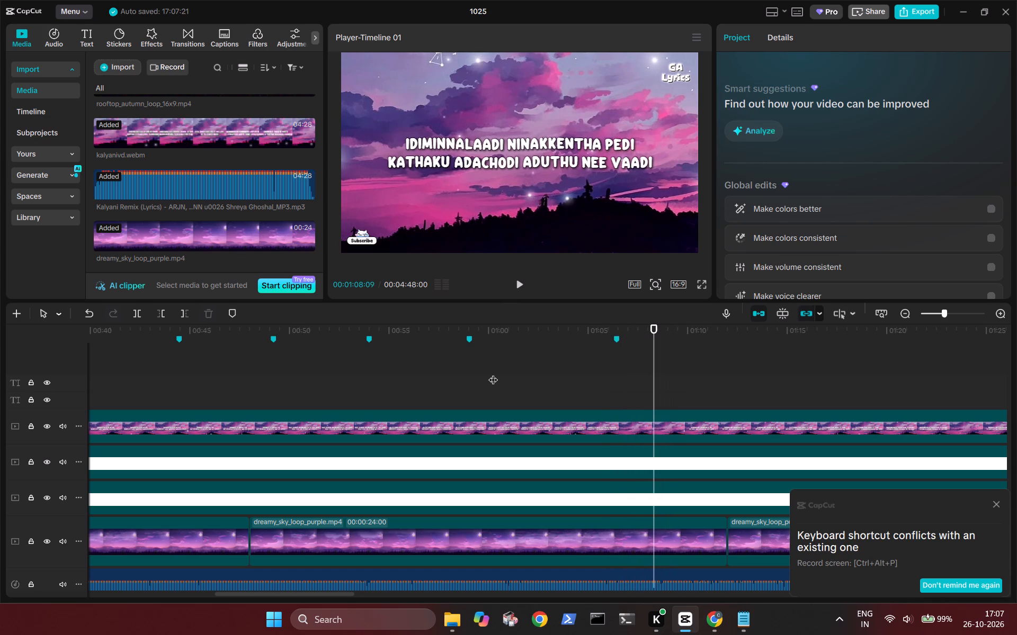
pyautogui.press('Left')
pyautogui.press('Left')
pyautogui.press('Left')
pyautogui.press('Right')
pyautogui.press('Right')
pyautogui.press('Right')
pyautogui.press('Right')
pyautogui.press('Right')
pyautogui.press('Right')
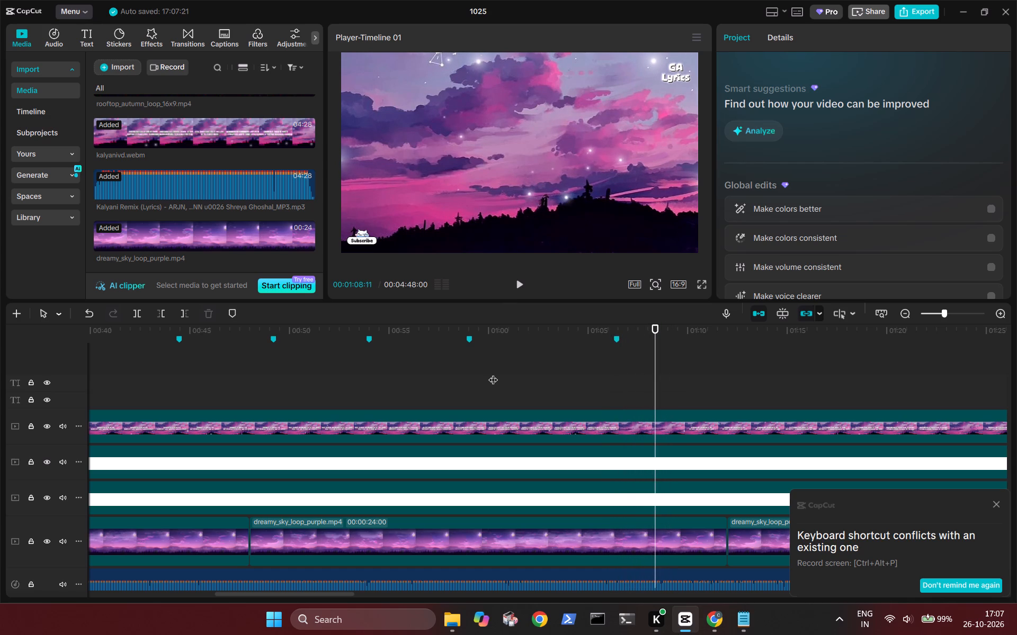
pyautogui.press('Right')
pyautogui.press('Left')
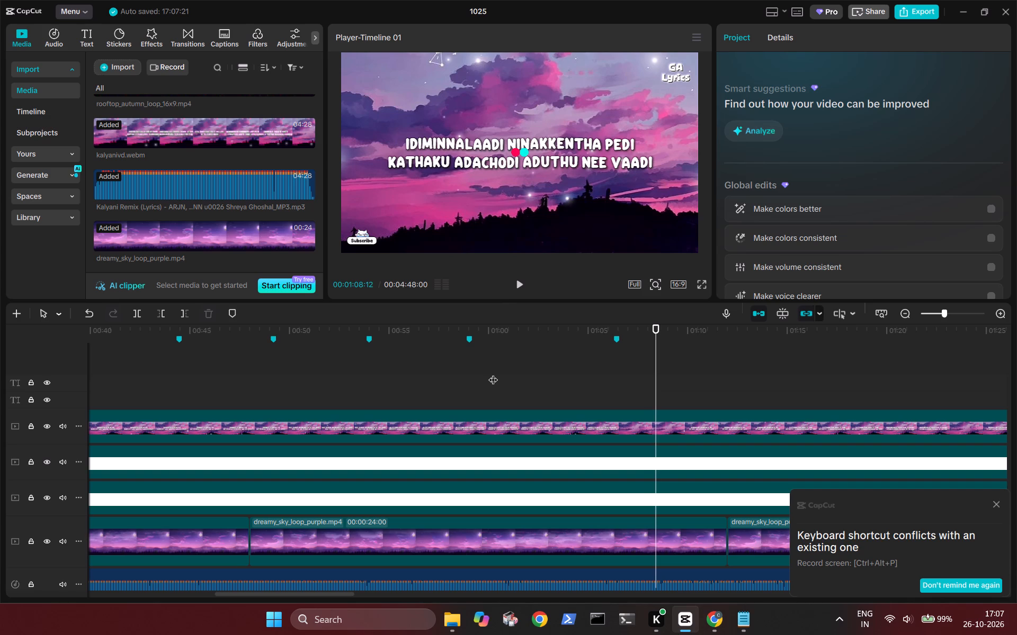
pyautogui.press('Right')
pyautogui.write('m')
# Add a timeline marker at 00:01:13:27, where the lyric changes to "KAVITHAKAL PAADI ARAKETTU THEDI".
pyautogui.press('space')
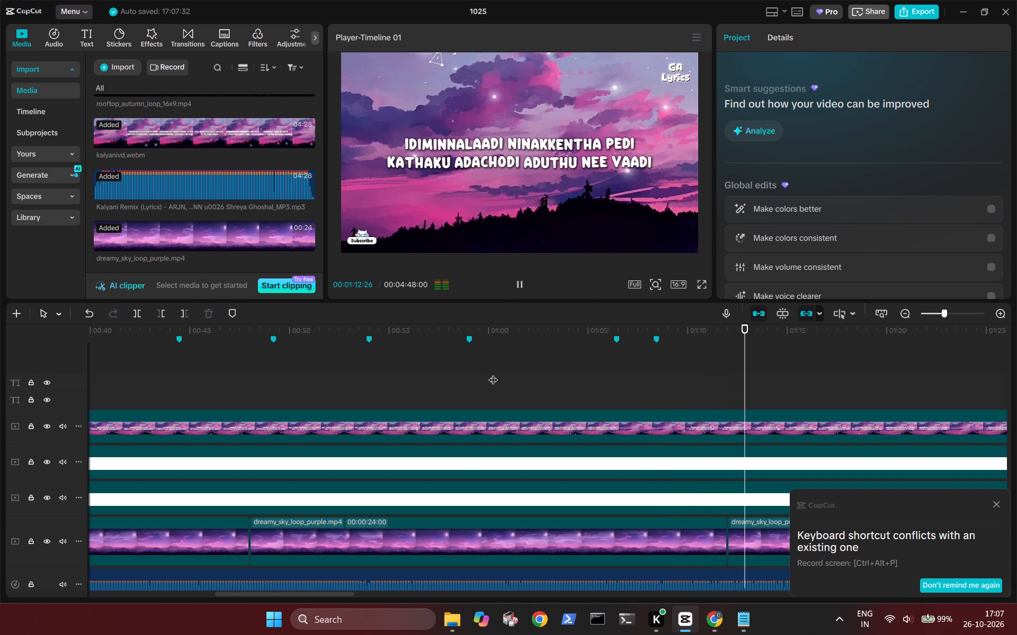
pyautogui.press('space')
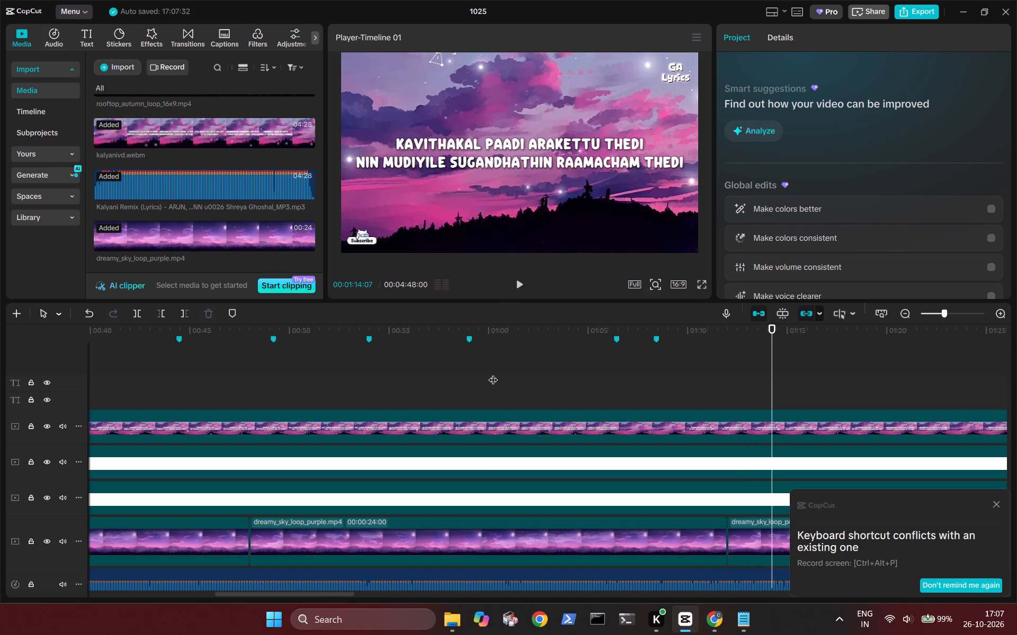
pyautogui.press('Left')
pyautogui.press('Left')
pyautogui.press('Left')
pyautogui.press('Left')
pyautogui.press('Left')
pyautogui.press('Left')
pyautogui.press('Left')
pyautogui.press('Left')
pyautogui.press('Left')
pyautogui.press('Left')
pyautogui.press('Left')
pyautogui.press('Left')
pyautogui.press('Left')
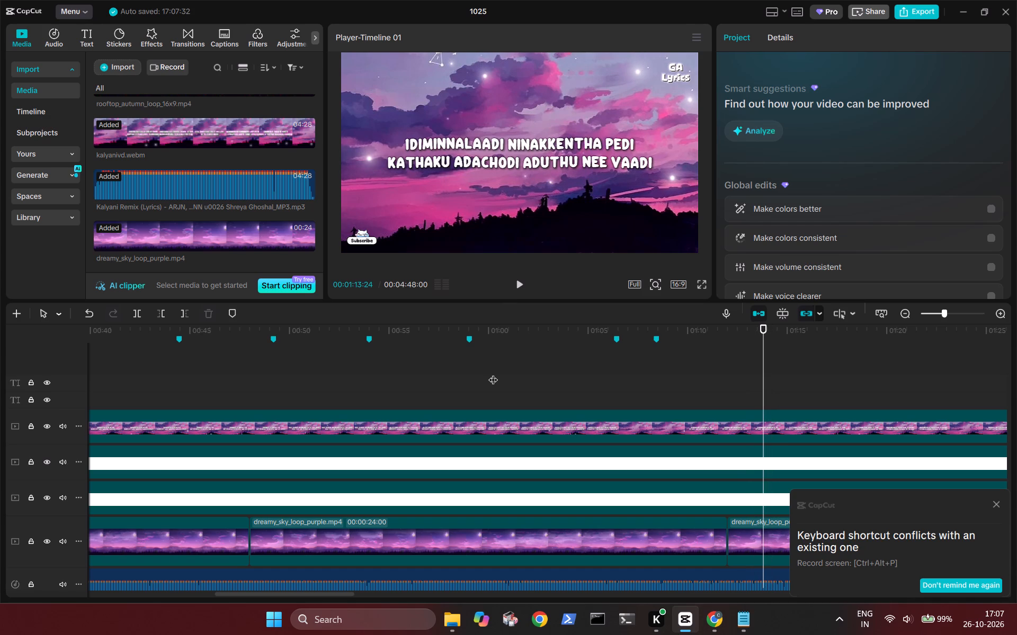
pyautogui.press('Right')
pyautogui.press('Right')
pyautogui.press('Right')
pyautogui.press('Right')
pyautogui.press('Left')
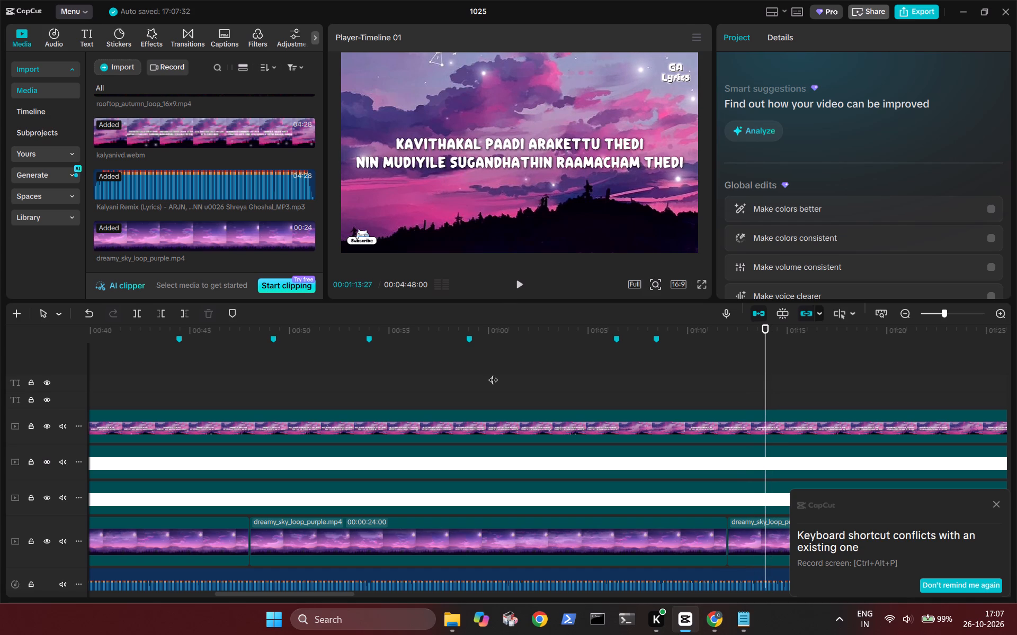
pyautogui.press('Left')
pyautogui.press('Right')
pyautogui.write('m')
# Add a timeline marker at 00:01:18:19, in the gap just before the "NHARAMBUHALILE CHUDU CHORA OZHUKUNNU" lyric.
pyautogui.press('space')
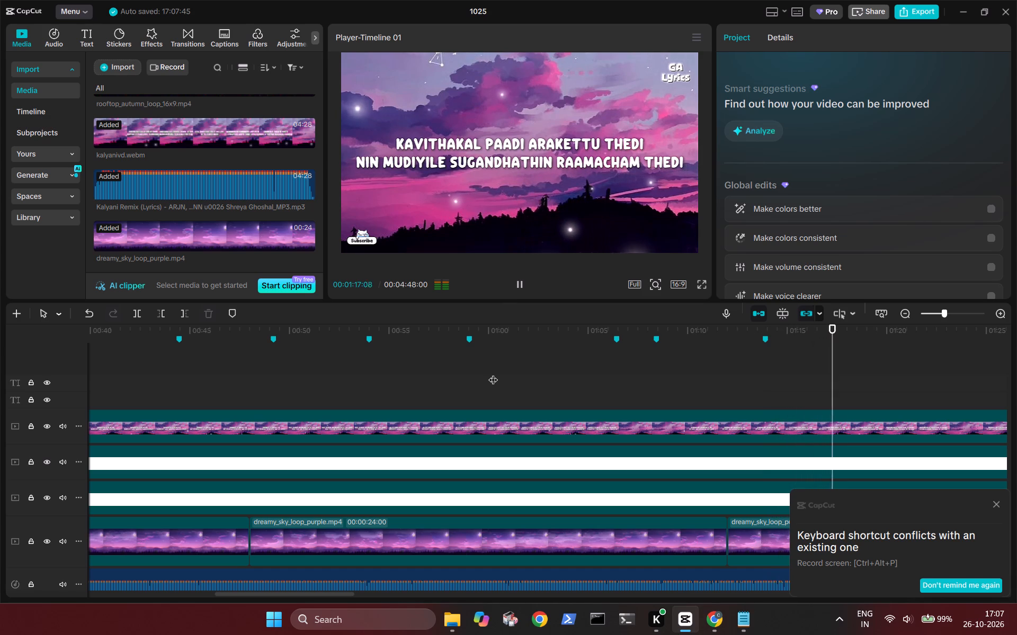
pyautogui.press('space')
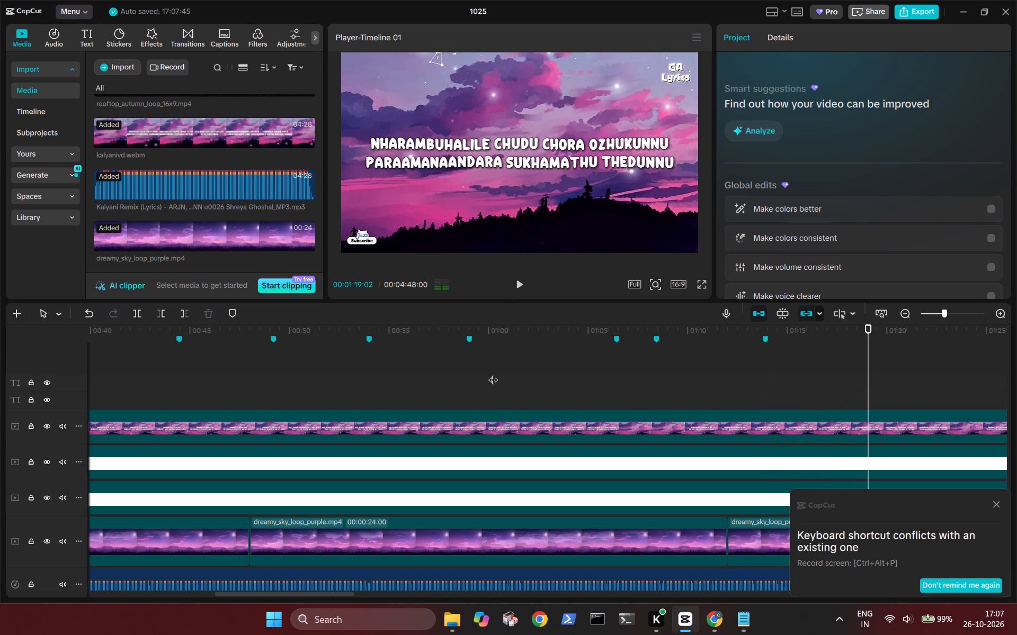
pyautogui.press('Left')
pyautogui.press('Left')
pyautogui.press('Left')
pyautogui.press('Left')
pyautogui.press('Left')
pyautogui.press('Left')
pyautogui.press('Left')
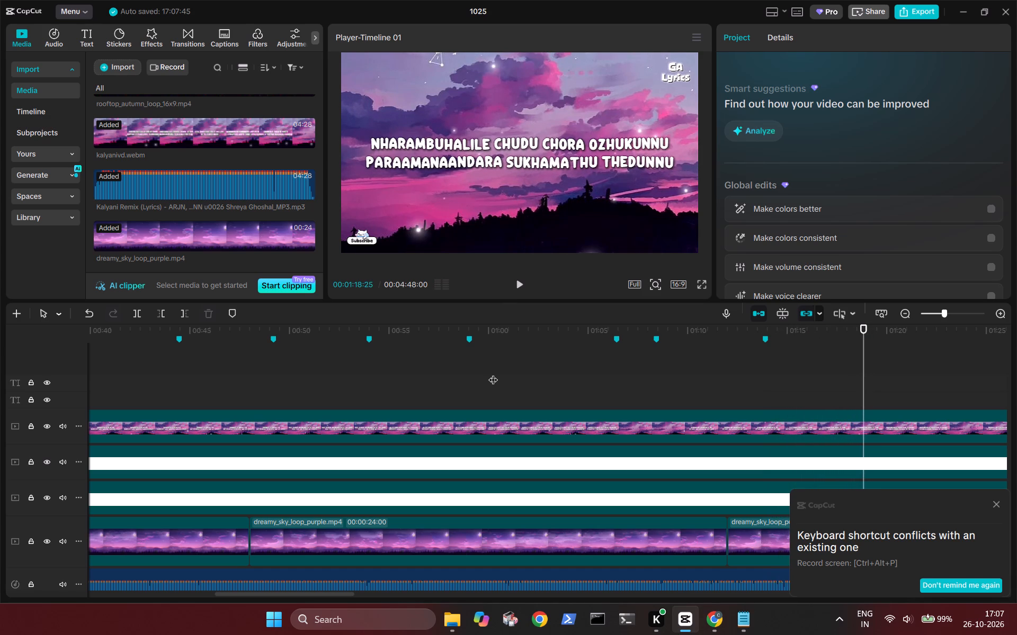
pyautogui.press('Left')
pyautogui.press('Left')
pyautogui.press('Left')
pyautogui.press('Left')
pyautogui.press('Left')
pyautogui.press('Left')
pyautogui.press('Left')
pyautogui.press('Left')
pyautogui.press('Left')
pyautogui.press('Left')
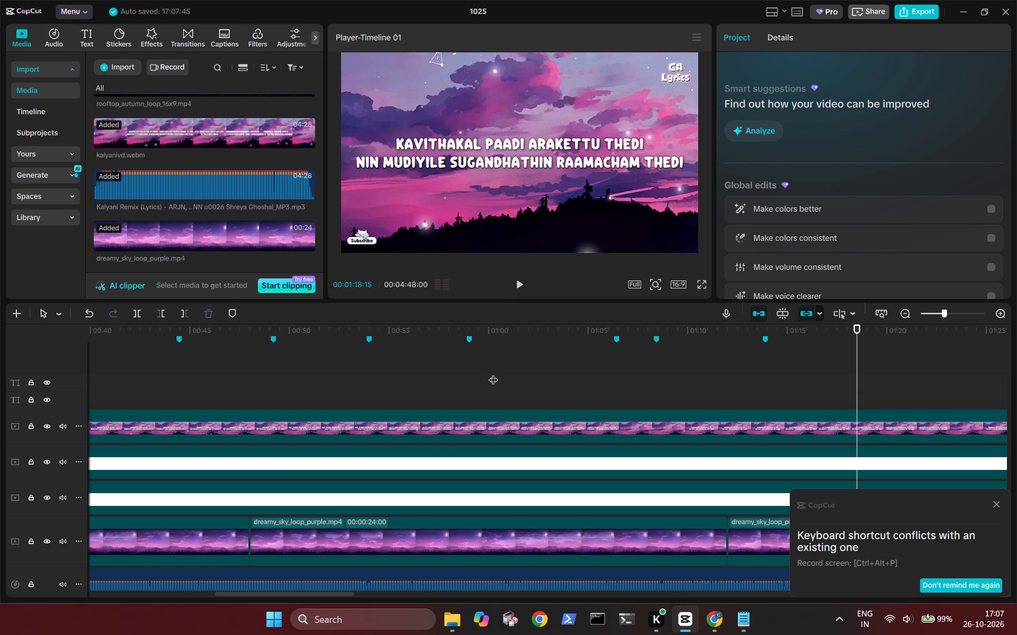
pyautogui.press('Right')
pyautogui.press('Right')
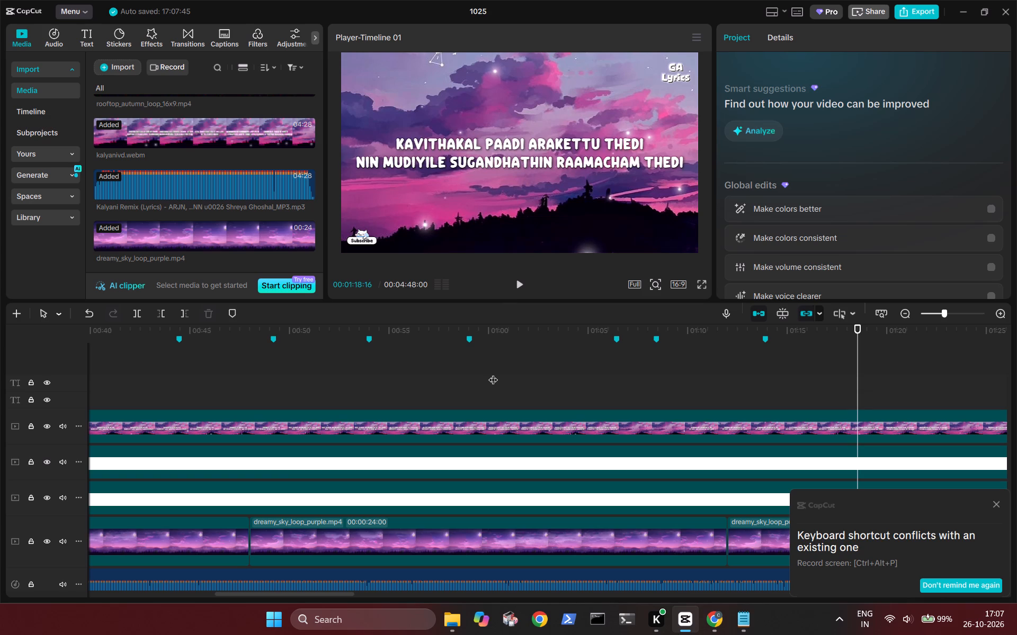
pyautogui.press('Right')
pyautogui.press('Right')
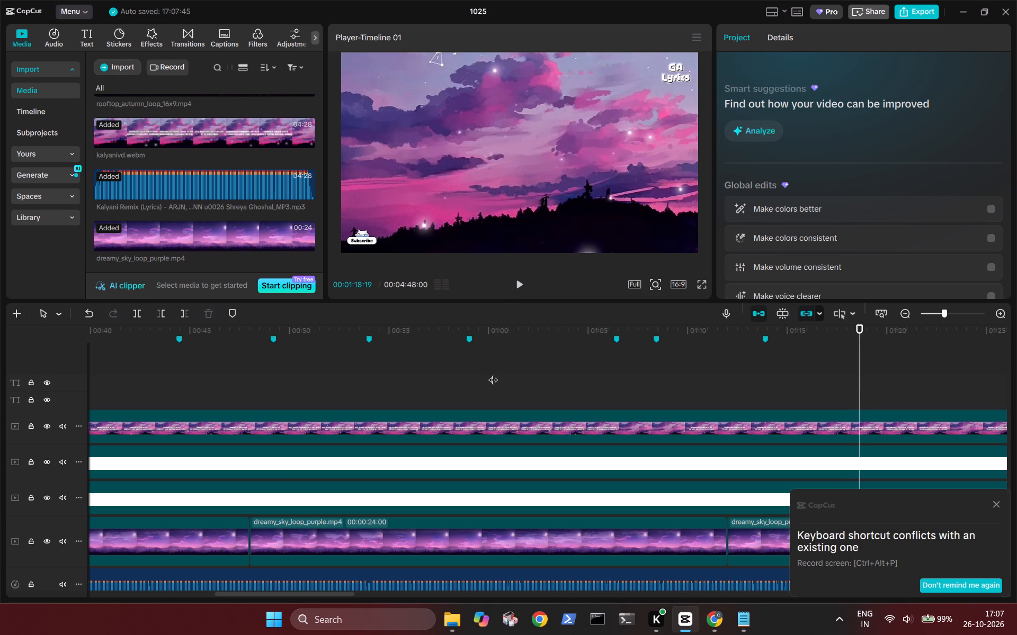
pyautogui.write('m')
# Add a timeline marker at 00:01:23:13, where the "NHARAMBUHALILE CHUDU CHORA OZHUKUNNU" lyric disappears.
pyautogui.press('space')
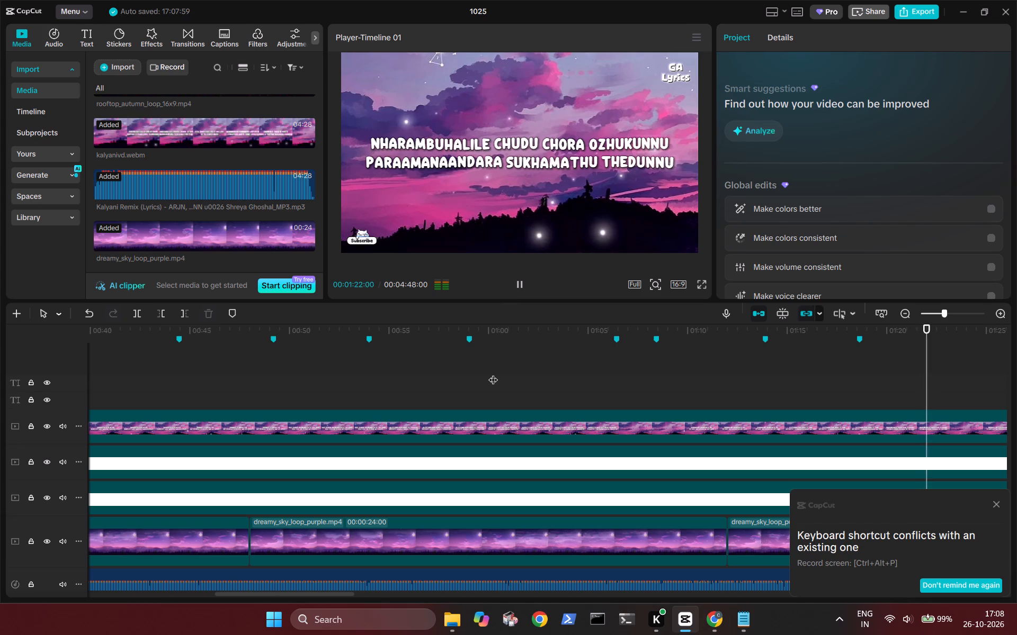
pyautogui.press('space')
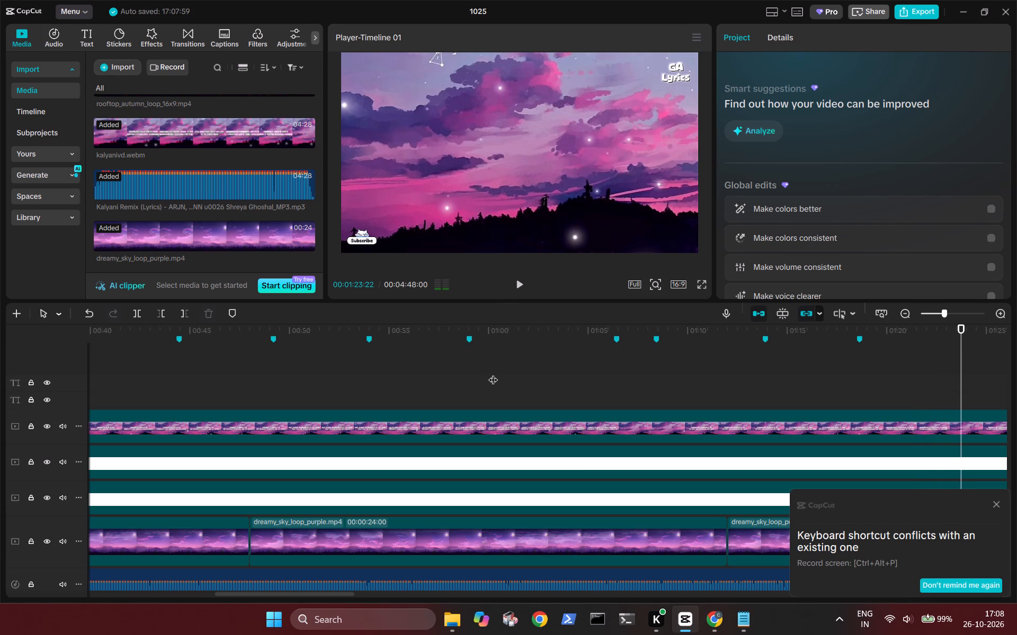
pyautogui.press('Left')
pyautogui.press('Left')
pyautogui.press('Left')
pyautogui.press('Left')
pyautogui.press('Left')
pyautogui.press('Left')
pyautogui.press('Left')
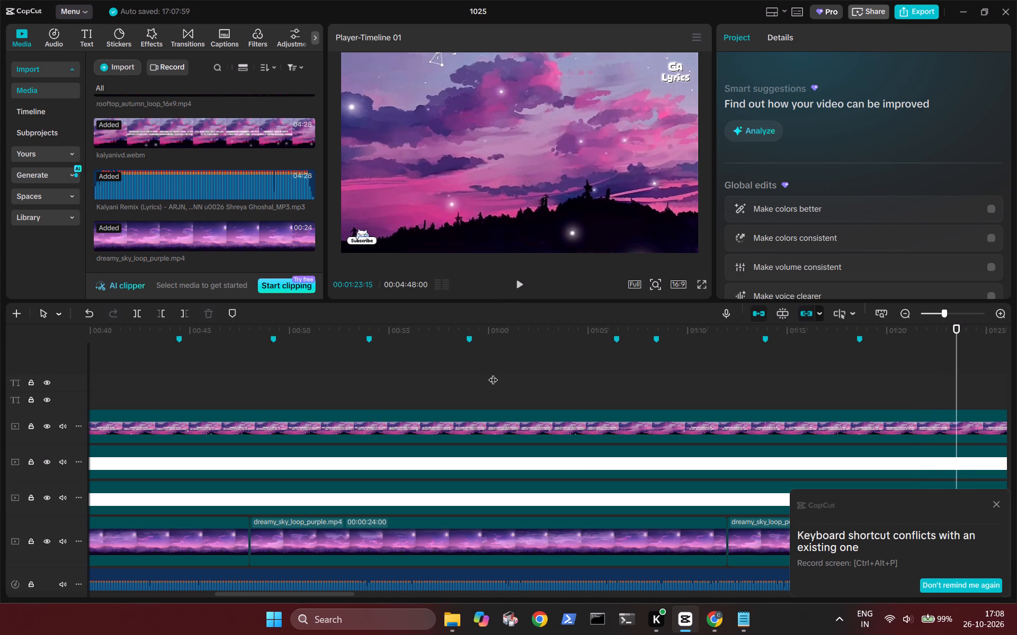
pyautogui.press('Left')
pyautogui.press('Left')
pyautogui.press('Left')
pyautogui.press('Left')
pyautogui.press('Left')
pyautogui.press('Left')
pyautogui.press('Left')
pyautogui.press('Left')
pyautogui.press('Left')
pyautogui.press('Left')
pyautogui.press('Left')
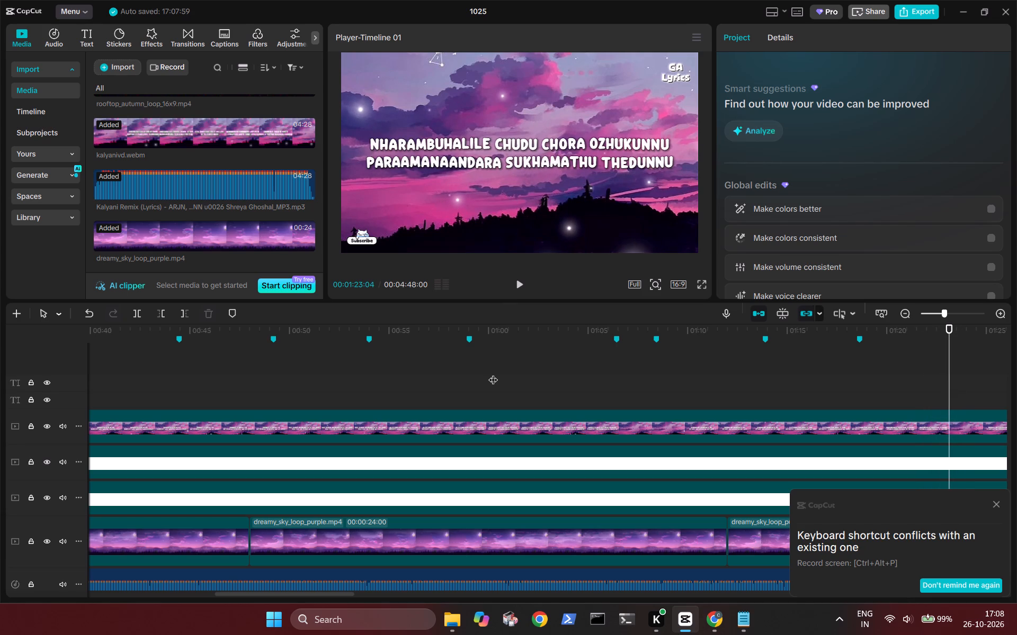
pyautogui.press('Right')
pyautogui.press('Right')
pyautogui.press('Right')
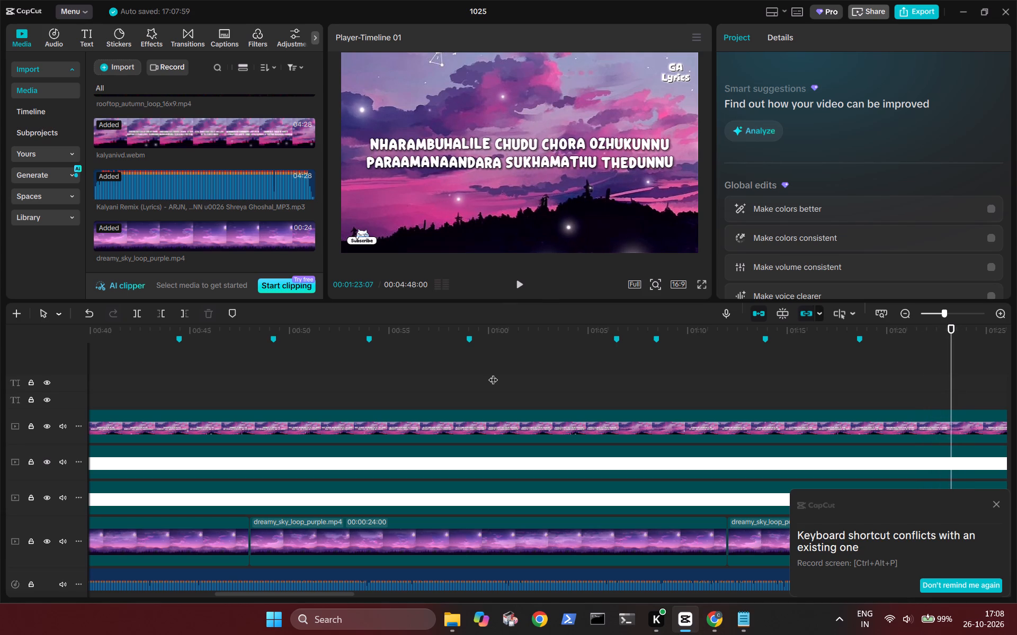
pyautogui.press('Right')
pyautogui.press('Right')
pyautogui.press('Right')
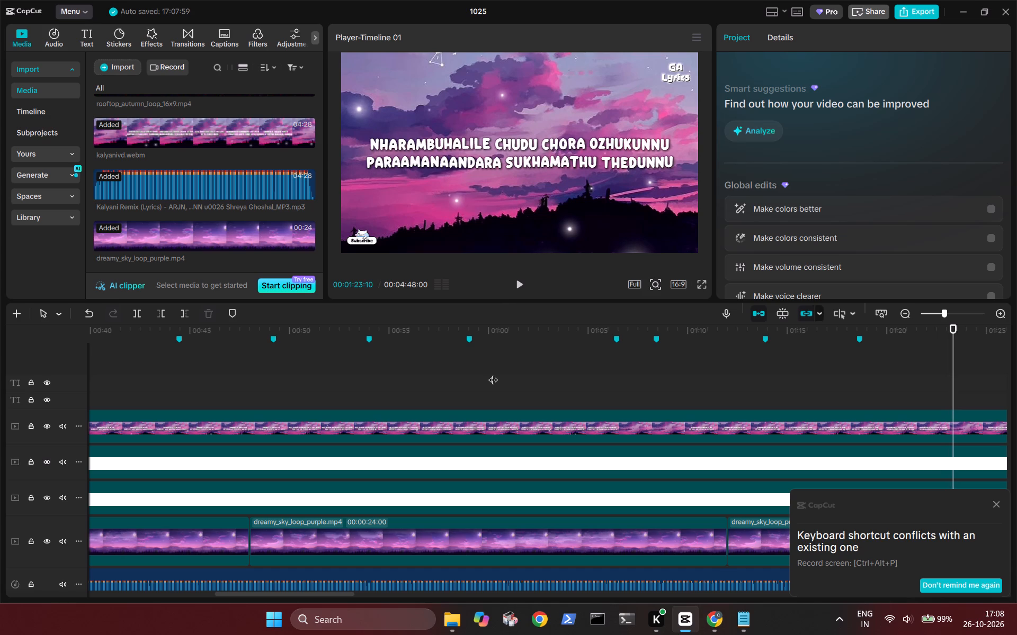
pyautogui.press('Right')
pyautogui.press('Right')
pyautogui.press('Right')
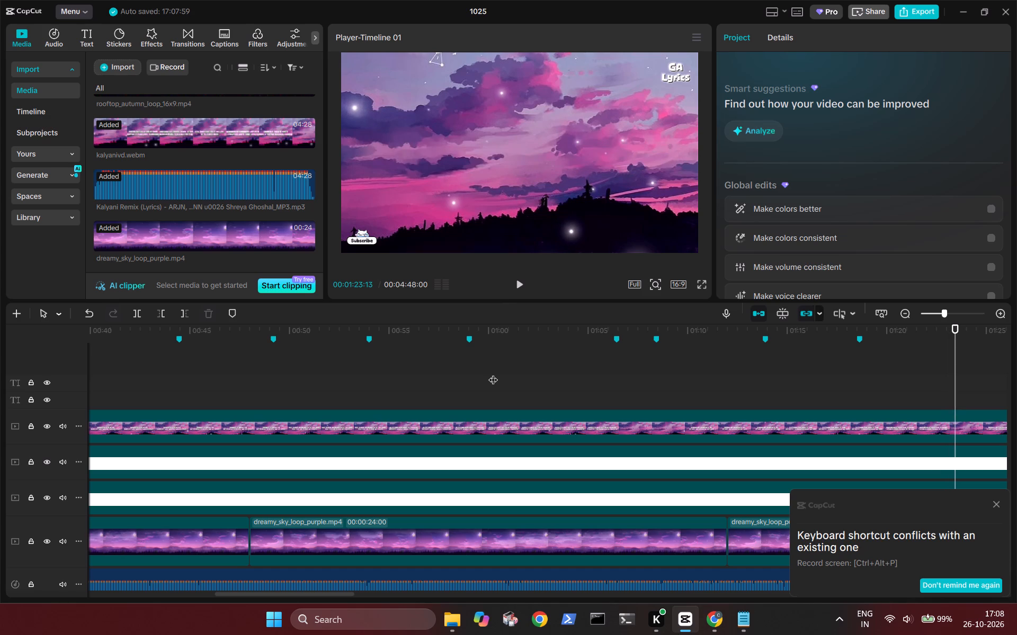
pyautogui.write('m')
# Add a timeline marker at 00:01:23:28, the start of the "MOHANGAL KAVITHAKAHALAAKUNNU" lyric.
pyautogui.press('space')
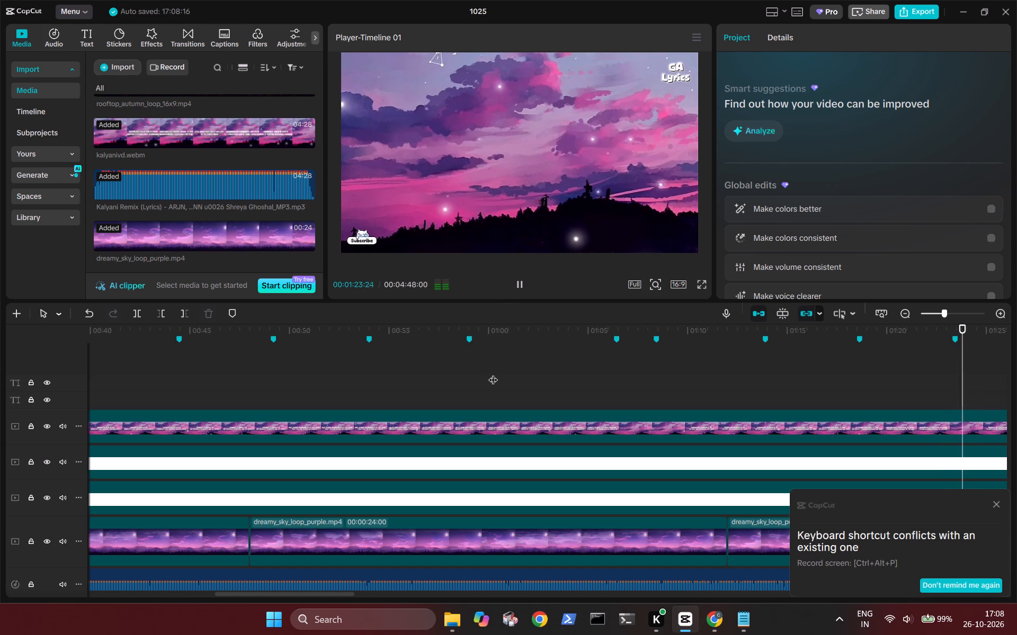
pyautogui.press('space')
pyautogui.press('Left')
pyautogui.press('Left')
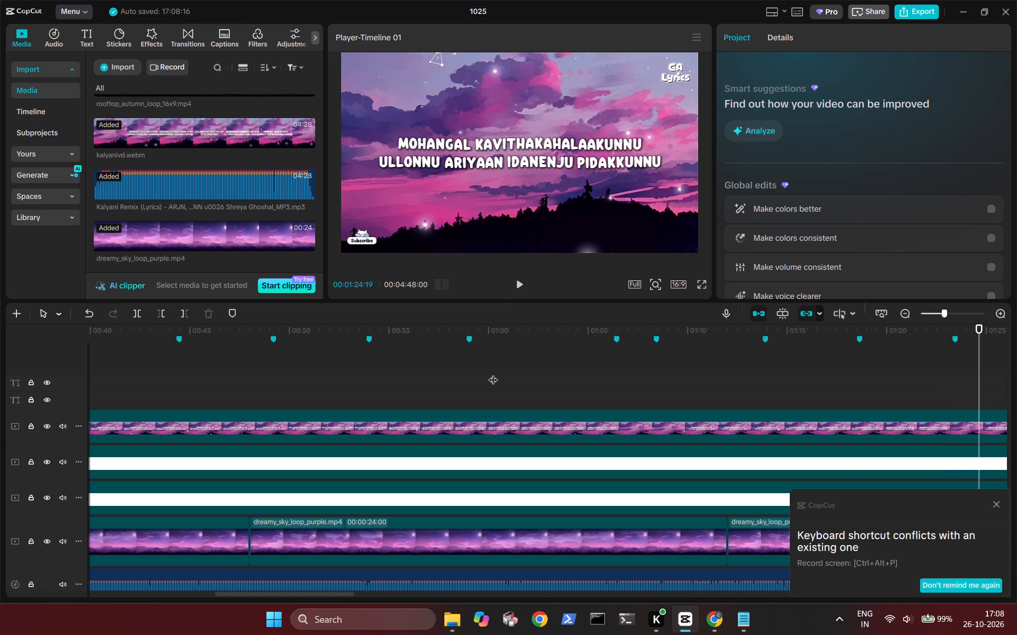
pyautogui.press('Left')
pyautogui.press('Left')
pyautogui.press('Left')
pyautogui.press('Left')
pyautogui.press('Left')
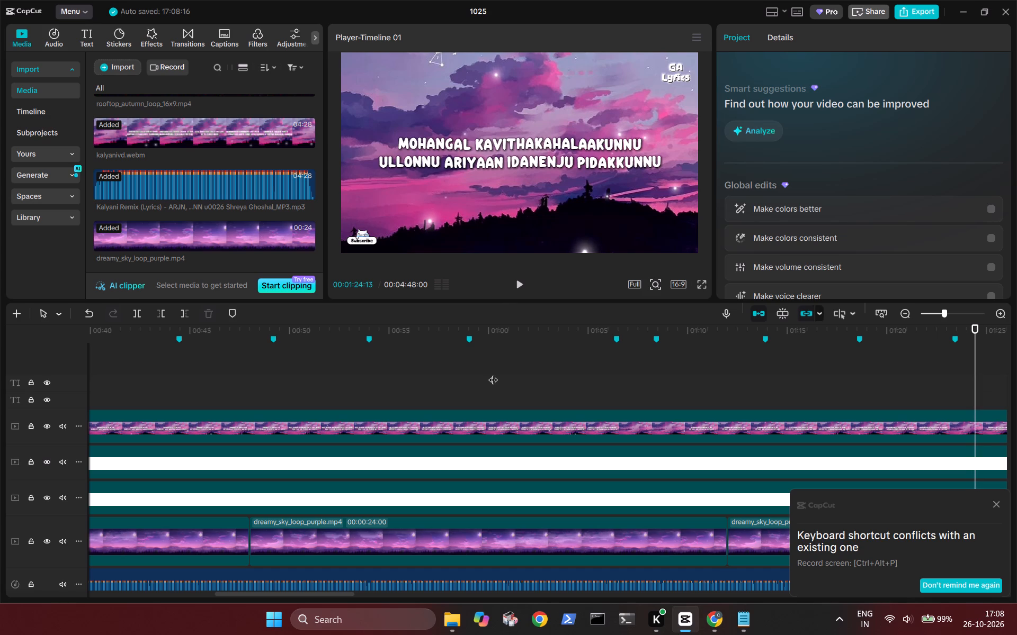
pyautogui.press('Left')
pyautogui.press('Left')
pyautogui.press('Left')
pyautogui.press('Left')
pyautogui.press('Left')
pyautogui.press('Left')
pyautogui.press('Left')
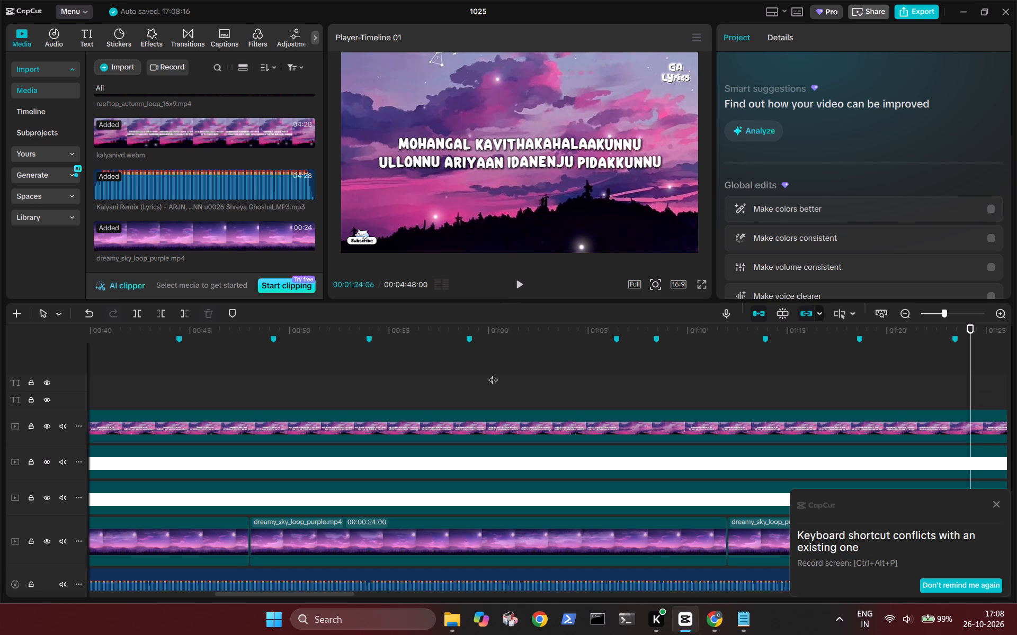
pyautogui.press('Left')
pyautogui.press('Left')
pyautogui.press('Left')
pyautogui.press('Left')
pyautogui.press('Left')
pyautogui.press('Left')
pyautogui.press('Left')
pyautogui.press('Left')
pyautogui.press('Left')
pyautogui.press('Left')
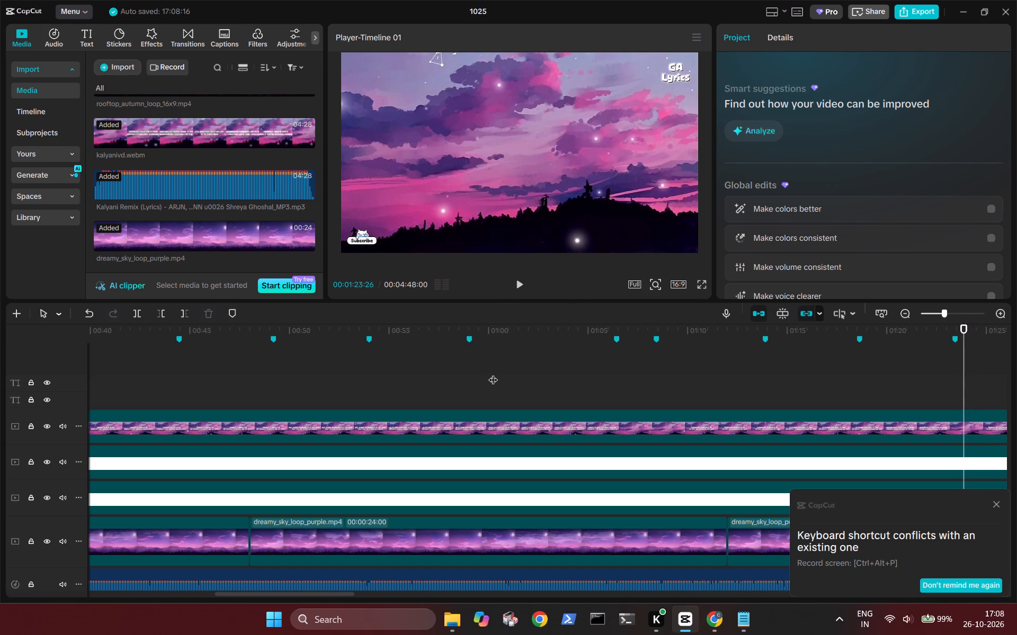
pyautogui.press('Left')
pyautogui.press('Left')
pyautogui.press('Right')
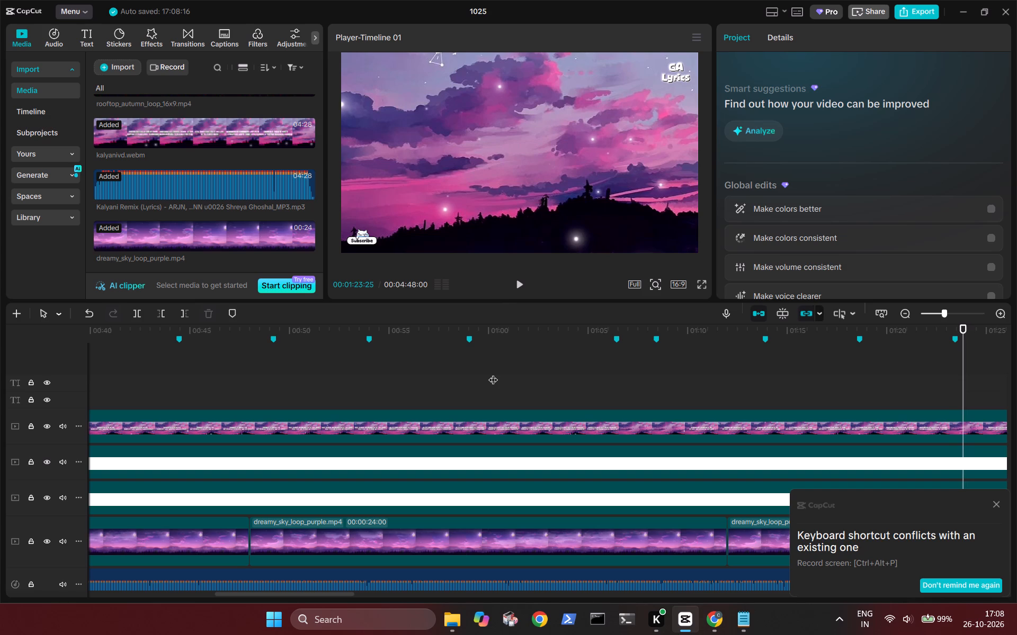
pyautogui.press('Right')
pyautogui.press('Right')
pyautogui.press('Right')
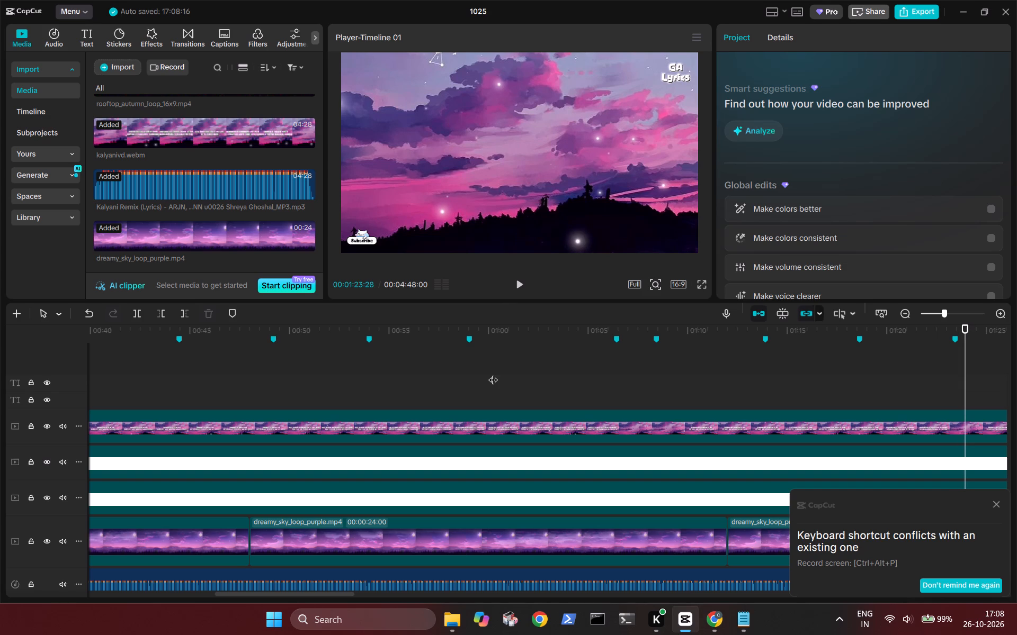
pyautogui.press('m')
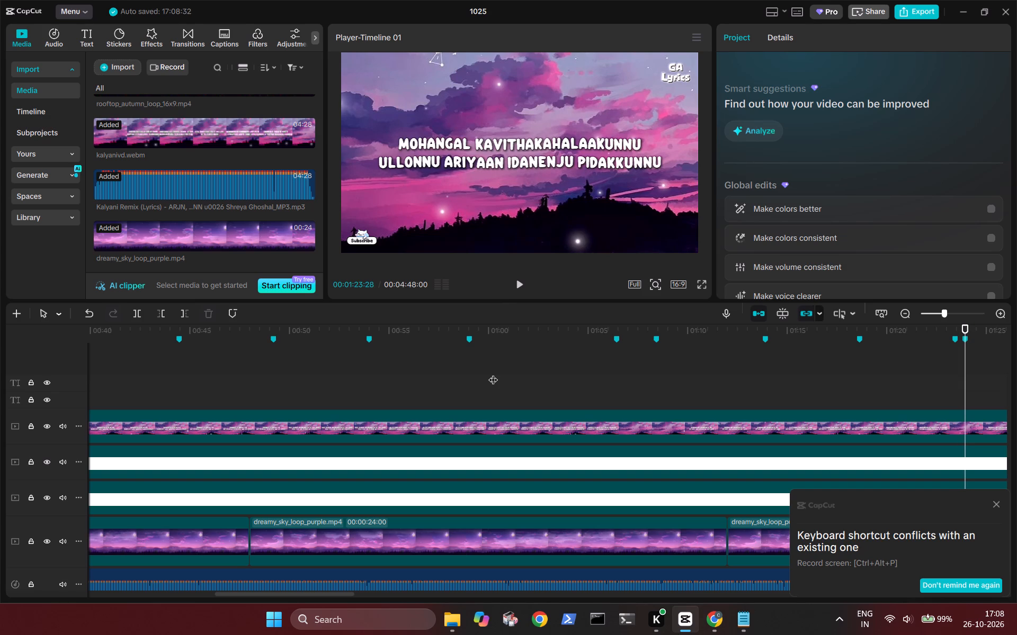
# Add a timeline marker just after 00:01:28:12, where the lyric changes to "KANNAADI MINNUNNA VELLAARAM KANNULLA".
pyautogui.press('space')
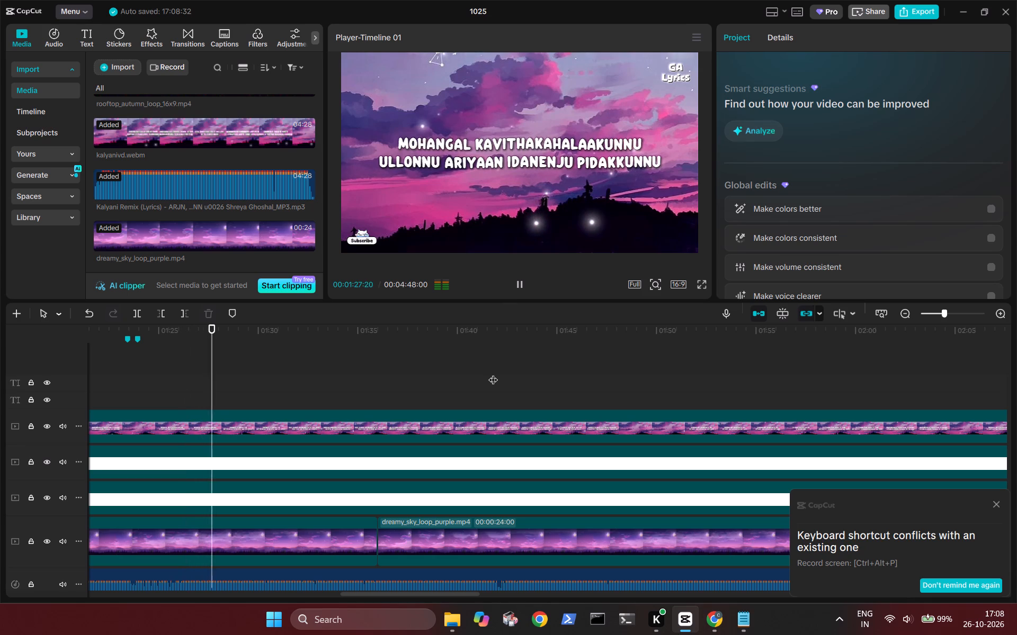
pyautogui.press('space')
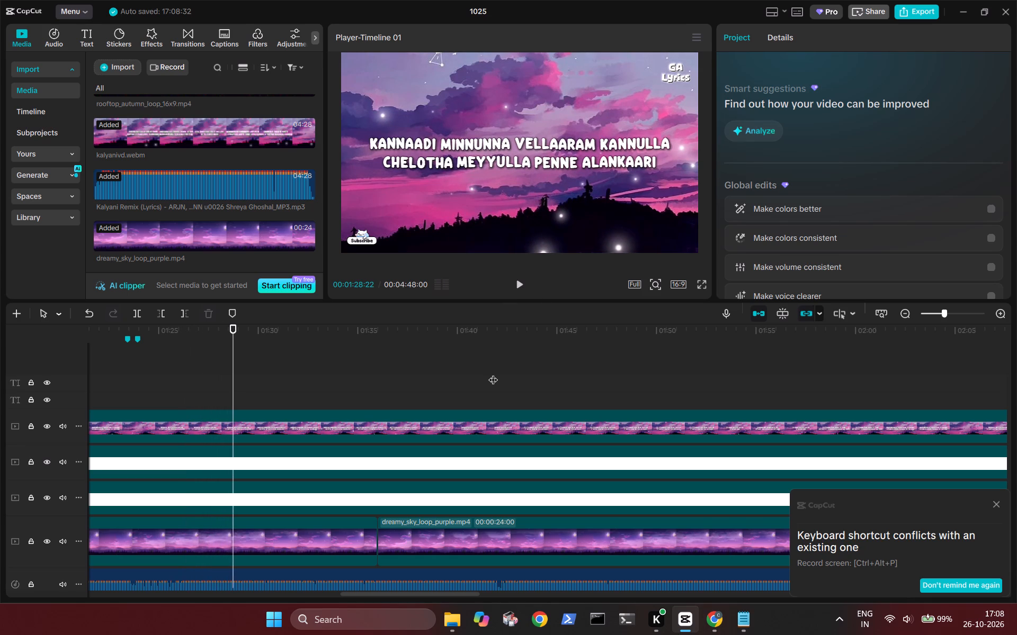
pyautogui.press('Left')
pyautogui.press('Left')
pyautogui.press('Left')
pyautogui.press('Left')
pyautogui.press('Left')
pyautogui.press('Left')
pyautogui.press('Left')
pyautogui.press('Left')
pyautogui.press('Left')
pyautogui.press('Left')
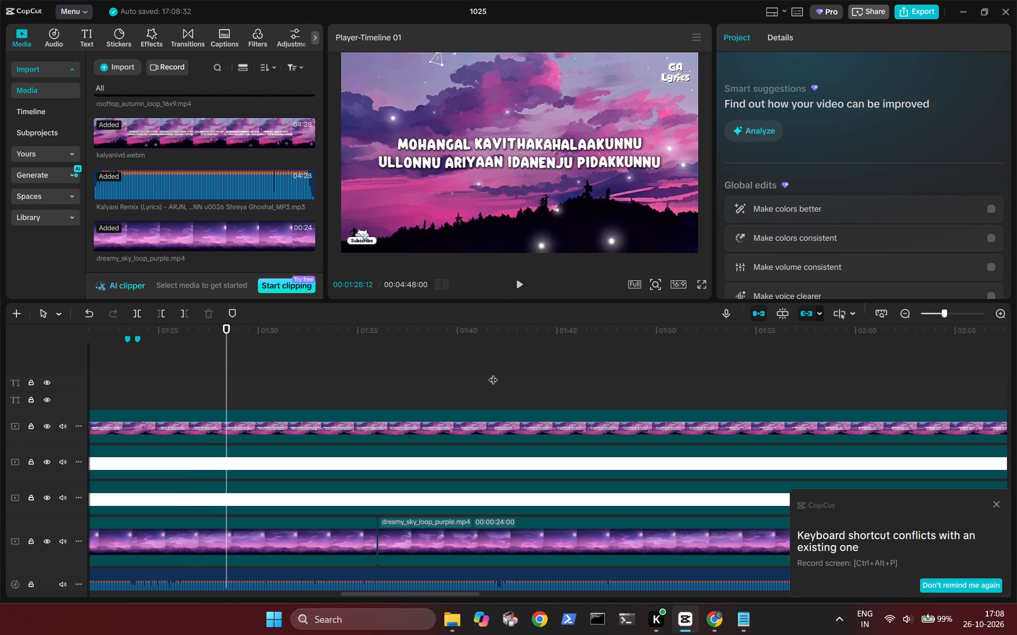
pyautogui.press('Left')
pyautogui.press('Right')
pyautogui.press('Right')
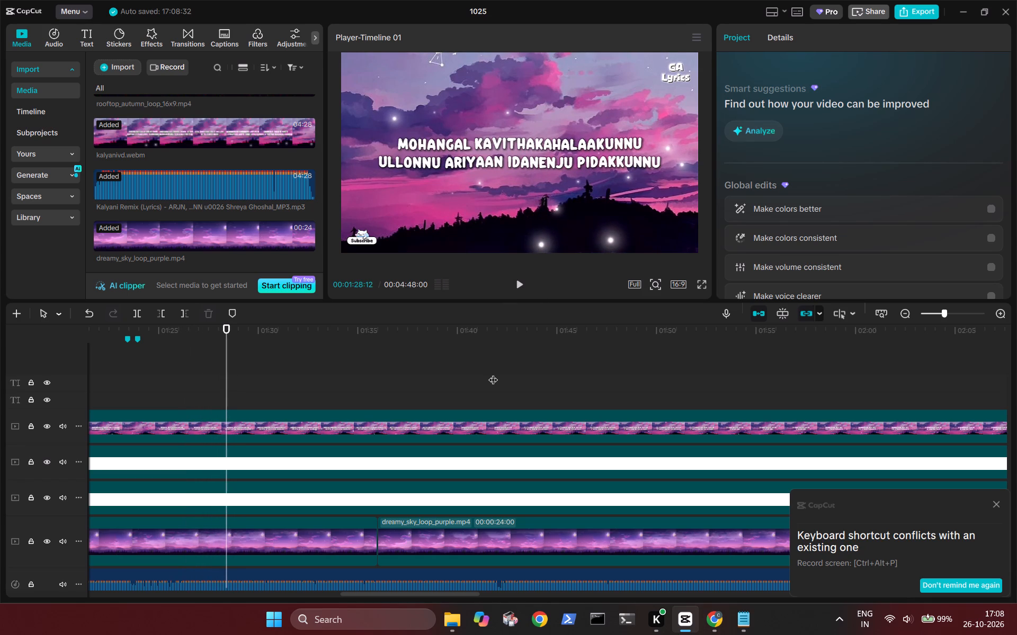
pyautogui.press('Right')
pyautogui.press('Right')
pyautogui.write('m')
# Add a timeline marker at 00:01:33:07, where the lyric changes to "MUTTOLAM MUDIYULLA KAANAAN AZHAKULLA".
pyautogui.press('space')
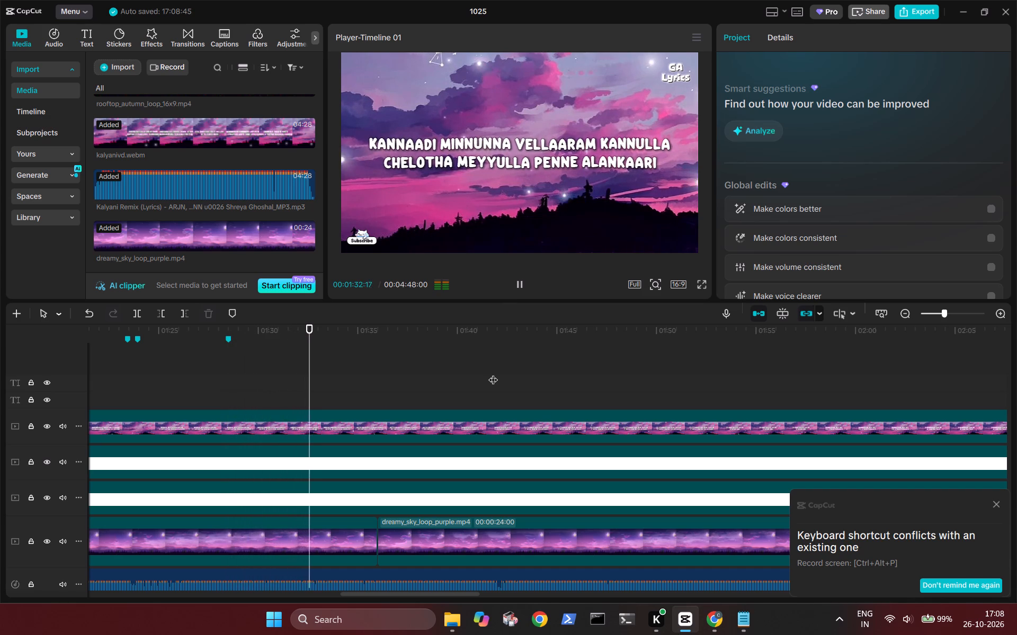
pyautogui.press('space')
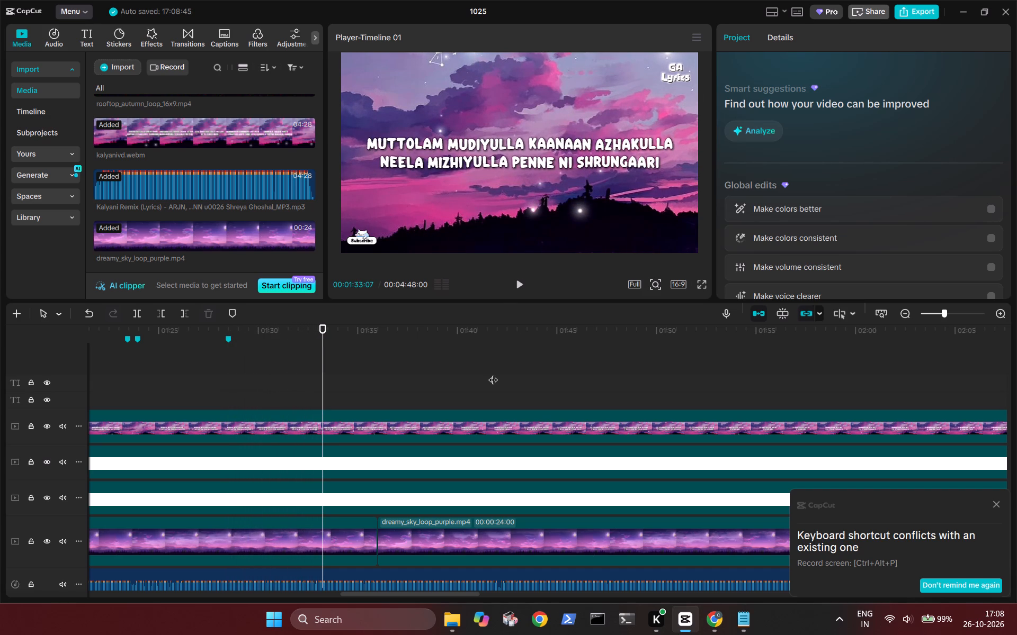
pyautogui.write('m')
# Add a timeline marker at 00:01:38:08, in the gap just before the "KARIMIZHIYULLA KALAVAANI" lyric.
pyautogui.press('space')
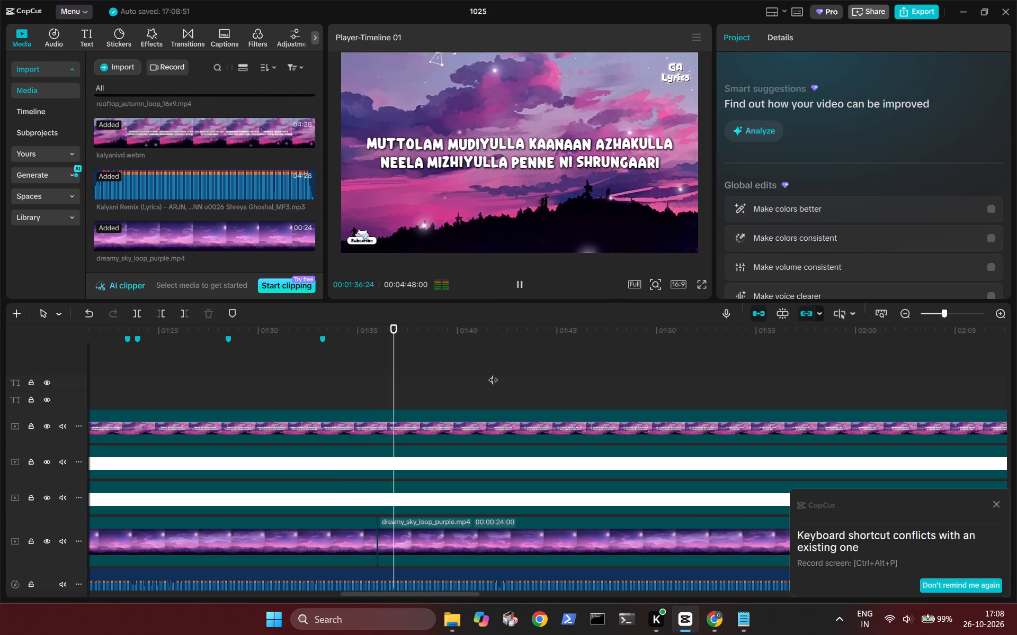
pyautogui.press('space')
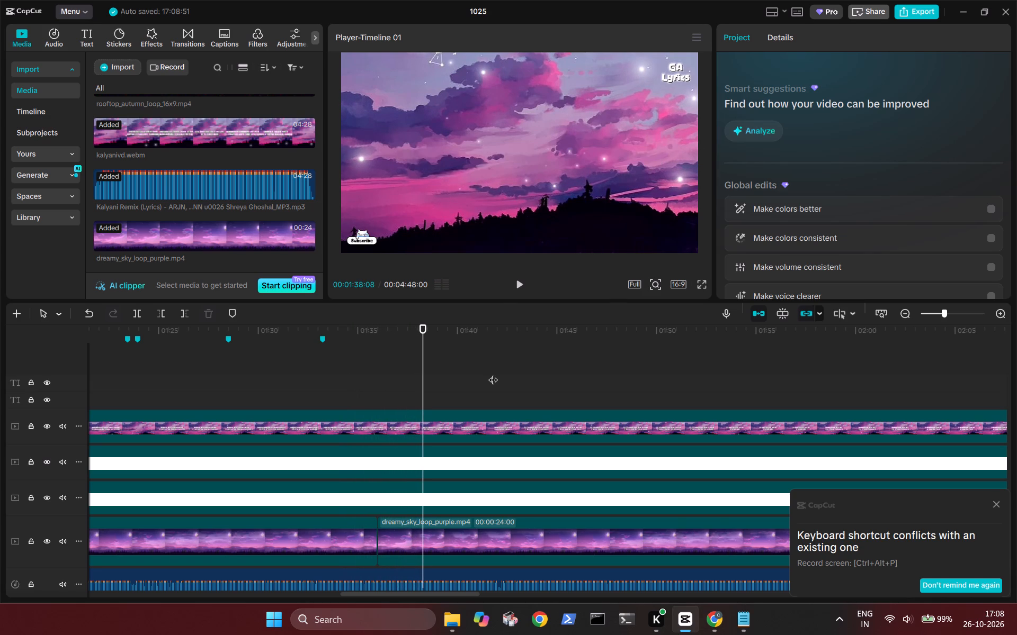
pyautogui.write('m')
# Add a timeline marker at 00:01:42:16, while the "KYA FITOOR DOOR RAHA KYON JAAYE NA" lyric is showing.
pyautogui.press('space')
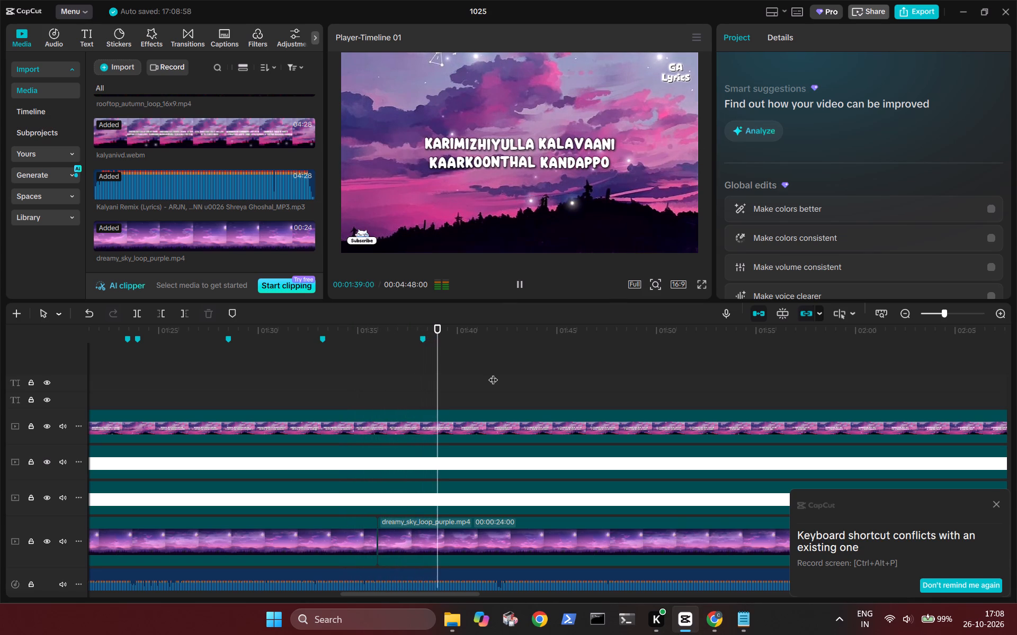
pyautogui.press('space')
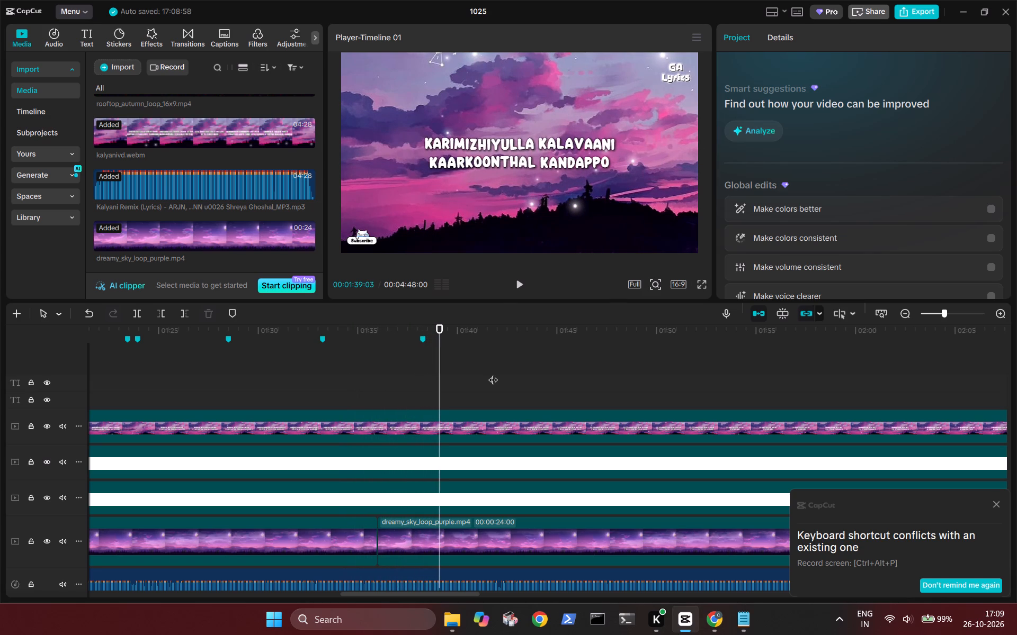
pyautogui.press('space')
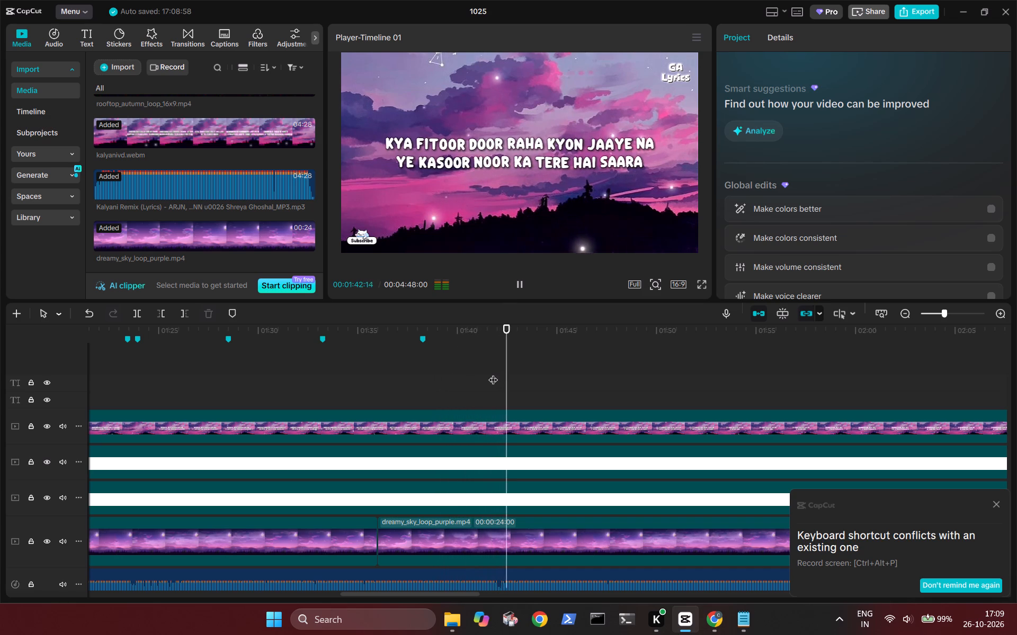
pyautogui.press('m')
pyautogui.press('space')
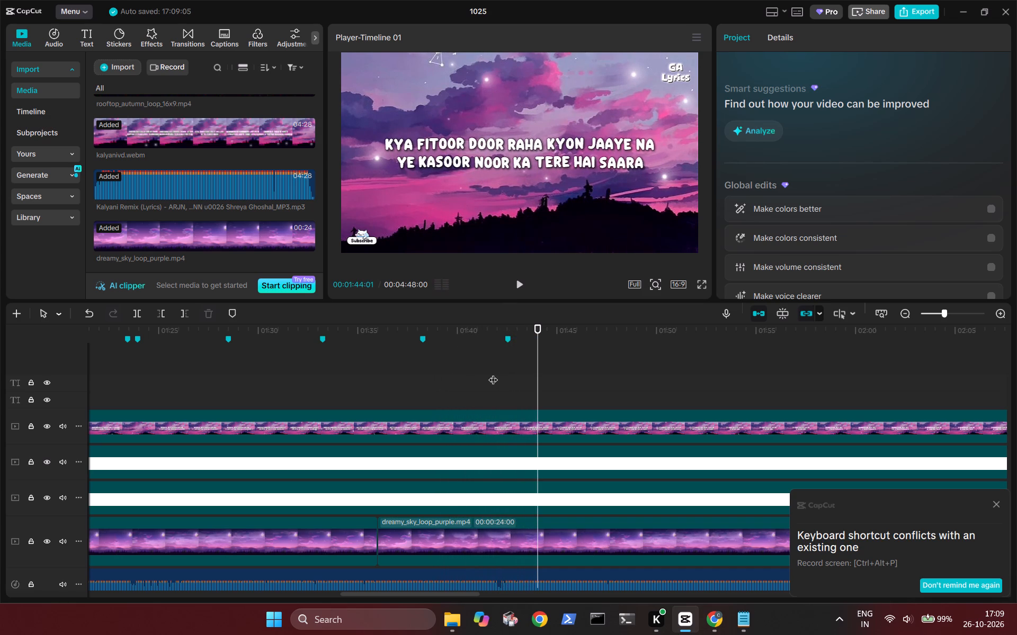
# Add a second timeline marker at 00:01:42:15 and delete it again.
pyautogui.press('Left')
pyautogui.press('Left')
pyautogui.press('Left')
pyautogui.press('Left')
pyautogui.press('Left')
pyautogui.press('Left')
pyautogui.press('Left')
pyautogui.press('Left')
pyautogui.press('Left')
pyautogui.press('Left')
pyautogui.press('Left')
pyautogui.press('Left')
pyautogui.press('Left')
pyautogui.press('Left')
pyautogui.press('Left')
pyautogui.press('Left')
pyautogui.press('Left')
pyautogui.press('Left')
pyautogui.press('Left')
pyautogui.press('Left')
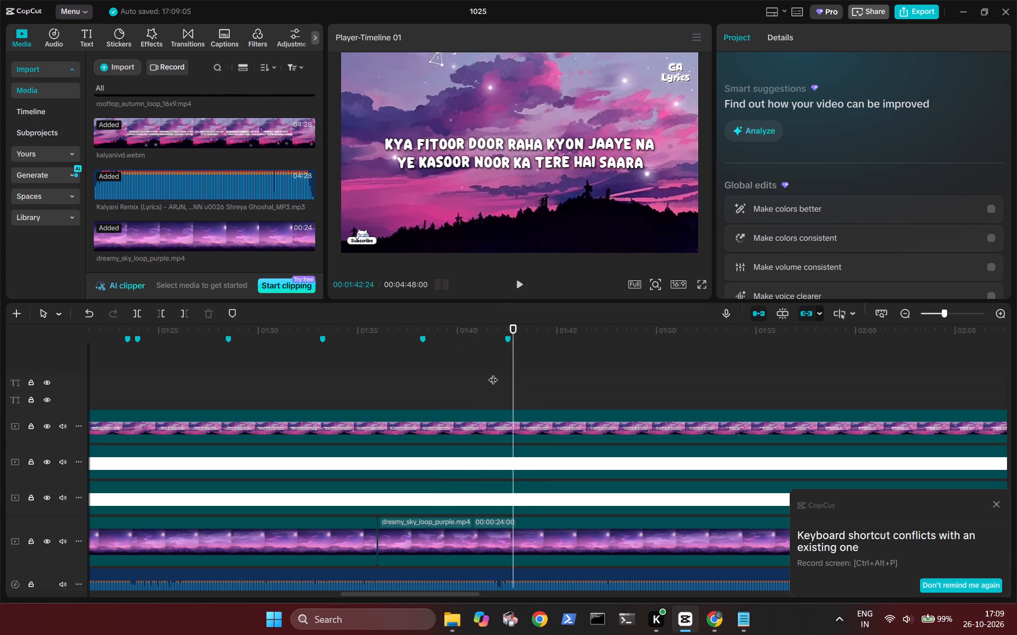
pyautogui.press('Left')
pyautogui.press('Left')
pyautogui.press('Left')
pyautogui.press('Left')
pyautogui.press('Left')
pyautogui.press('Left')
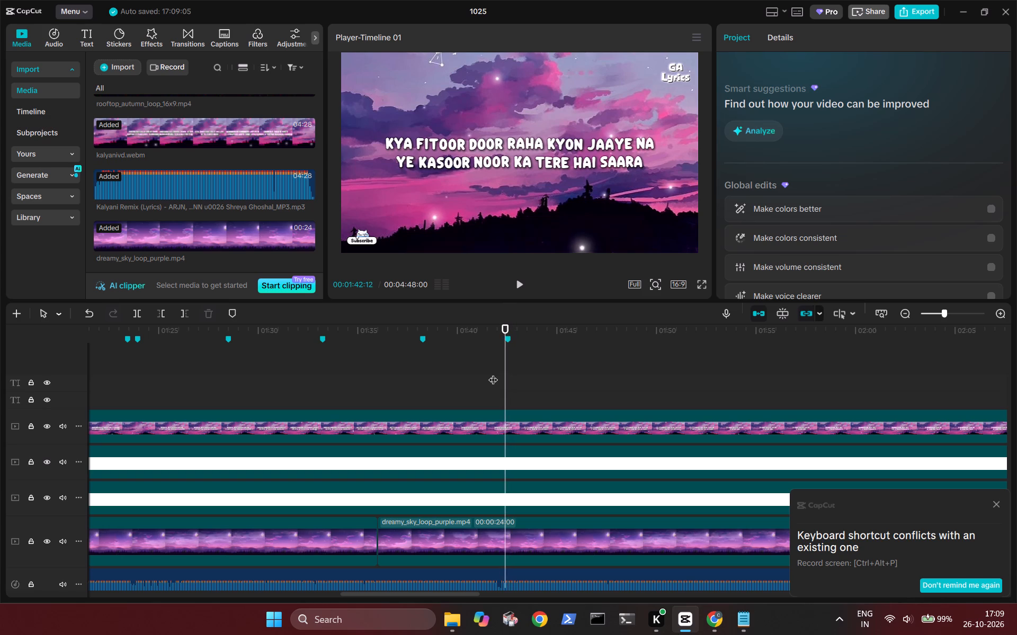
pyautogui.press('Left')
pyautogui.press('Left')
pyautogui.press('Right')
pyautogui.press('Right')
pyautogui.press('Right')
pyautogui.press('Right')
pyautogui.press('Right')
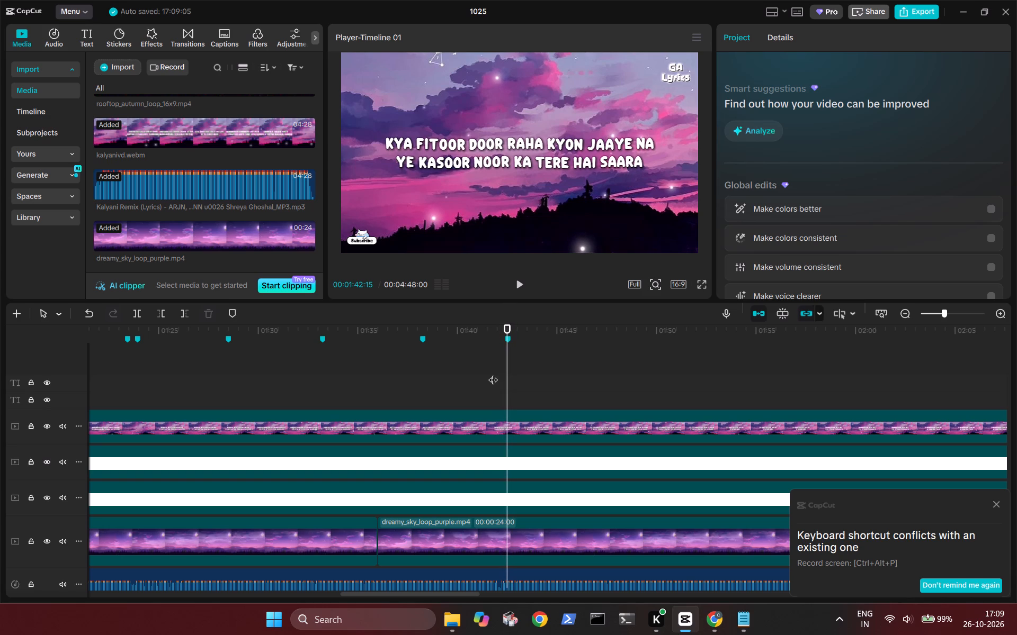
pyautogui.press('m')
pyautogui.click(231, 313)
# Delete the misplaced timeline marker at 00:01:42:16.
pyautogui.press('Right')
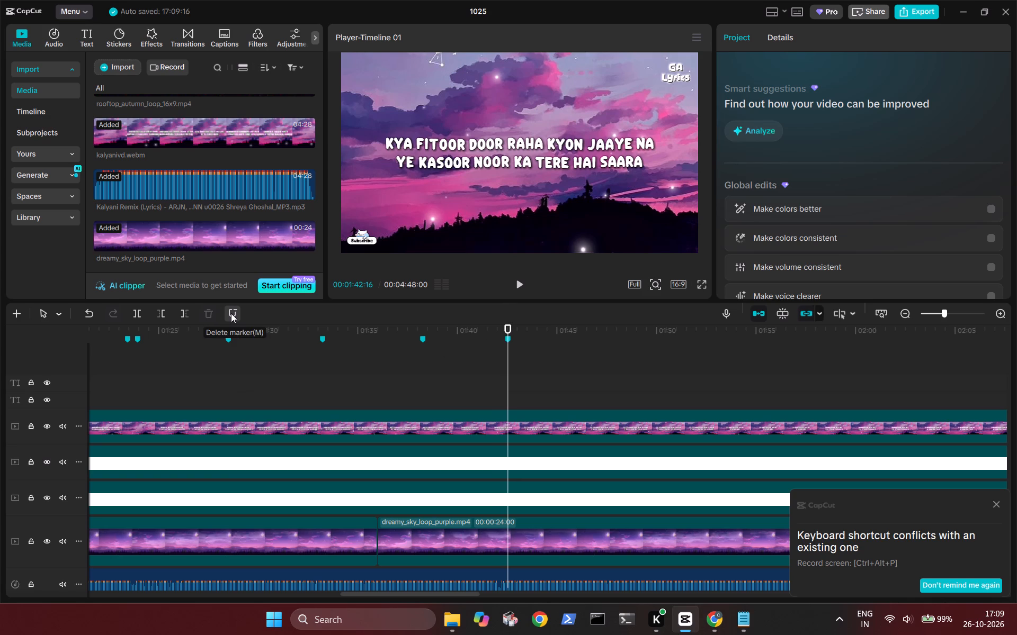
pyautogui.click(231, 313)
# Add a timeline marker at 00:01:42:01, where the lyric changes to "KYA FITOOR DOOR RAHA KYON JAAYE NA".
pyautogui.press('Left')
pyautogui.press('Left')
pyautogui.press('Left')
pyautogui.press('Left')
pyautogui.press('Left')
pyautogui.press('Left')
pyautogui.press('Left')
pyautogui.press('Left')
pyautogui.press('Left')
pyautogui.press('Left')
pyautogui.press('Left')
pyautogui.press('Left')
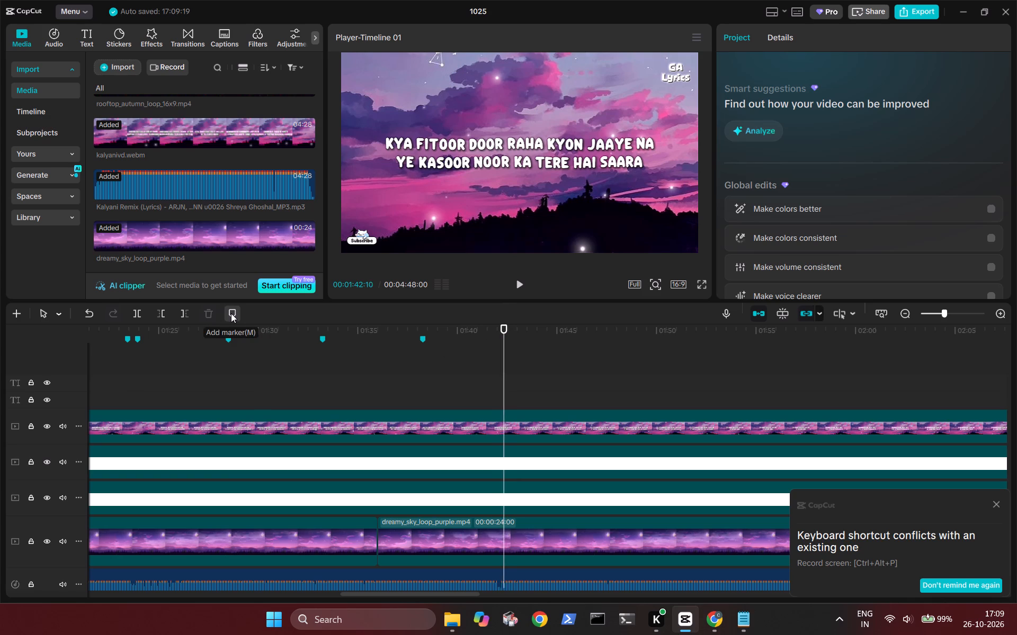
pyautogui.press('Left')
pyautogui.press('Left')
pyautogui.press('Left')
pyautogui.press('Left')
pyautogui.press('Left')
pyautogui.press('Left')
pyautogui.press('Left')
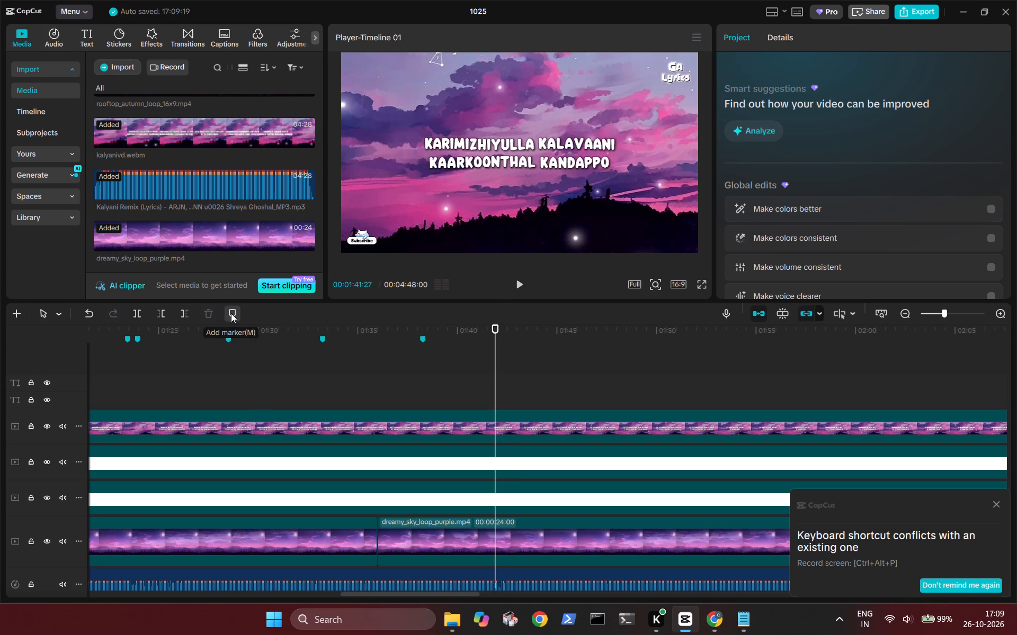
pyautogui.press('Right')
pyautogui.press('Right')
pyautogui.press('Right')
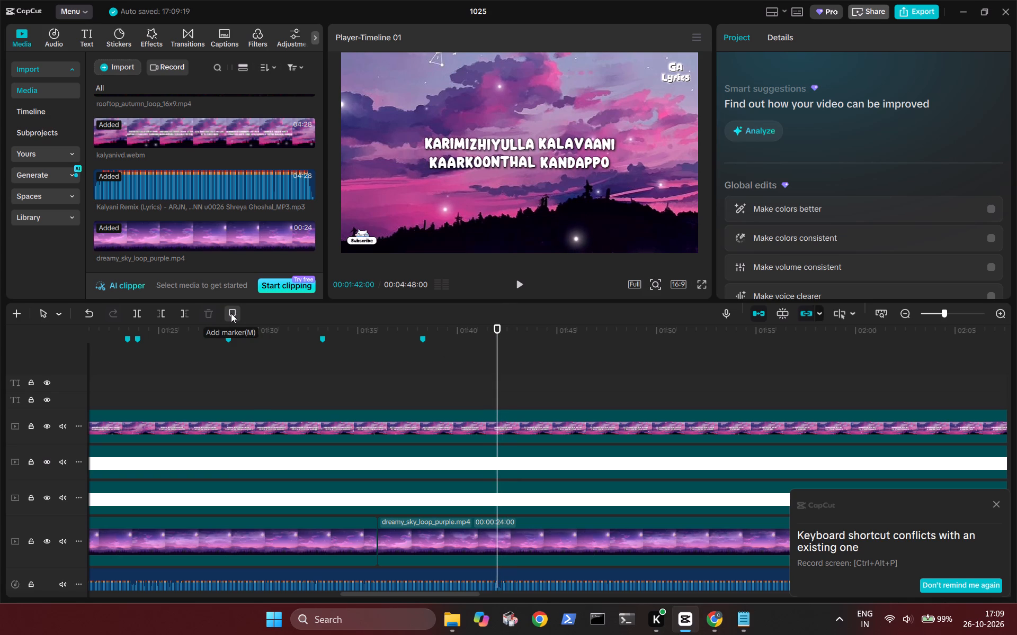
pyautogui.press('Right')
pyautogui.write('m')
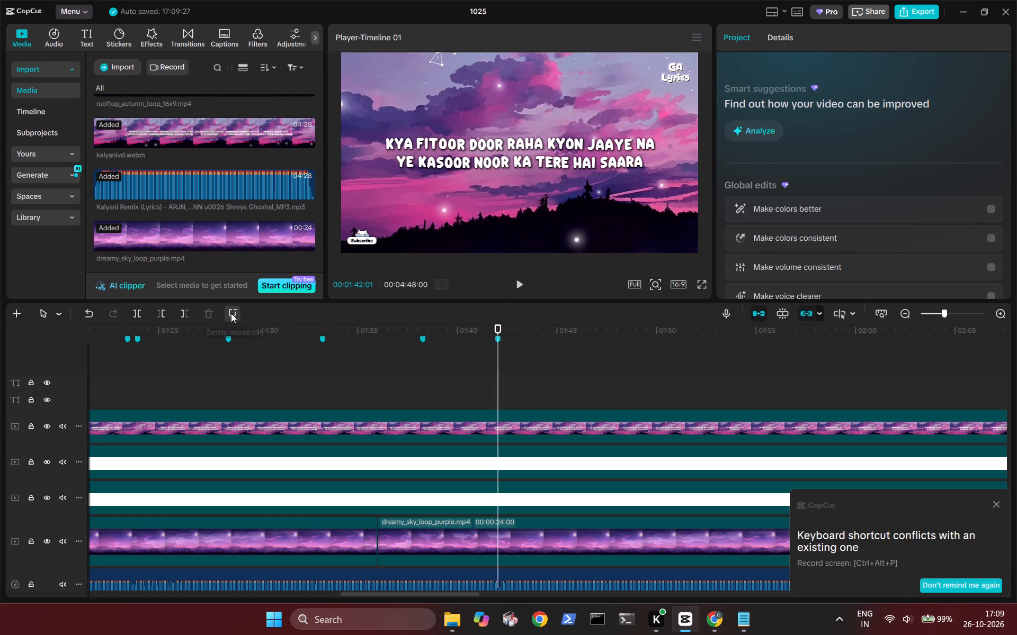
# Add a timeline marker at about 00:01:51:26, in the gap just before the "KYA HANSI HAI USI KI WAJAH" lyric.
pyautogui.press('space')
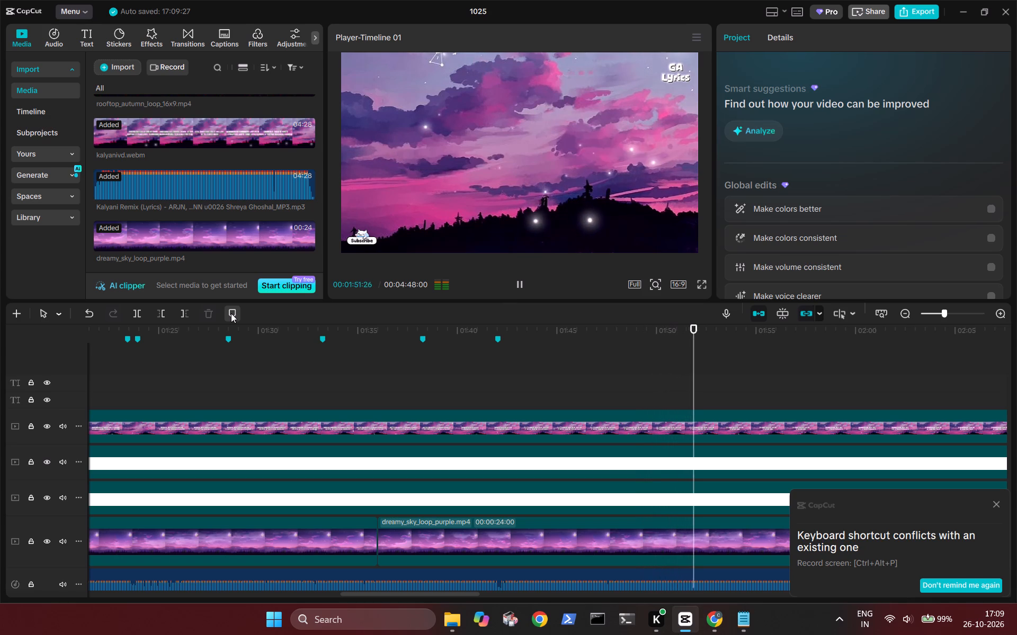
pyautogui.press('space')
pyautogui.press('Left')
pyautogui.press('Left')
pyautogui.press('Left')
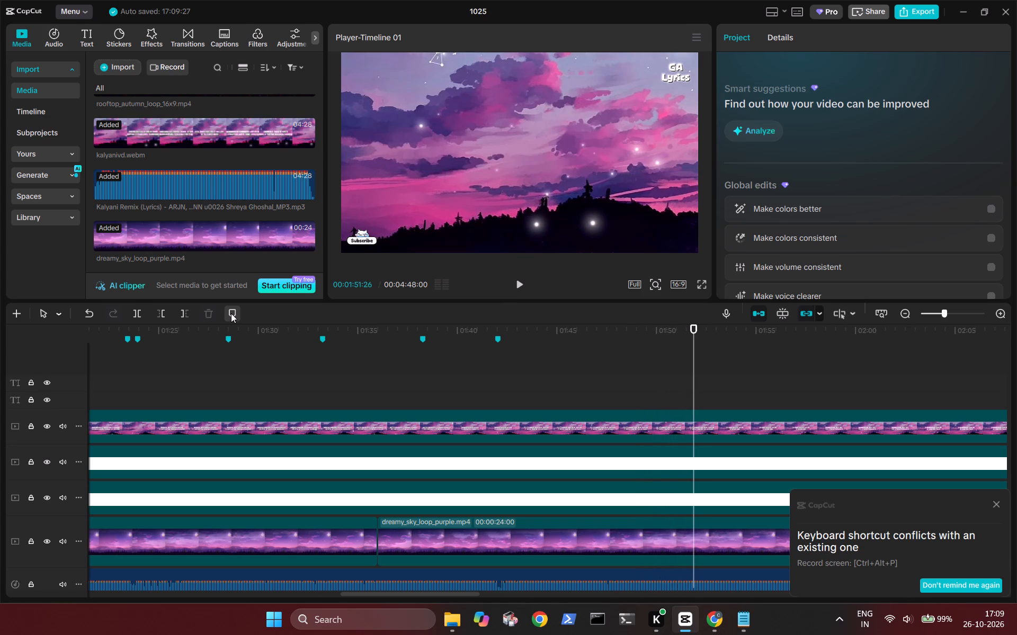
pyautogui.press('Left')
pyautogui.press('Right')
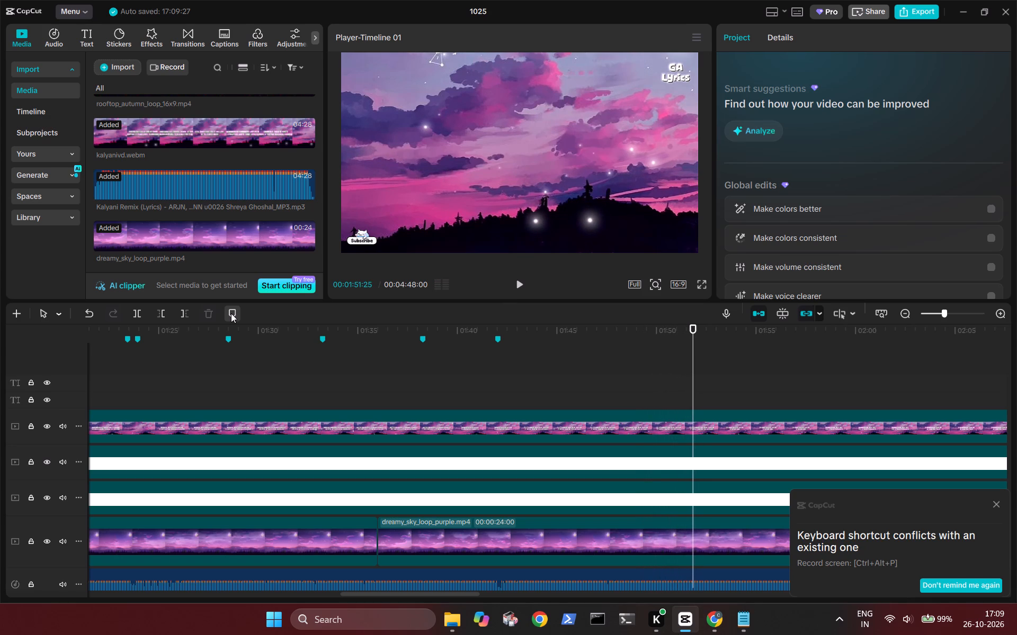
pyautogui.write('m')
# Check frame by frame where the "KYA HANSI HAI USI KI WAJAH" lyric first appears relative to the new marker.
pyautogui.press('space')
pyautogui.press('space')
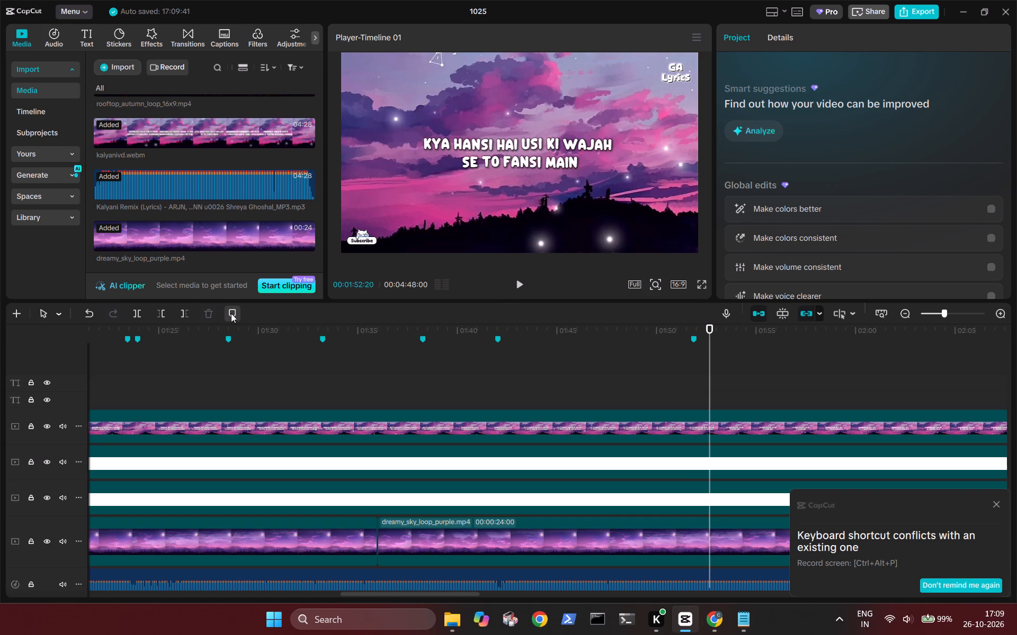
pyautogui.press('Left')
pyautogui.press('Left')
pyautogui.press('Left')
pyautogui.press('Left')
pyautogui.press('Left')
pyautogui.press('Left')
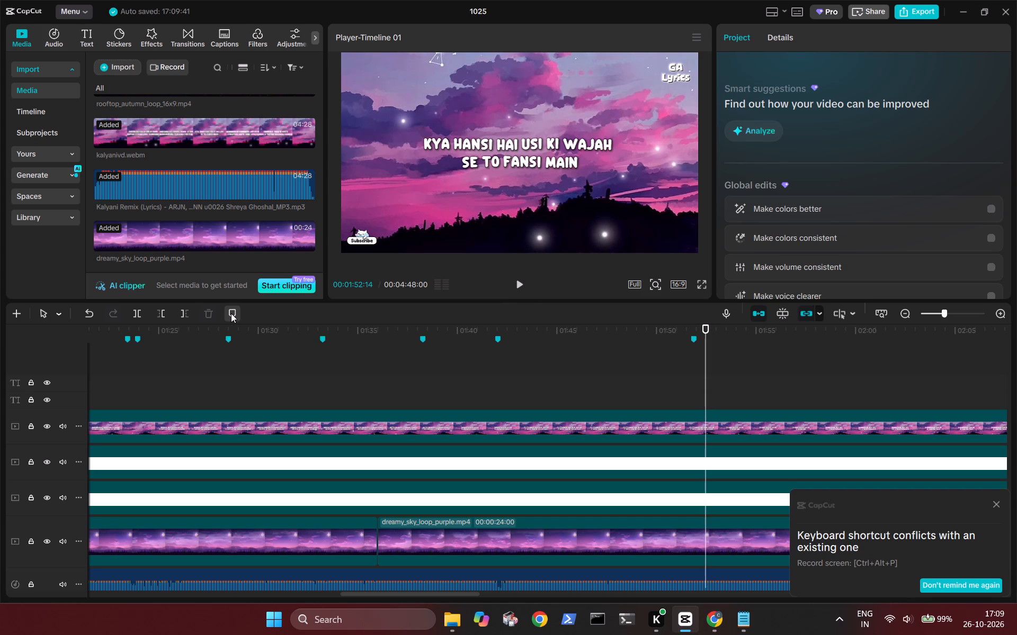
pyautogui.press('Left')
pyautogui.press('Left')
pyautogui.press('Left')
pyautogui.press('Left')
pyautogui.press('Left')
pyautogui.press('Left')
pyautogui.press('Left')
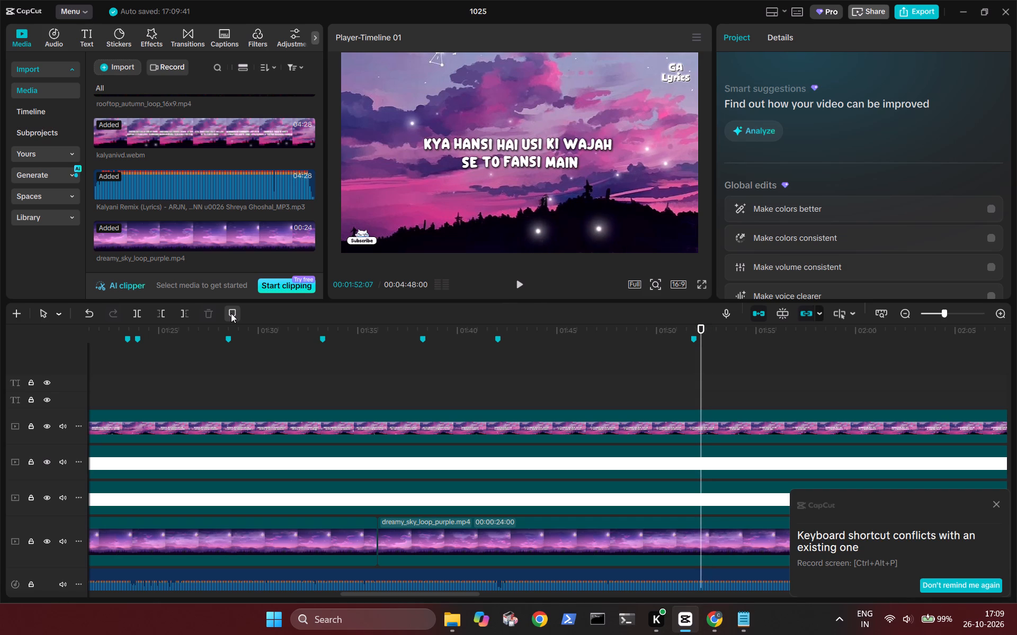
pyautogui.press('Left')
pyautogui.press('Left')
pyautogui.press('Left')
pyautogui.press('Left')
pyautogui.press('Left')
pyautogui.press('Left')
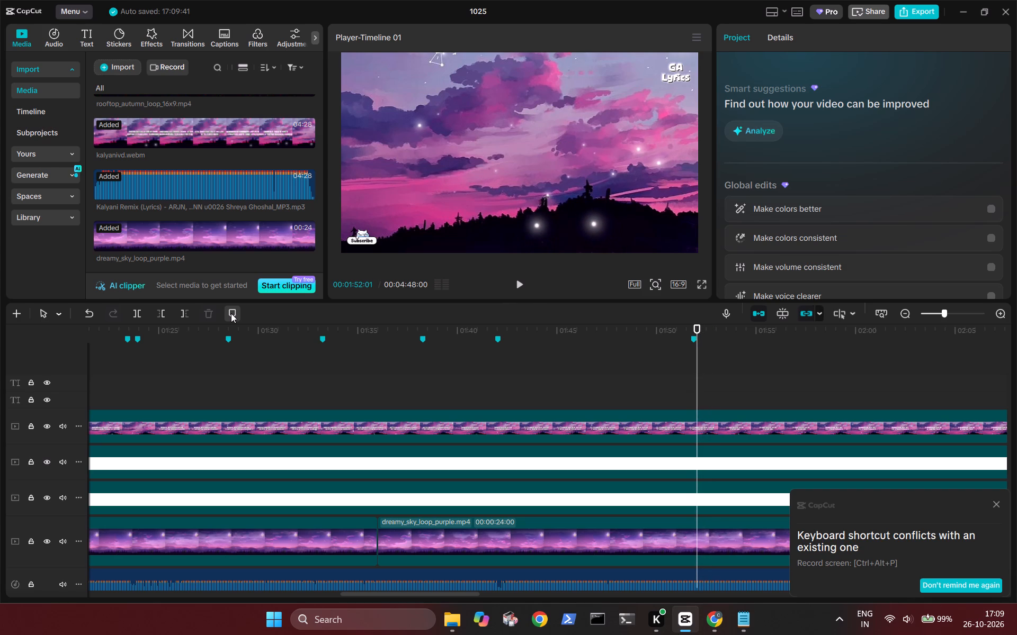
# Add a timeline marker just after 00:01:57:05, near the change to the "HOON ULJHI MIL JAAYE BAS" lyric.
pyautogui.press('space')
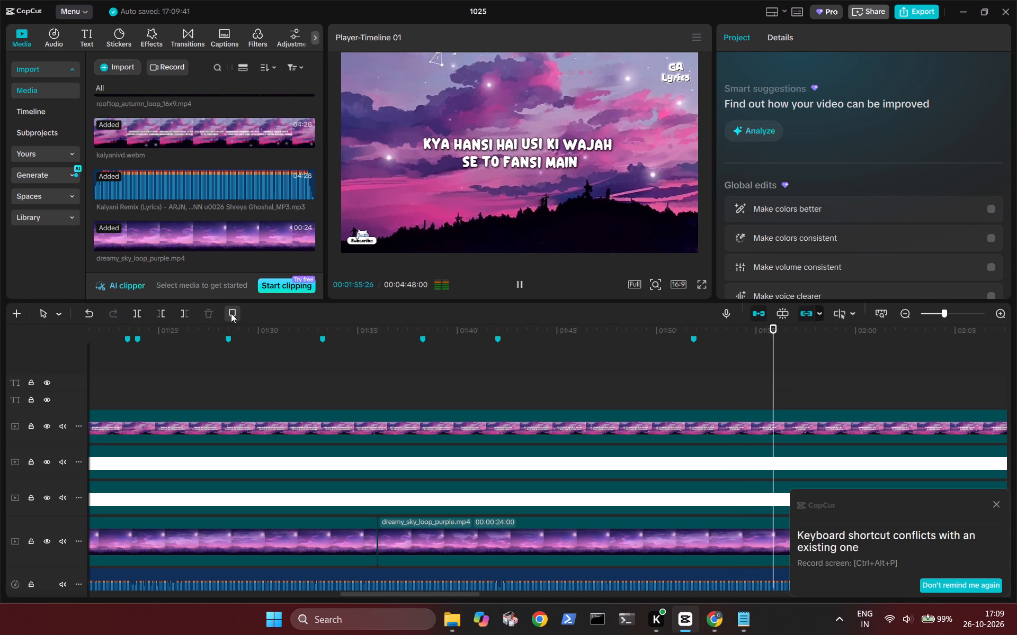
pyautogui.press('space')
pyautogui.press('space')
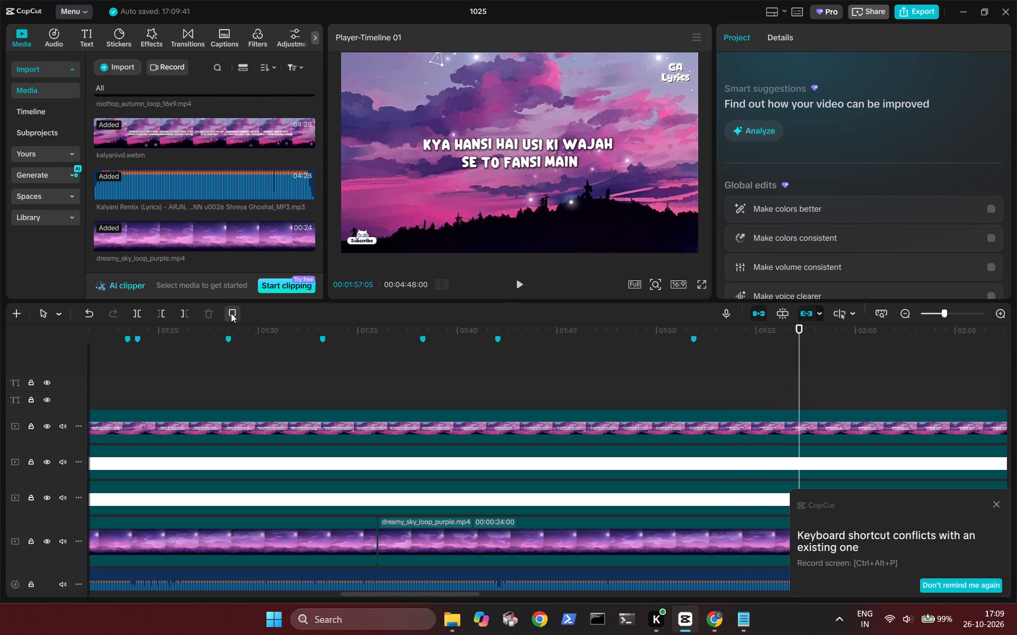
pyautogui.press('space')
pyautogui.write('m')
# Add a timeline marker at about 00:02:02:28, where the lyric changes to "JO MAIN KARWAT LOON BHI".
pyautogui.press('space')
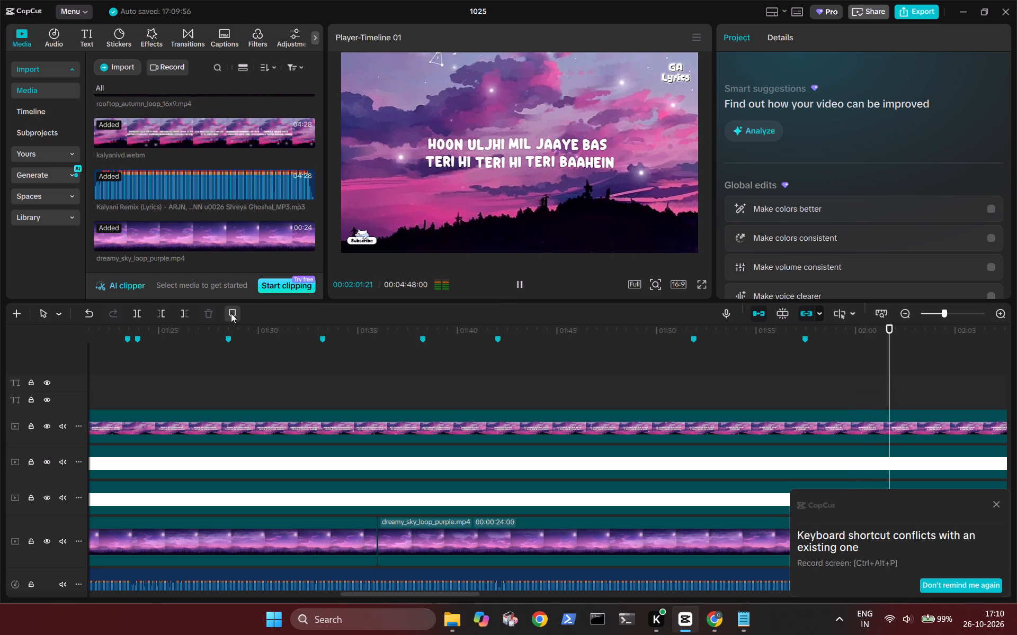
pyautogui.press('space')
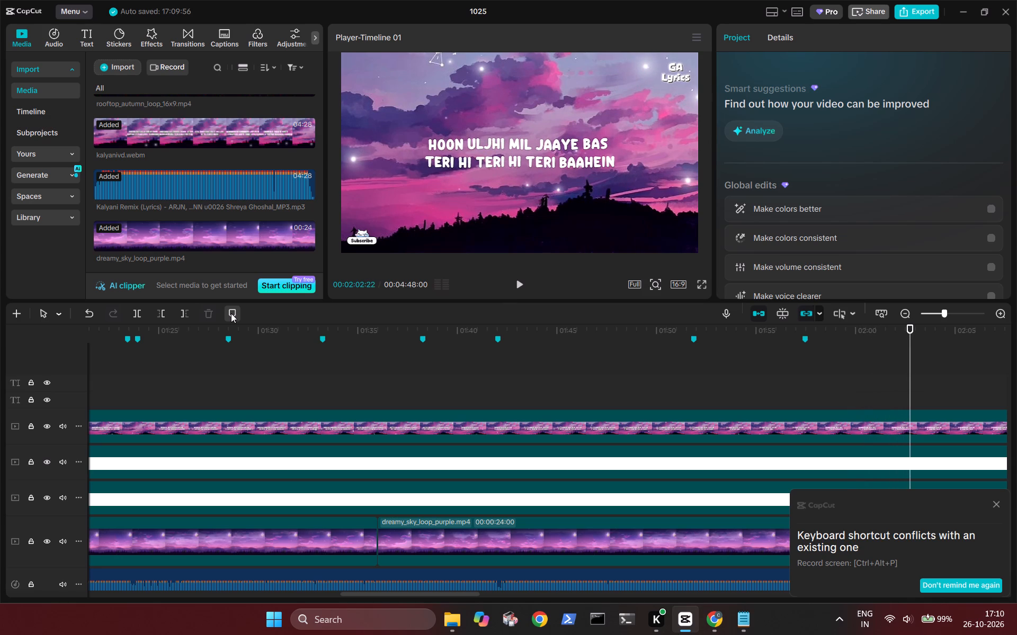
pyautogui.press('space')
pyautogui.press('space')
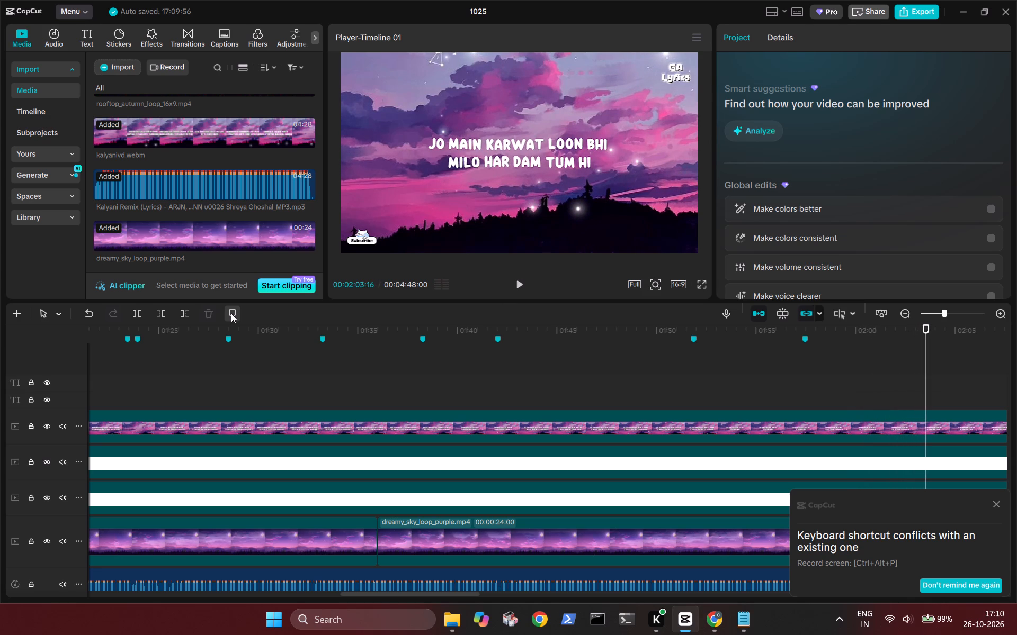
pyautogui.press('Left')
pyautogui.press('Left')
pyautogui.press('Left')
pyautogui.press('Left')
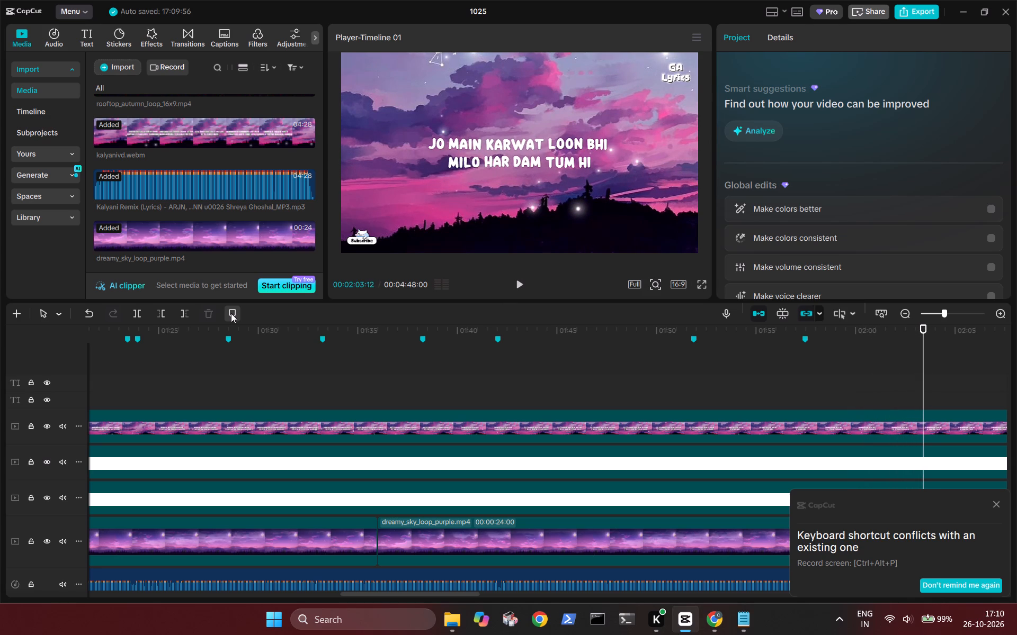
pyautogui.press('Left')
pyautogui.press('Left')
pyautogui.press('Left')
pyautogui.press('Left')
pyautogui.press('Left')
pyautogui.press('Left')
pyautogui.press('Left')
pyautogui.press('Left')
pyautogui.press('Left')
pyautogui.press('Left')
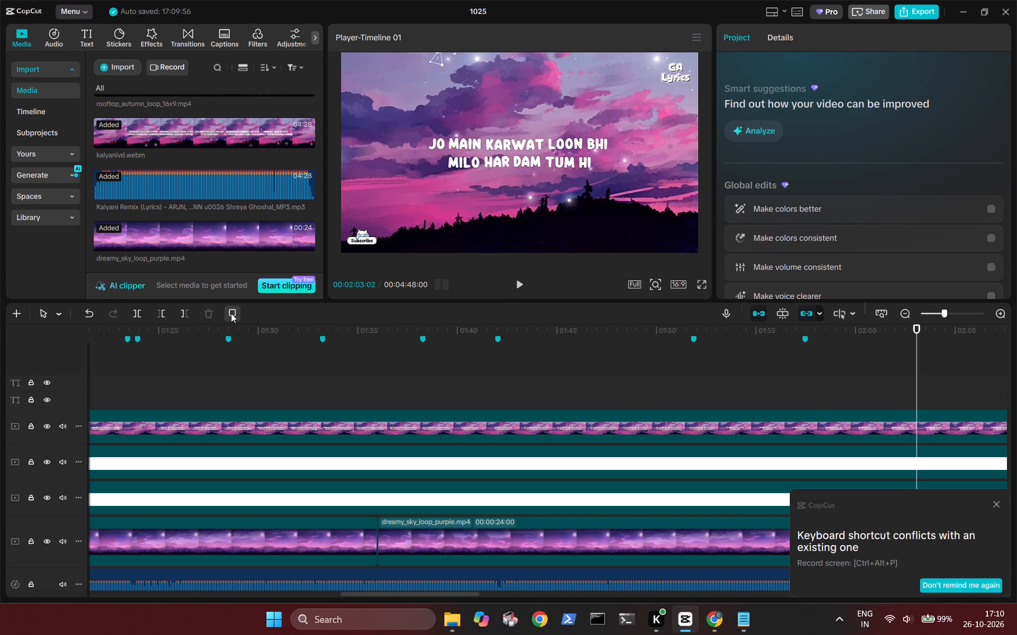
pyautogui.press('Left')
pyautogui.press('Left')
pyautogui.press('Left')
pyautogui.press('Left')
pyautogui.press('Left')
pyautogui.press('Left')
pyautogui.press('Left')
pyautogui.press('Left')
pyautogui.press('Left')
pyautogui.press('Left')
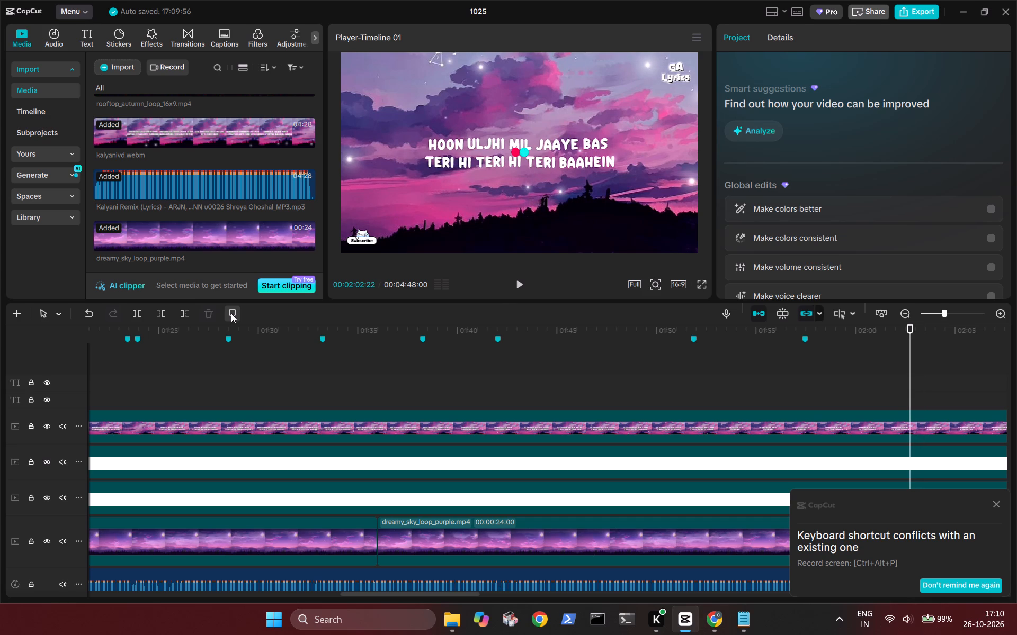
pyautogui.press('Right')
pyautogui.press('Right')
pyautogui.press('Right')
pyautogui.press('Right')
pyautogui.press('Right')
pyautogui.press('Right')
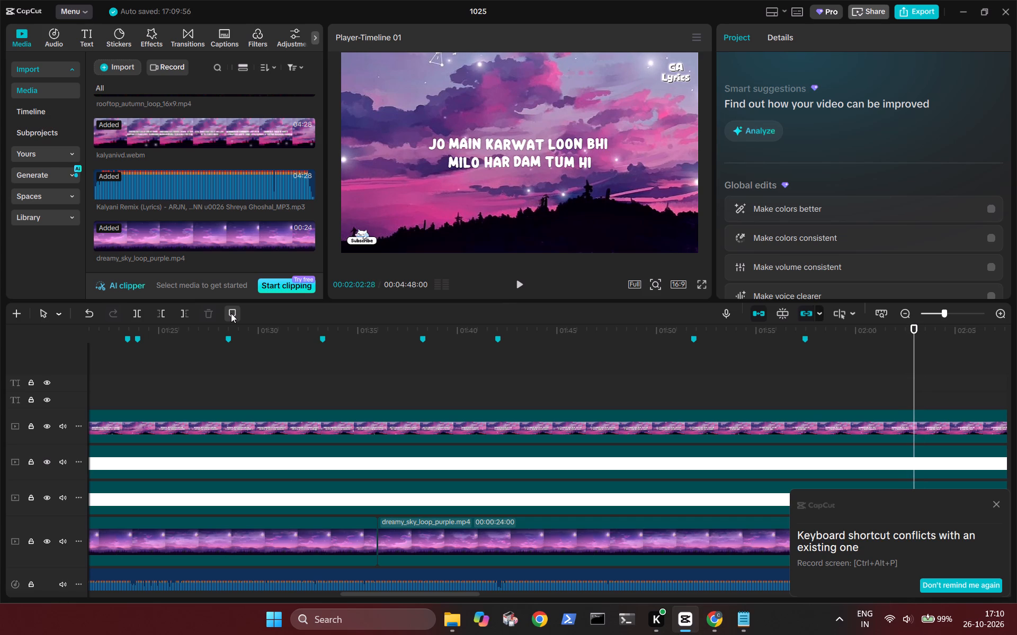
pyautogui.press('Left')
pyautogui.press('Right')
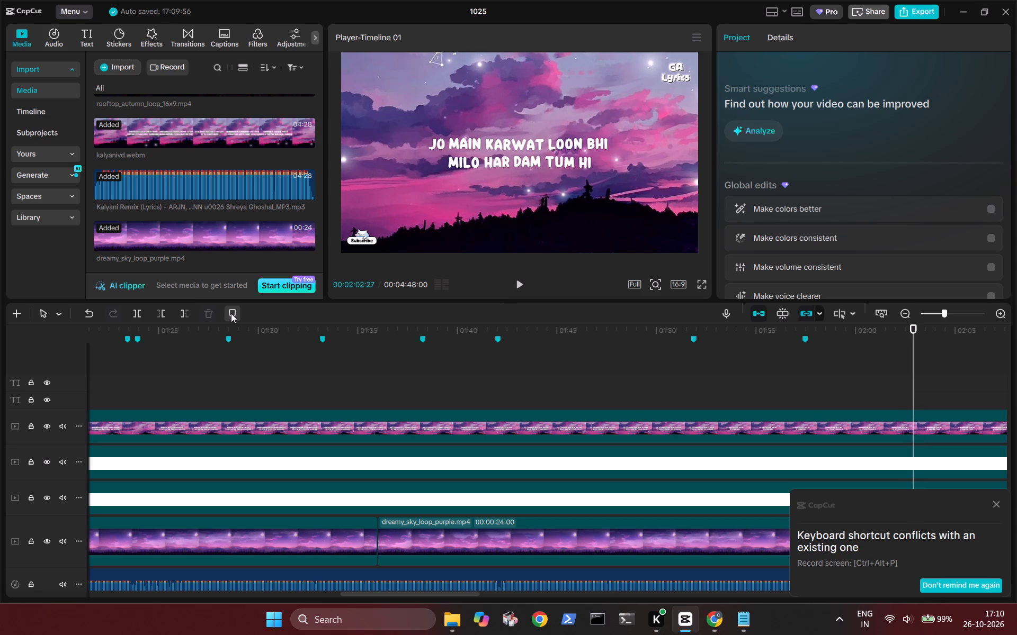
pyautogui.write('m')
# Add a timeline marker at 00:02:08:00, where the "HO ITNI NAZDEEKI BECHAINI YE BERAHMI HAI" lyric appears.
pyautogui.press('space')
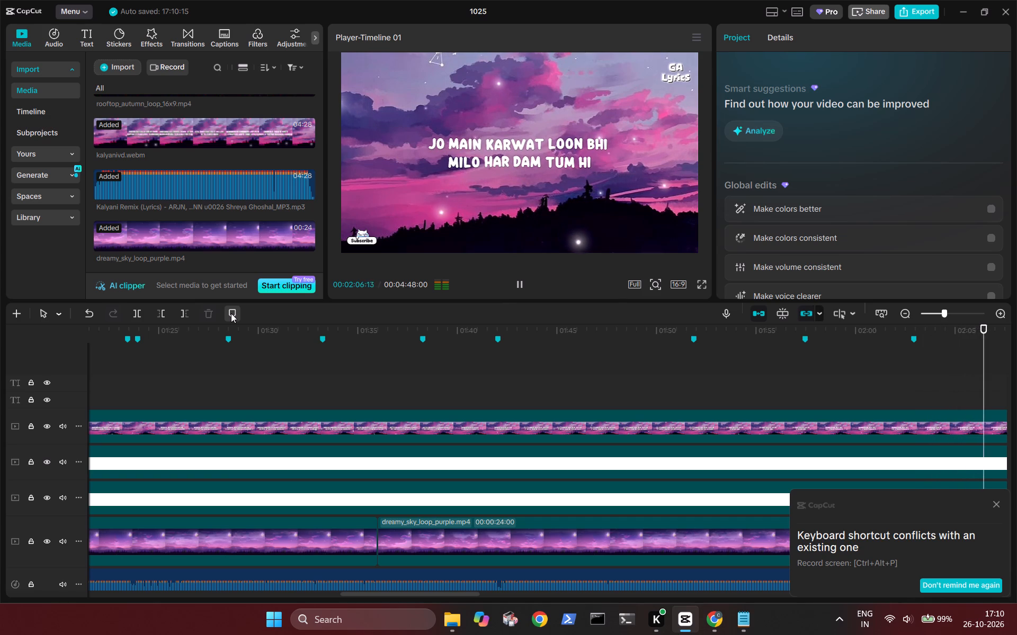
pyautogui.press('space')
pyautogui.press('space')
pyautogui.press('space')
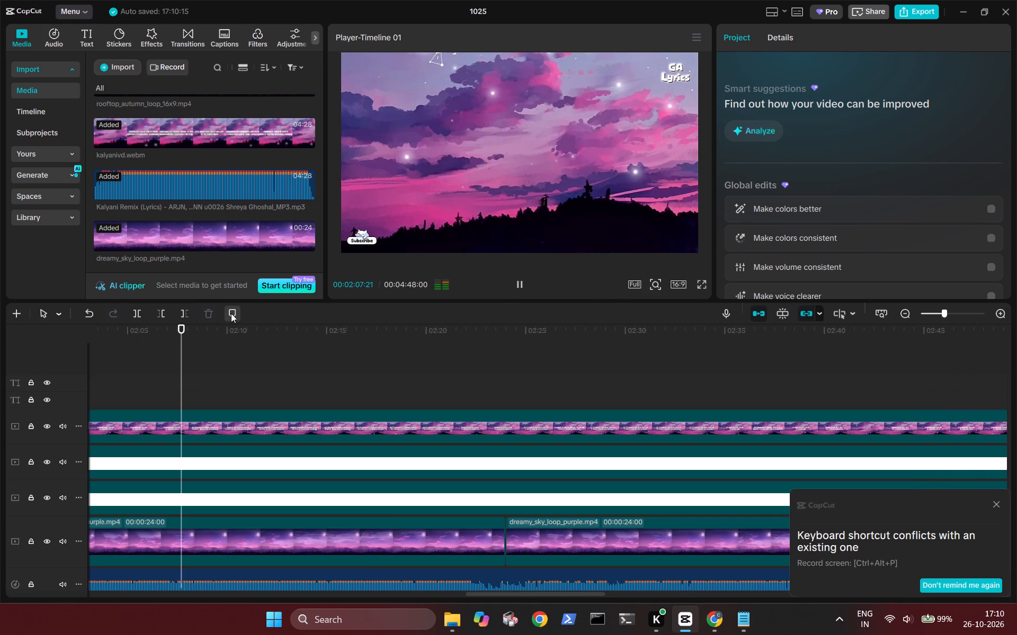
pyautogui.press('space')
pyautogui.press('space')
pyautogui.press('Right')
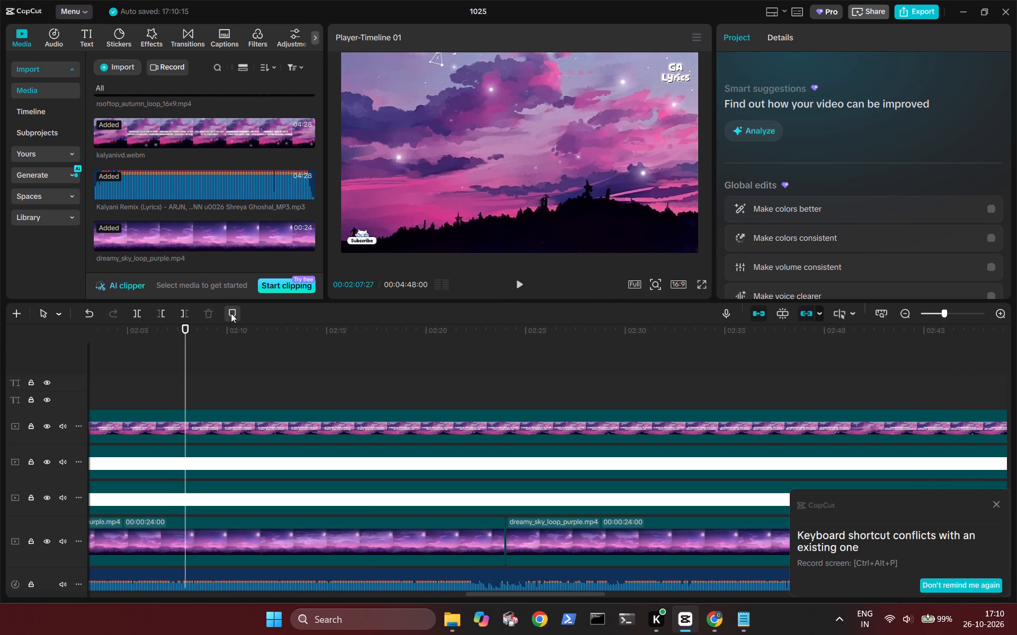
pyautogui.press('Right')
pyautogui.press('Right')
pyautogui.press('Right')
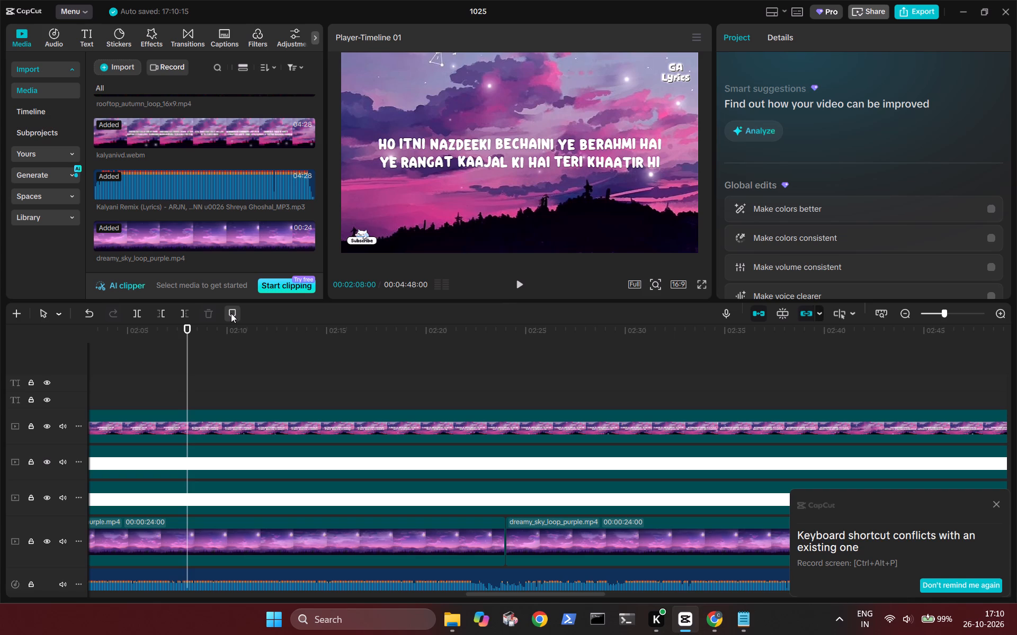
pyautogui.write('m')
# Add a timeline marker at 00:02:17:26, where the lyric changes to "TO DAAKHIL DIL MEIN HO MAIN GAYI TERI KALYANI".
pyautogui.press('space')
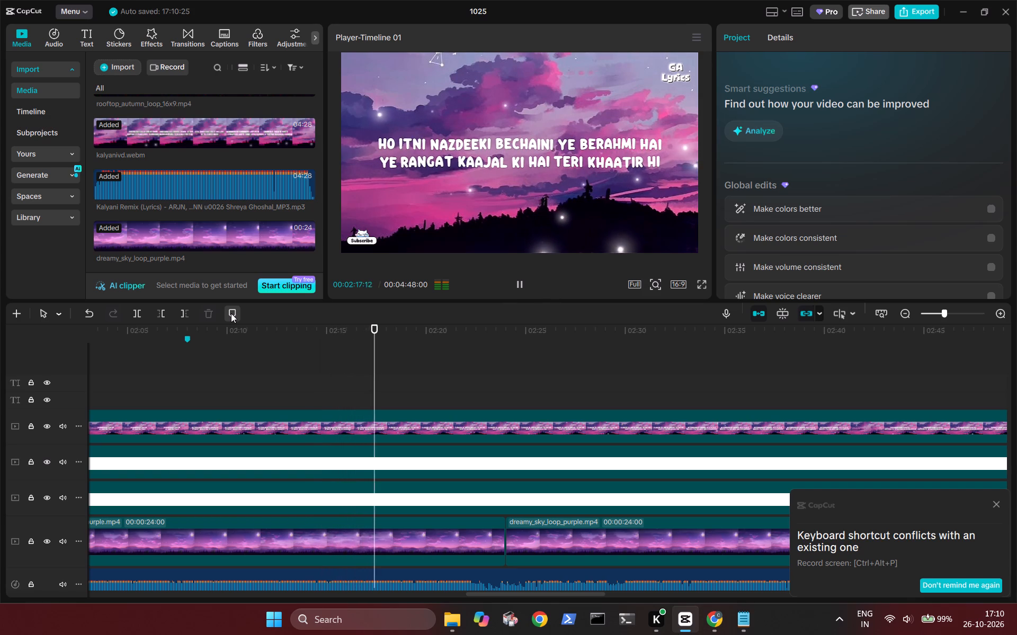
pyautogui.press('space')
pyautogui.press('Right')
pyautogui.press('Right')
pyautogui.press('Right')
pyautogui.press('Right')
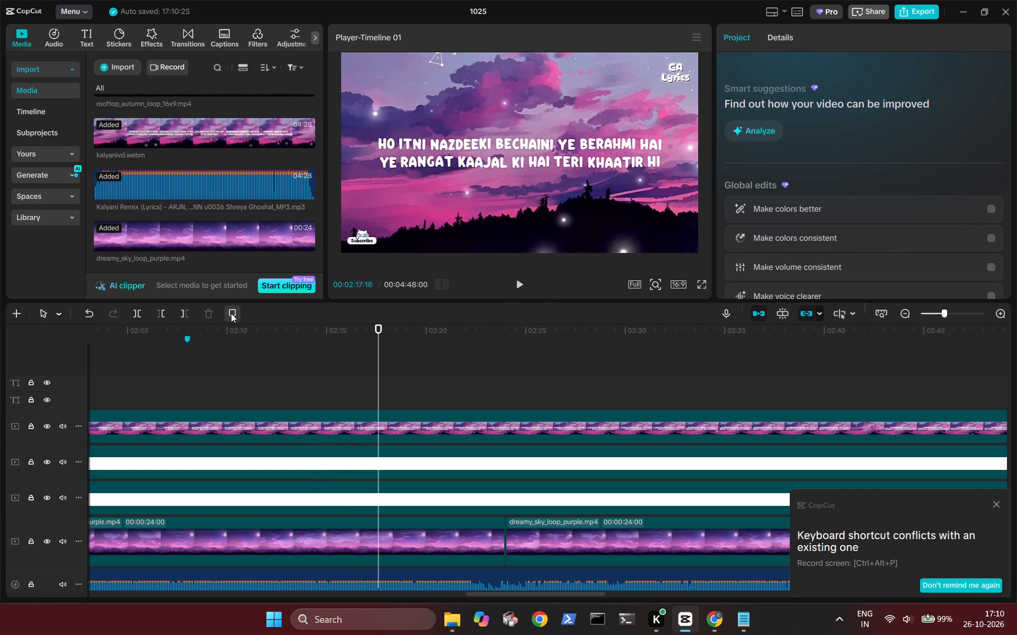
pyautogui.press('Right')
pyautogui.press('Right')
pyautogui.press('Right')
pyautogui.press('Right')
pyautogui.press('Right')
pyautogui.press('Right')
pyautogui.press('Right')
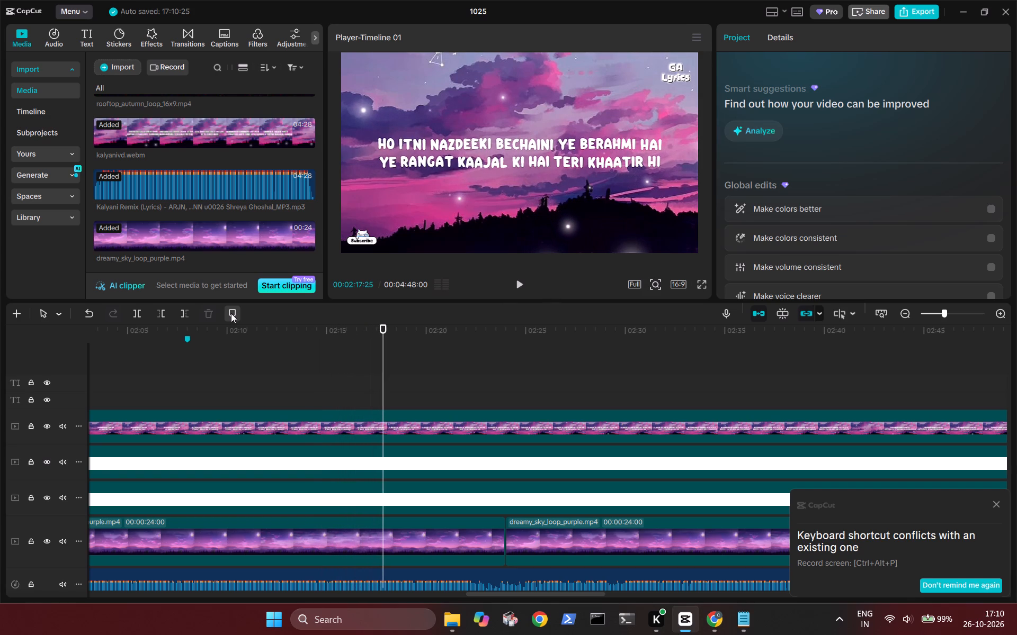
pyautogui.press('Right')
pyautogui.press('Right')
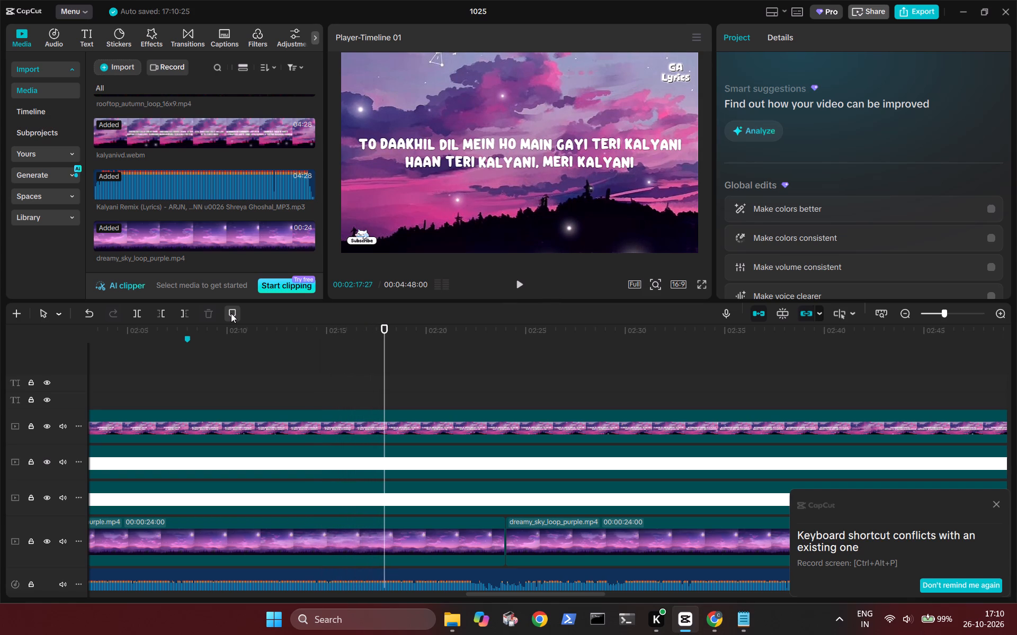
pyautogui.press('Left')
pyautogui.write('m')
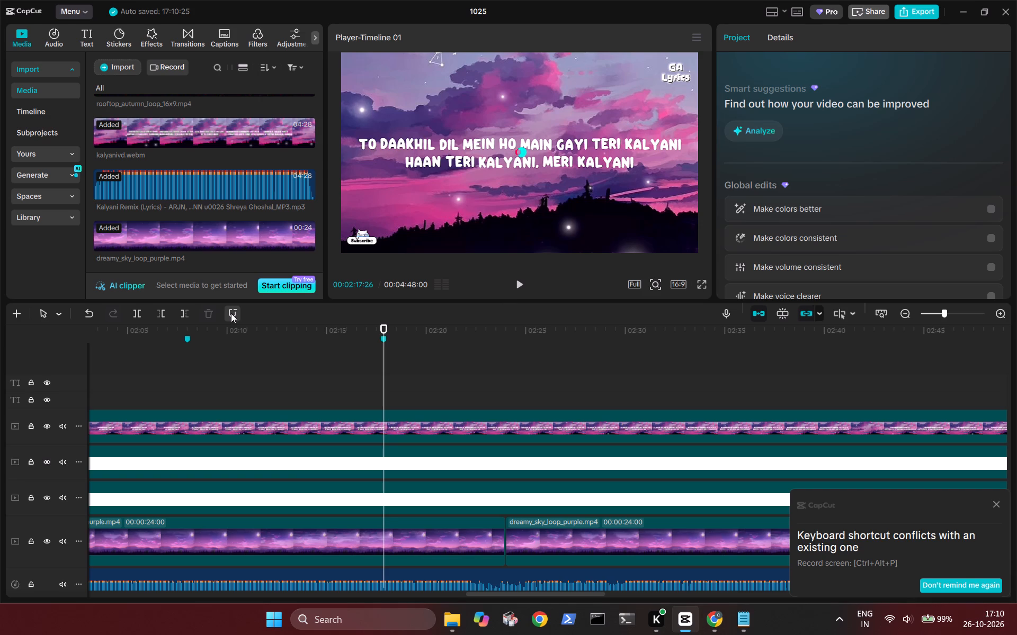
# Add a timeline marker at 00:02:32:21, on the first frame of the "NINTE NUNAKKUZHI KANDAPPO ADIVAYATTILU" lyric.
pyautogui.press('space')
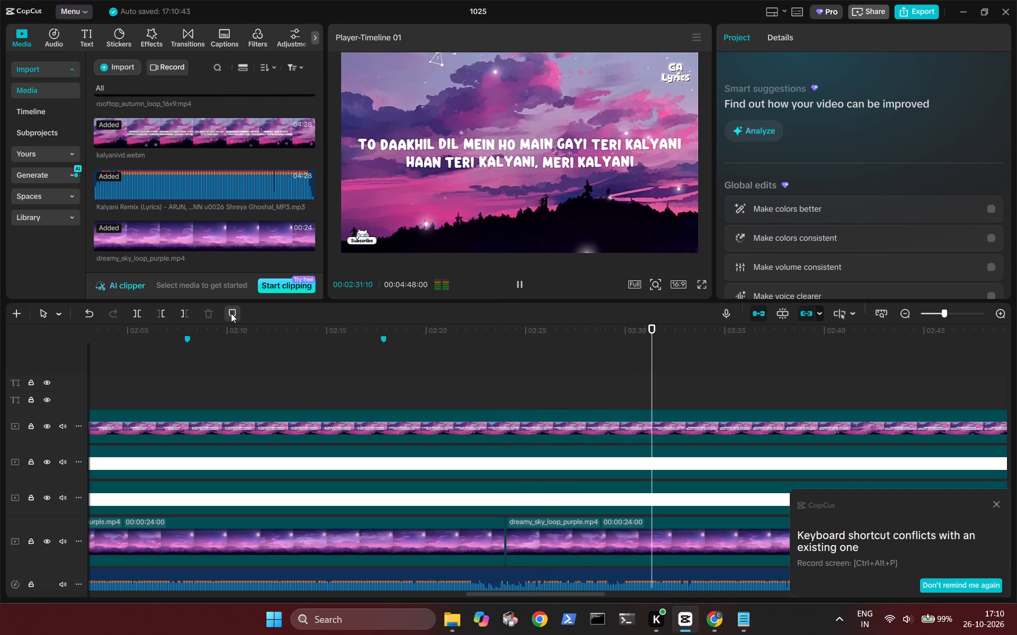
pyautogui.press('space')
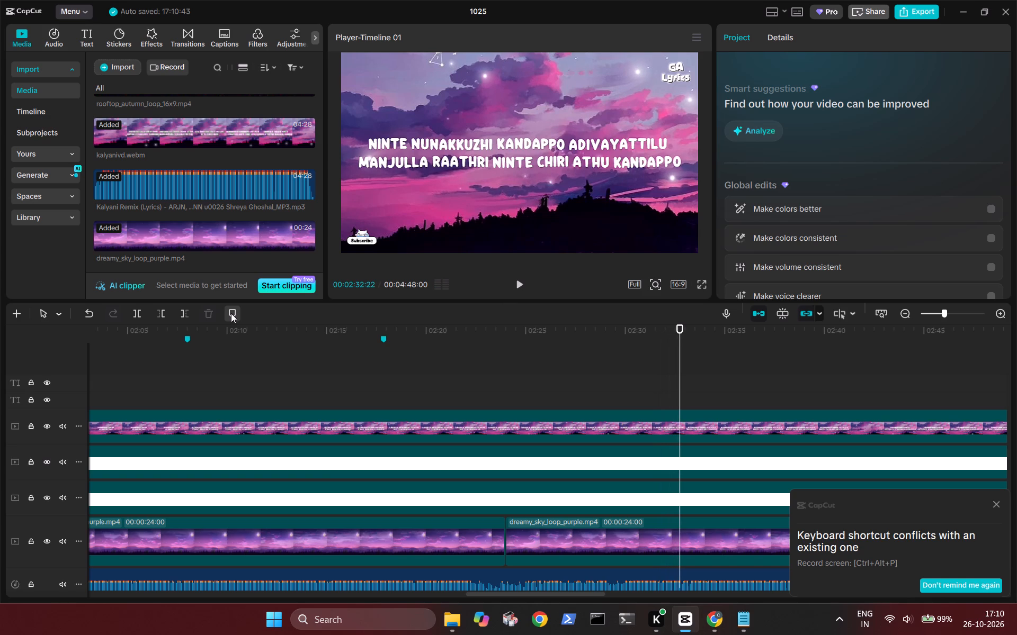
pyautogui.press('Left')
pyautogui.press('Left')
pyautogui.press('Left')
pyautogui.press('Left')
pyautogui.press('Left')
pyautogui.press('Left')
pyautogui.press('Left')
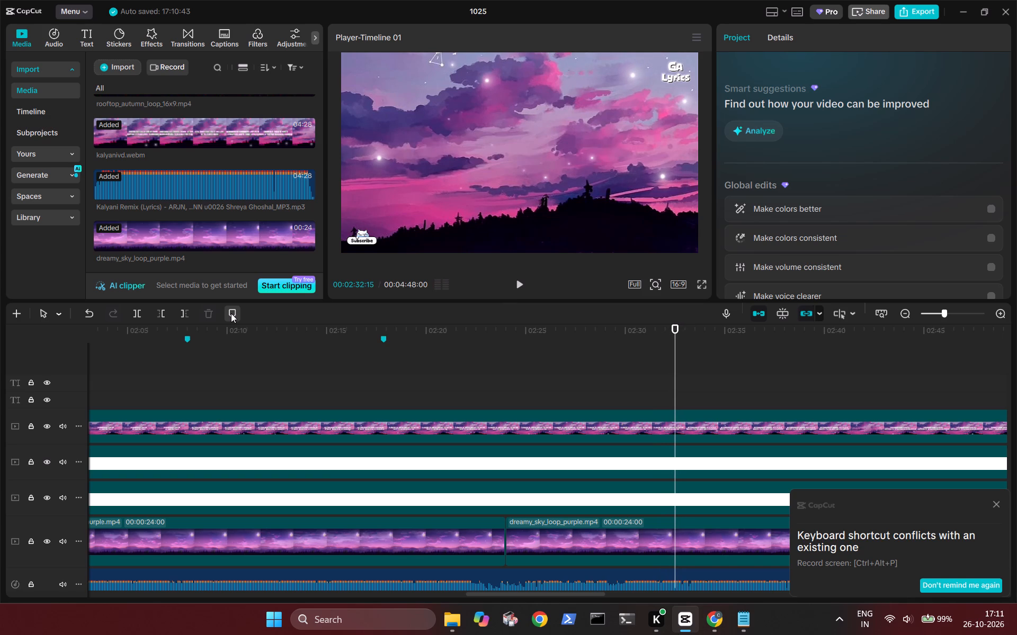
pyautogui.press('Right')
pyautogui.press('Right')
pyautogui.press('Right')
pyautogui.press('Right')
pyautogui.press('Right')
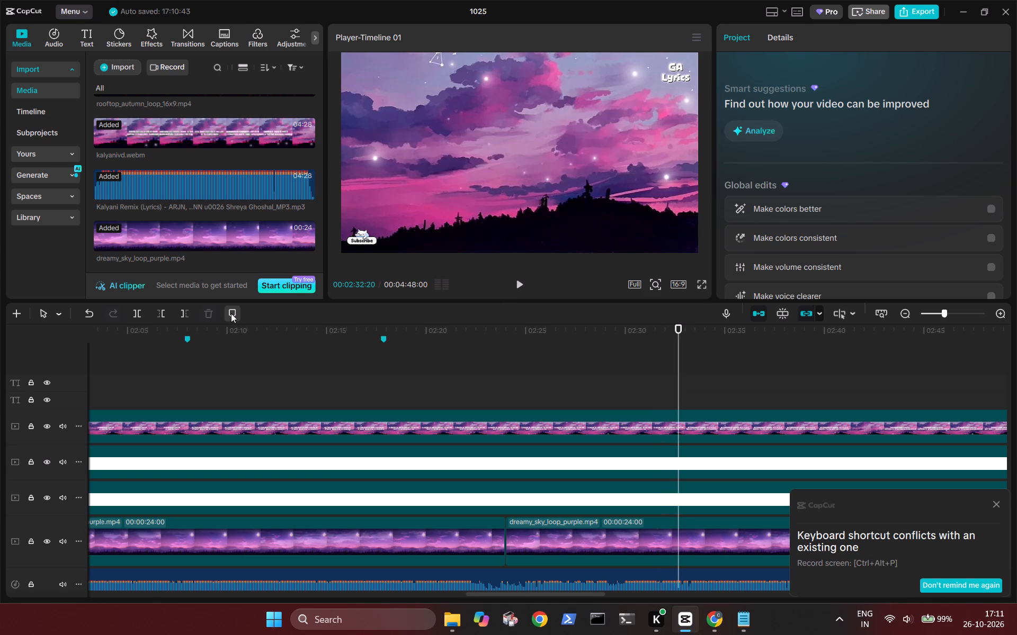
pyautogui.press('Right')
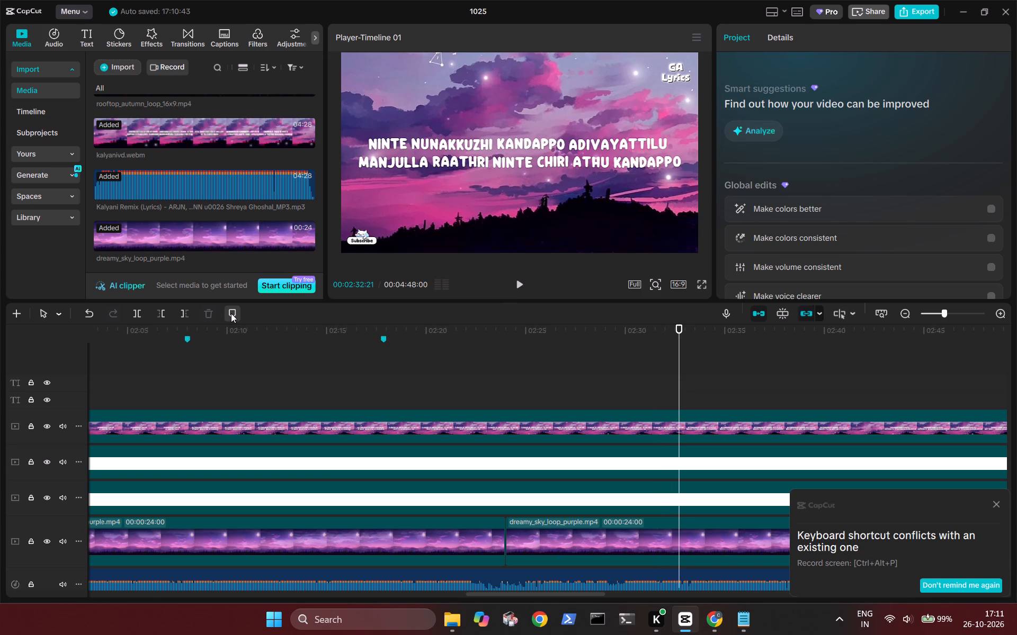
pyautogui.write('m')
# Examine frame by frame, between about 00:02:39:16 and 00:02:41:11, where the "NINTE NUNAKKUZHI KANDAPPO ADIVAYATTILU" lyric ends.
pyautogui.press('space')
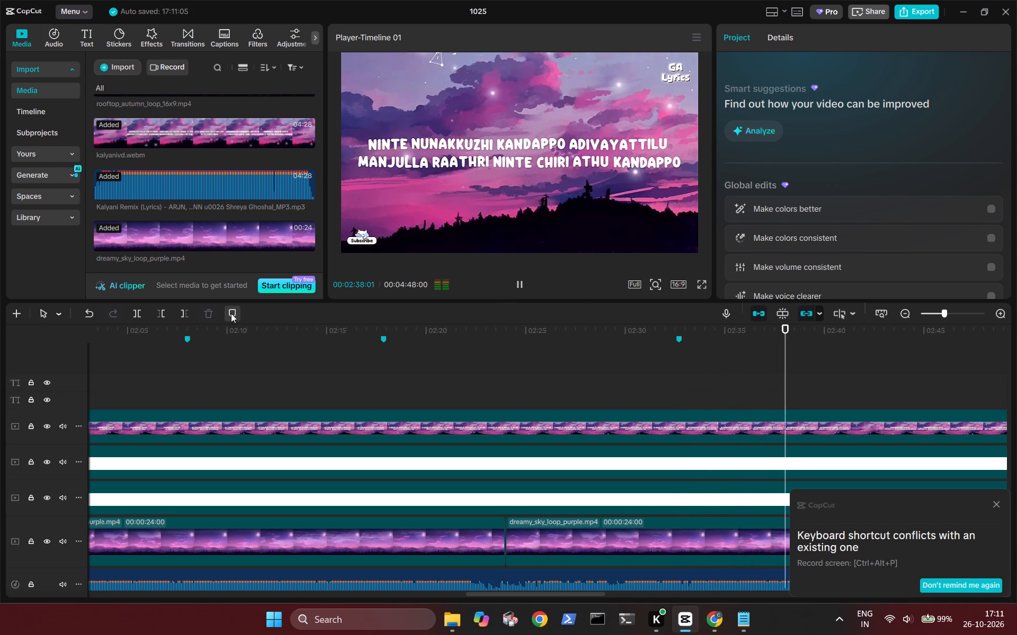
pyautogui.press('space')
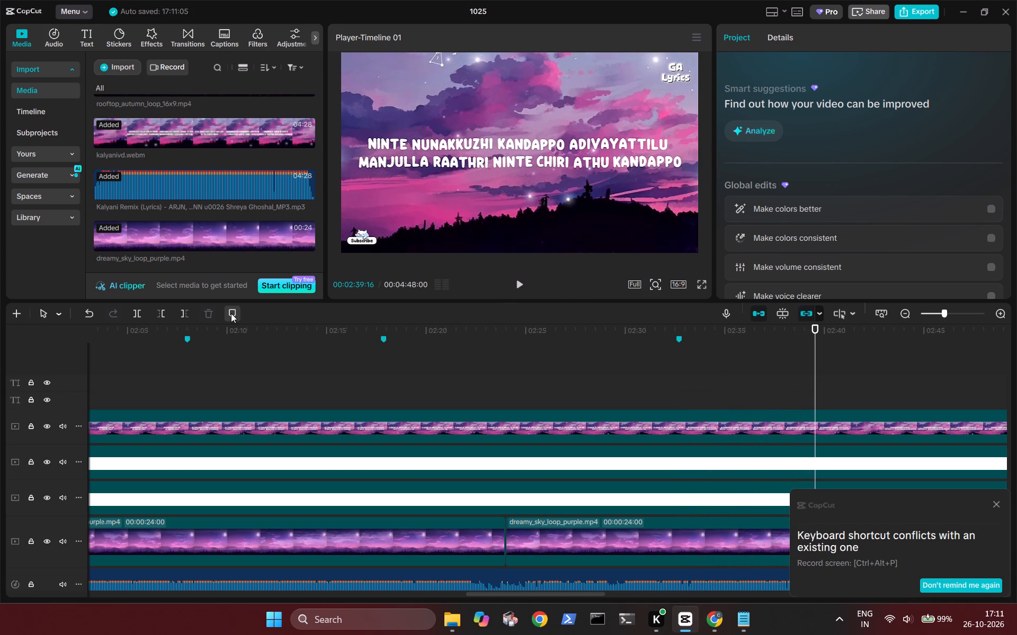
pyautogui.press('Right')
pyautogui.press('Right')
pyautogui.press('Right')
pyautogui.press('Right')
pyautogui.press('Right')
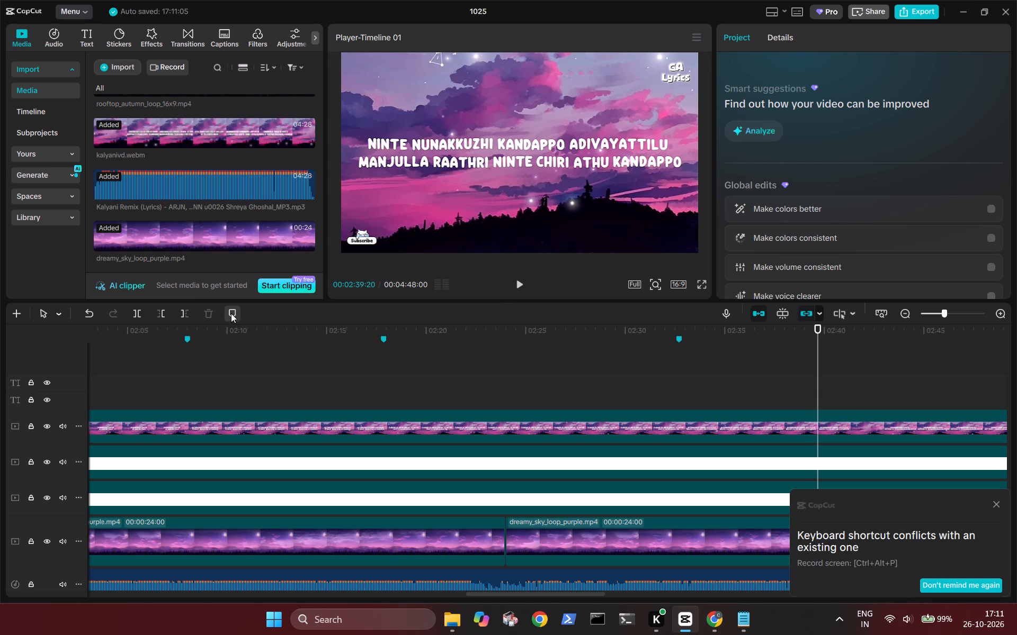
pyautogui.press('Right')
pyautogui.press('Right')
pyautogui.press('Right')
pyautogui.press('Right')
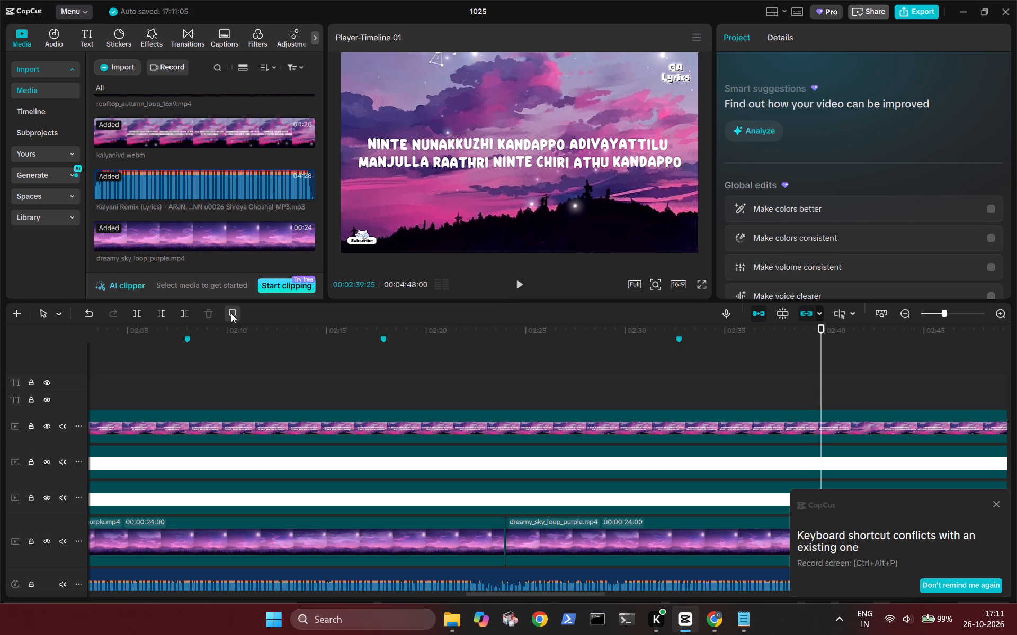
pyautogui.press('Right')
pyautogui.press('Right')
pyautogui.press('Right')
pyautogui.press('Right')
pyautogui.press('Right')
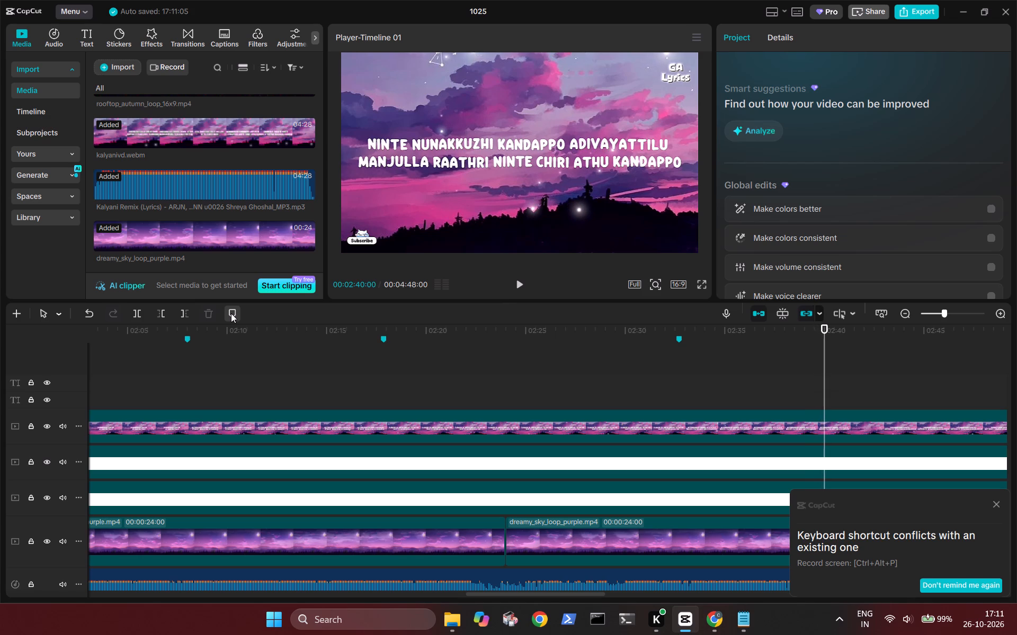
pyautogui.press('Right')
pyautogui.press('Right')
pyautogui.press('Right')
pyautogui.press('Right')
pyautogui.press('Right')
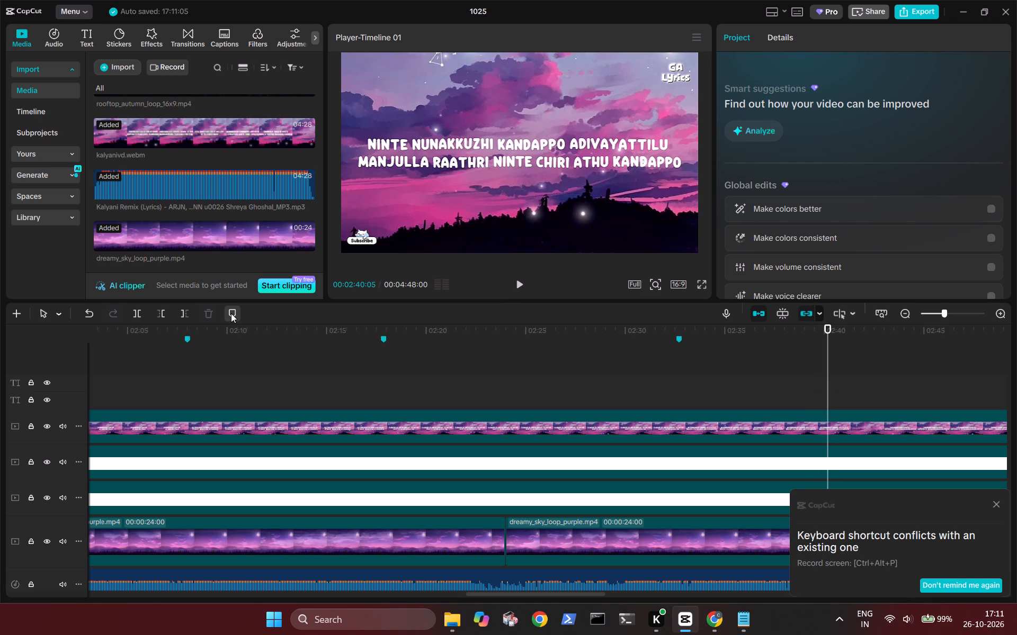
pyautogui.press('Right')
pyautogui.press('Right')
pyautogui.press('Right')
pyautogui.press('Right')
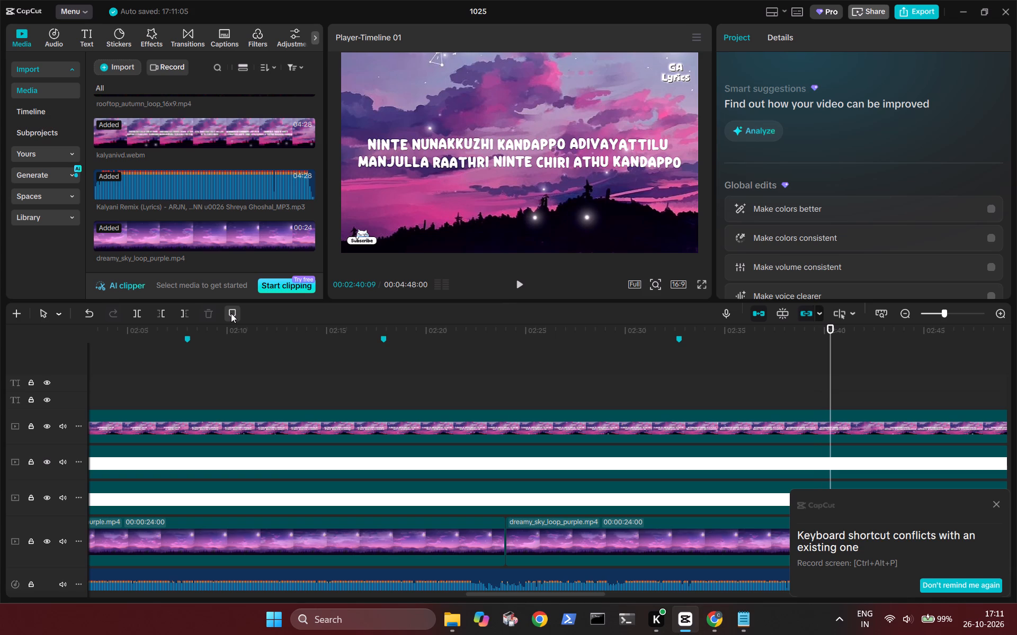
pyautogui.press('Right')
pyautogui.press('Right')
pyautogui.press('Right')
pyautogui.press('Right')
pyautogui.press('Right')
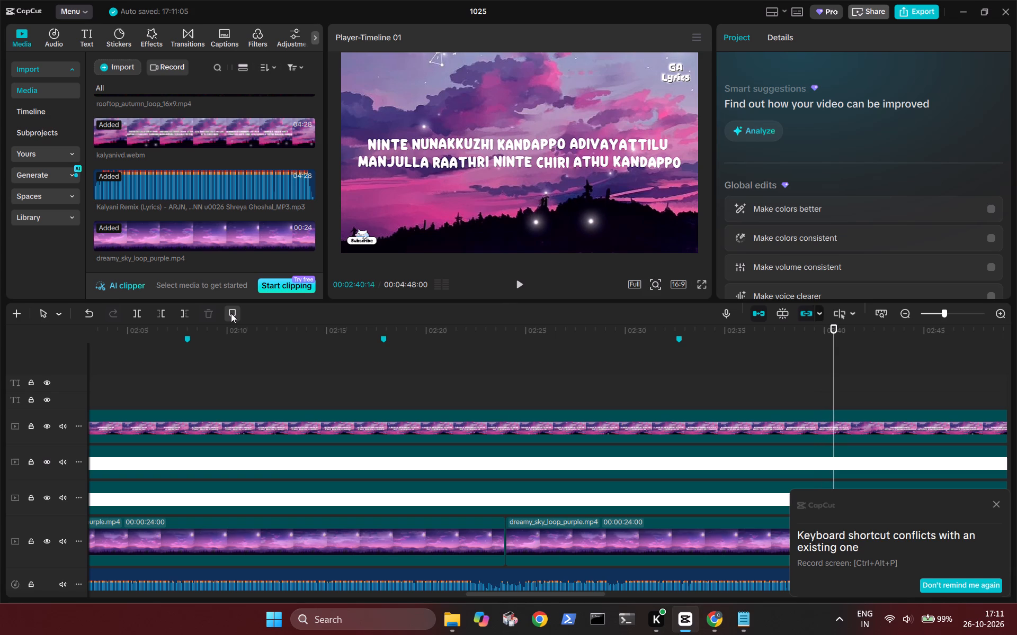
pyautogui.press('Right')
pyautogui.press('Right')
pyautogui.press('Right')
pyautogui.press('Right')
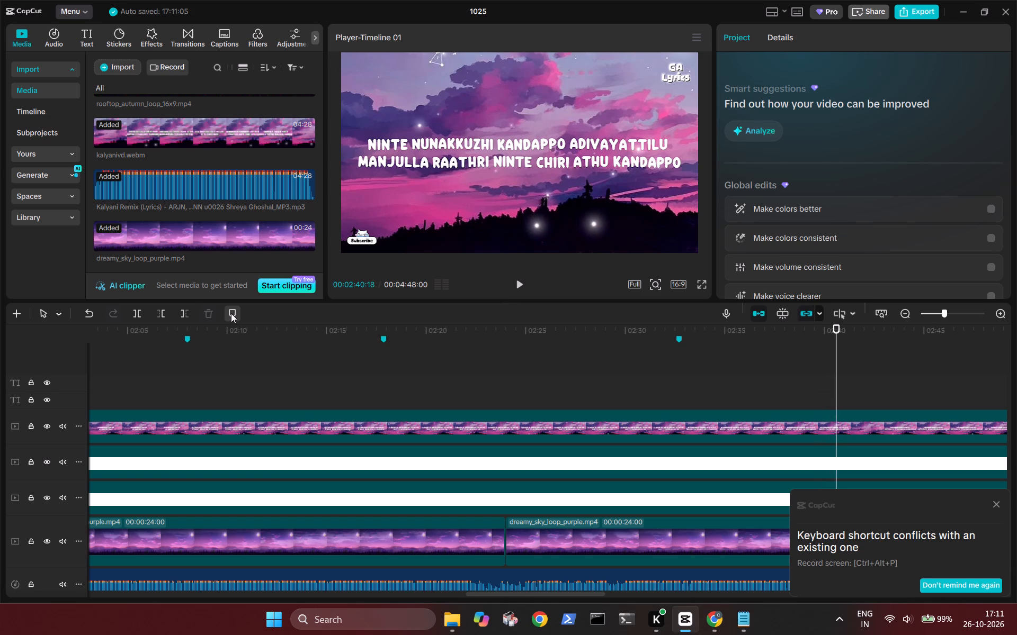
pyautogui.press('Right')
pyautogui.press('Right')
pyautogui.press('Right')
pyautogui.press('Right')
pyautogui.press('Right')
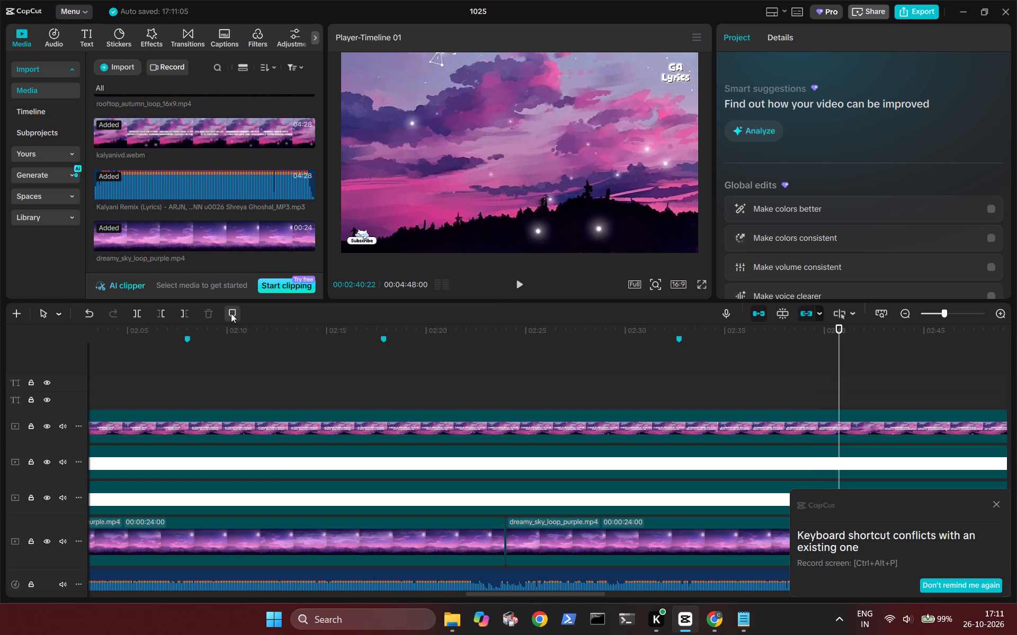
pyautogui.press('Right')
pyautogui.press('Right')
pyautogui.press('Right')
pyautogui.press('Right')
pyautogui.press('Right')
pyautogui.press('Right')
pyautogui.press('Right')
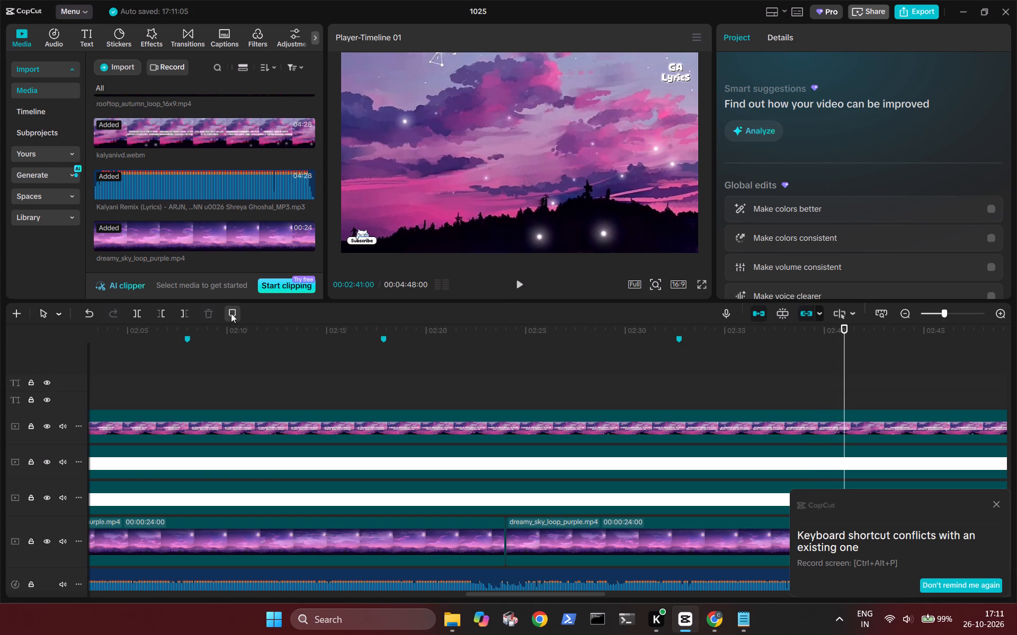
pyautogui.press('Right')
pyautogui.press('Right')
pyautogui.press('Right')
pyautogui.press('Right')
pyautogui.press('Right')
pyautogui.press('Right')
pyautogui.press('Right')
pyautogui.press('Right')
pyautogui.press('Right')
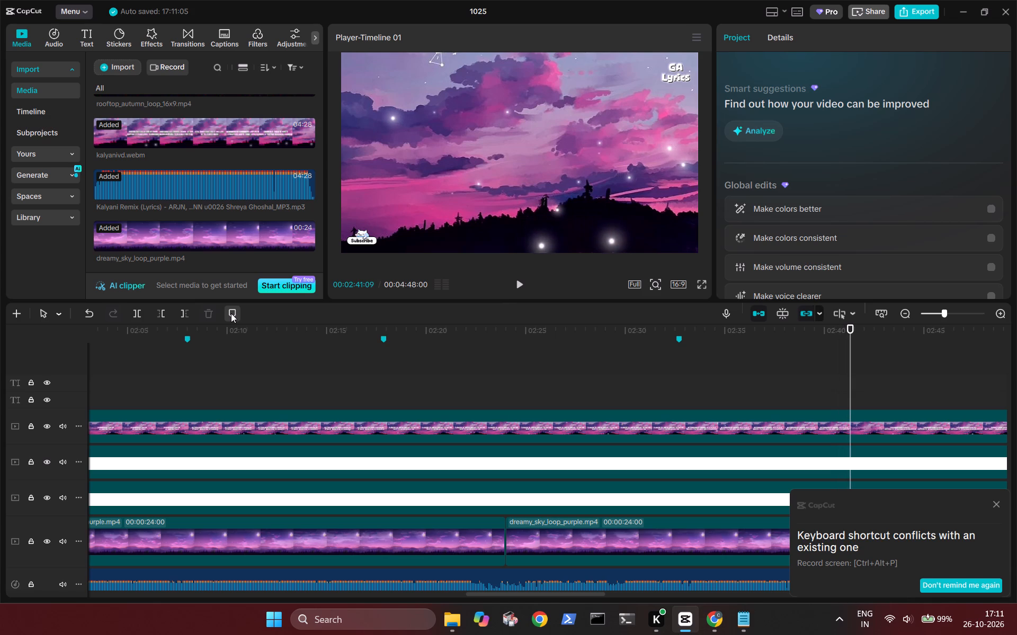
pyautogui.press('Right')
pyautogui.press('Right')
pyautogui.press('Left')
pyautogui.press('Left')
pyautogui.press('Left')
pyautogui.press('Left')
pyautogui.press('Left')
pyautogui.press('Left')
pyautogui.press('Left')
pyautogui.press('Left')
pyautogui.press('Left')
pyautogui.press('Left')
pyautogui.press('Left')
pyautogui.press('Left')
pyautogui.press('Left')
pyautogui.press('Left')
pyautogui.press('Left')
pyautogui.press('Left')
pyautogui.press('Left')
pyautogui.press('Left')
pyautogui.press('Left')
pyautogui.press('Left')
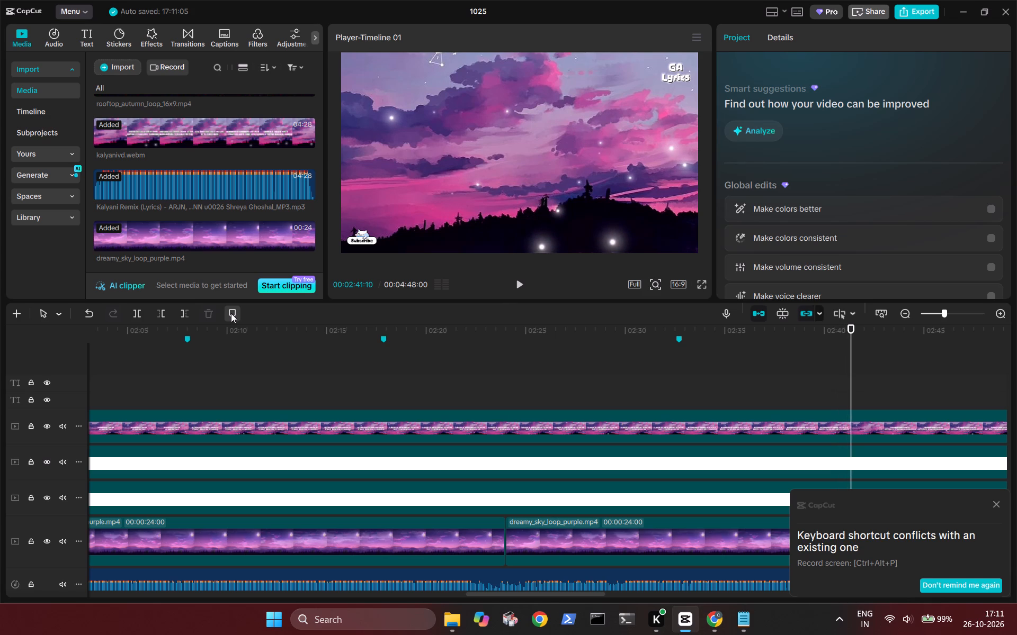
pyautogui.press('Left')
pyautogui.press('Left')
pyautogui.press('Left')
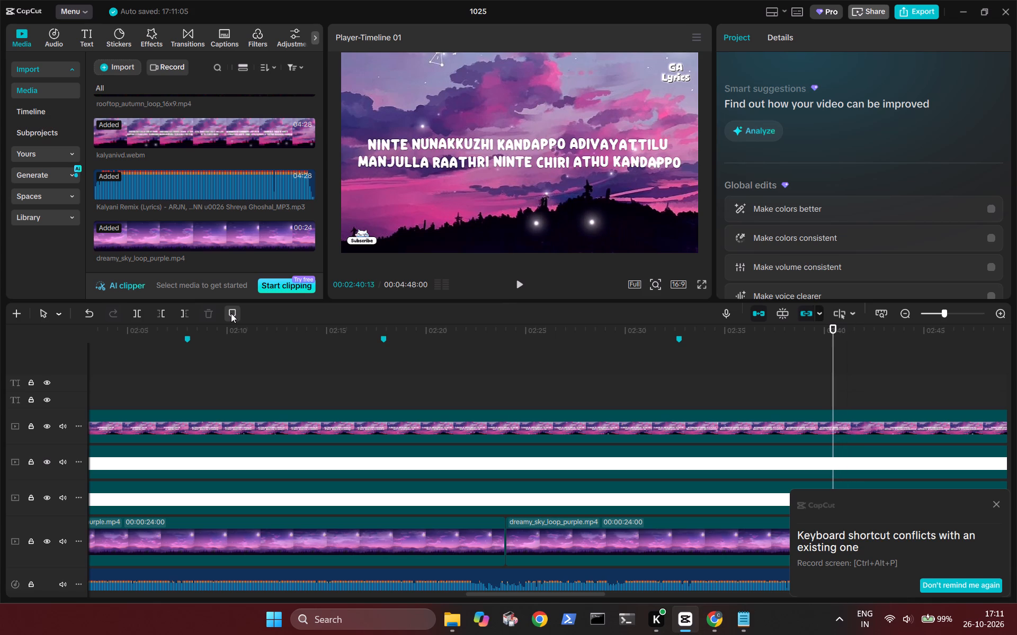
pyautogui.press('Right')
pyautogui.press('Right')
pyautogui.press('Right')
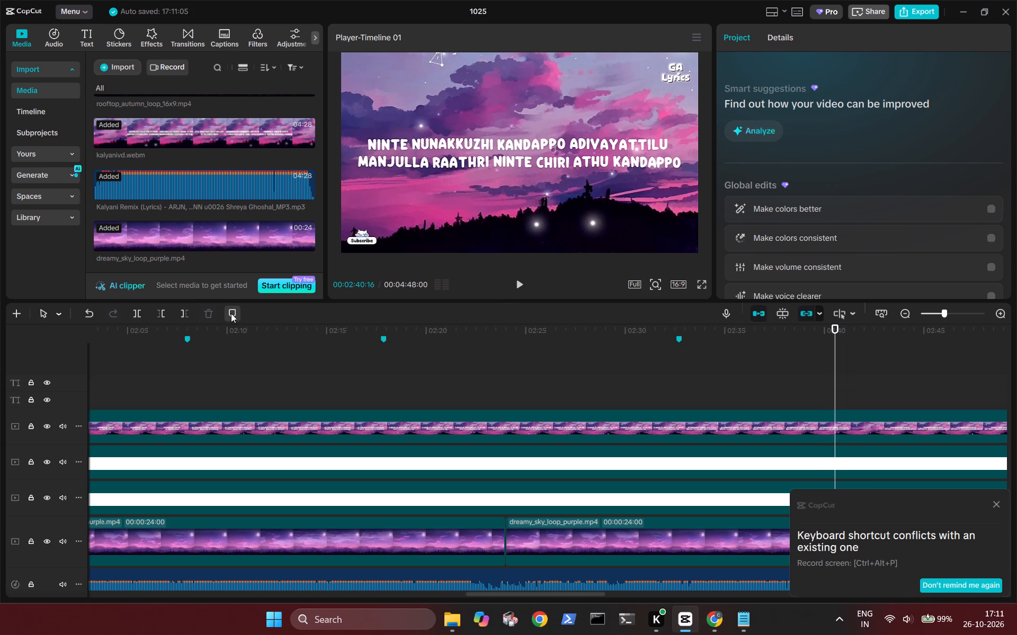
pyautogui.press('Right')
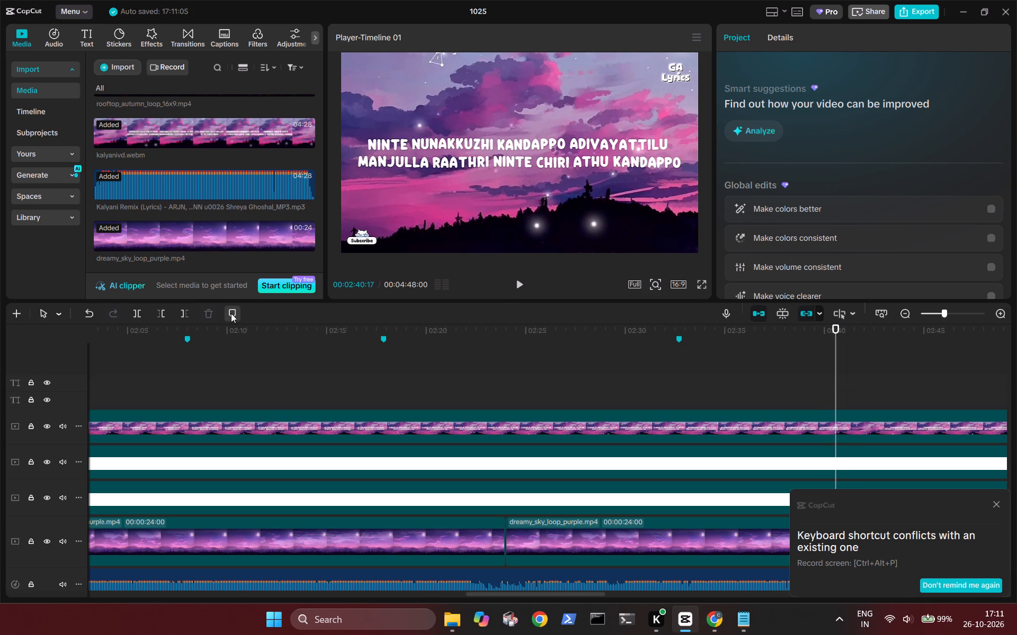
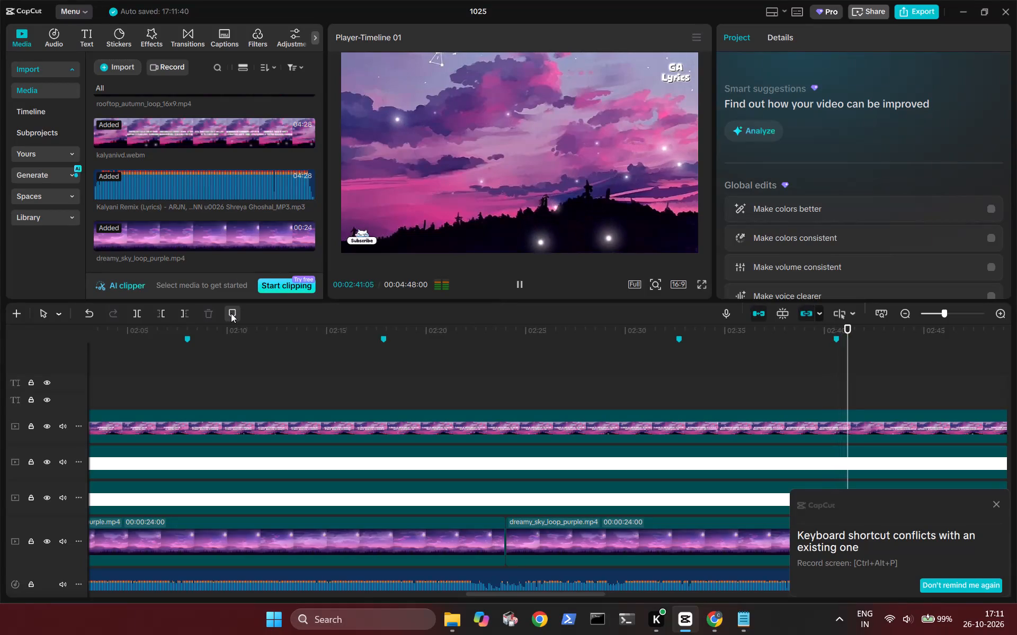
# Add a timeline marker at 00:02:41:24, just before the "KADAKKANNU KONDU MURINJAAL" lyric appears.
pyautogui.press('space')
pyautogui.press('Left')
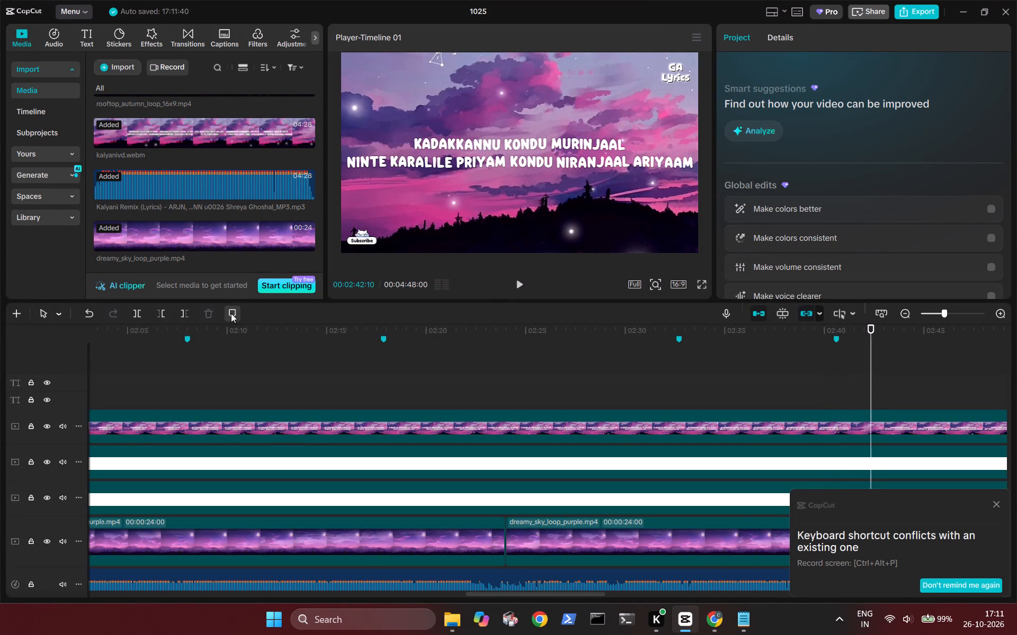
pyautogui.press('Left')
pyautogui.press('Left')
pyautogui.press('Left')
pyautogui.press('Left')
pyautogui.press('Left')
pyautogui.press('Left')
pyautogui.press('Left')
pyautogui.press('Left')
pyautogui.press('Left')
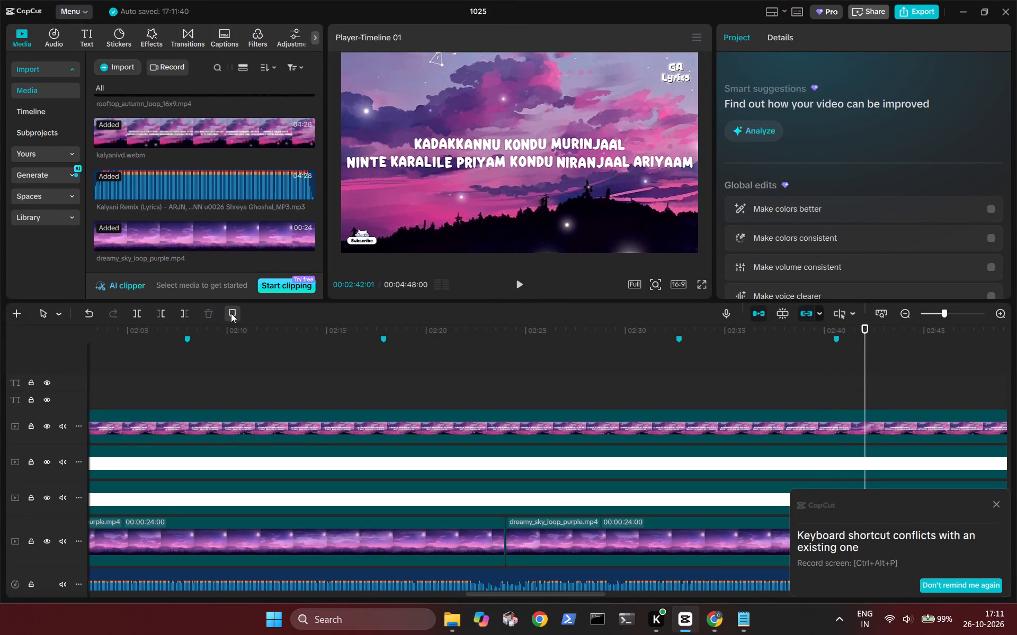
pyautogui.press('Left')
pyautogui.press('Left')
pyautogui.press('Left')
pyautogui.press('Left')
pyautogui.press('Left')
pyautogui.press('Left')
pyautogui.press('Left')
pyautogui.press('Left')
pyautogui.press('Left')
pyautogui.press('Left')
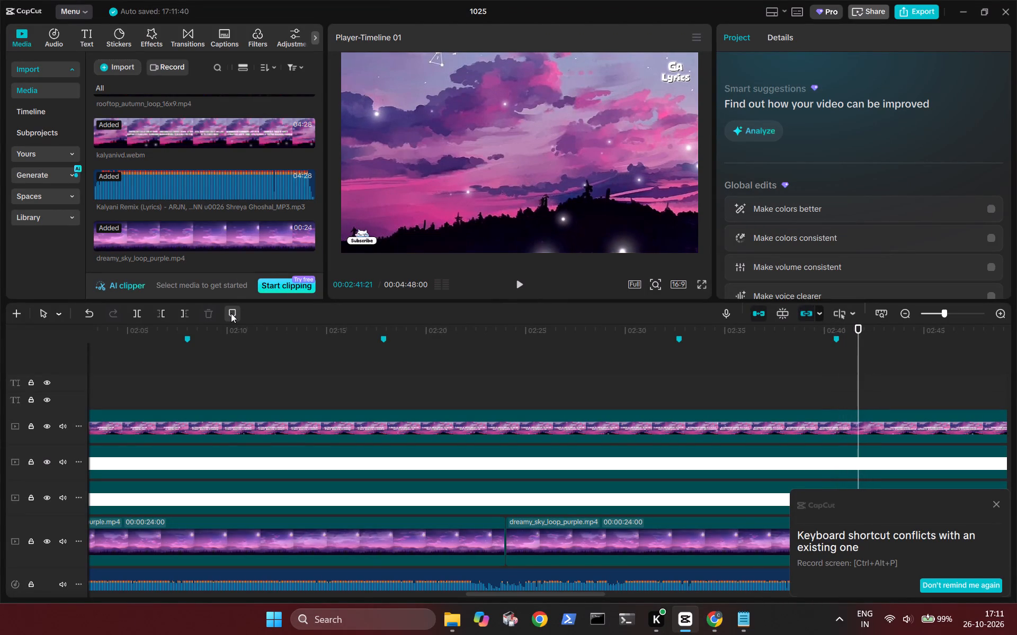
pyautogui.press('Right')
pyautogui.press('Right')
pyautogui.press('Right')
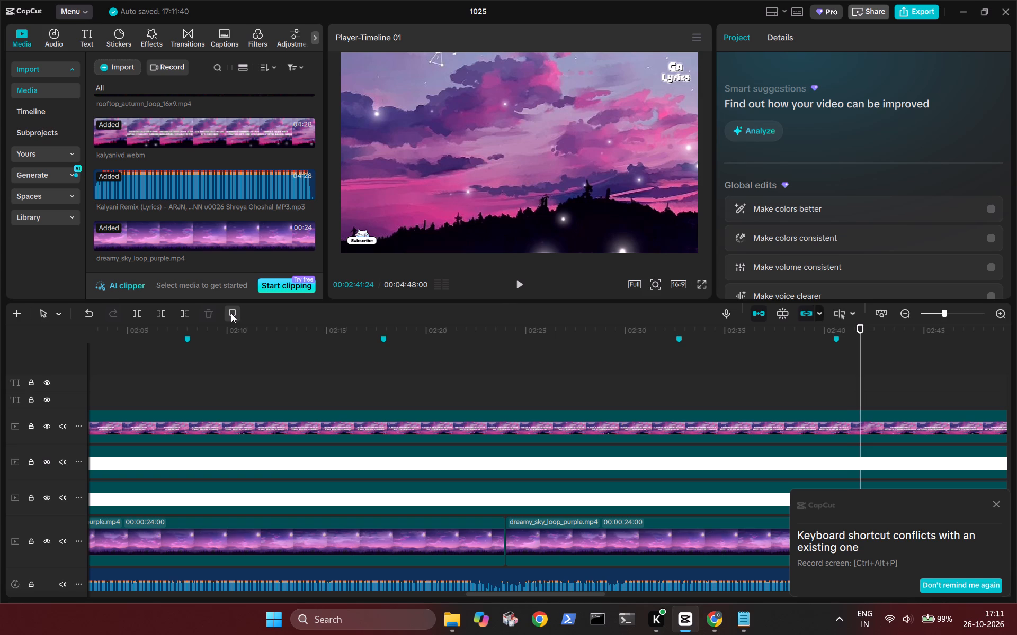
pyautogui.write('m')
# Add a timeline marker at 00:02:47:06, where the lyric changes to "KARINKALLI NINNE ARIYAAN".
pyautogui.press('space')
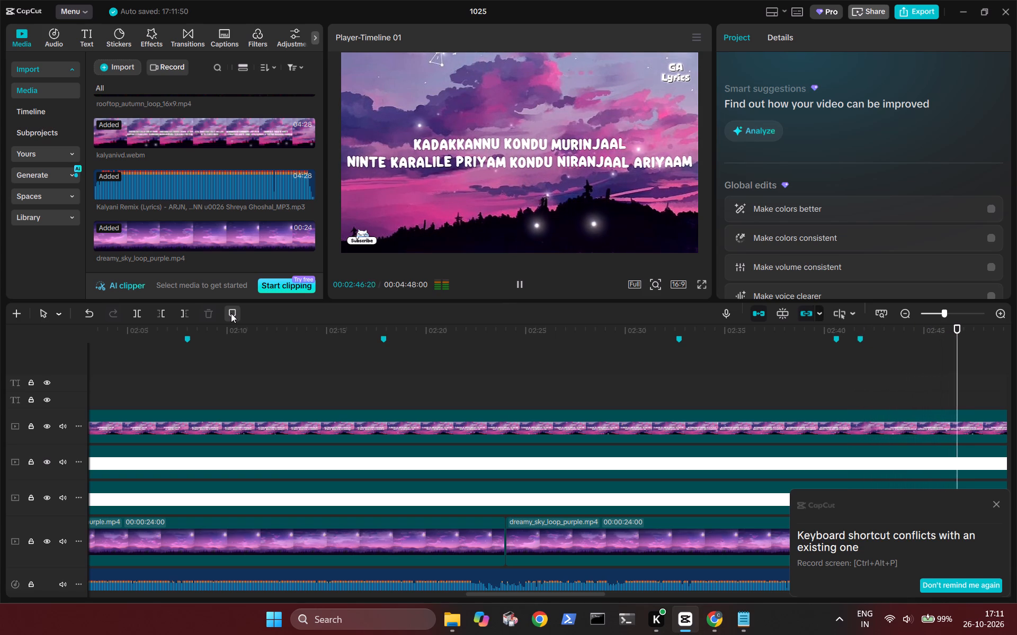
pyautogui.press('space')
pyautogui.press('Left')
pyautogui.press('Left')
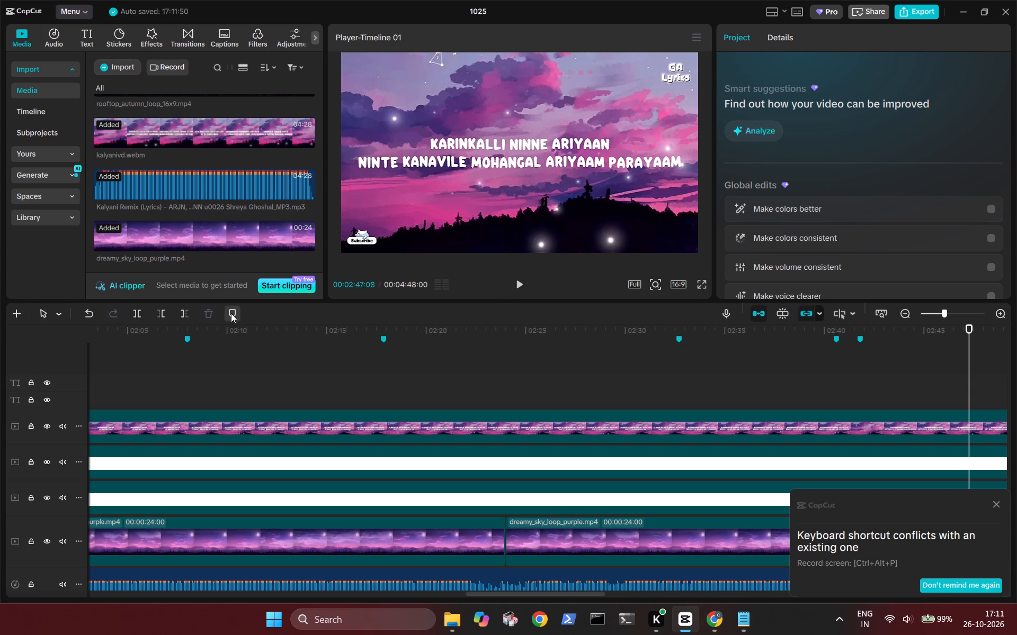
pyautogui.press('Left')
pyautogui.press('Left')
pyautogui.press('Left')
pyautogui.press('Left')
pyautogui.press('Left')
pyautogui.press('Left')
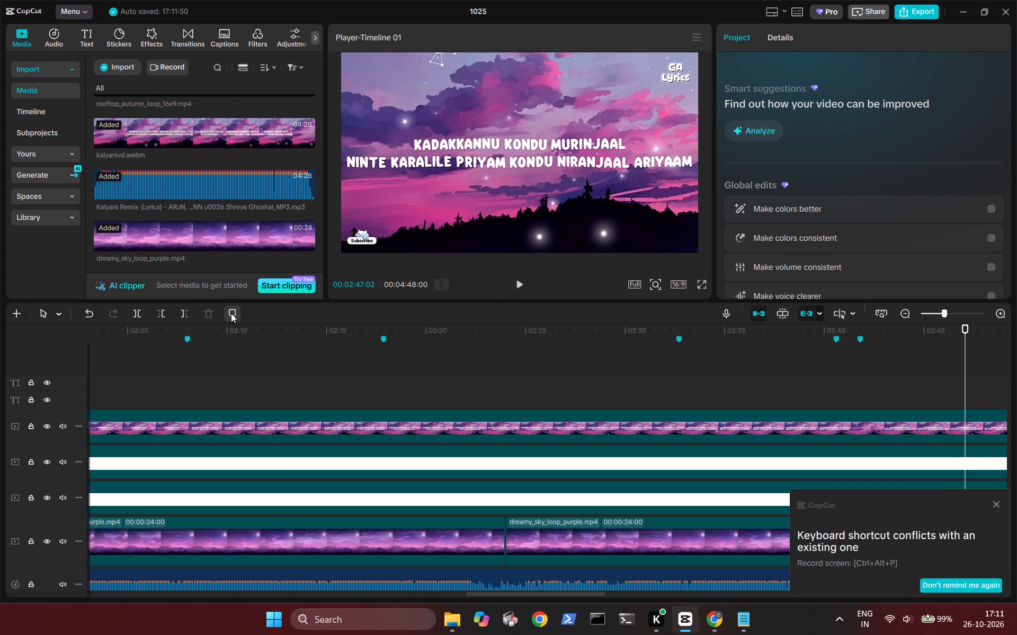
pyautogui.press('Right')
pyautogui.press('Right')
pyautogui.press('Right')
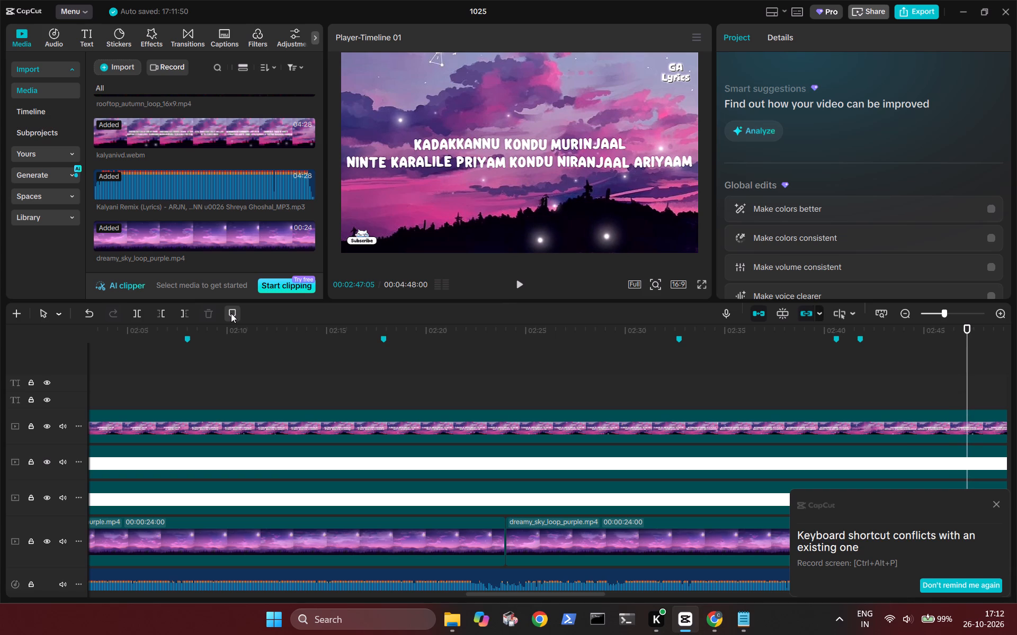
pyautogui.press('Right')
pyautogui.press('Left')
pyautogui.press('Right')
pyautogui.write('m')
# Add a timeline marker at 00:02:51:20, on the first frame of the "ITTAA POTTUM MATHAAPPALLE CHIRIYATHIL" lyric.
pyautogui.press('space')
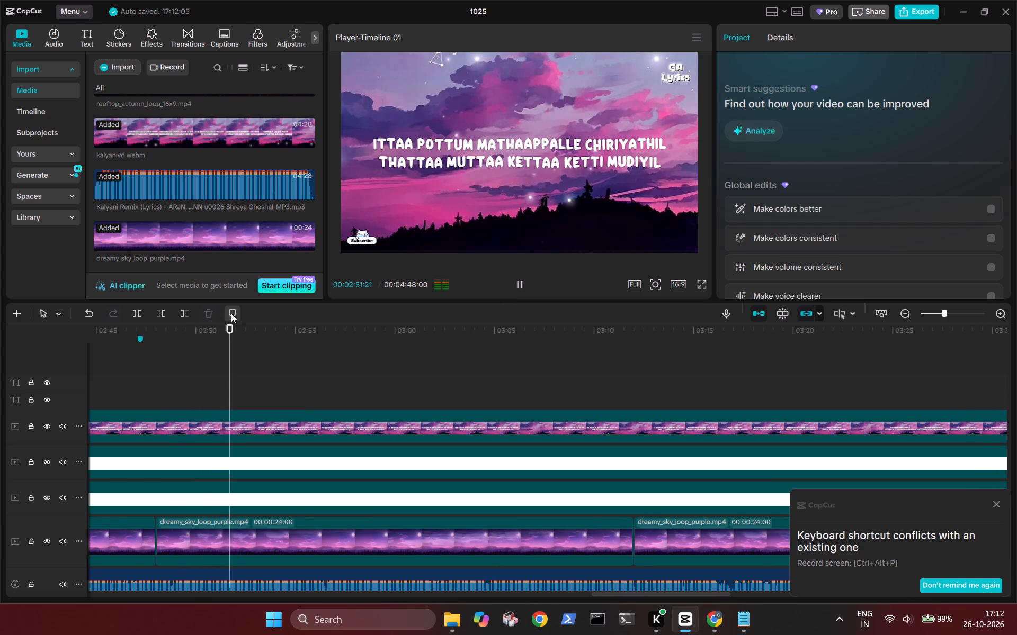
pyautogui.press('space')
pyautogui.press('Left')
pyautogui.press('Left')
pyautogui.press('Left')
pyautogui.press('Left')
pyautogui.press('Left')
pyautogui.press('Left')
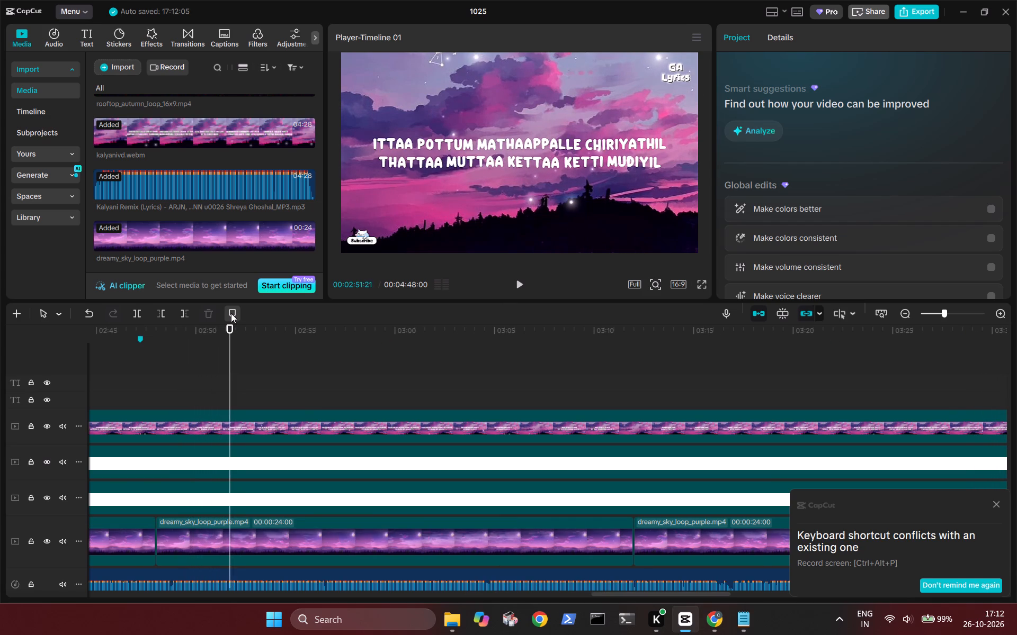
pyautogui.press('Left')
pyautogui.press('Left')
pyautogui.press('Left')
pyautogui.press('Left')
pyautogui.press('Right')
pyautogui.press('Right')
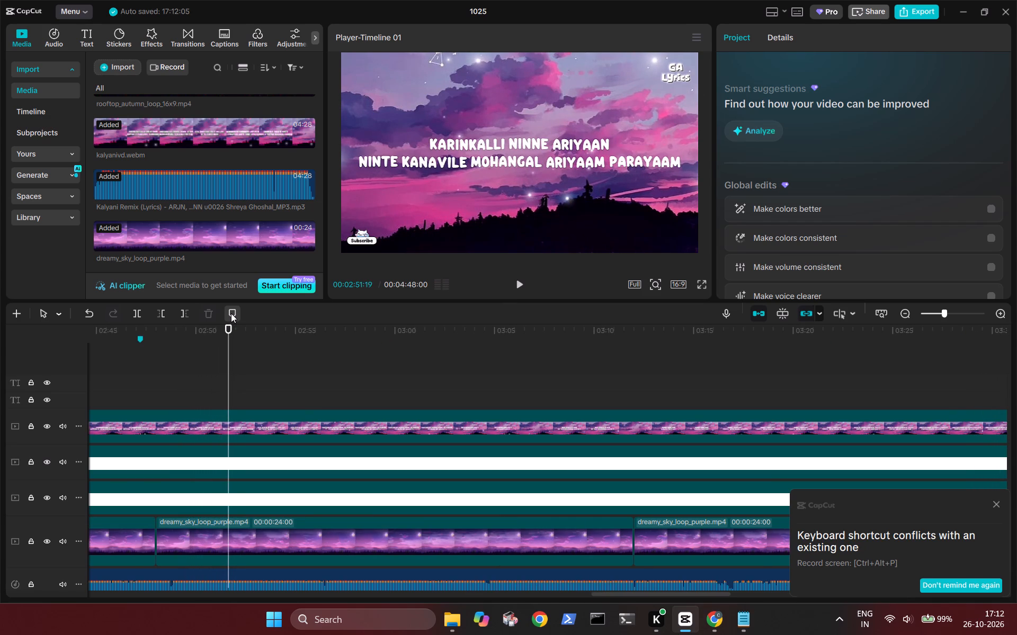
pyautogui.press('Right')
pyautogui.write('m')
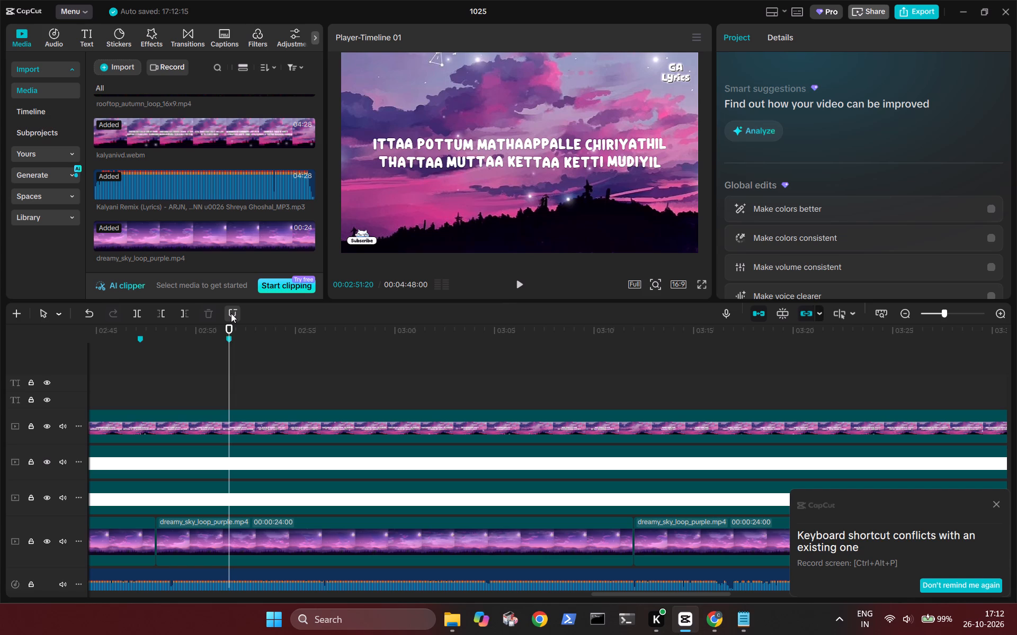
# Add a timeline marker at 00:02:56:15, where the lyric changes to "THATTAAM MUTTAAM KALLI PENNE ORU URUKUTHU".
pyautogui.press('space')
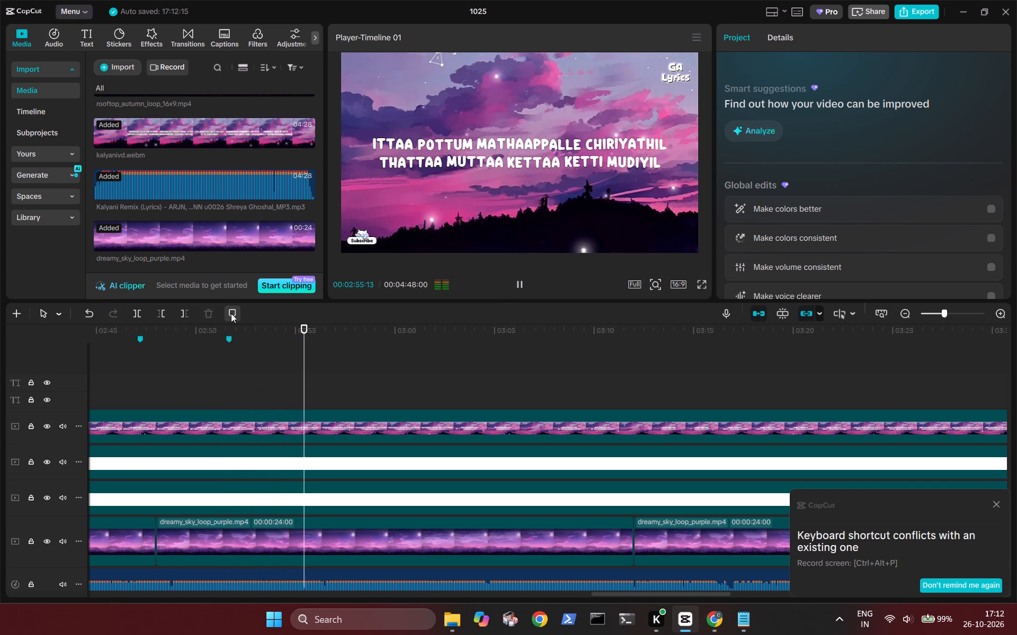
pyautogui.press('space')
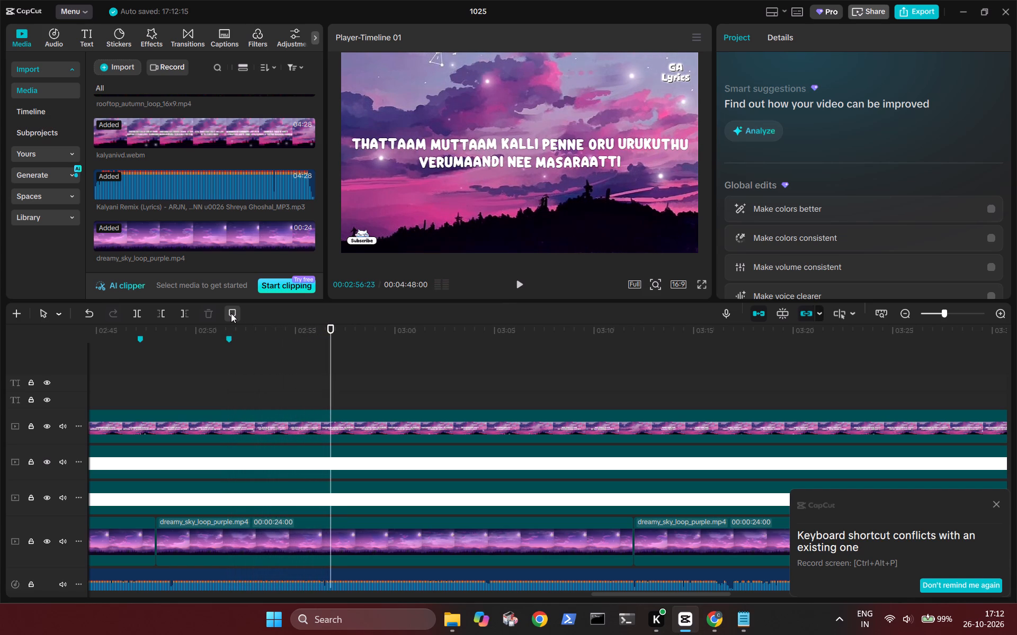
pyautogui.press('Left')
pyautogui.press('Left')
pyautogui.press('Left')
pyautogui.press('Left')
pyautogui.press('Left')
pyautogui.press('Left')
pyautogui.press('Left')
pyautogui.press('Left')
pyautogui.press('Left')
pyautogui.press('Left')
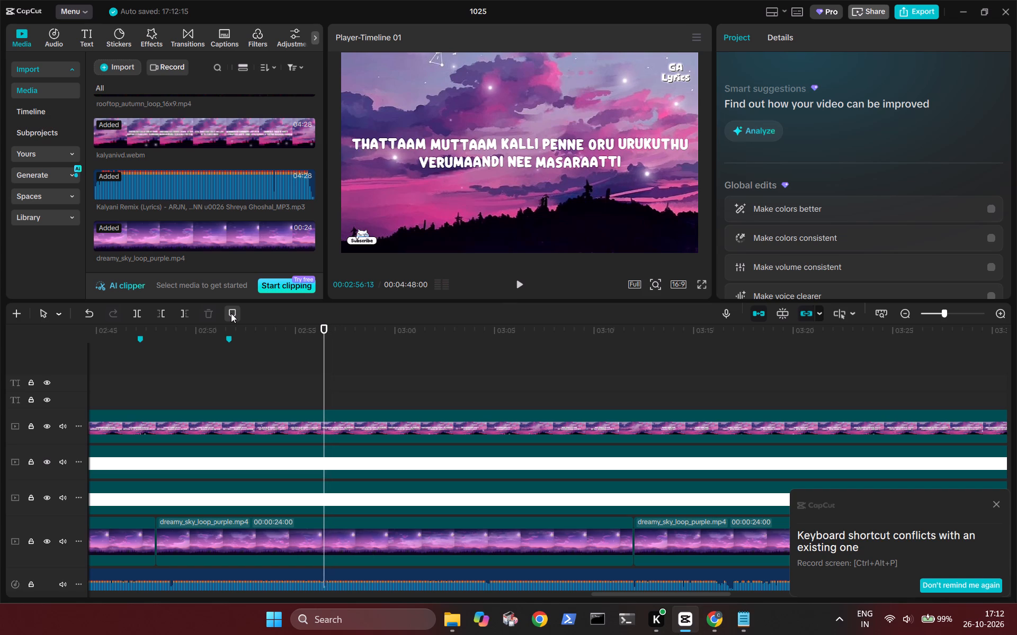
pyautogui.press('Left')
pyautogui.press('Left')
pyautogui.press('Right')
pyautogui.press('Right')
pyautogui.press('Right')
pyautogui.press('Right')
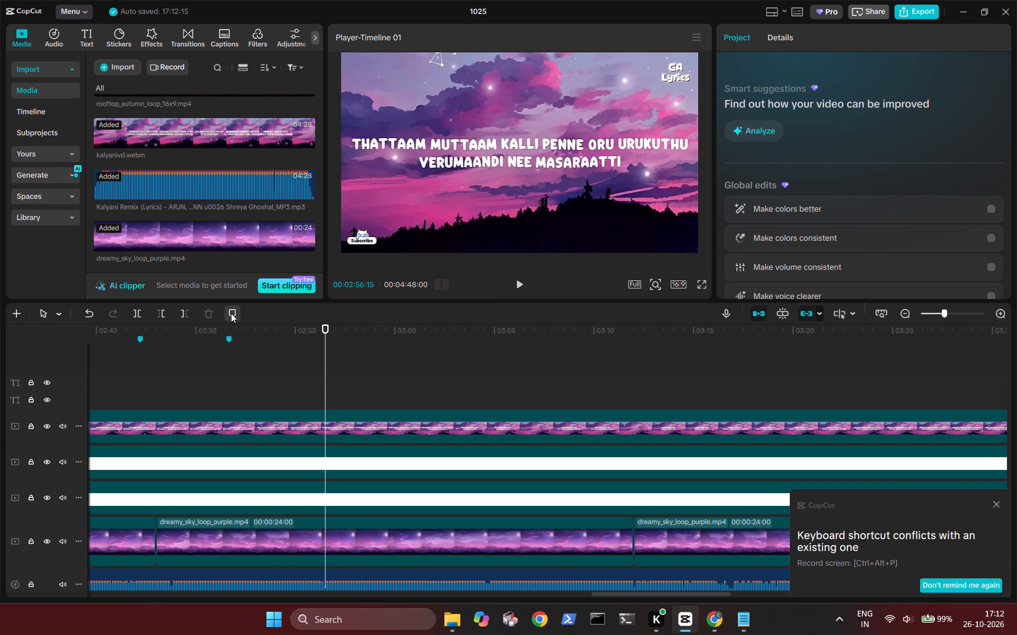
pyautogui.press('Left')
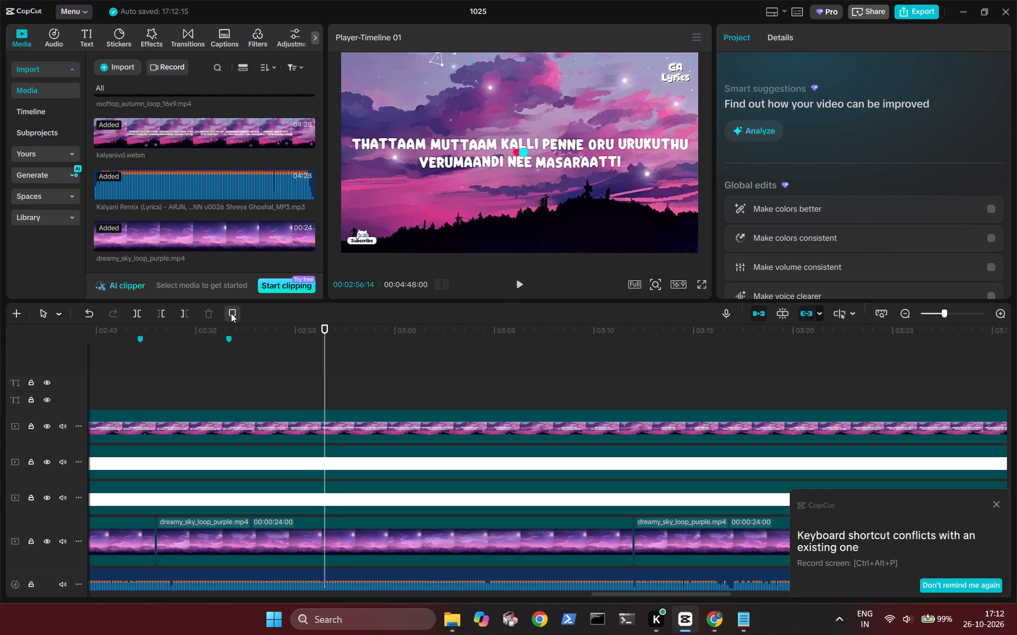
pyautogui.press('Right')
pyautogui.write('m')
# Add a timeline marker at 00:03:01:13, just after the "THATTAAM MUTTAAM KALLI PENNE ORU URUKUTHU" lyric ends.
pyautogui.press('space')
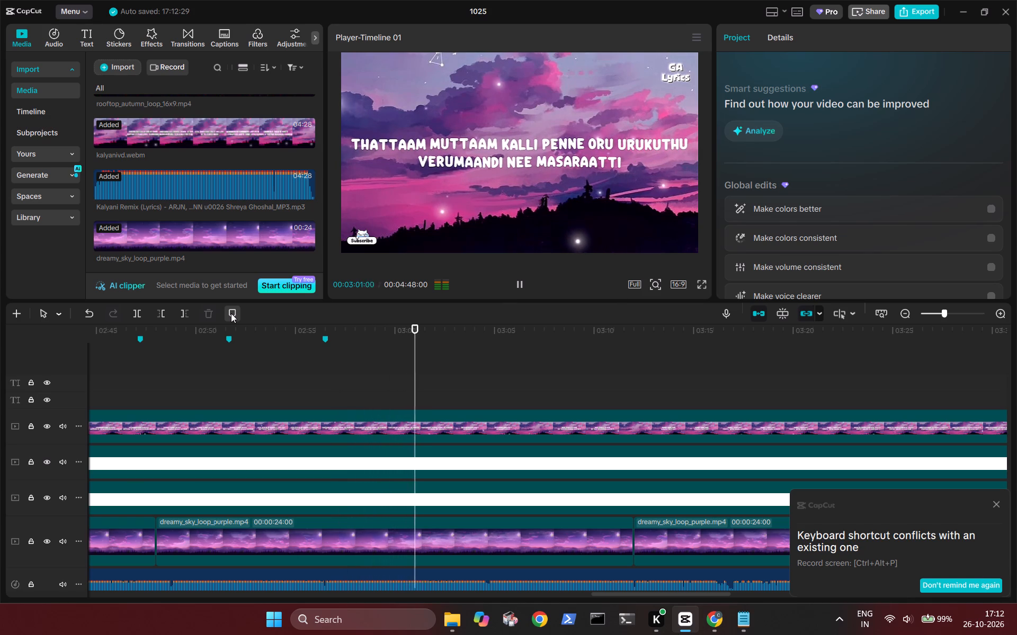
pyautogui.press('space')
pyautogui.press('Left')
pyautogui.press('Left')
pyautogui.press('Left')
pyautogui.press('Left')
pyautogui.press('Left')
pyautogui.press('Left')
pyautogui.press('Left')
pyautogui.press('Left')
pyautogui.press('Left')
pyautogui.press('Left')
pyautogui.press('Left')
pyautogui.press('Left')
pyautogui.press('Left')
pyautogui.press('Left')
pyautogui.press('Left')
pyautogui.press('Left')
pyautogui.press('Left')
pyautogui.press('Left')
pyautogui.press('Left')
pyautogui.press('Left')
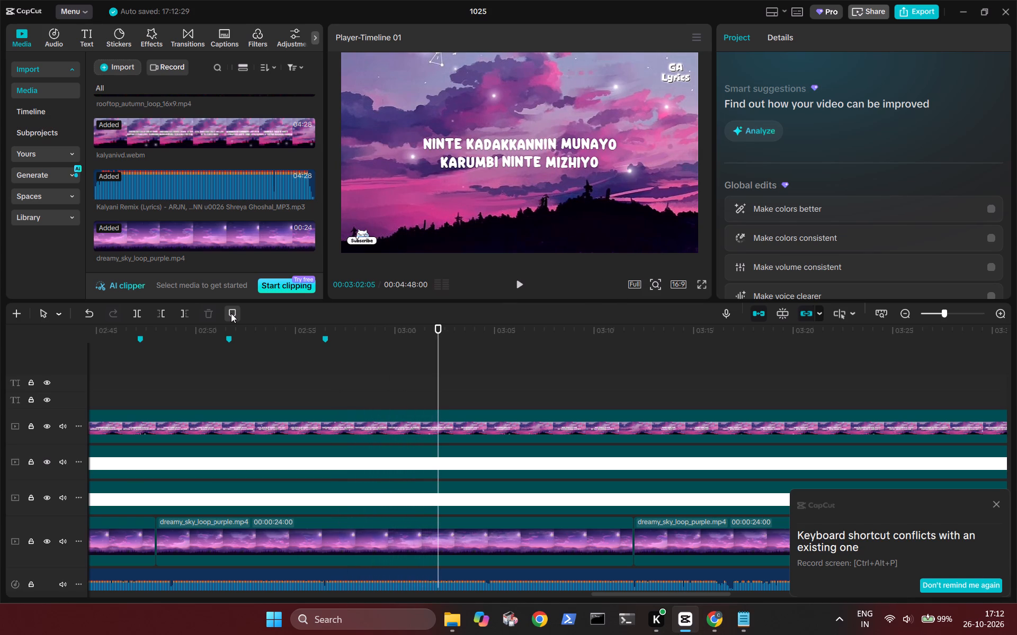
pyautogui.press('Left')
pyautogui.press('Left')
pyautogui.press('Left')
pyautogui.press('Left')
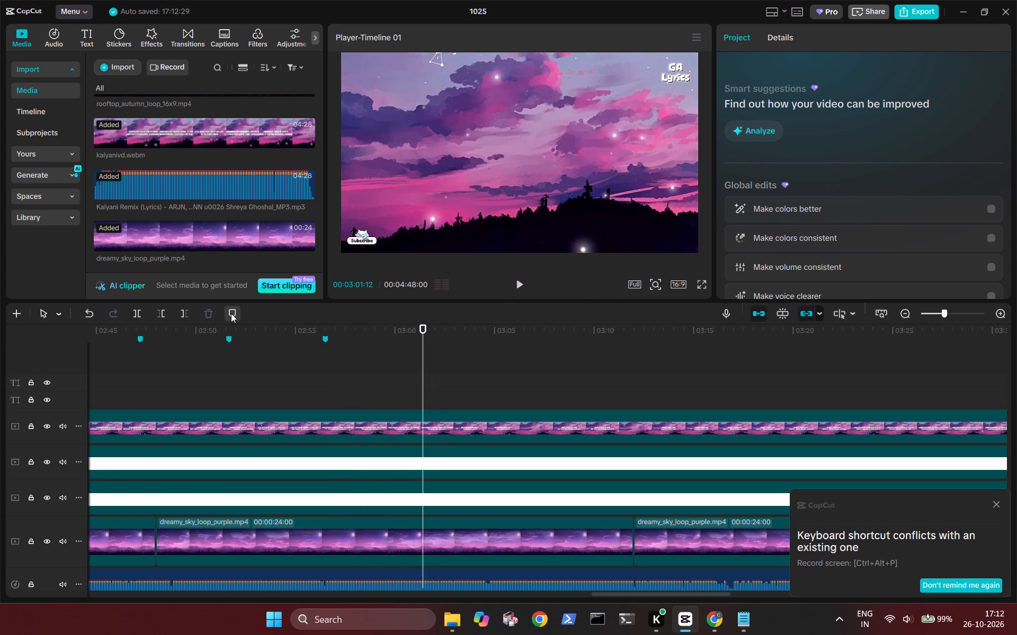
pyautogui.press('Left')
pyautogui.press('Right')
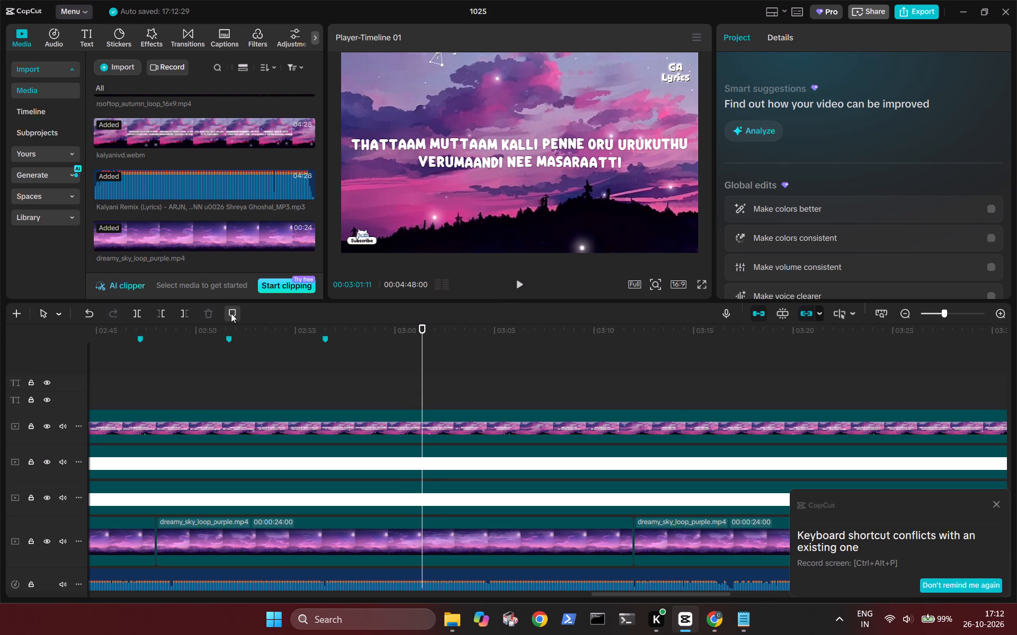
pyautogui.press('Right')
pyautogui.press('Right')
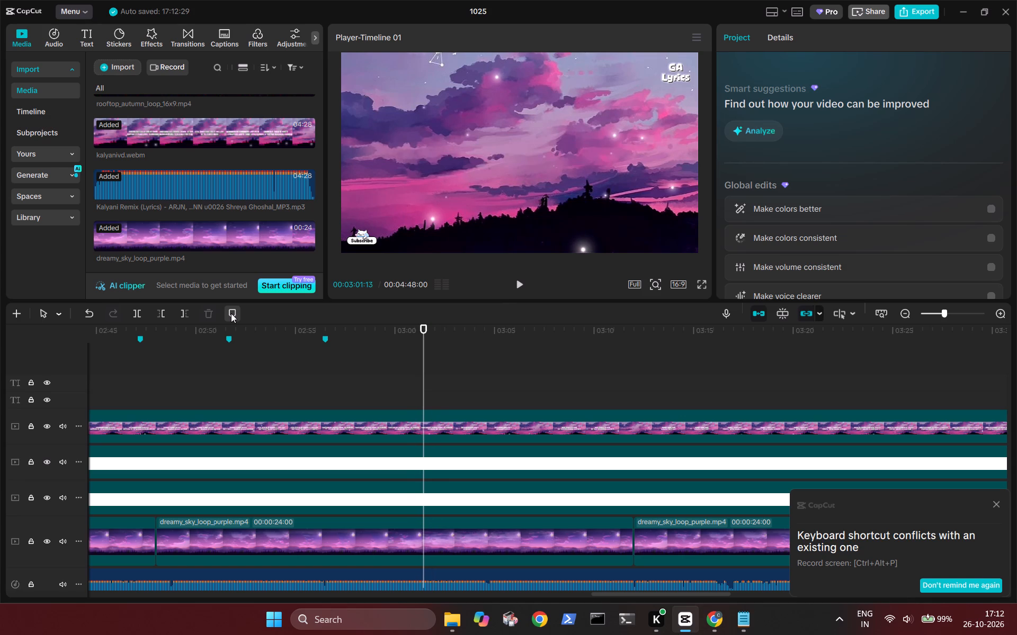
pyautogui.write('m')
# Add a timeline marker at 00:03:01:28, on the first frame of the "NINTE KADAKKANNIN MUNAYO KARUMBI NINTE MIZHIYO" lyric.
pyautogui.press('space')
pyautogui.press('space')
pyautogui.press('Left')
pyautogui.press('Left')
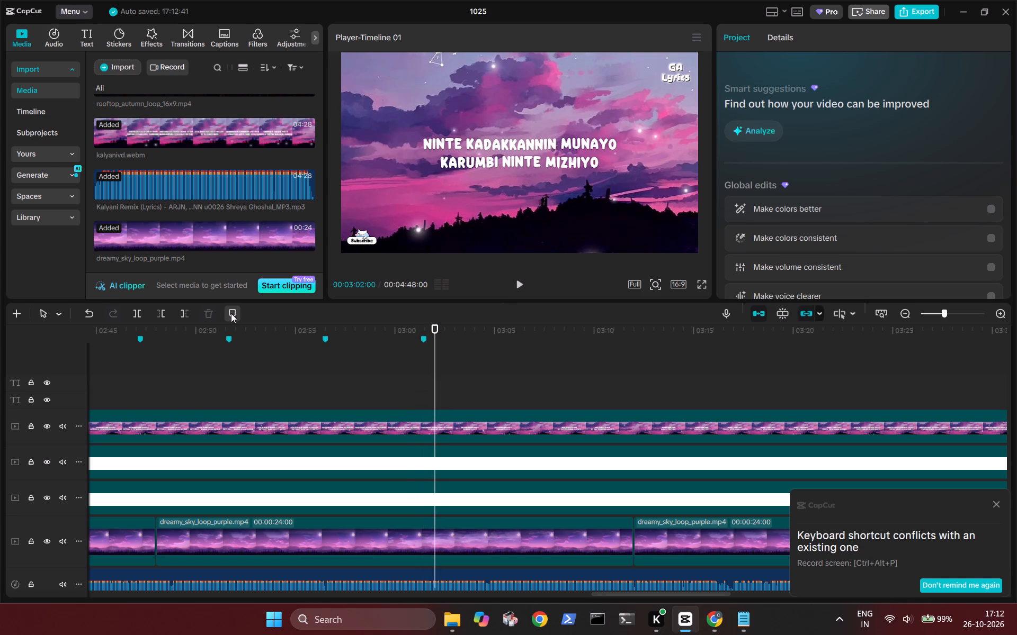
pyautogui.press('Left')
pyautogui.press('Left')
pyautogui.press('Left')
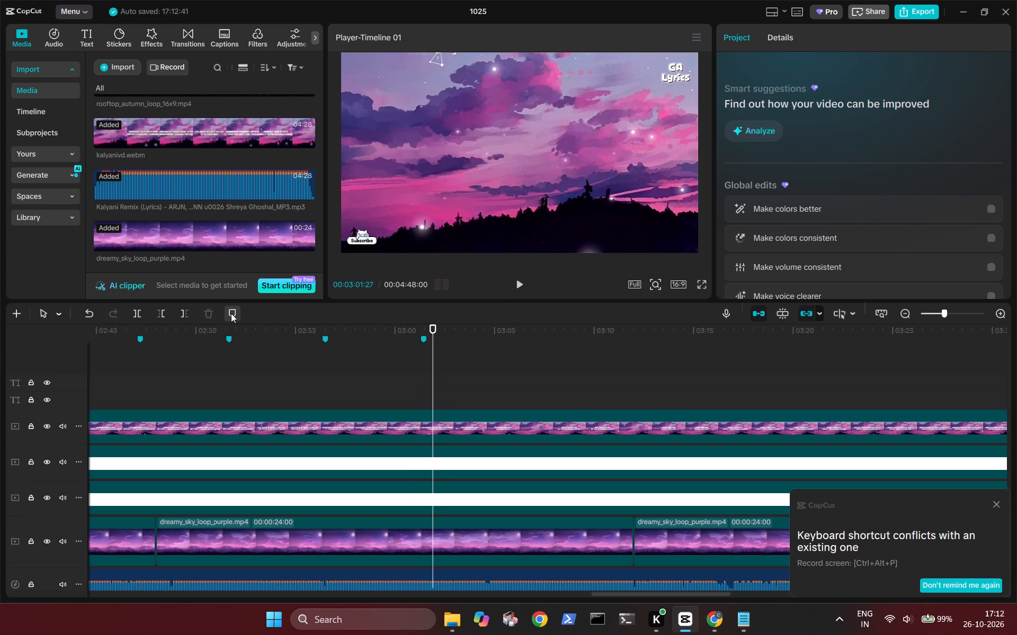
pyautogui.press('Down')
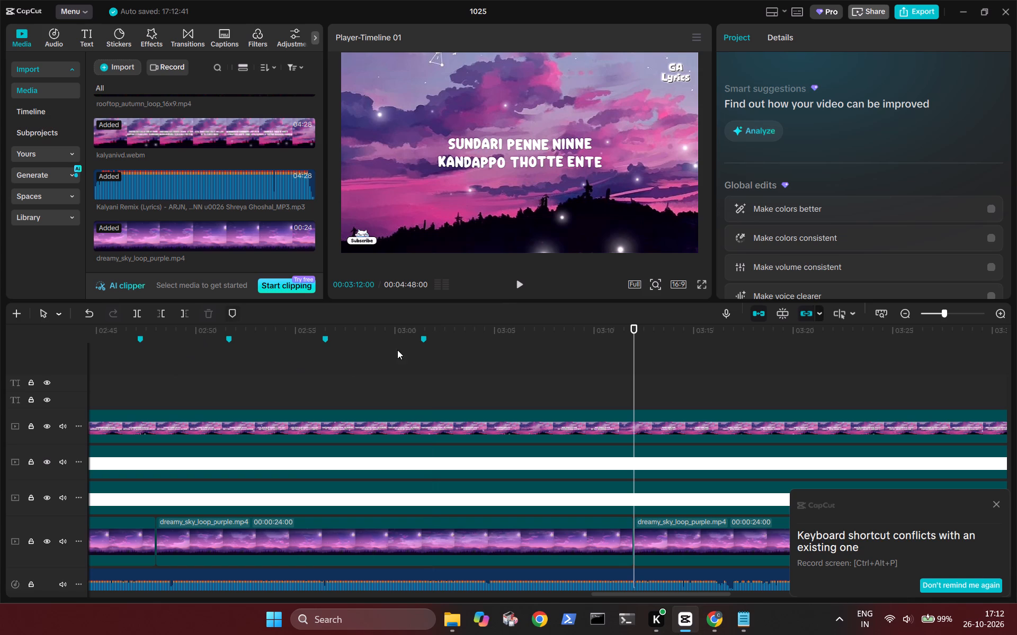
pyautogui.click(439, 344)
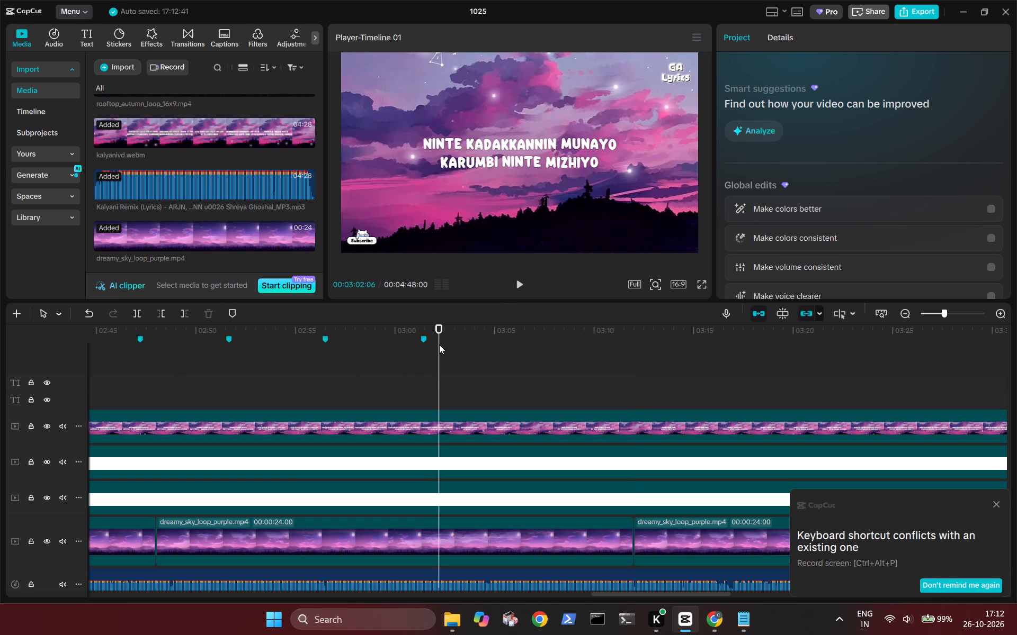
pyautogui.press('space')
pyautogui.press('space')
pyautogui.press('Left')
pyautogui.press('Left')
pyautogui.press('Left')
pyautogui.press('Left')
pyautogui.press('Left')
pyautogui.press('Left')
pyautogui.press('Left')
pyautogui.press('Left')
pyautogui.press('Left')
pyautogui.press('Left')
pyautogui.press('Left')
pyautogui.press('Left')
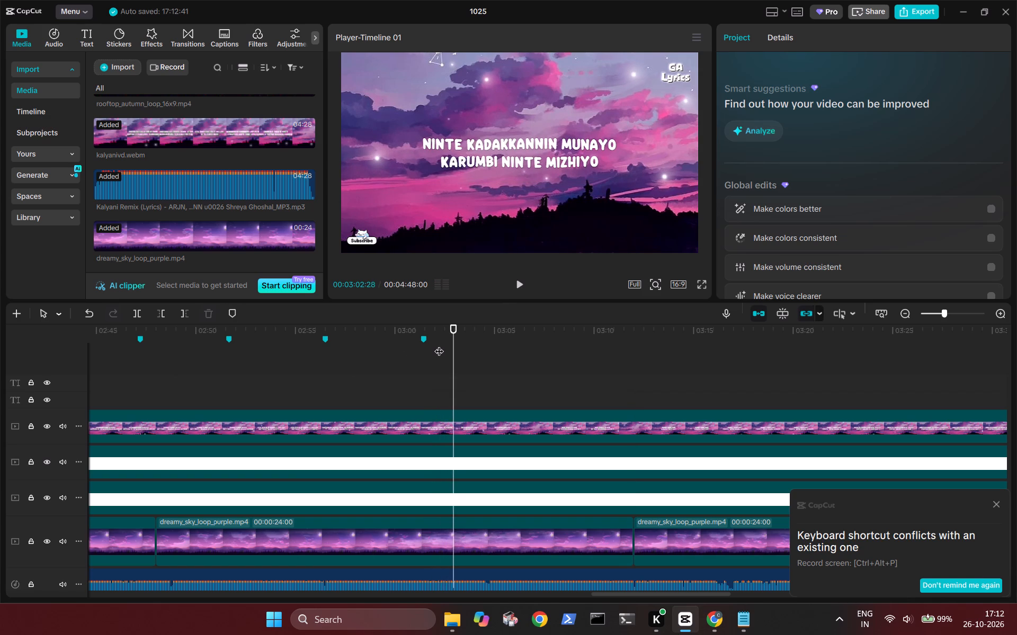
pyautogui.press('Left')
pyautogui.press('Left')
pyautogui.press('Left')
pyautogui.press('Left')
pyautogui.press('Left')
pyautogui.press('Left')
pyautogui.press('Left')
pyautogui.press('Left')
pyautogui.press('Left')
pyautogui.press('Left')
pyautogui.press('Left')
pyautogui.press('Left')
pyautogui.press('Left')
pyautogui.press('Left')
pyautogui.press('Left')
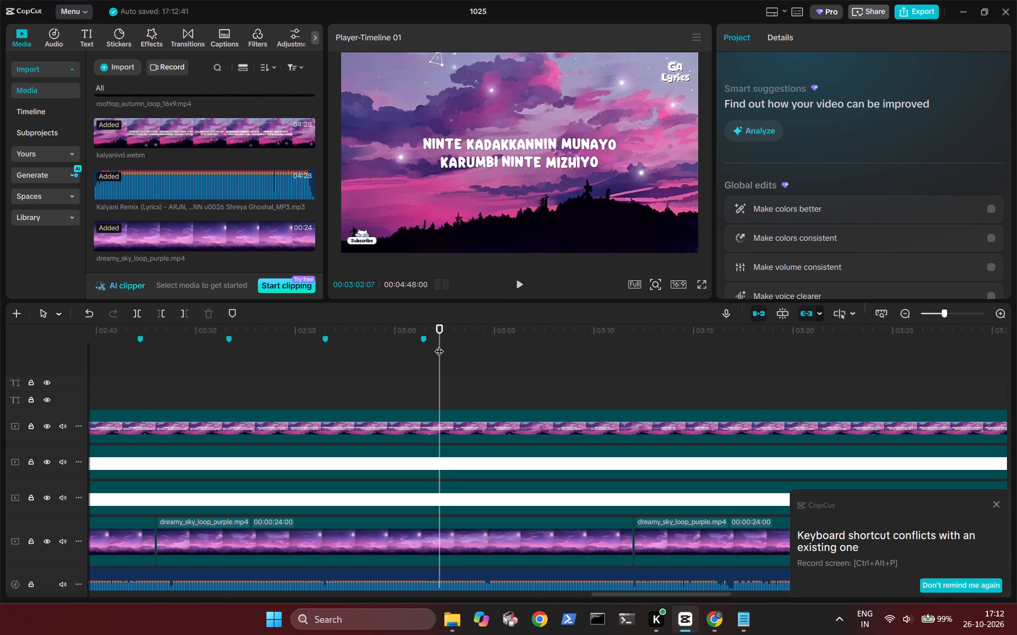
pyautogui.press('Left')
pyautogui.press('Left')
pyautogui.press('Left')
pyautogui.press('Left')
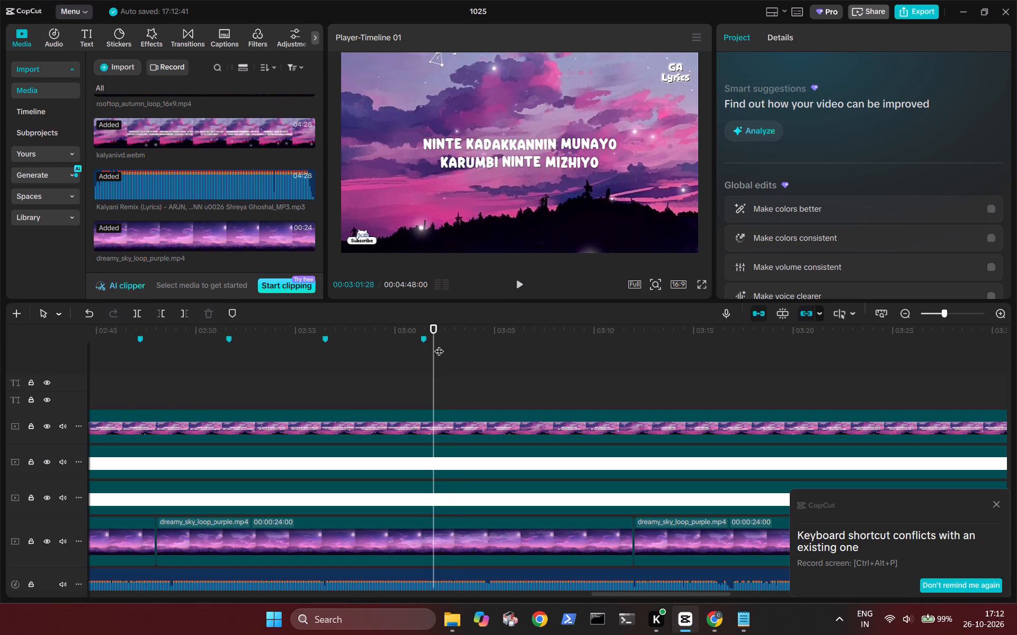
pyautogui.press('Left')
pyautogui.press('Right')
pyautogui.write('m')
# Add a timeline marker at 00:03:07:06, on the first frame of the "NINTE KARALILE PRIYAMO NEE ENIKKEKIYA SUNDARA RAATHRIYO" lyric.
pyautogui.press('space')
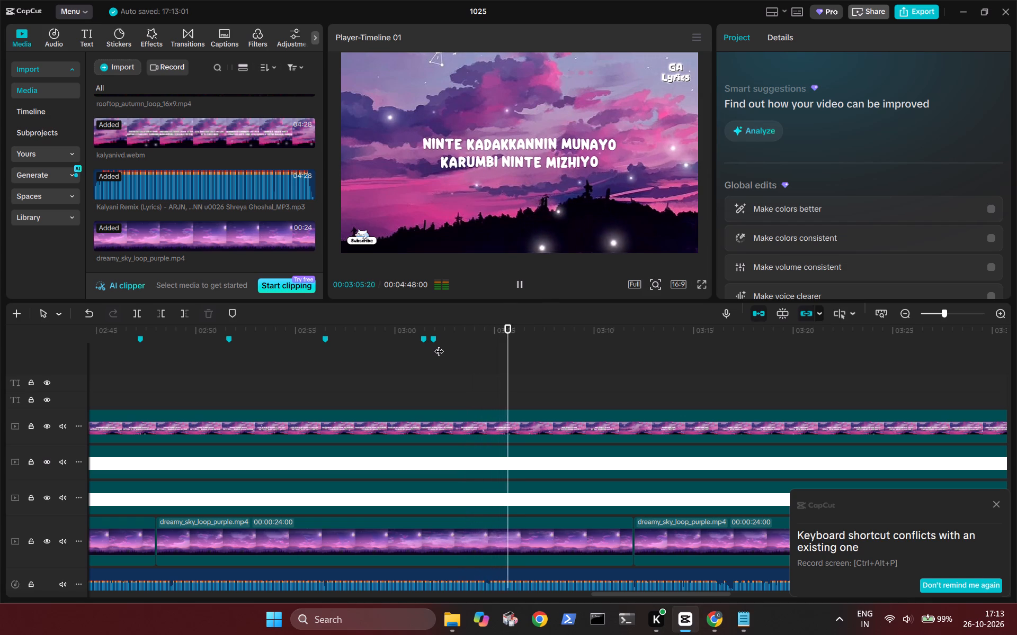
pyautogui.press('space')
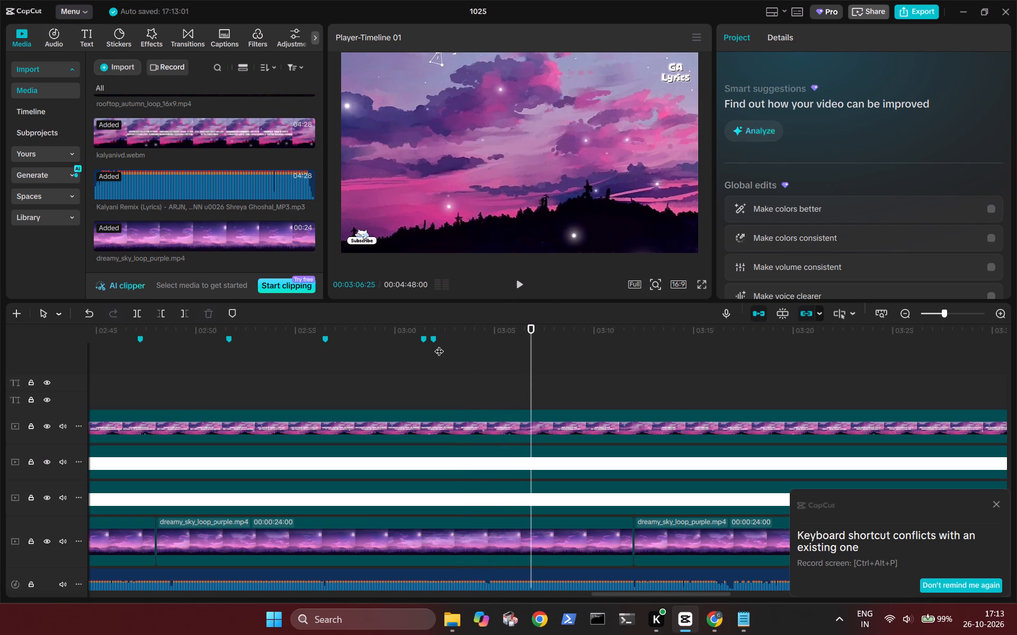
pyautogui.press('Left')
pyautogui.press('Left')
pyautogui.press('Left')
pyautogui.press('Left')
pyautogui.press('Left')
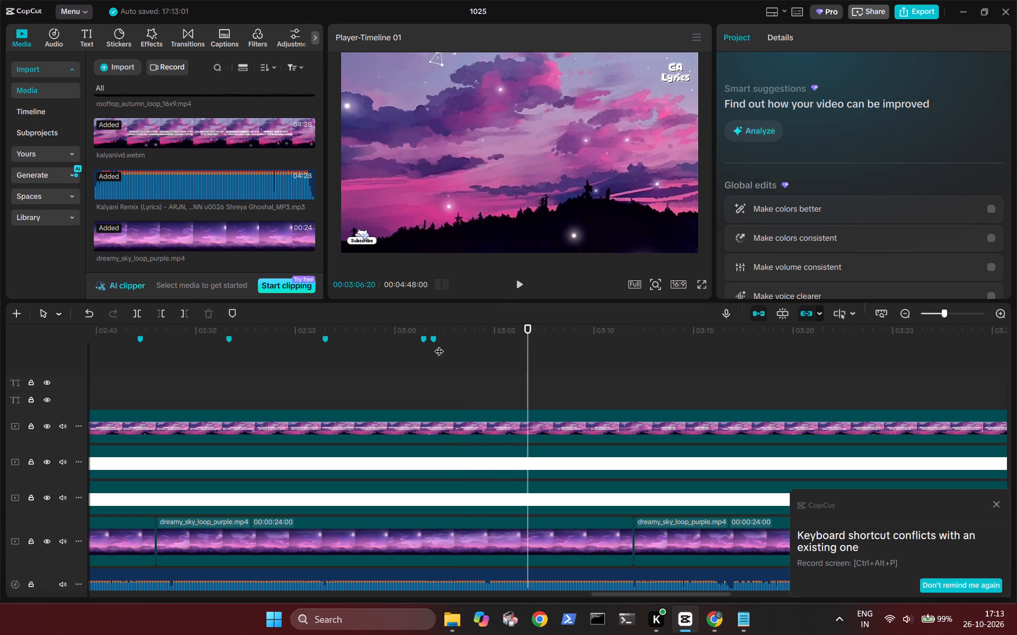
pyautogui.press('space')
pyautogui.press('space')
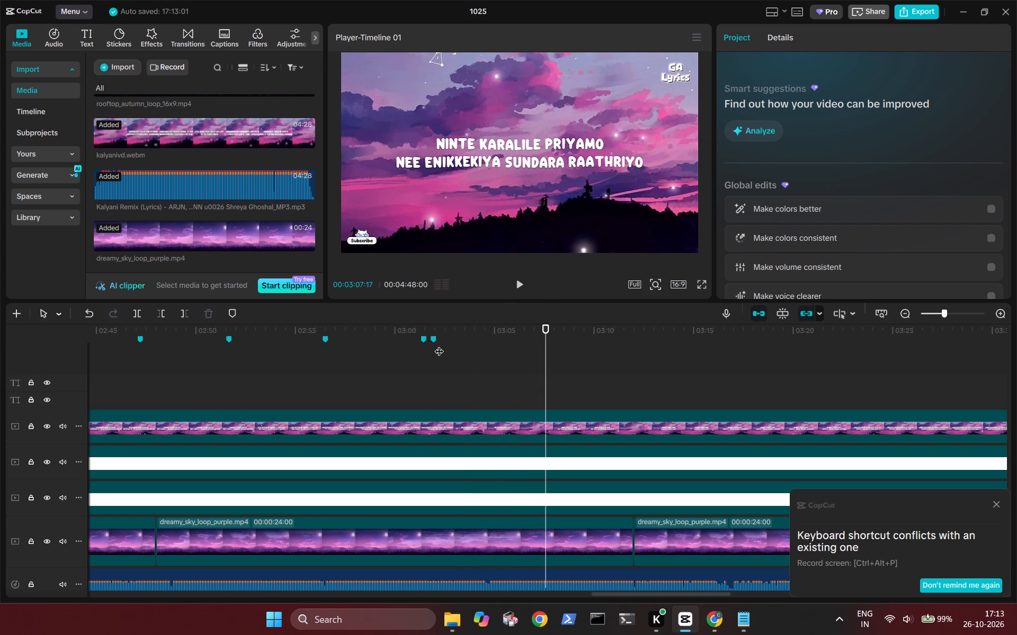
pyautogui.press('Left')
pyautogui.press('Left')
pyautogui.press('Left')
pyautogui.press('Left')
pyautogui.press('Left')
pyautogui.press('Left')
pyautogui.press('Left')
pyautogui.press('Left')
pyautogui.press('Left')
pyautogui.press('Left')
pyautogui.press('Left')
pyautogui.press('Left')
pyautogui.press('Left')
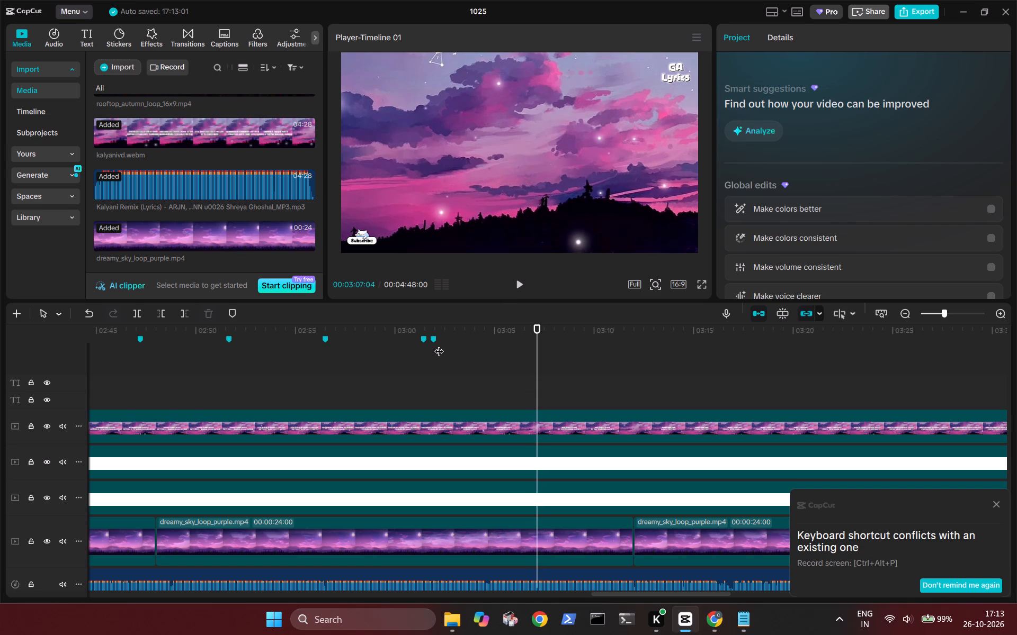
pyautogui.press('Right')
pyautogui.press('Right')
pyautogui.press('Right')
pyautogui.press('Left')
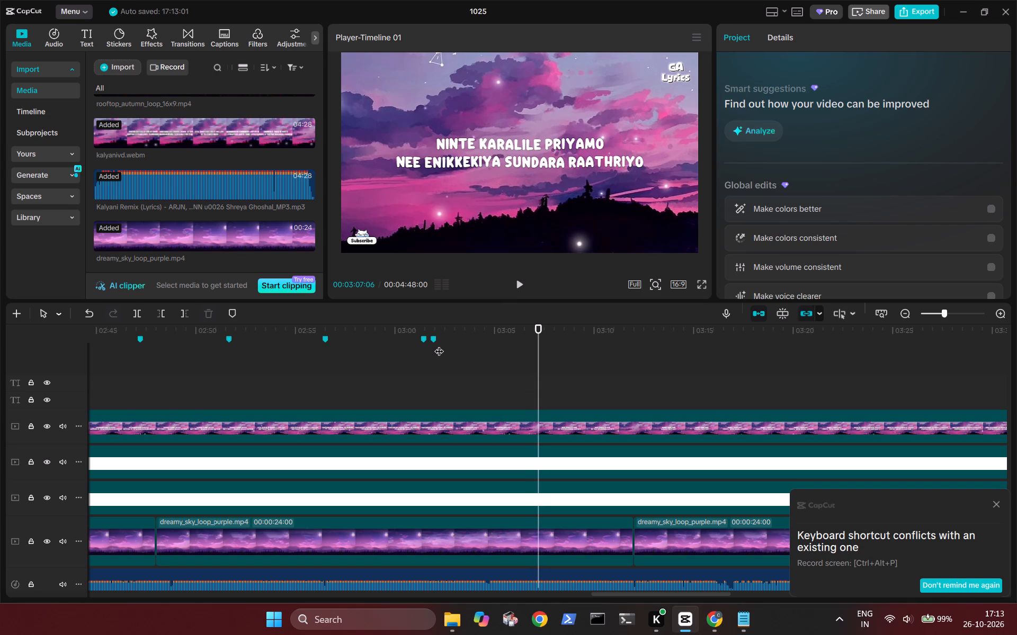
pyautogui.press('Left')
pyautogui.press('Right')
pyautogui.write('m')
# Add a timeline marker at 00:03:11:23, where the lyric changes to "SUNDARI PENNE NINNE KANDAPPO THOTTE ENTE".
pyautogui.press('space')
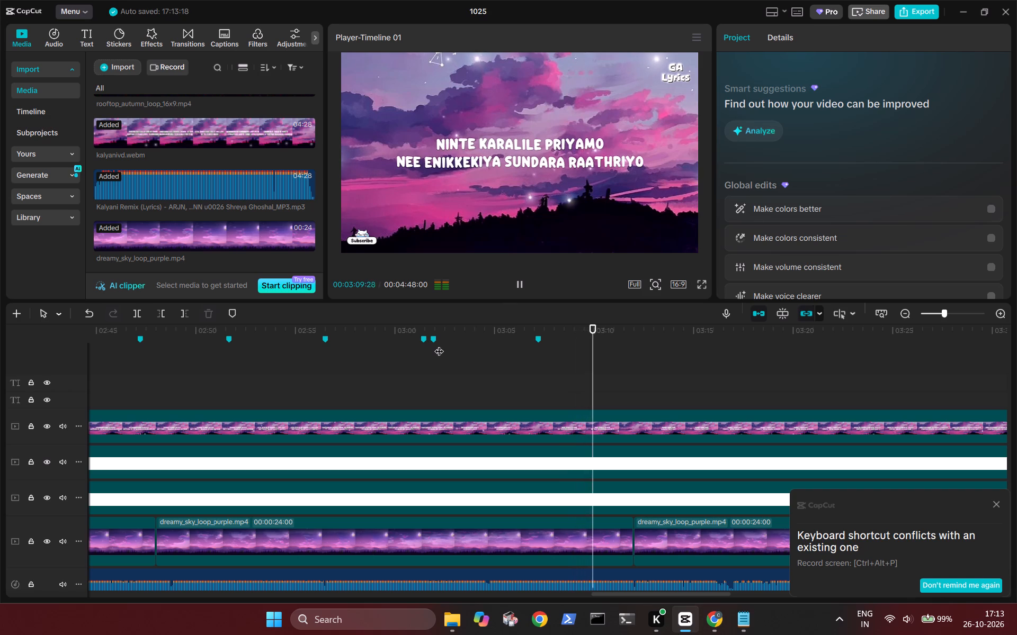
pyautogui.press('space')
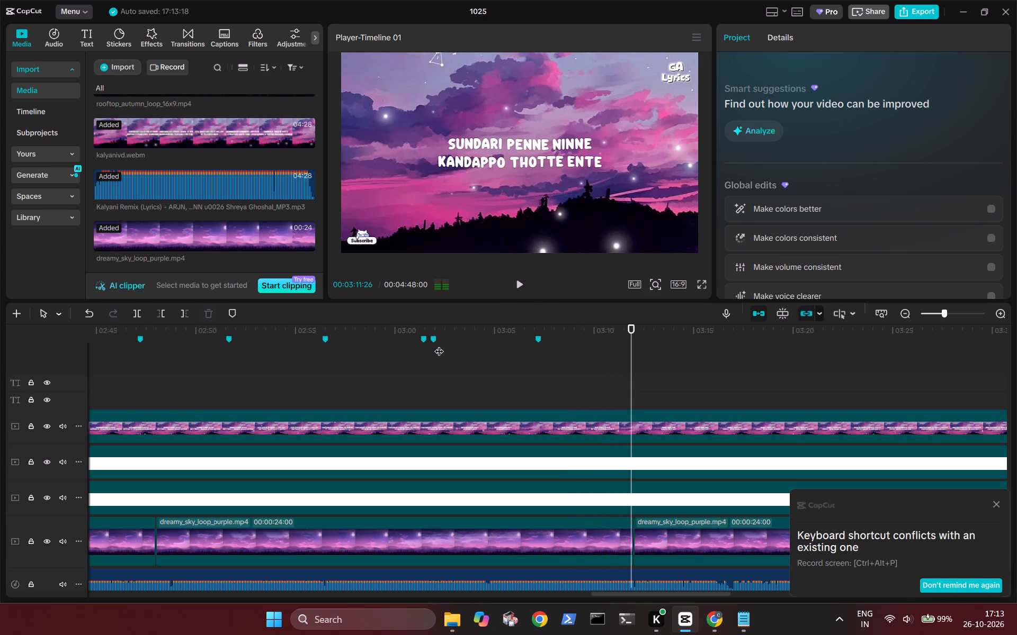
pyautogui.press('Left')
pyautogui.press('Left')
pyautogui.press('Left')
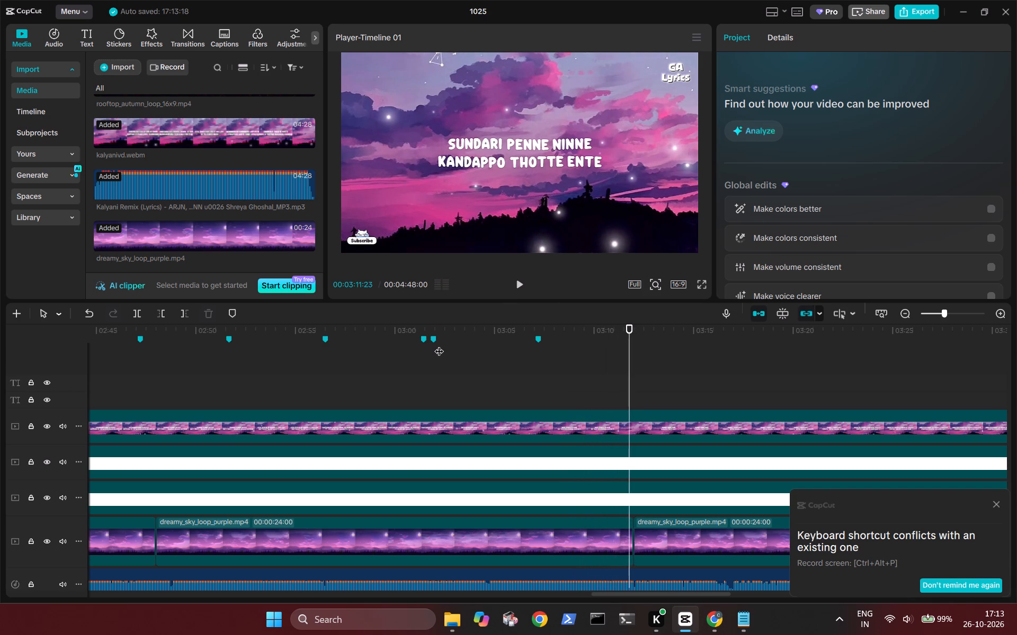
pyautogui.press('Left')
pyautogui.press('Right')
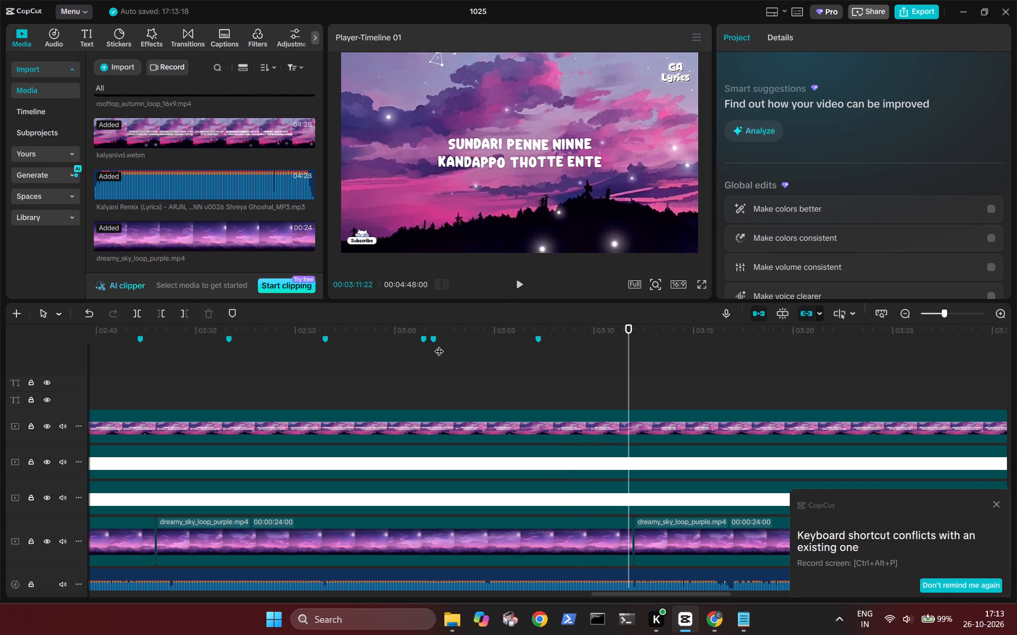
pyautogui.write('m')
# Add a timeline marker at 00:03:16:26, on the first frame of the "CHANKILU THEEYE NINTE CHUNDILU THEYNO MADHURA MANOHARI" lyric.
pyautogui.press('space')
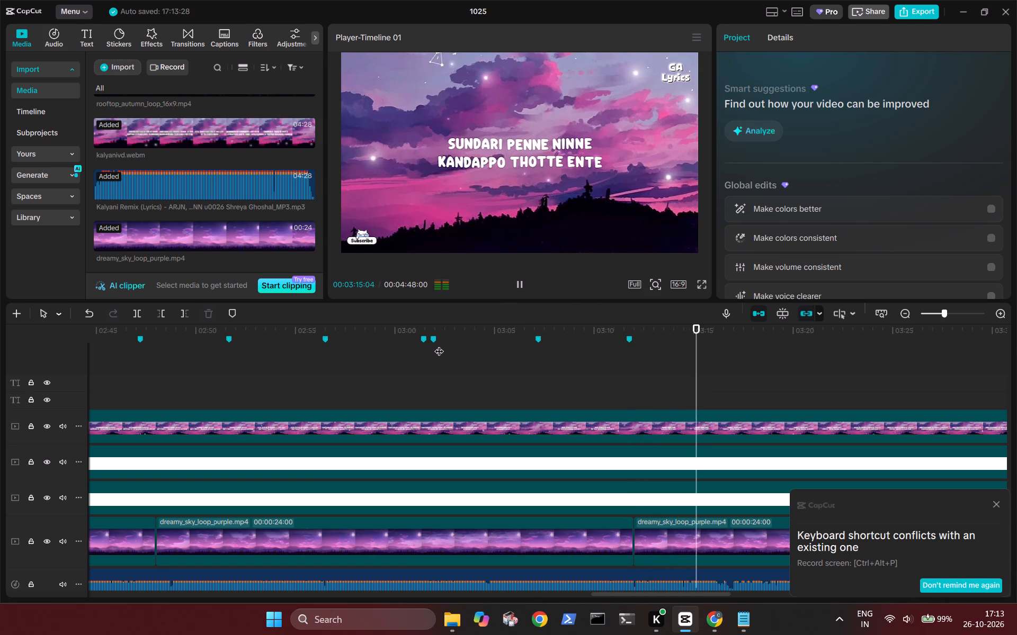
pyautogui.press('space')
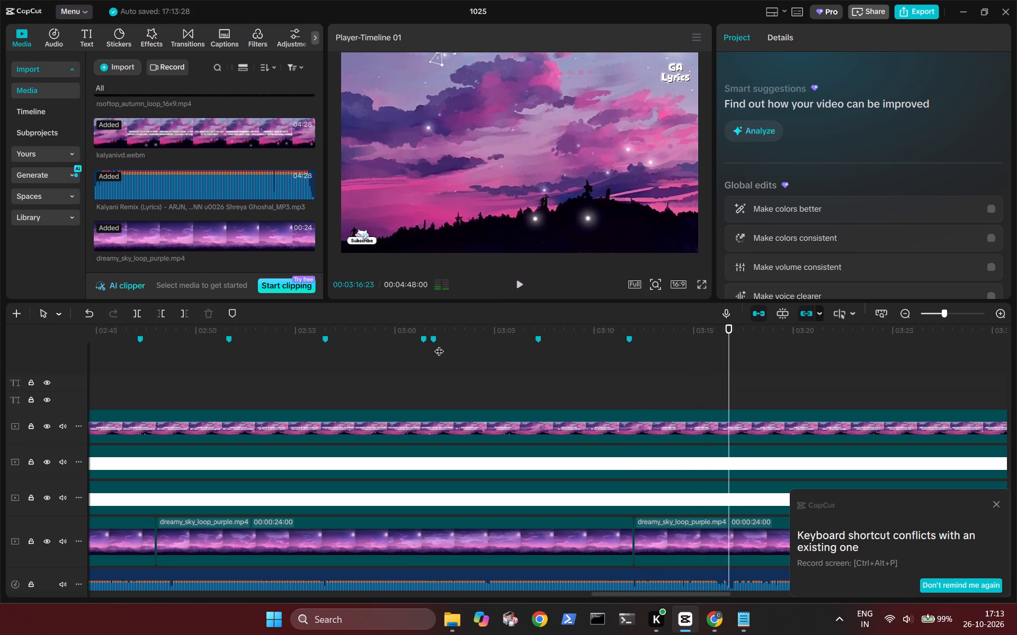
pyautogui.press('space')
pyautogui.press('space')
pyautogui.press('Left')
pyautogui.press('Left')
pyautogui.press('Left')
pyautogui.press('Left')
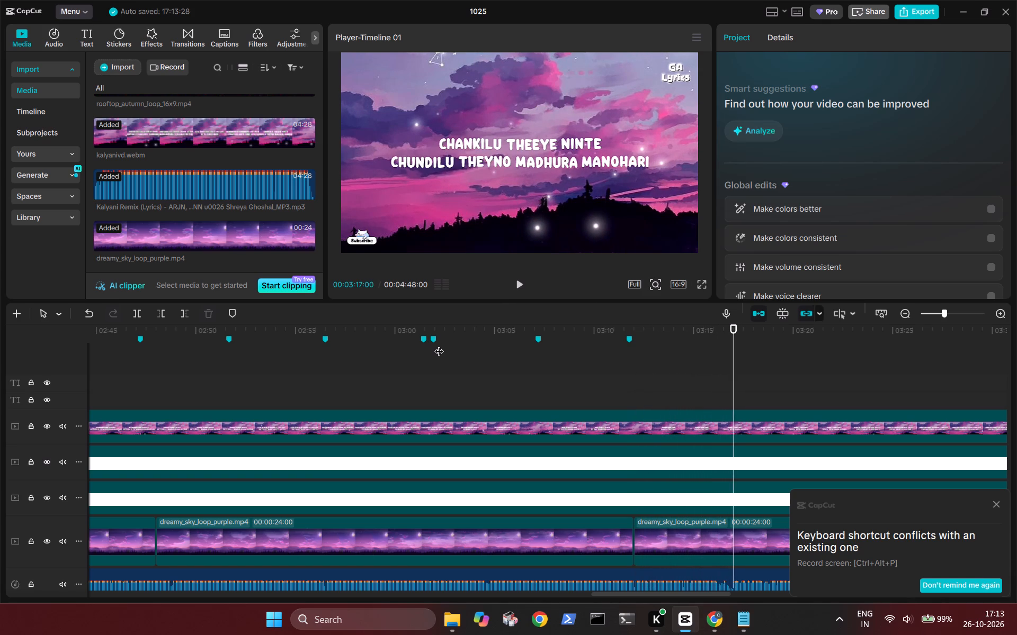
pyautogui.press('Left')
pyautogui.press('Left')
pyautogui.press('Left')
pyautogui.press('Left')
pyautogui.press('Left')
pyautogui.press('Left')
pyautogui.press('Left')
pyautogui.press('Right')
pyautogui.press('Right')
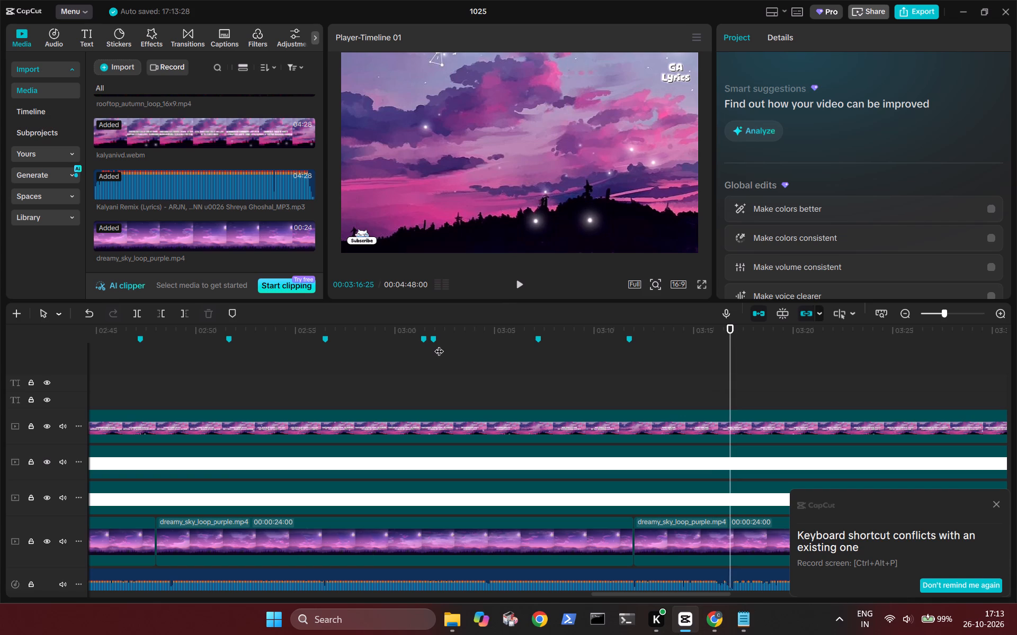
pyautogui.press('Right')
pyautogui.press('Right')
pyautogui.press('Left')
pyautogui.press('Left')
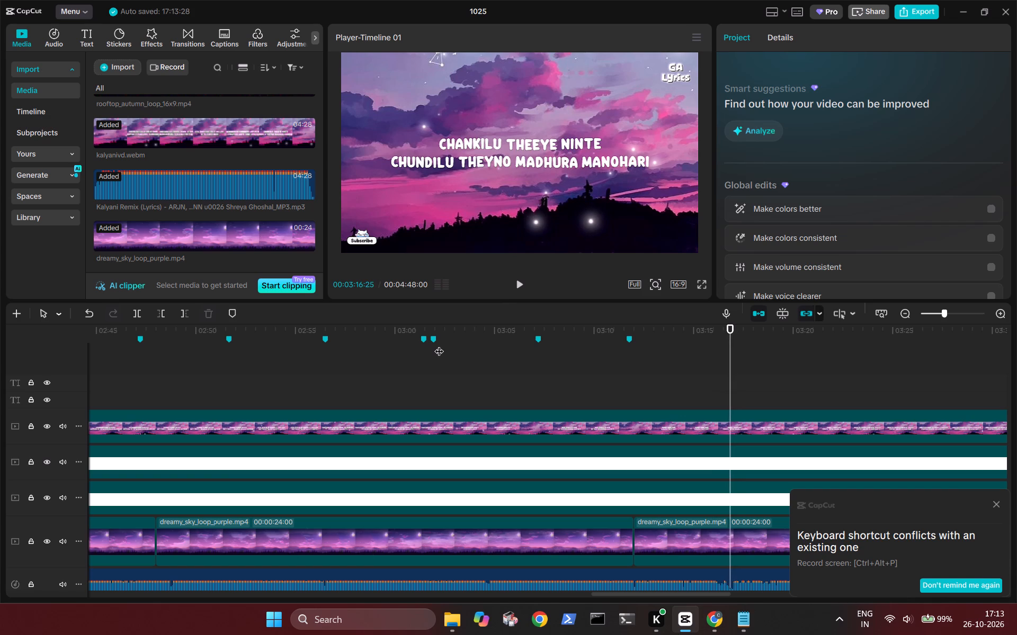
pyautogui.press('Right')
pyautogui.write('m')
# Add a timeline marker at 00:03:20:29, where the lyric changes to "PAADATHE CHELULLA PAALAPPOO POLULLA PUNCHIRI KANDENTE ULLONNU KAALI".
pyautogui.press('space')
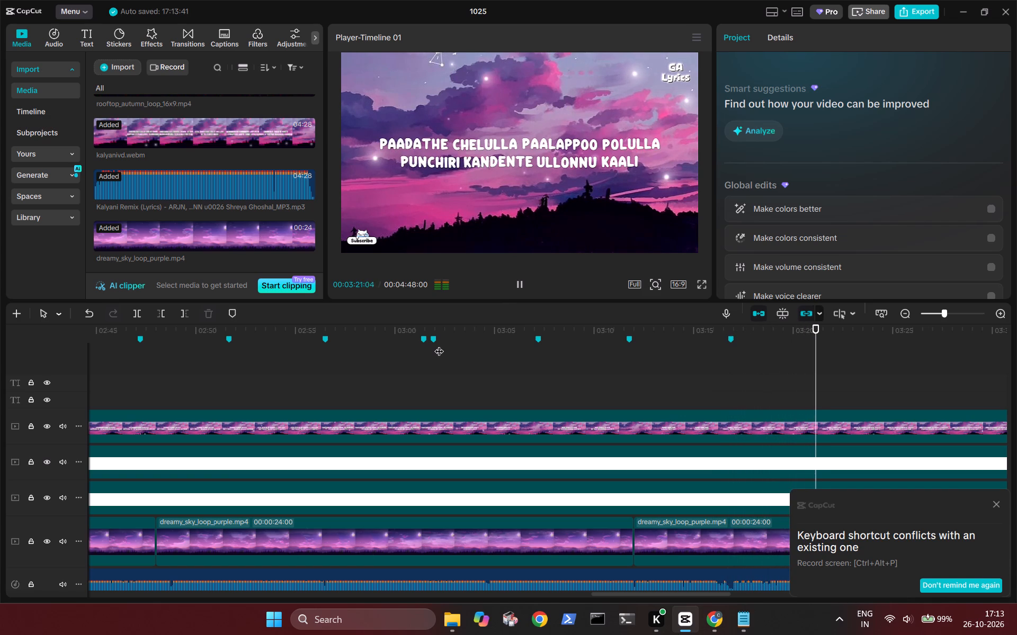
pyautogui.press('space')
pyautogui.press('Left')
pyautogui.press('Left')
pyautogui.press('Left')
pyautogui.press('Left')
pyautogui.press('Left')
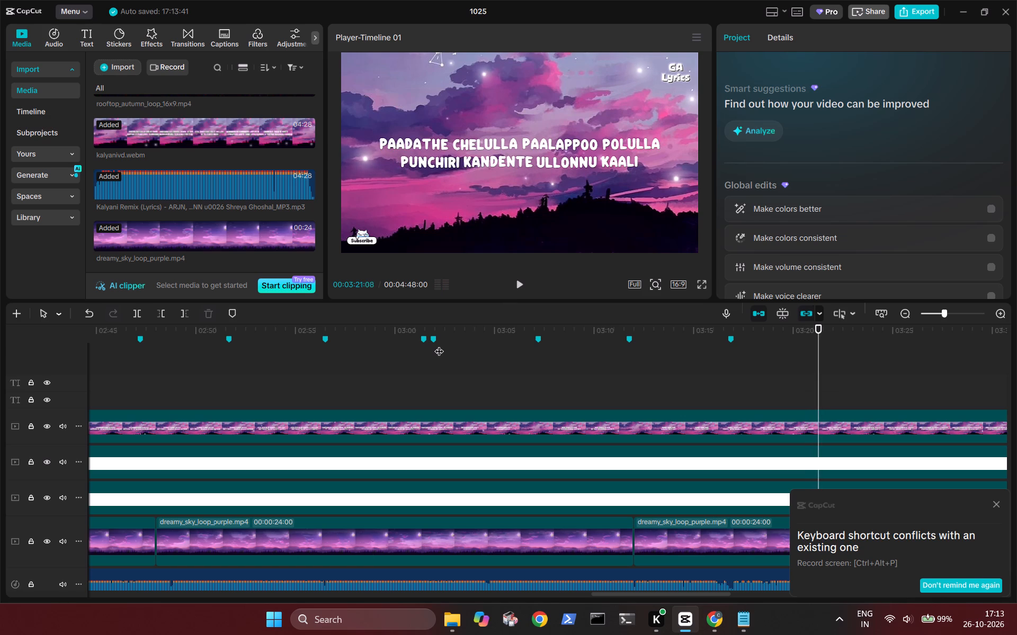
pyautogui.press('Left')
pyautogui.press('Left')
pyautogui.press('Left')
pyautogui.press('Left')
pyautogui.press('Left')
pyautogui.press('Left')
pyautogui.press('Left')
pyautogui.press('Left')
pyautogui.press('Left')
pyautogui.press('Left')
pyautogui.press('Left')
pyautogui.press('Left')
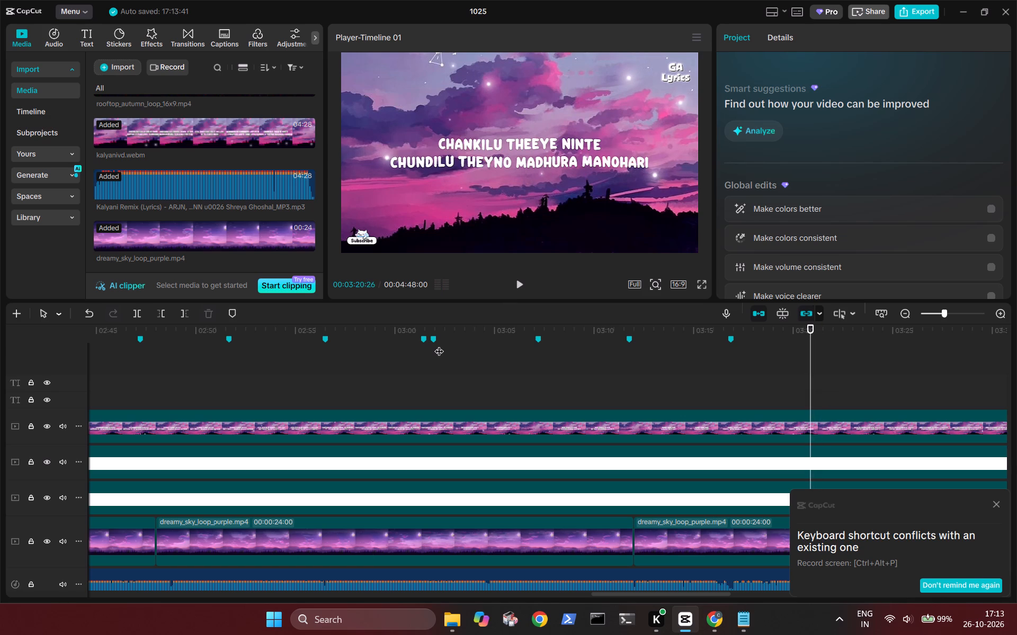
pyautogui.press('Right')
pyautogui.press('Right')
pyautogui.press('Right')
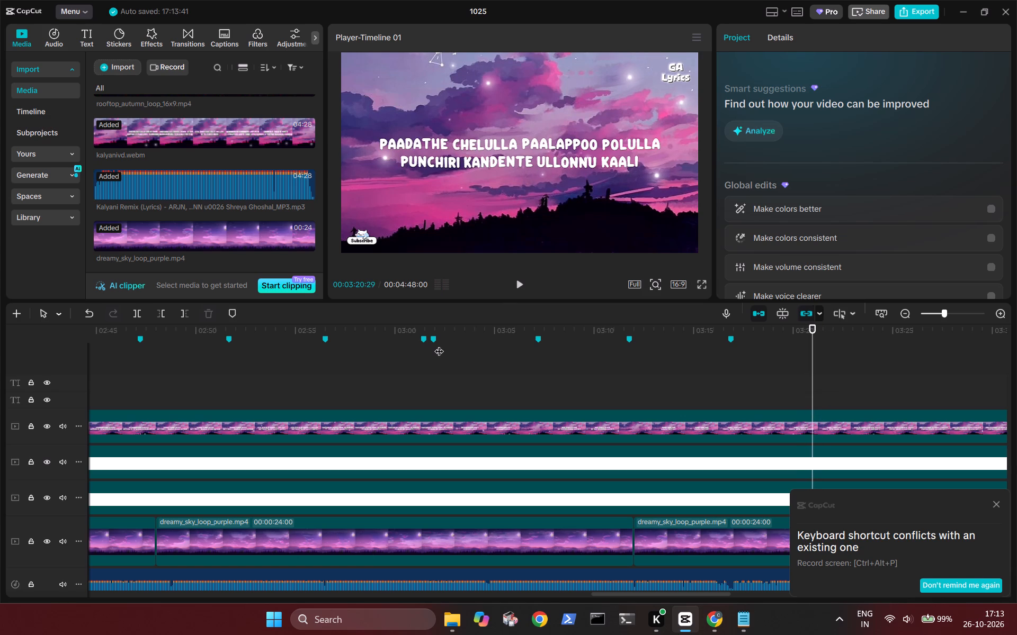
pyautogui.press('Left')
pyautogui.press('Right')
pyautogui.write('m')
# Add a timeline marker at 00:03:25:27, where the lyric changes to "CHENCHORA CHUNDATHU CHELULLA CHAAYATHE KONDENNARINJAPPOL NENJAKAM PAALI".
pyautogui.press('space')
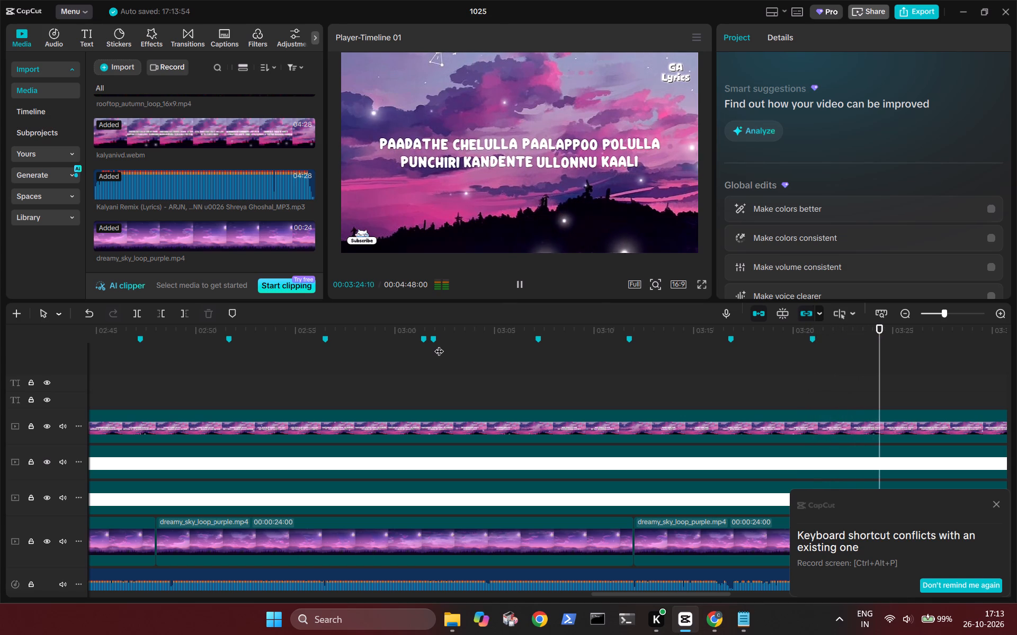
pyautogui.press('space')
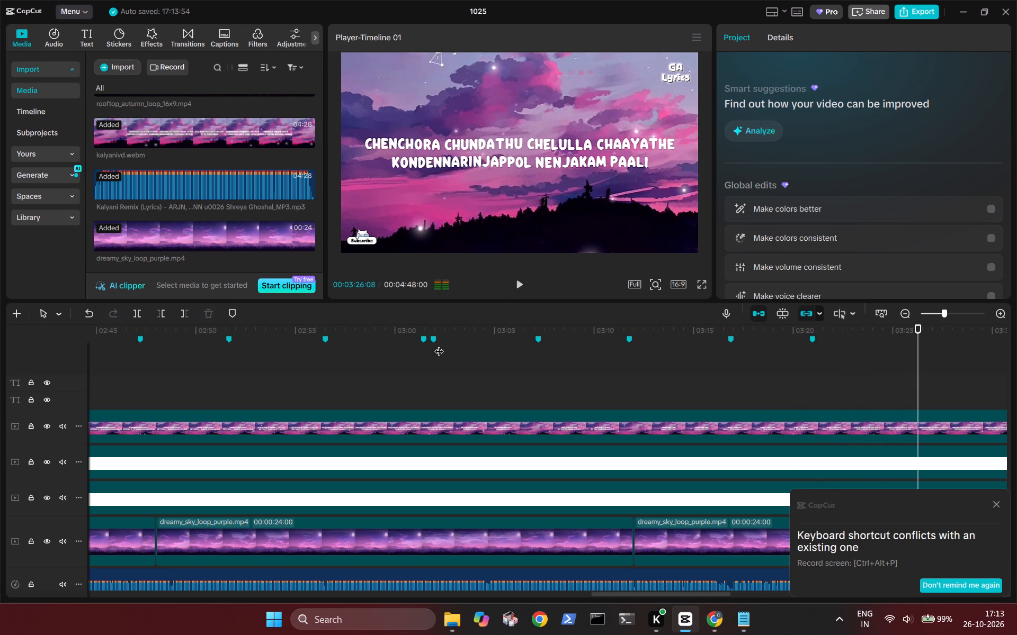
pyautogui.press('Left')
pyautogui.press('Left')
pyautogui.press('Left')
pyautogui.press('Left')
pyautogui.press('Left')
pyautogui.press('Left')
pyautogui.press('Left')
pyautogui.press('Left')
pyautogui.press('Left')
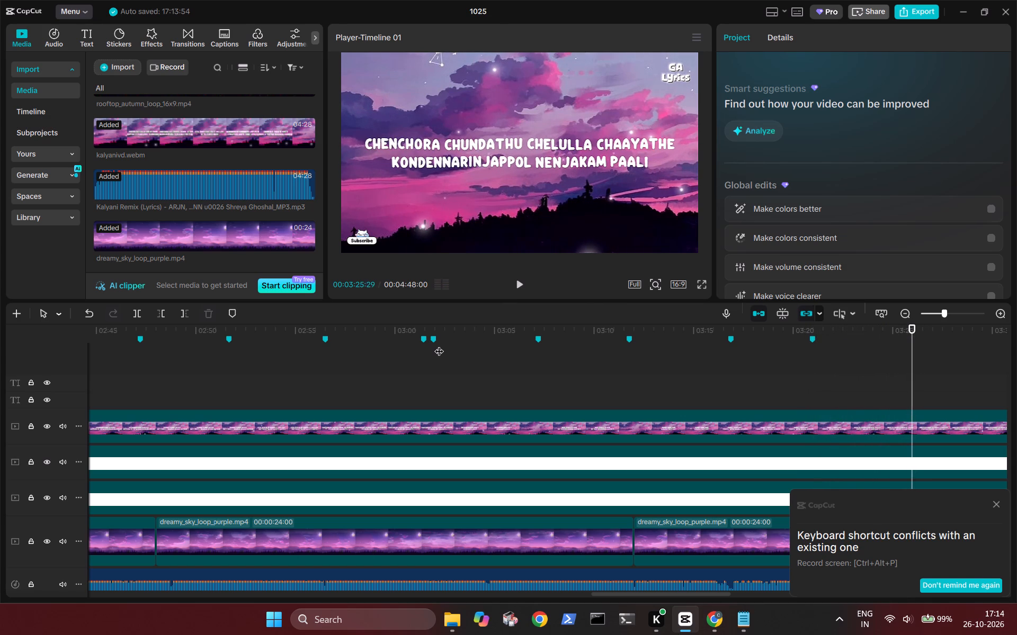
pyautogui.press('Left')
pyautogui.press('Left')
pyautogui.press('Left')
pyautogui.press('Left')
pyautogui.press('Left')
pyautogui.press('Left')
pyautogui.press('Left')
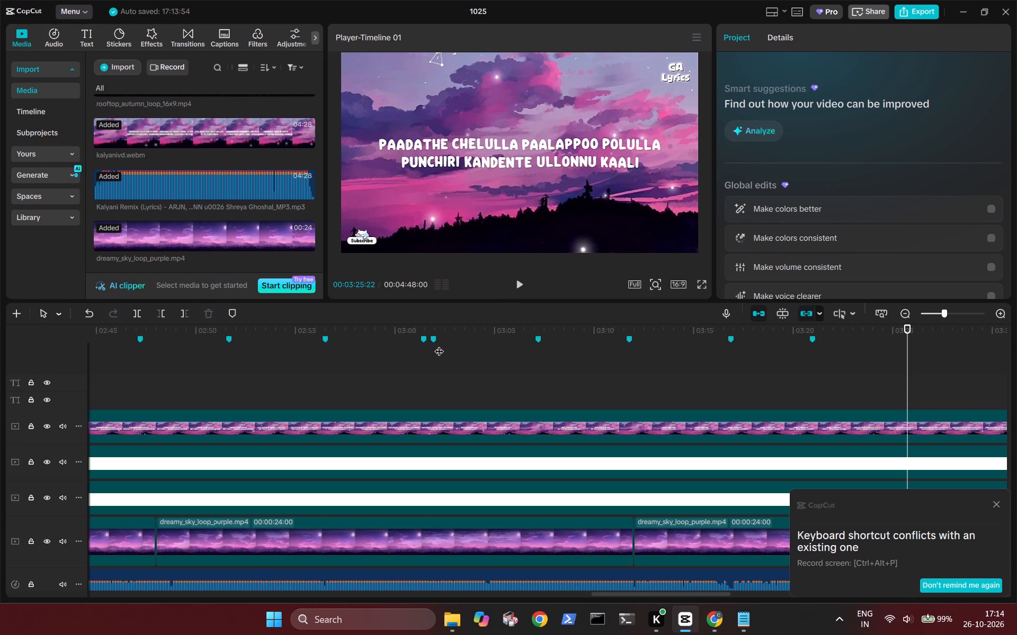
pyautogui.press('Right')
pyautogui.press('Right')
pyautogui.press('Right')
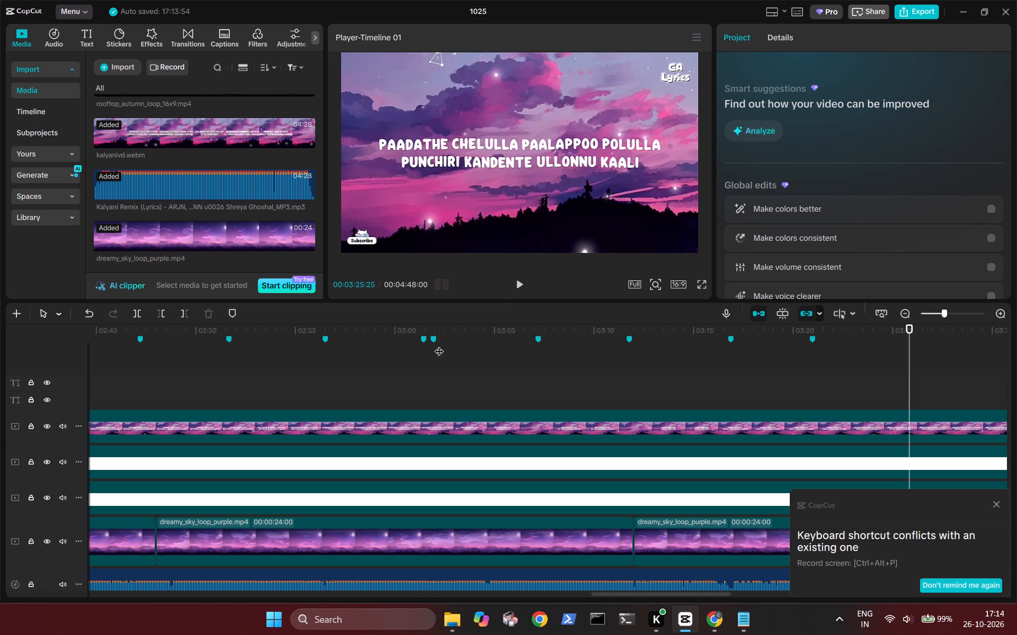
pyautogui.press('Right')
pyautogui.press('Right')
pyautogui.press('Left')
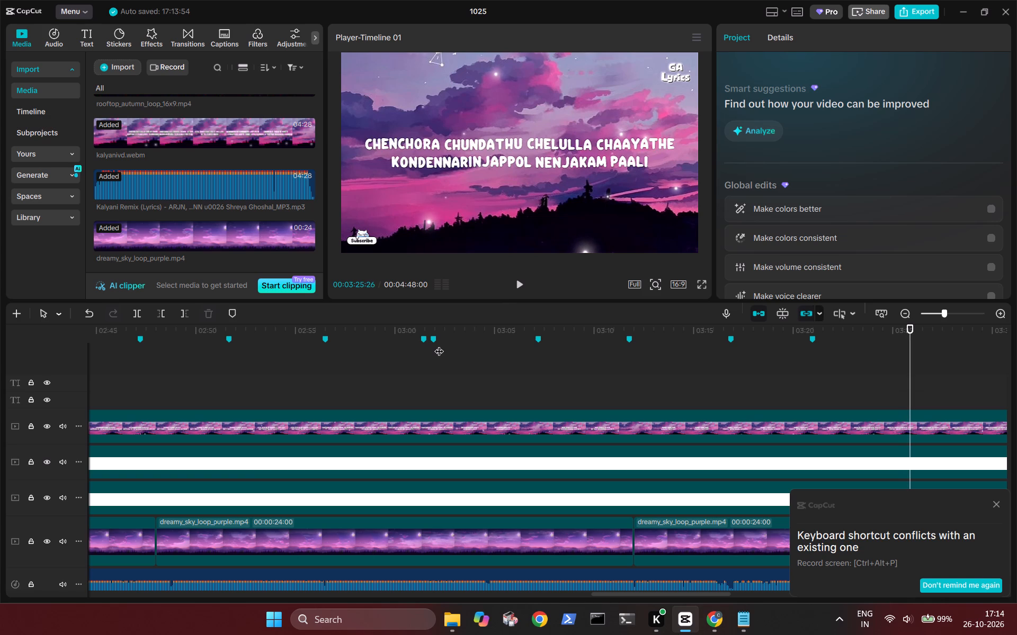
pyautogui.press('Right')
pyautogui.write('m')
# Add a timeline marker at 00:03:30:25, where the lyric changes to "KARIMIZHIYULLA KALAVAANI KAARKOONTHAL KANDAPPO".
pyautogui.press('space')
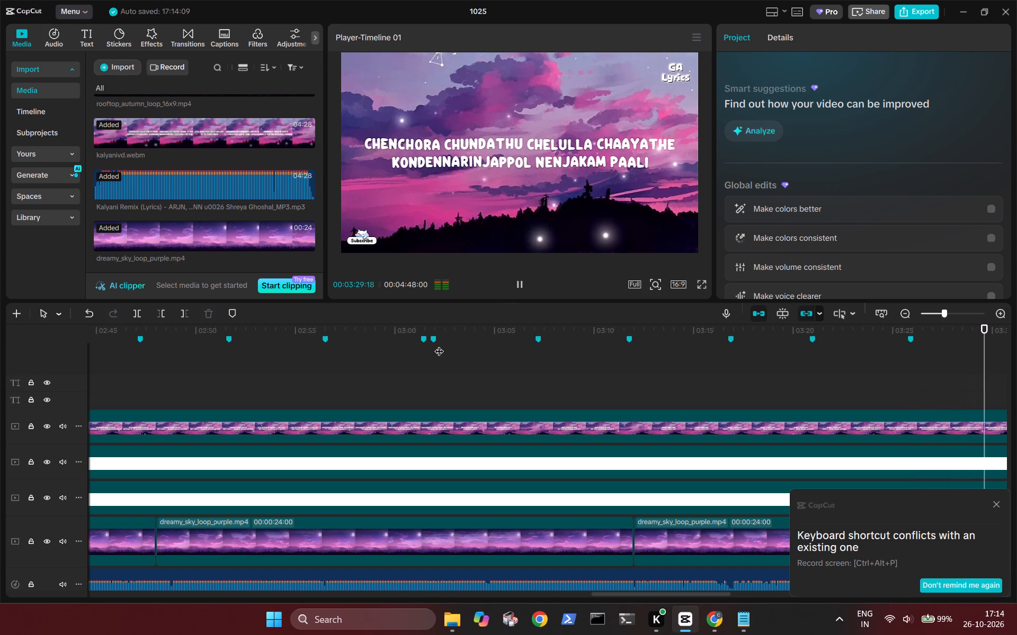
pyautogui.press('space')
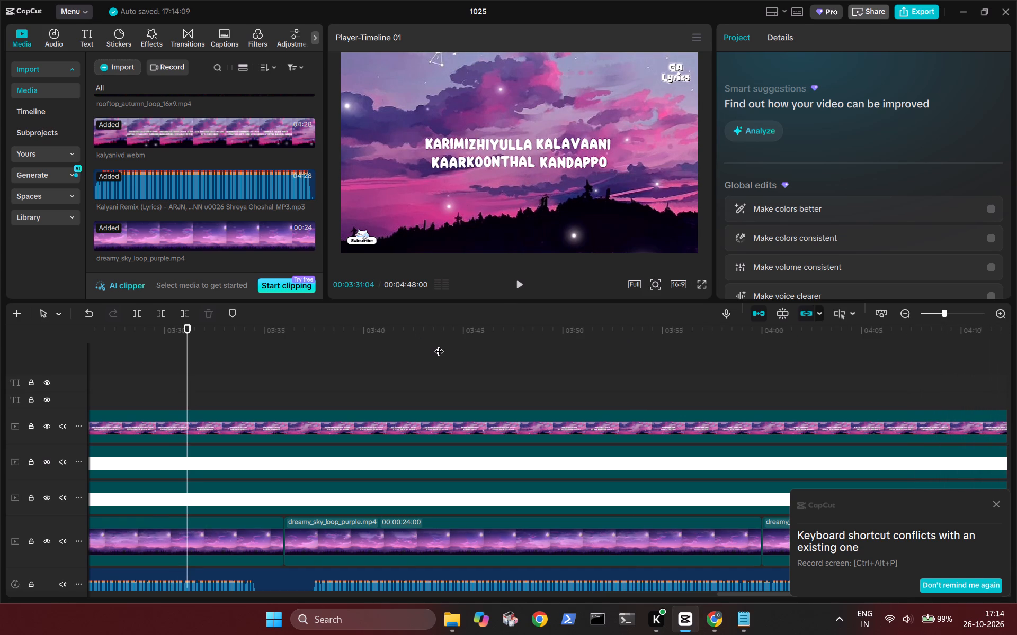
pyautogui.press('Left')
pyautogui.press('Left')
pyautogui.press('Left')
pyautogui.press('Left')
pyautogui.press('Left')
pyautogui.press('Left')
pyautogui.press('Left')
pyautogui.press('Left')
pyautogui.press('Left')
pyautogui.press('Left')
pyautogui.press('Left')
pyautogui.press('Left')
pyautogui.press('Left')
pyautogui.press('Left')
pyautogui.press('Left')
pyautogui.press('Left')
pyautogui.press('Left')
pyautogui.press('Left')
pyautogui.press('Left')
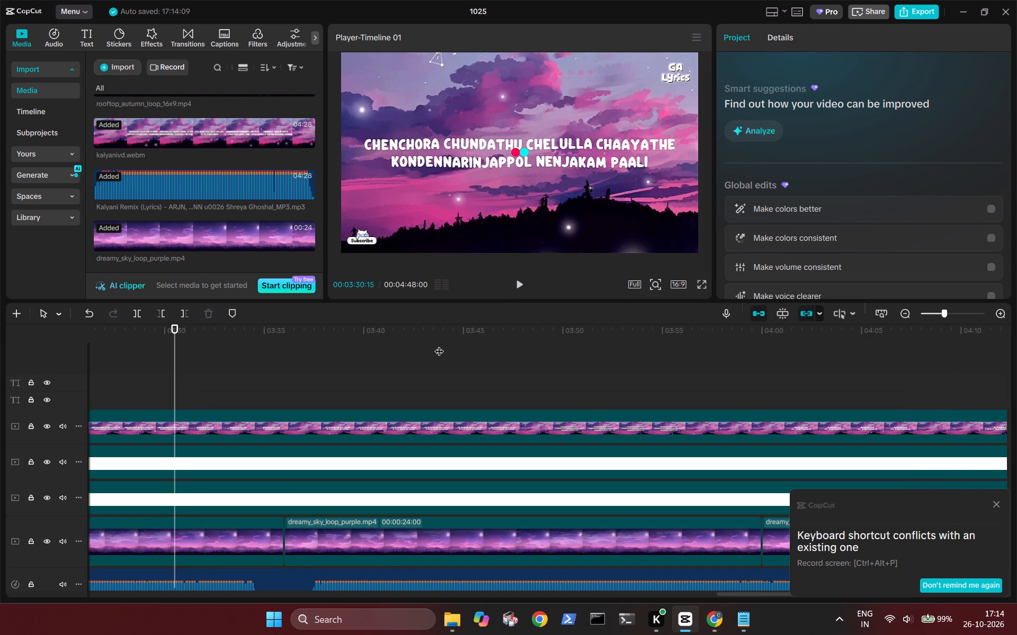
pyautogui.press('Right')
pyautogui.press('Right')
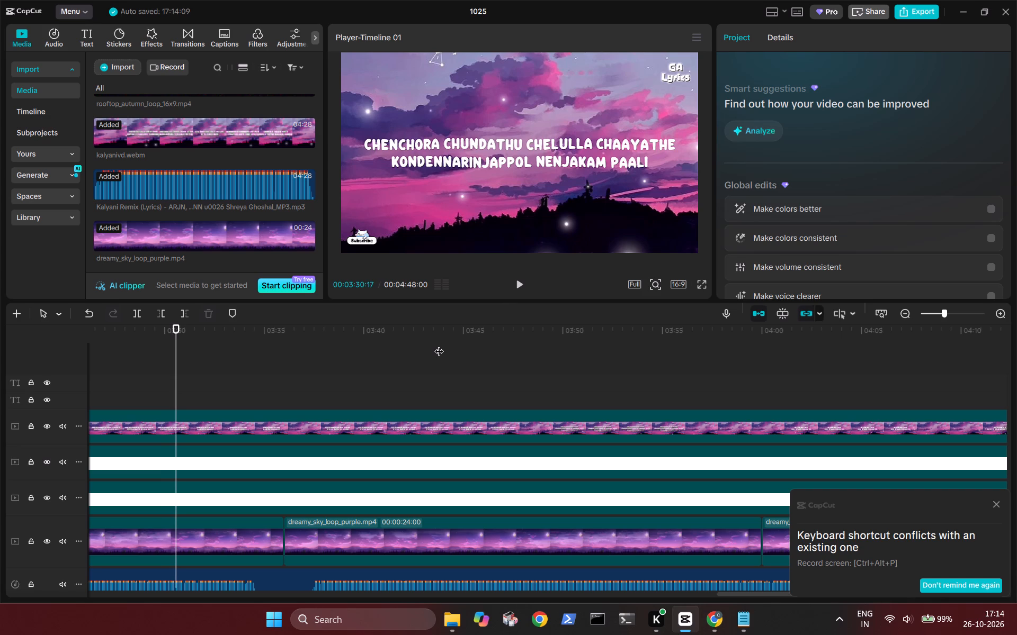
pyautogui.press('Right')
pyautogui.press('Right')
pyautogui.press('Right')
pyautogui.press('Right')
pyautogui.press('Right')
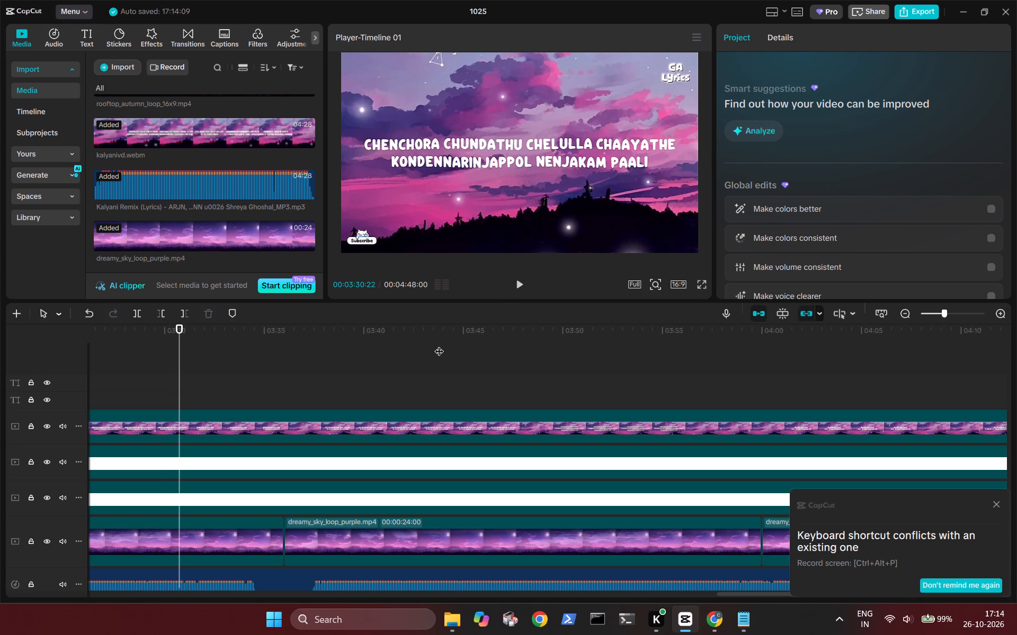
pyautogui.press('Right')
pyautogui.press('Right')
pyautogui.press('Right')
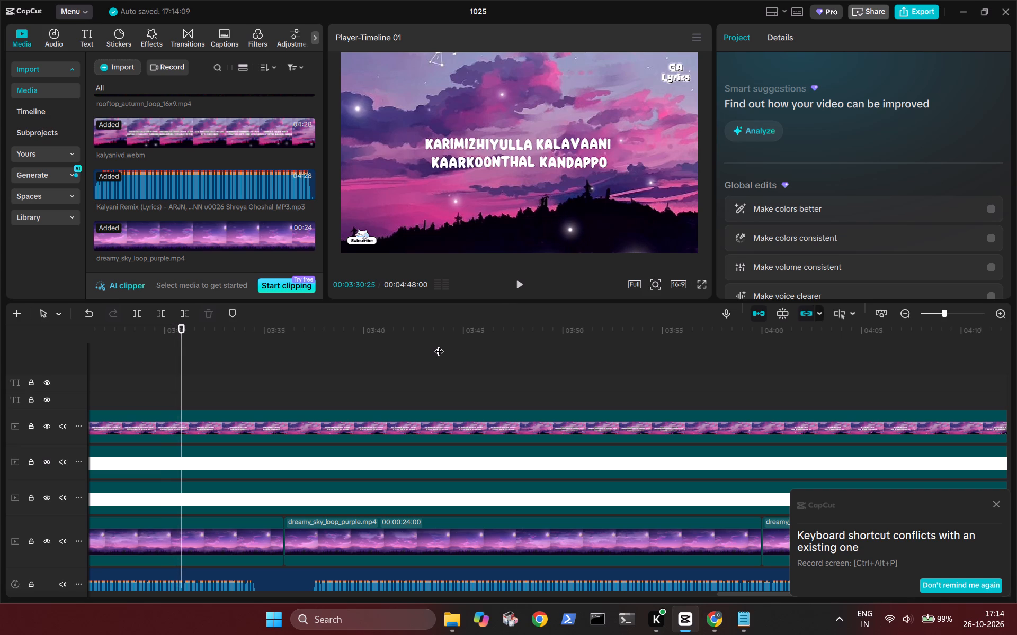
pyautogui.write('m')
# Add a timeline marker at about 00:03:35:01, where the "KARIMIZHIYULLA KALAVAANI KAARKOONTHAL KANDAPPO" lyric ends.
pyautogui.press('space')
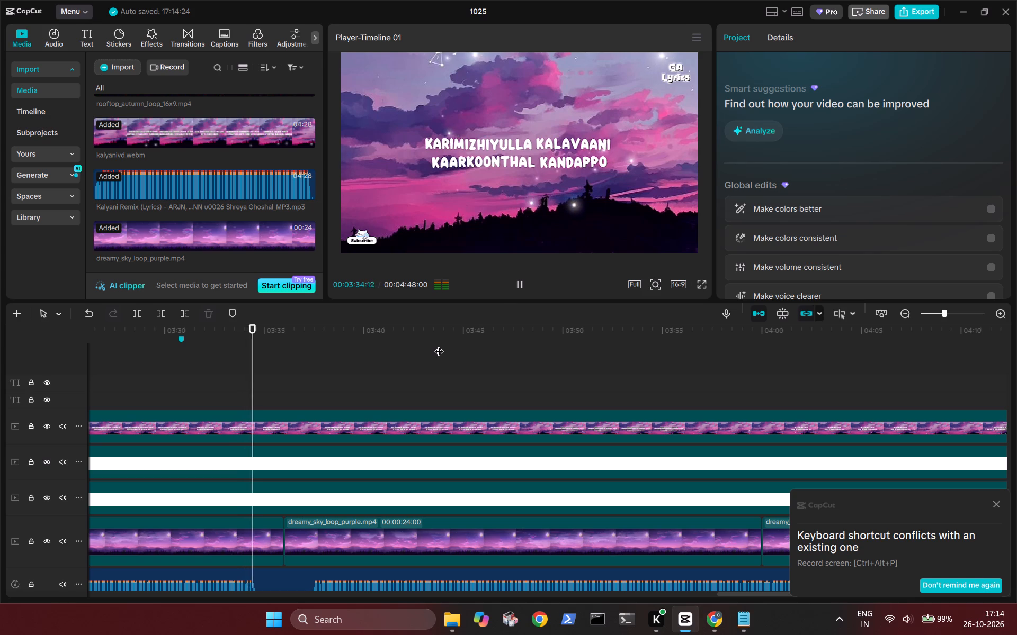
pyautogui.press('space')
pyautogui.press('Left')
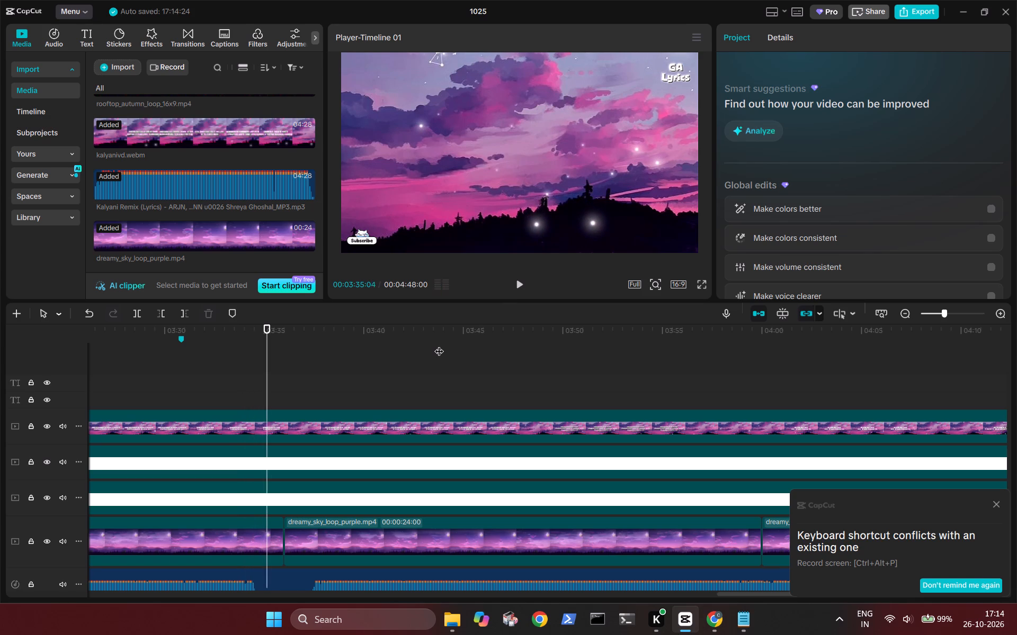
pyautogui.press('Left')
pyautogui.press('Left')
pyautogui.press('Left')
pyautogui.write('m')
# Add a timeline marker at 00:03:37:08, on the first frame of the "KYA FITOOR DOOR RAHA KYON JAAYE NA YE KASOOR NOOR KA TERE HAI SAARA" lyric.
pyautogui.press('space')
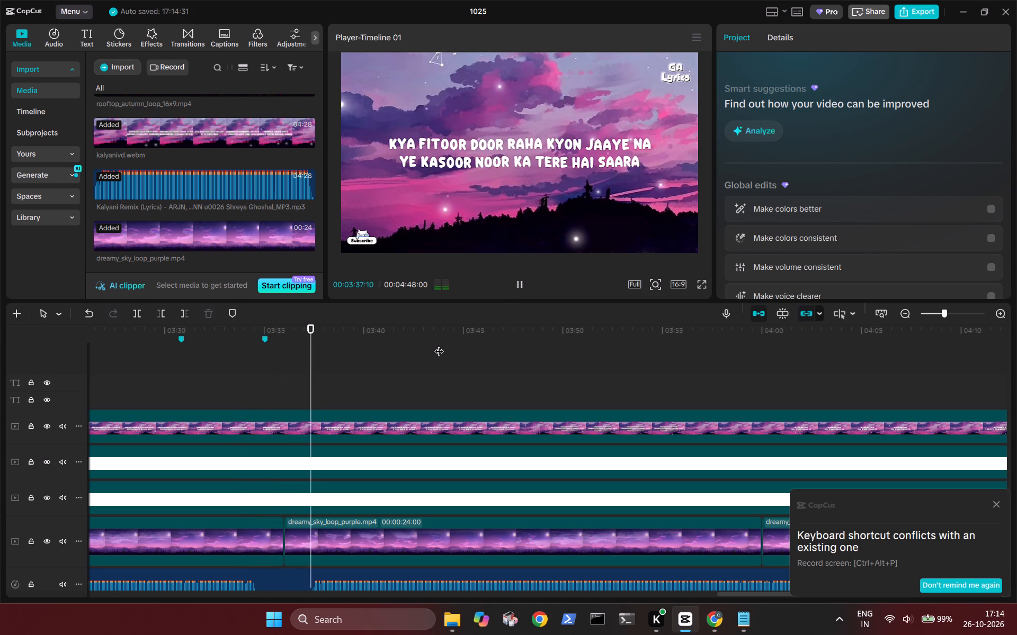
pyautogui.press('space')
pyautogui.press('Left')
pyautogui.press('Left')
pyautogui.press('Left')
pyautogui.press('Left')
pyautogui.press('Left')
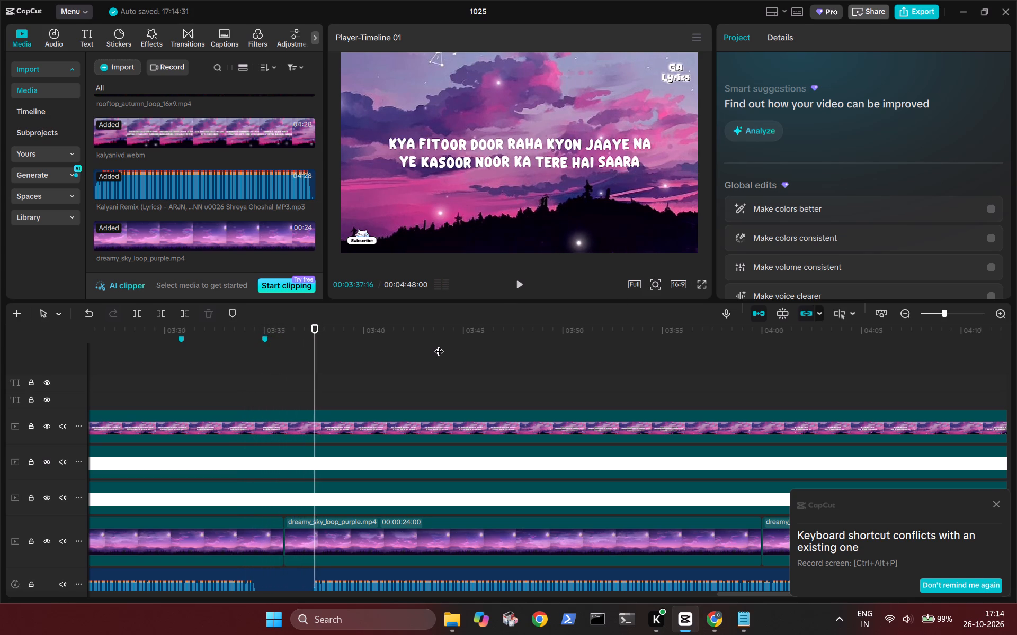
pyautogui.press('Left')
pyautogui.press('Left')
pyautogui.press('Left')
pyautogui.press('Left')
pyautogui.press('Left')
pyautogui.press('Left')
pyautogui.press('Left')
pyautogui.press('Left')
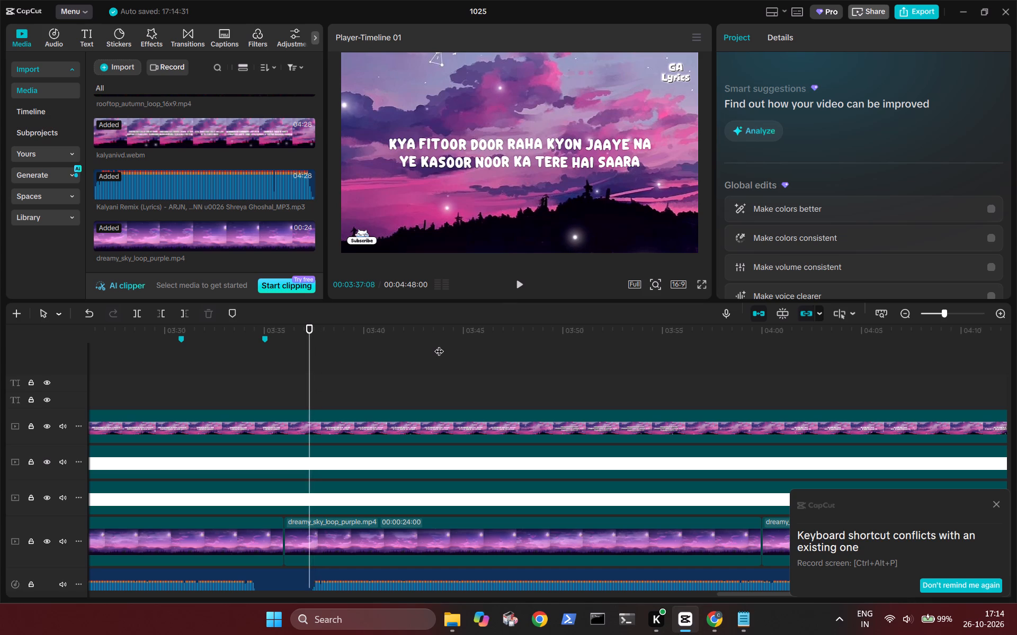
pyautogui.press('Left')
pyautogui.press('Right')
pyautogui.write('m')
# Add a timeline marker at 00:03:47:18, where the "KYA FITOOR DOOR RAHA KYON JAAYE NA" lyric ends.
pyautogui.press('space')
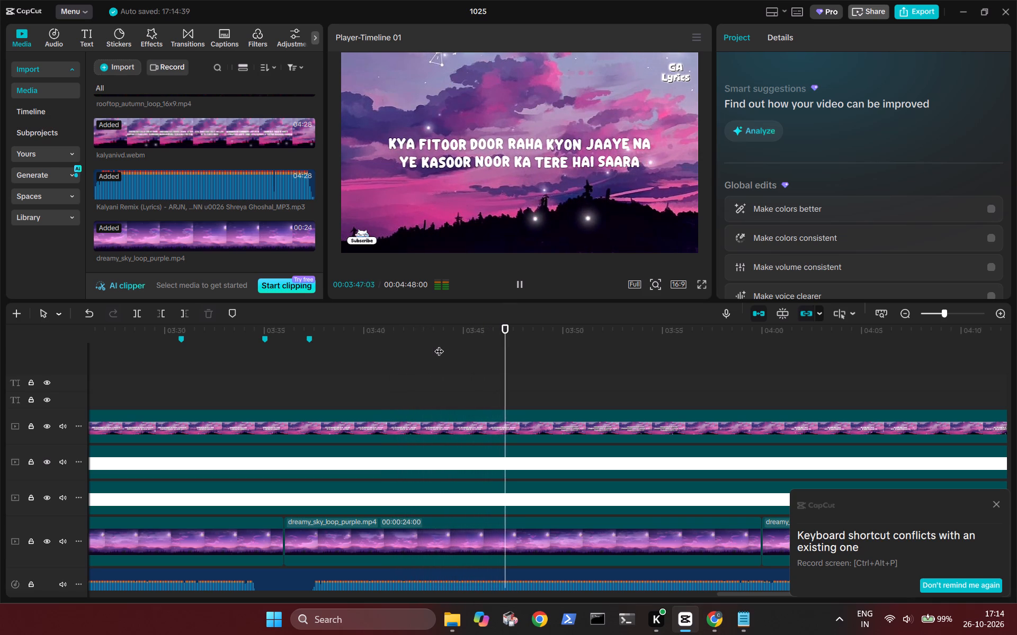
pyautogui.press('space')
pyautogui.press('Left')
pyautogui.press('Left')
pyautogui.press('Left')
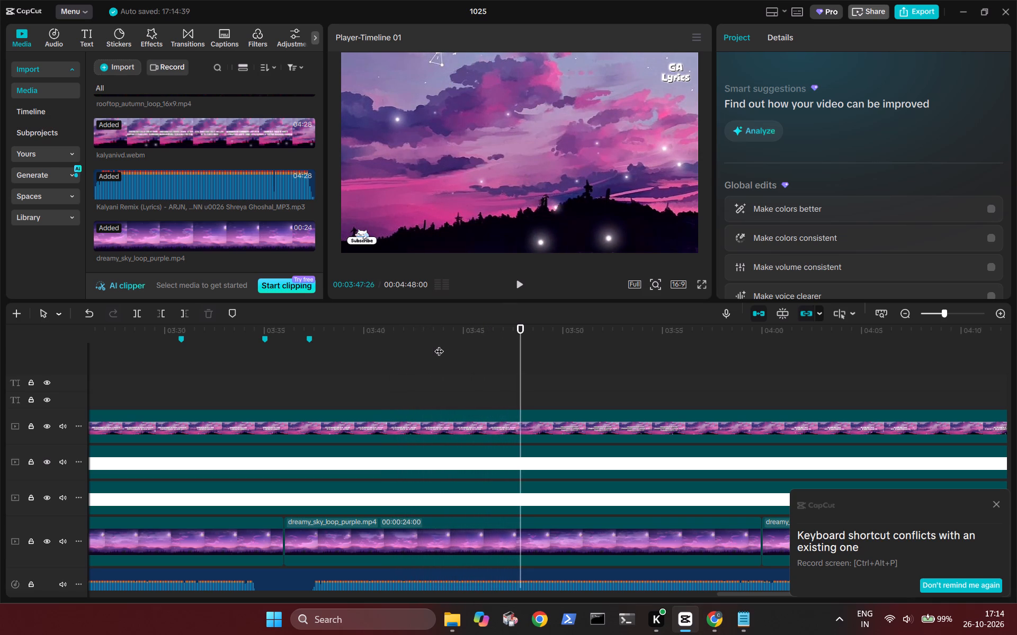
pyautogui.press('Left')
pyautogui.press('Left')
pyautogui.press('Left')
pyautogui.press('Left')
pyautogui.press('Left')
pyautogui.press('Left')
pyautogui.press('Left')
pyautogui.press('Left')
pyautogui.press('Left')
pyautogui.press('Left')
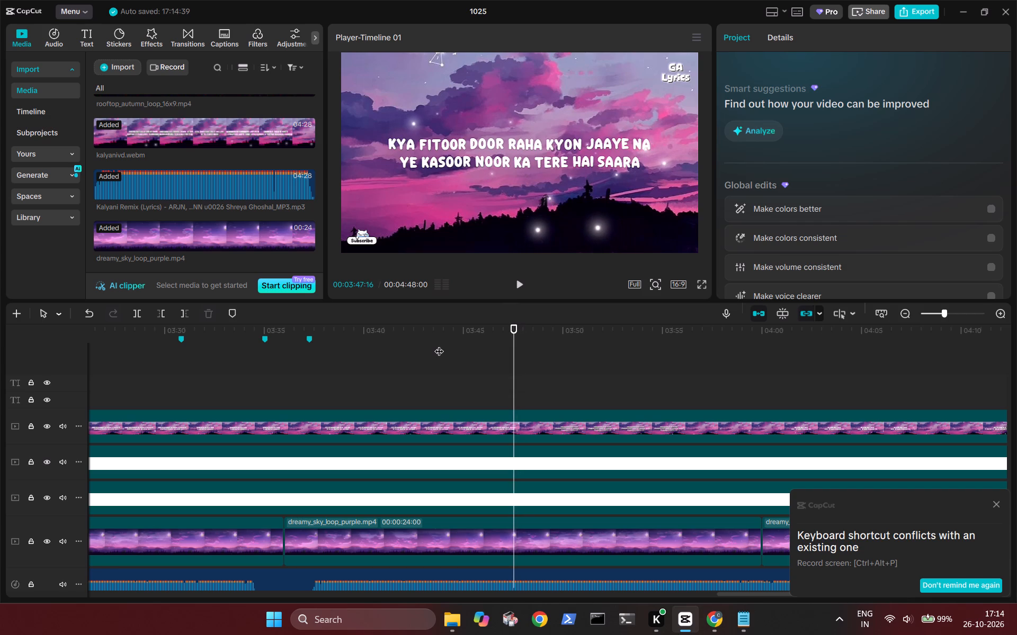
pyautogui.press('Right')
pyautogui.press('Right')
pyautogui.write('m')
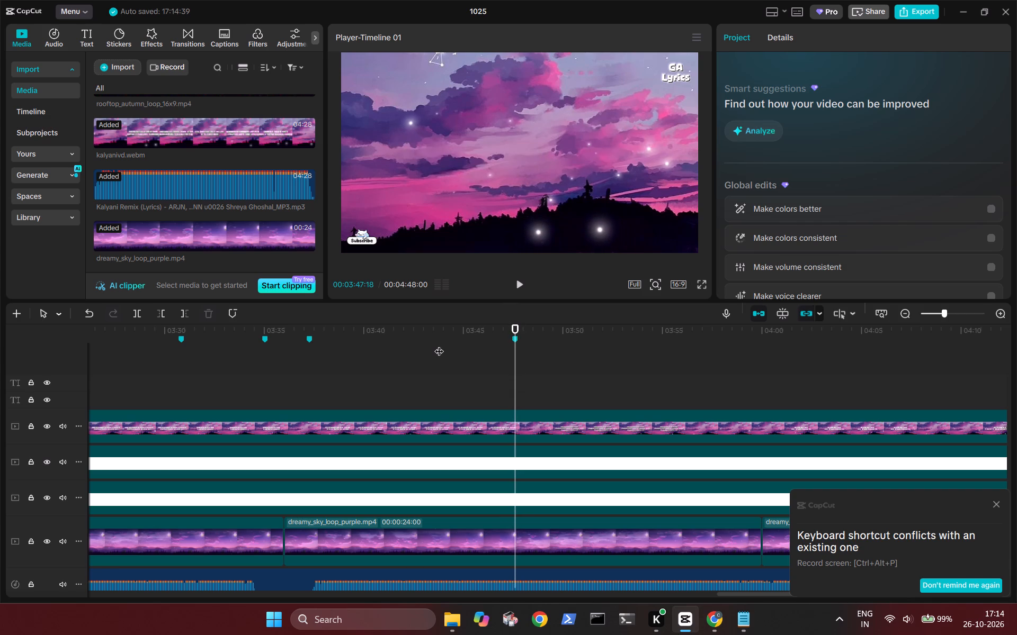
# Add a timeline marker at 00:03:48:04, on the first frame of the "KARIMIZHIYULLA KALAVAANI KAARKOONTHALU KANDAPPO KANNONNU UDAKKI CHIRIKKALLE PENNE KALYANI" lyric.
pyautogui.press('space')
pyautogui.press('space')
pyautogui.press('Left')
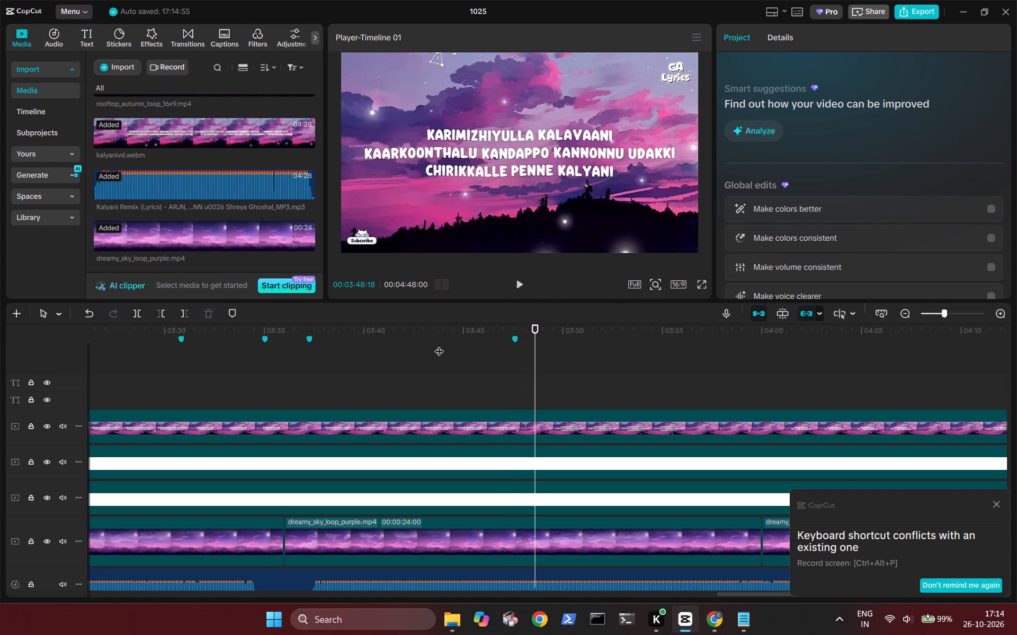
pyautogui.press('Left')
pyautogui.press('Left')
pyautogui.press('Left')
pyautogui.press('Left')
pyautogui.press('Left')
pyautogui.press('Left')
pyautogui.press('Left')
pyautogui.press('Left')
pyautogui.press('Left')
pyautogui.press('Left')
pyautogui.press('Left')
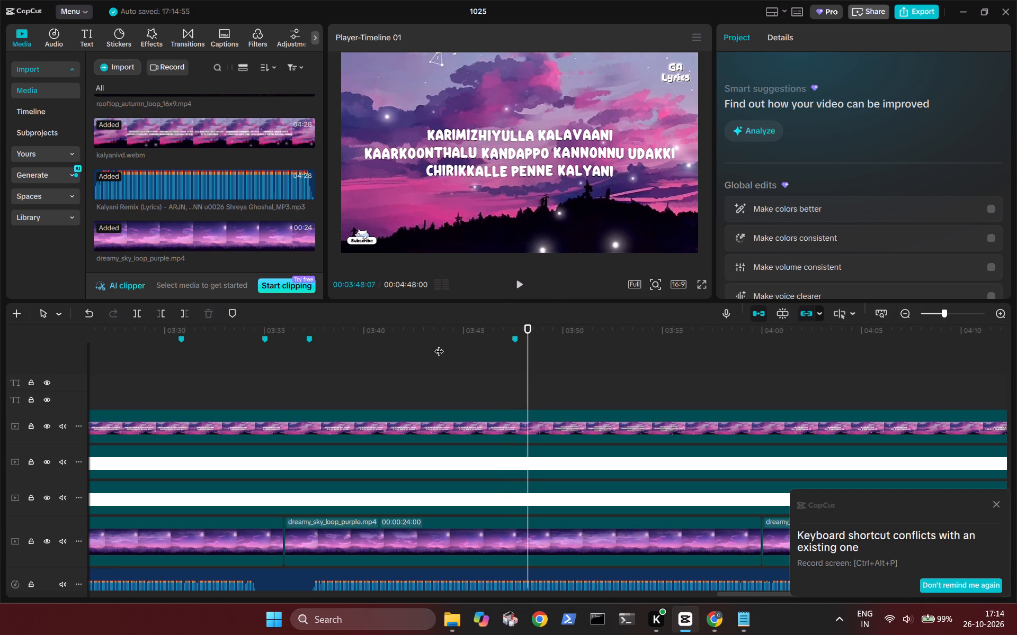
pyautogui.press('Left')
pyautogui.press('Left')
pyautogui.press('Left')
pyautogui.press('Left')
pyautogui.press('Left')
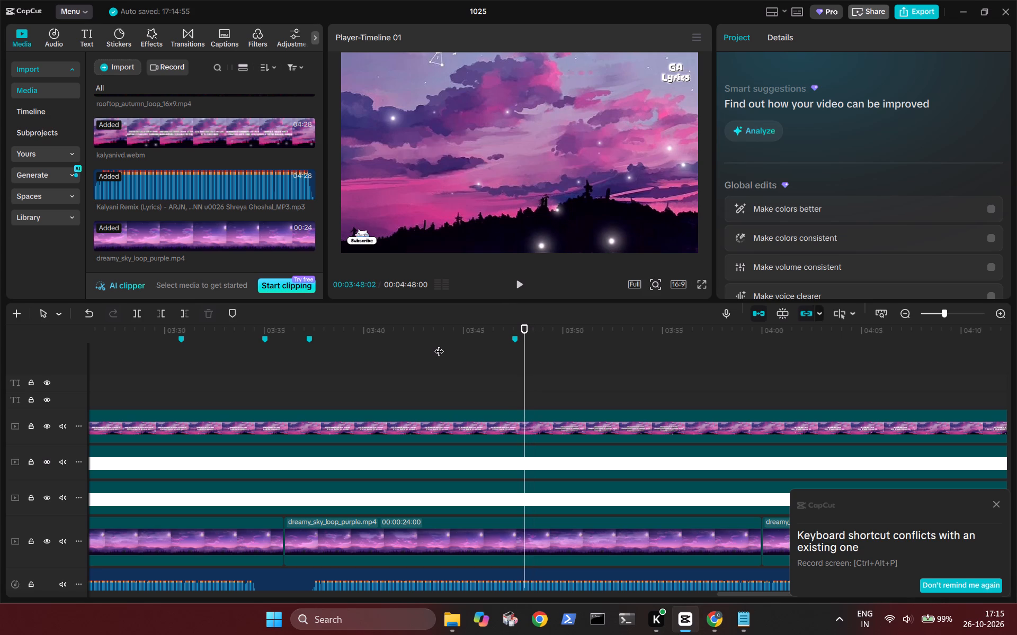
pyautogui.press('Right')
pyautogui.press('Right')
pyautogui.write('m')
# Add a timeline marker at 00:03:55:07, where the "KARIMIZHIYULLA KALAVAANI KAARKOONTHALU KANDAPPO KANNONNU UDAKKI" lyric ends.
pyautogui.press('space')
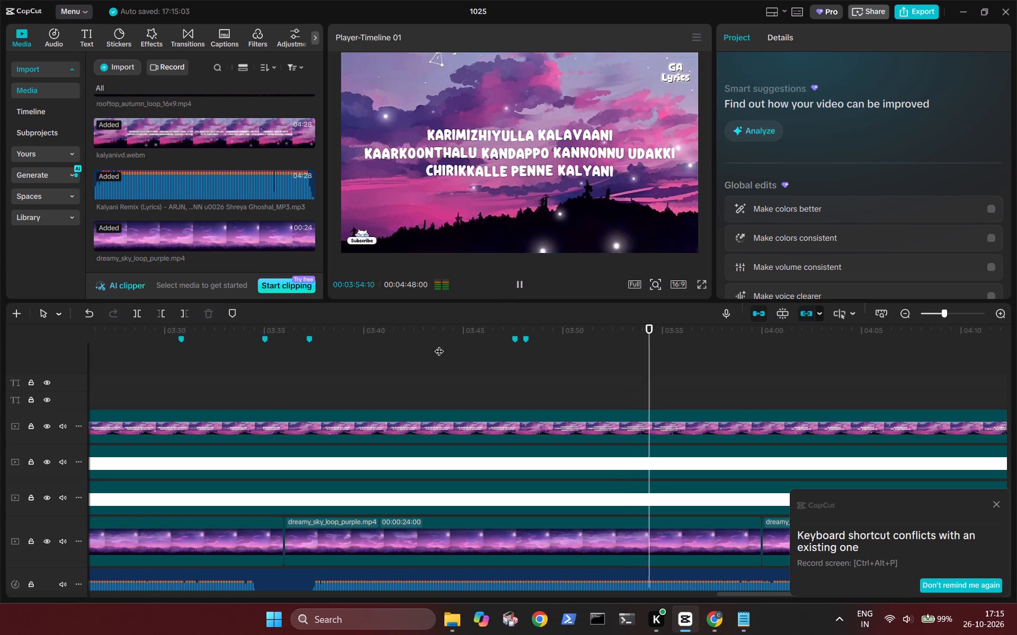
pyautogui.press('space')
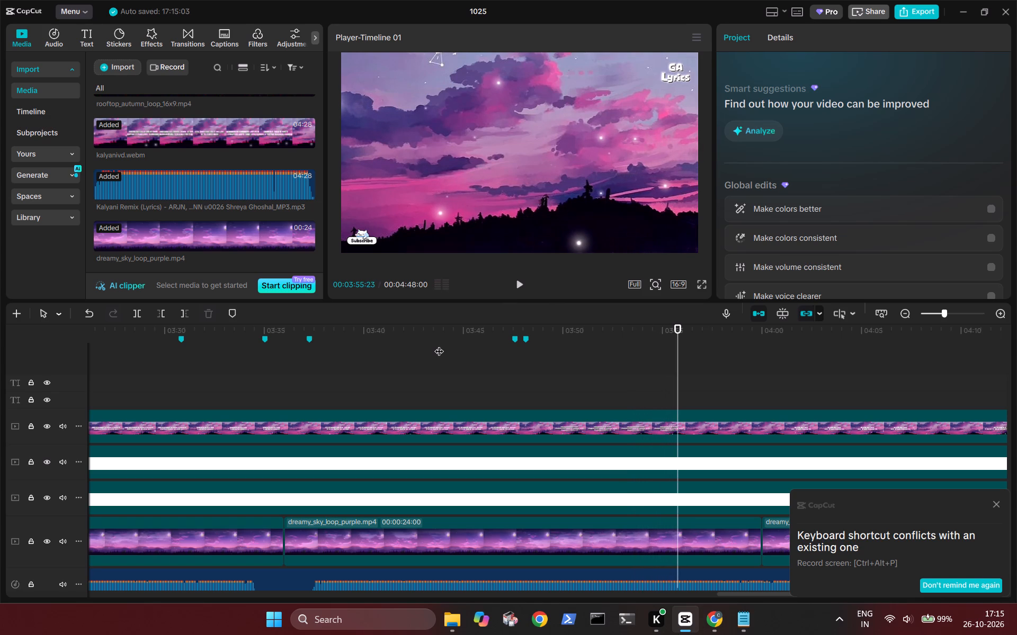
pyautogui.press('Left')
pyautogui.press('Left')
pyautogui.press('Left')
pyautogui.press('Left')
pyautogui.press('Left')
pyautogui.press('Left')
pyautogui.press('Left')
pyautogui.press('Left')
pyautogui.press('Left')
pyautogui.press('Left')
pyautogui.press('Left')
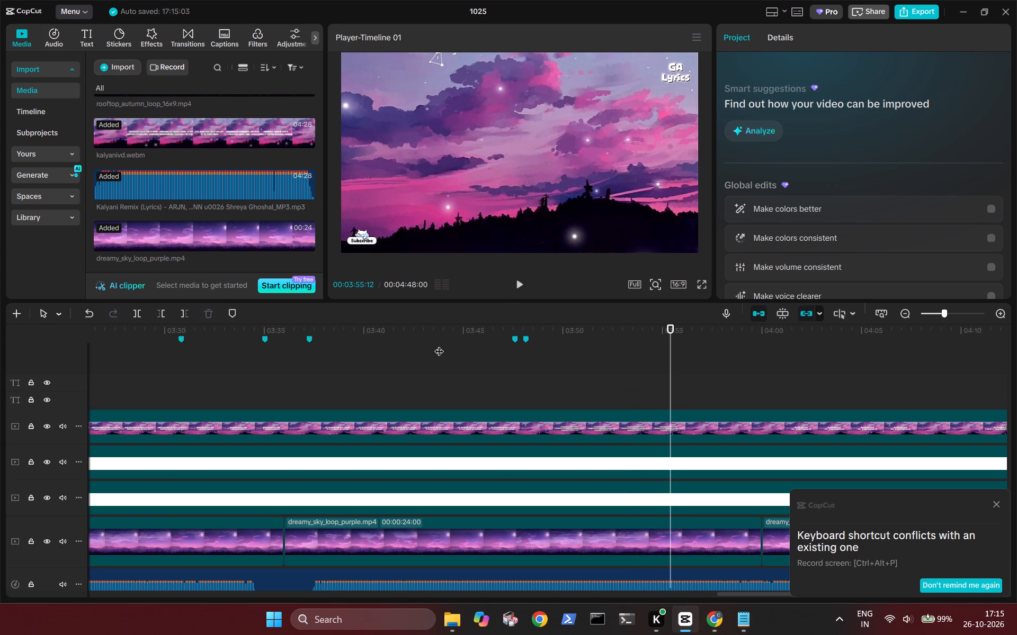
pyautogui.press('Left')
pyautogui.press('Left')
pyautogui.press('Left')
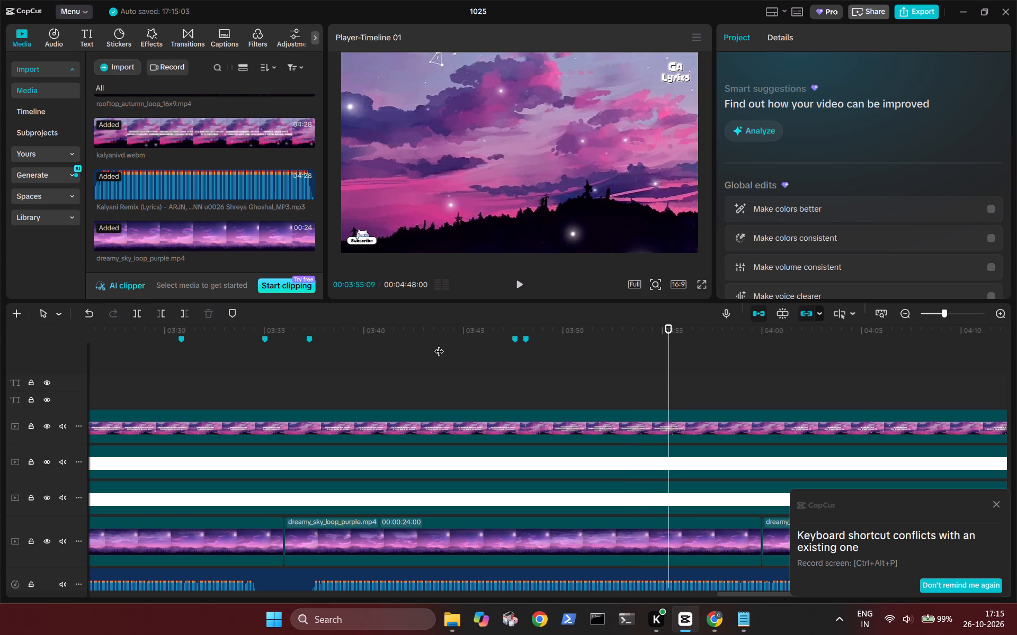
pyautogui.press('Left')
pyautogui.press('Left')
pyautogui.press('Left')
pyautogui.press('Left')
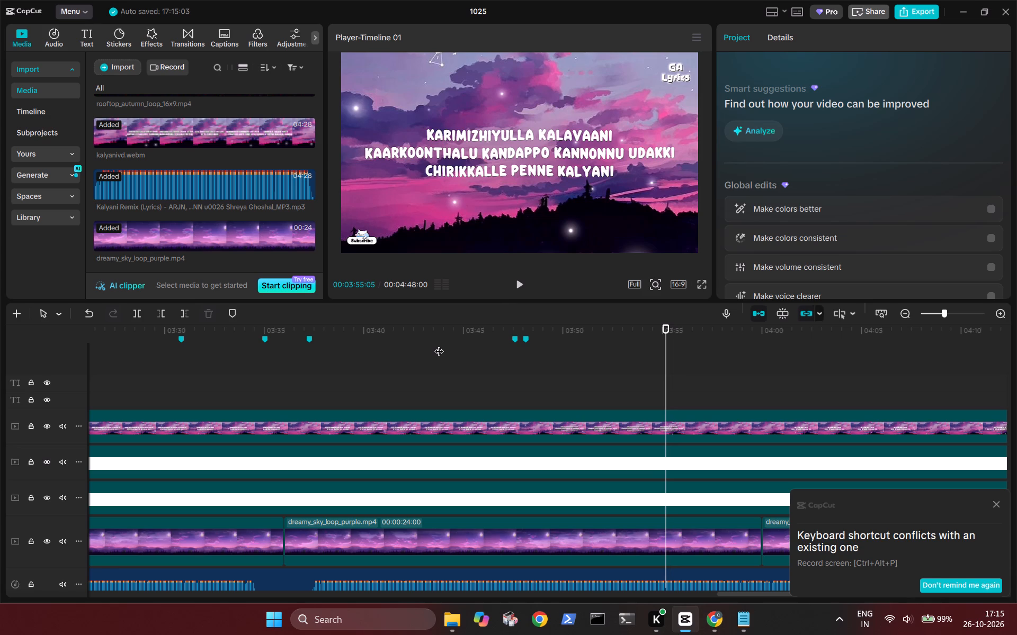
pyautogui.press('Right')
pyautogui.press('Right')
pyautogui.write('m')
# Add a timeline marker at 00:04:00:20, on the first frame of the "MILE HAR DAM TUM HI HAAN, BECHAINI YE BERAHMI HAI" lyric.
pyautogui.press('space')
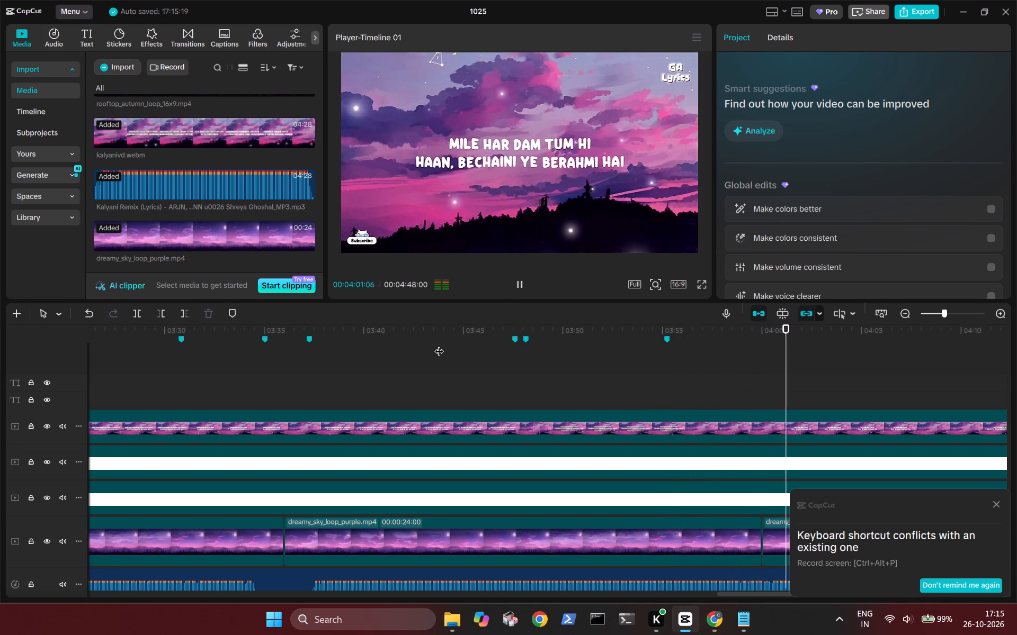
pyautogui.press('space')
pyautogui.press('Left')
pyautogui.press('Left')
pyautogui.press('Left')
pyautogui.press('Left')
pyautogui.press('Left')
pyautogui.press('Left')
pyautogui.press('Left')
pyautogui.press('Left')
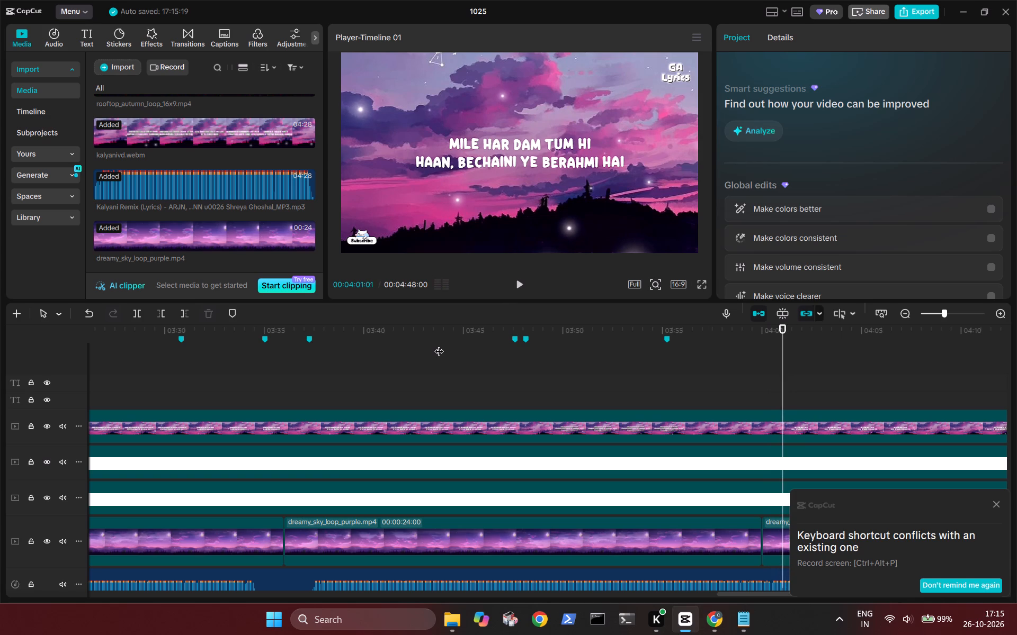
pyautogui.press('Left')
pyautogui.press('Left')
pyautogui.press('Left')
pyautogui.press('Left')
pyautogui.press('Left')
pyautogui.press('Left')
pyautogui.press('Left')
pyautogui.press('Left')
pyautogui.press('Left')
pyautogui.press('Left')
pyautogui.press('Left')
pyautogui.press('Left')
pyautogui.press('Left')
pyautogui.press('Left')
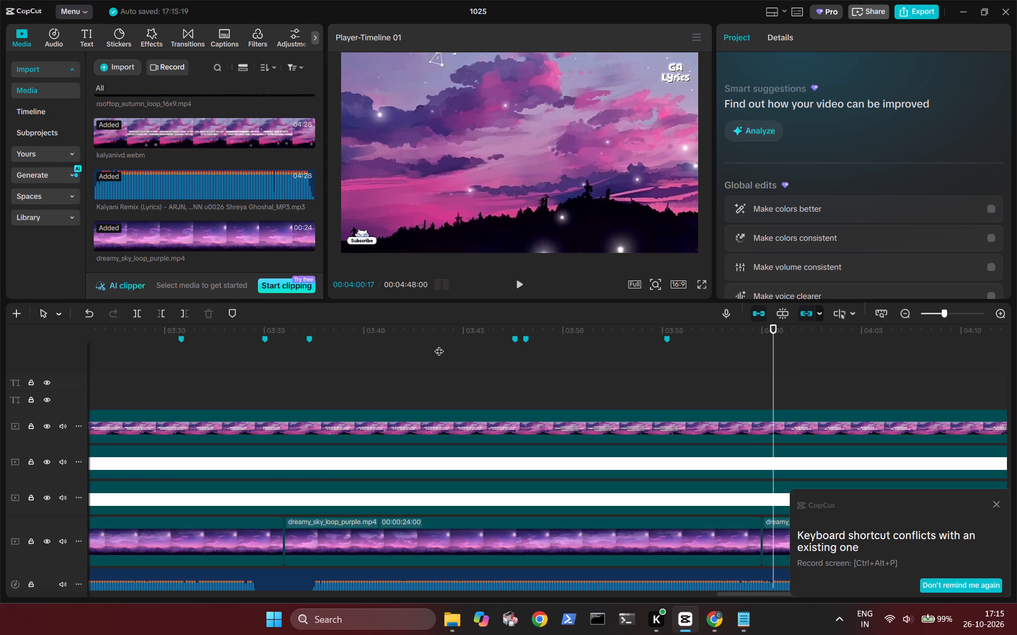
pyautogui.press('Right')
pyautogui.press('Right')
pyautogui.press('Right')
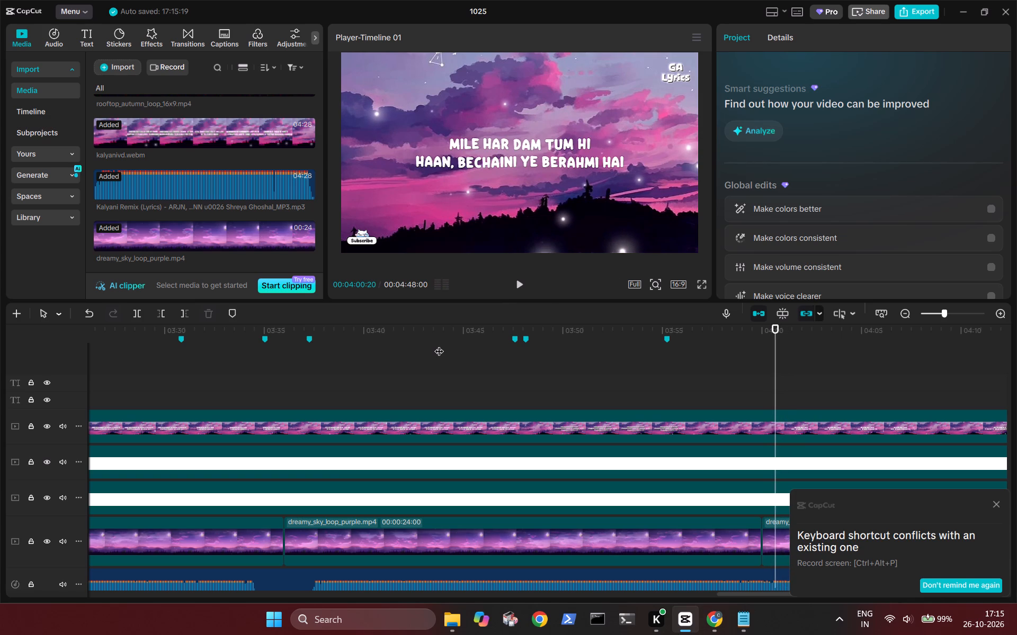
pyautogui.press('Left')
pyautogui.press('Right')
pyautogui.write('m')
# Add a timeline marker at 00:04:07:25, in the gap just after the "MILE HAR DAM TUM HI" lyric ends.
pyautogui.press('space')
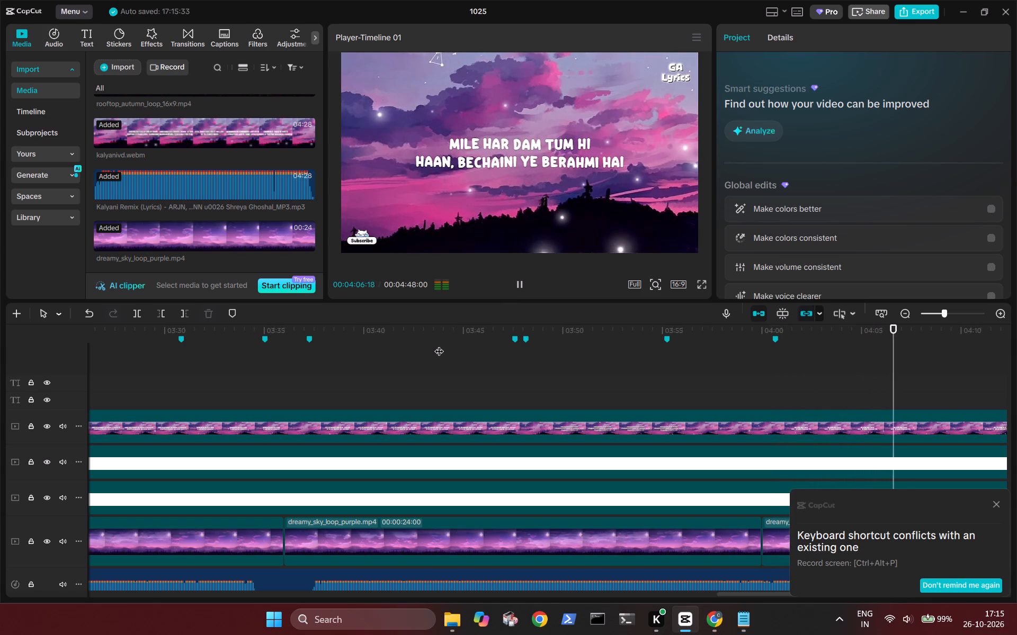
pyautogui.press('space')
pyautogui.press('space')
pyautogui.press('space')
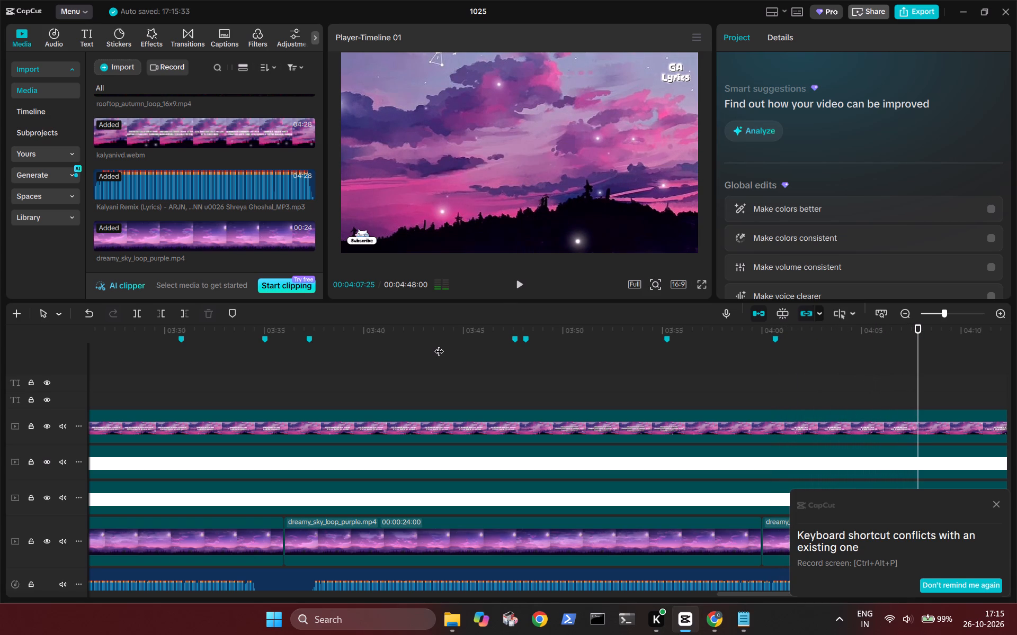
pyautogui.write('m')
# Add a timeline marker at 00:04:10:10, on the first frame of the "HAI TERI KHAATIR HI TO DAAKHIL DIL MEIN HO MAIN GAYI TERI KALYANI" lyric.
pyautogui.press('space')
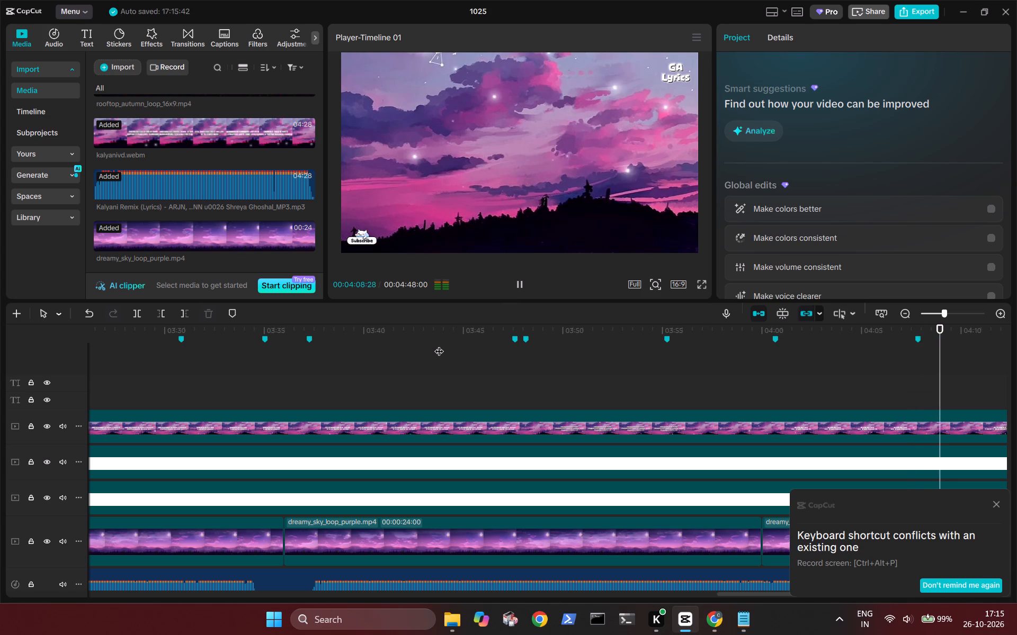
pyautogui.press('space')
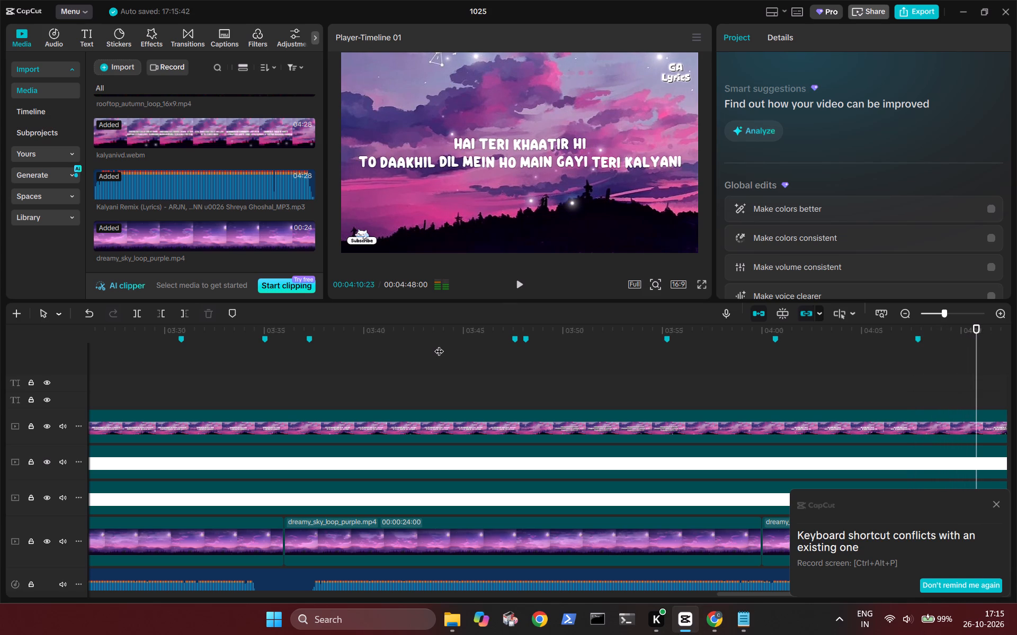
pyautogui.press('Left')
pyautogui.press('Left')
pyautogui.press('Left')
pyautogui.press('Left')
pyautogui.press('Left')
pyautogui.press('Left')
pyautogui.press('Left')
pyautogui.press('Left')
pyautogui.press('Left')
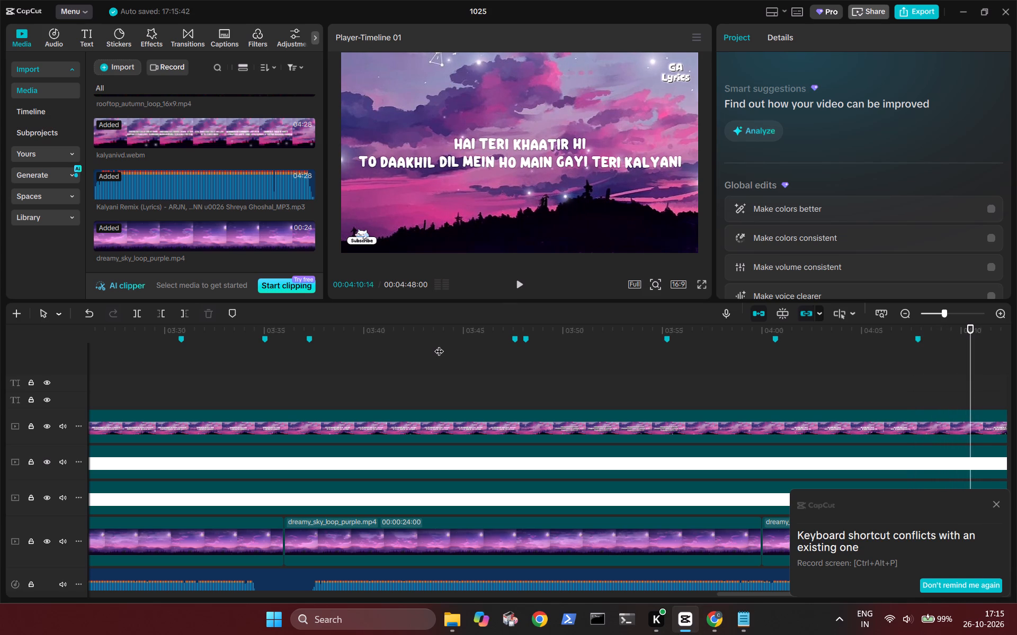
pyautogui.press('Left')
pyautogui.press('Left')
pyautogui.press('Left')
pyautogui.press('Left')
pyautogui.press('Left')
pyautogui.press('Left')
pyautogui.press('Left')
pyautogui.press('Left')
pyautogui.press('Left')
pyautogui.press('Right')
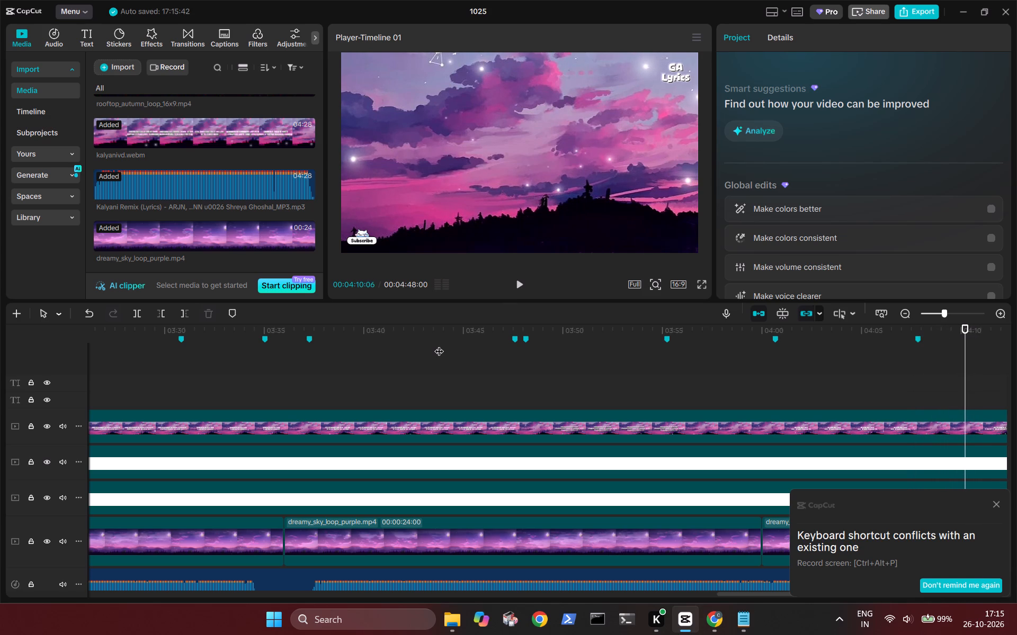
pyautogui.press('Right')
pyautogui.press('Right')
pyautogui.press('Right')
pyautogui.press('Right')
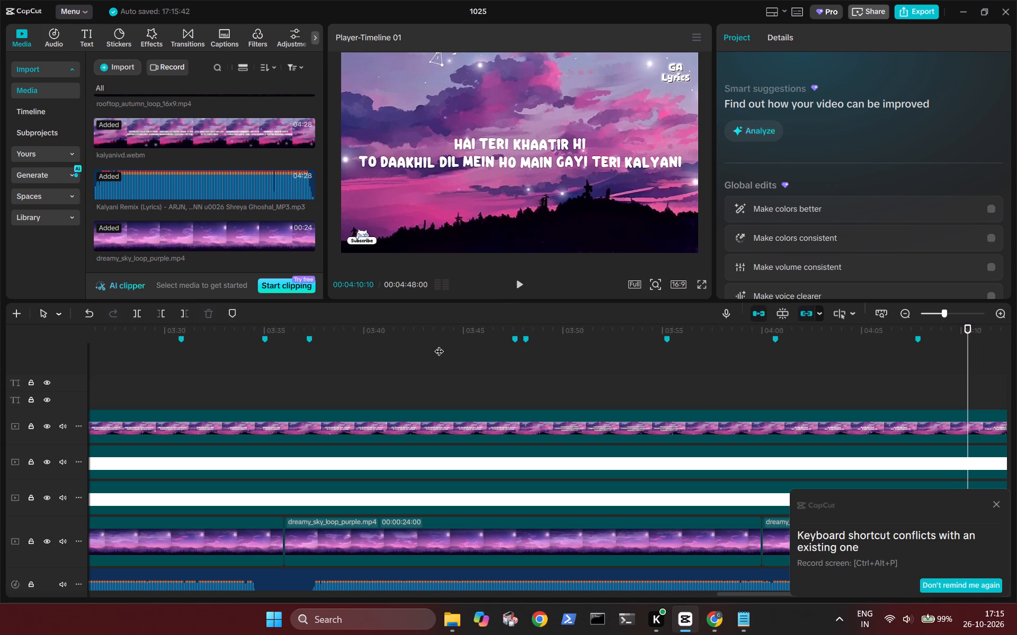
pyautogui.write('m')
# Play the song's ending and examine frame by frame where the final "HAI TERI KHAATIR HI TO DAAKHIL DIL MEIN" lyric disappears.
pyautogui.press('space')
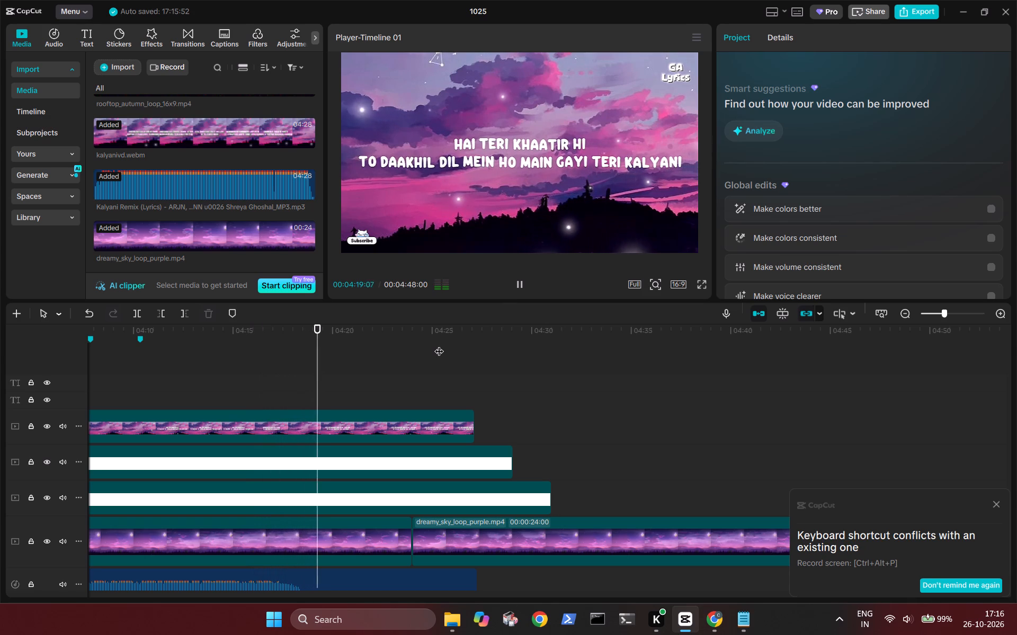
pyautogui.press('space')
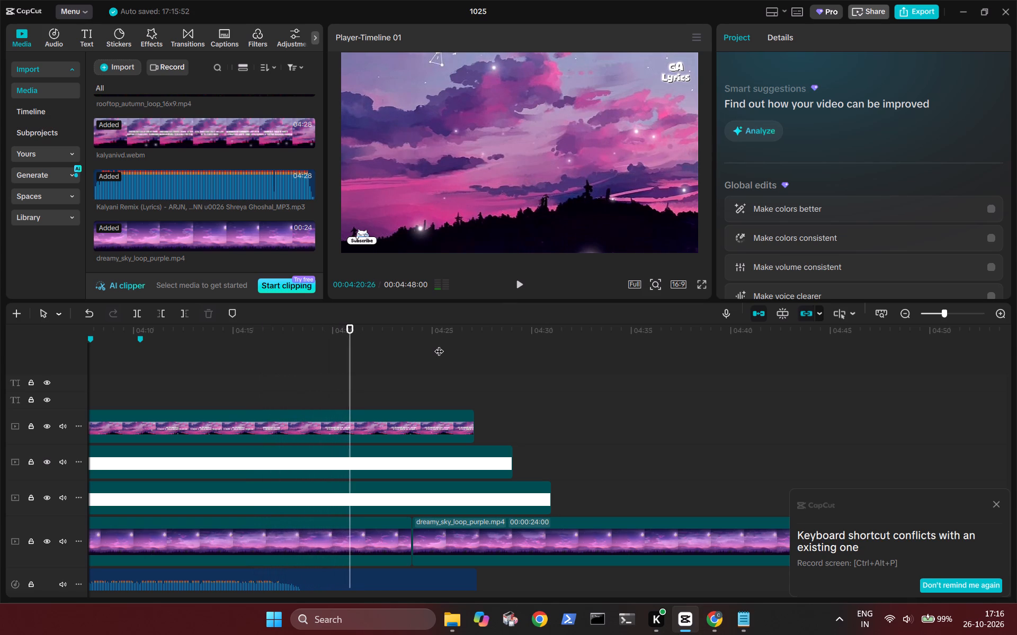
pyautogui.press('Left')
pyautogui.press('Left')
pyautogui.press('Left')
pyautogui.press('Left')
pyautogui.press('Left')
pyautogui.press('Left')
pyautogui.press('Left')
pyautogui.press('Left')
pyautogui.press('Left')
pyautogui.press('Left')
pyautogui.press('Left')
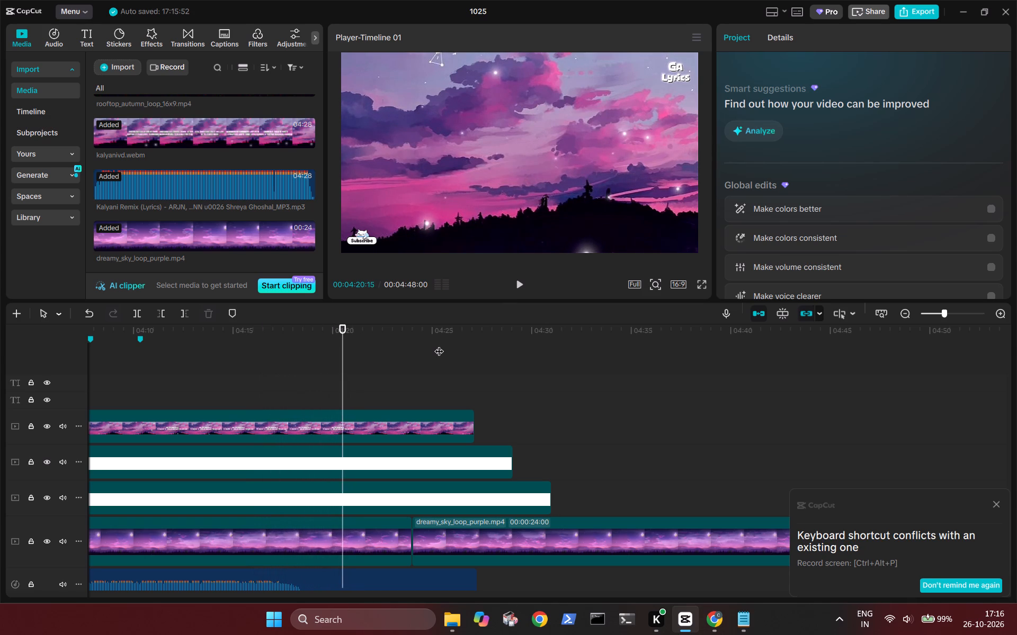
pyautogui.press('Left')
pyautogui.press('Left')
pyautogui.press('Left')
pyautogui.press('Left')
pyautogui.press('space')
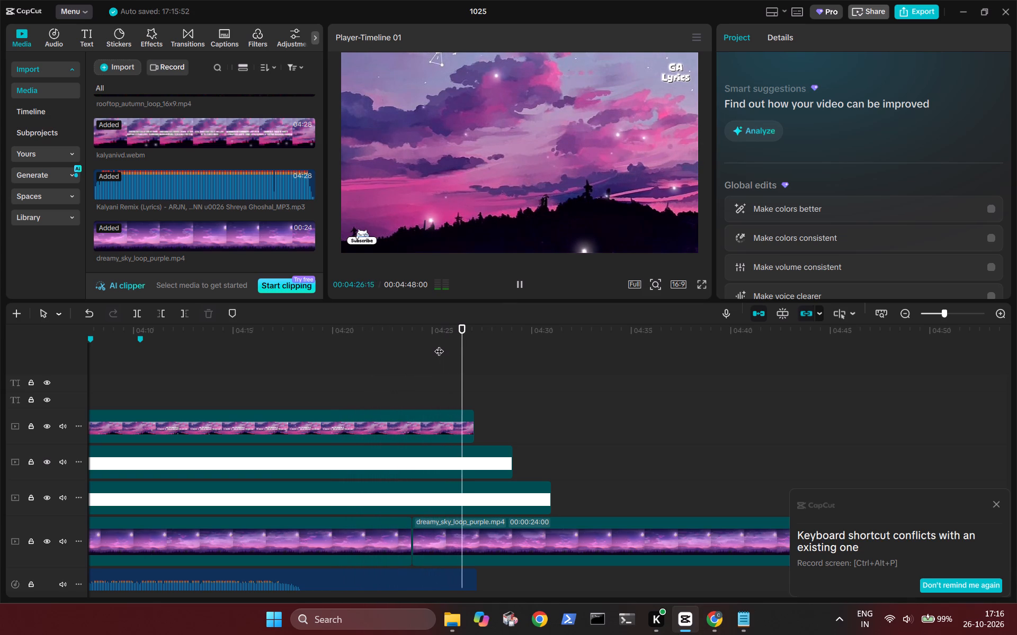
# Trim the last dreamy_sky_loop_purple.mp4 clip to end at 00:04:27:03, level with the end of kalyanivd.webm.
pyautogui.click(466, 419)
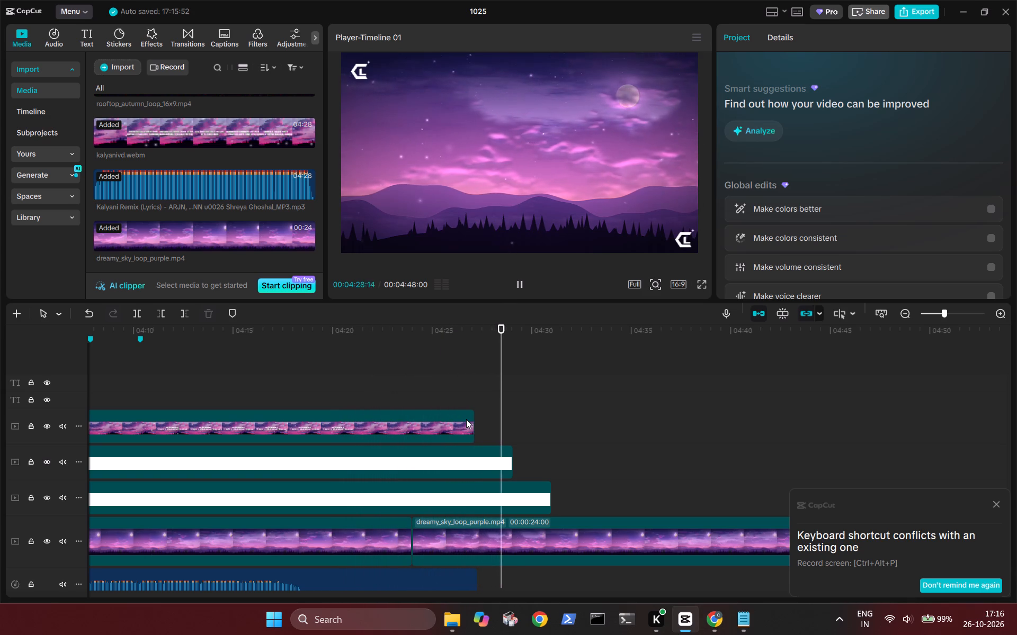
pyautogui.click(477, 398)
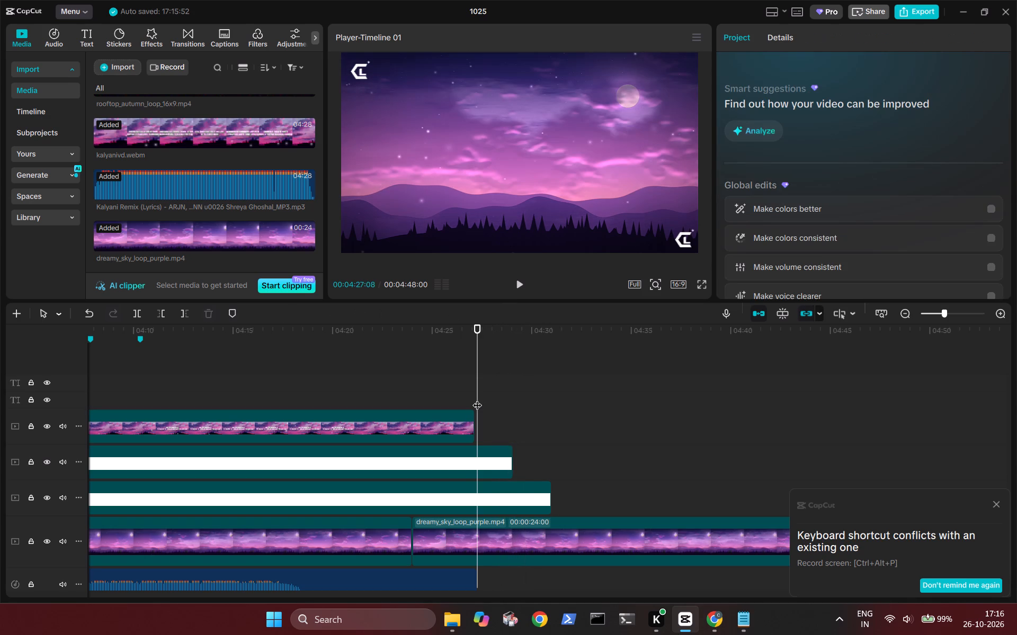
pyautogui.click(477, 398)
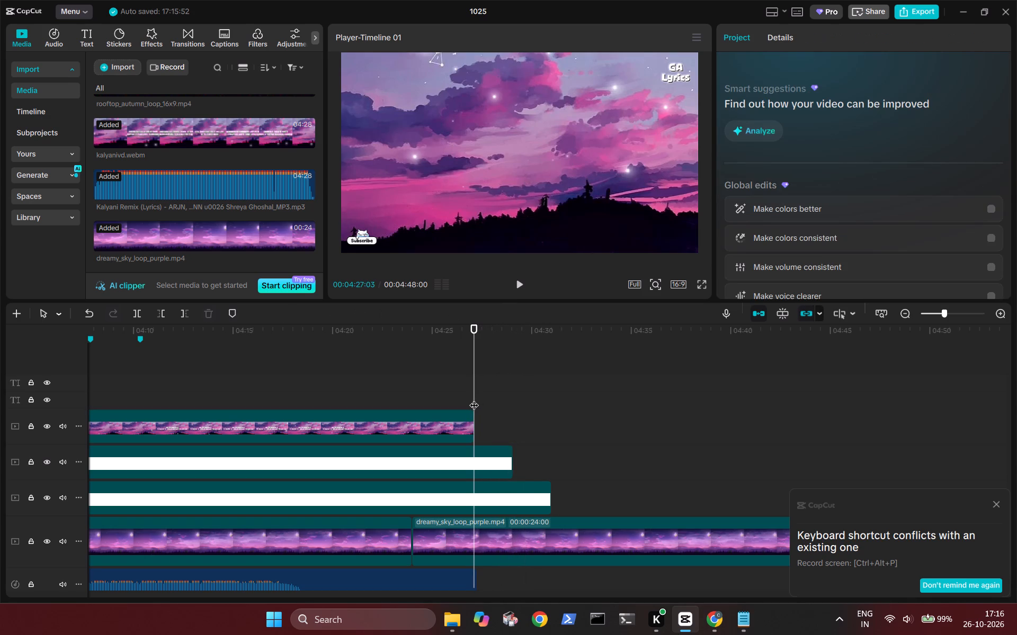
pyautogui.click(518, 552)
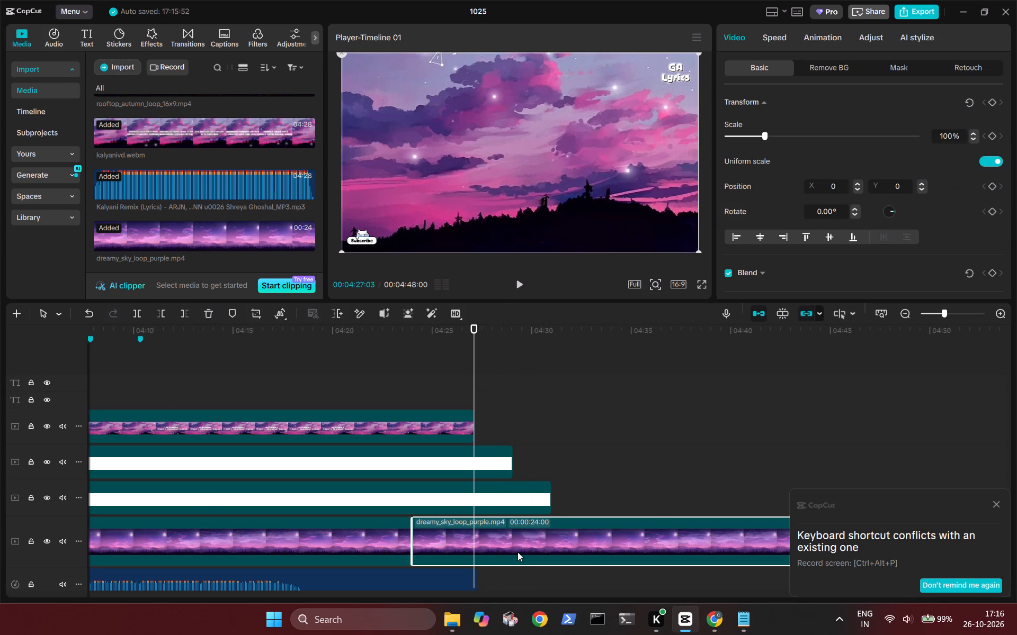
pyautogui.press('w')
# Trim both cosmik_lofi_logo_2_prism.png overlays to end at 00:04:27:03.
pyautogui.click(675, 495)
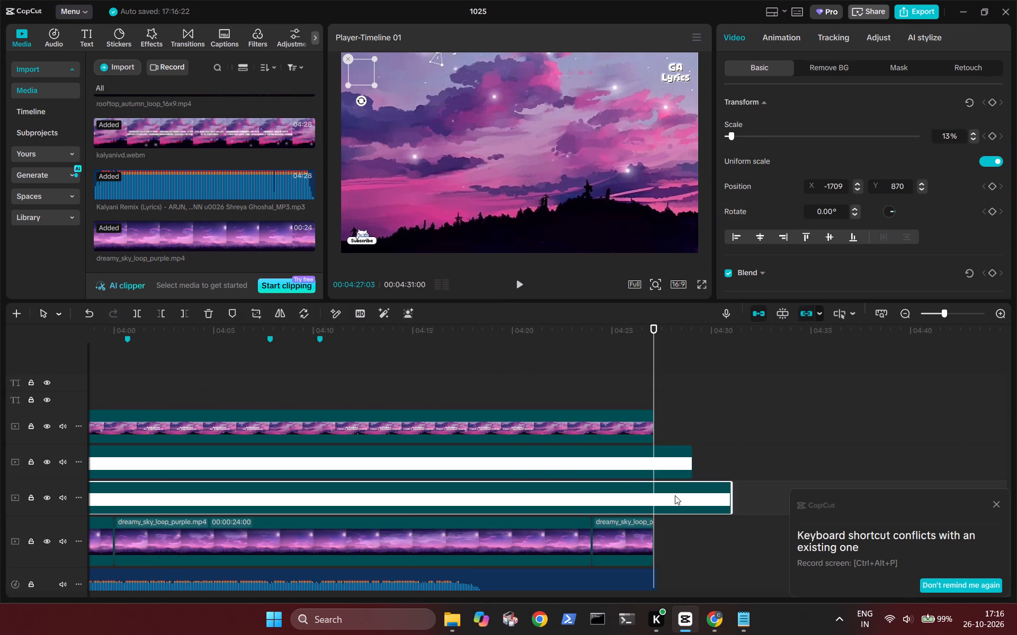
pyautogui.press('w')
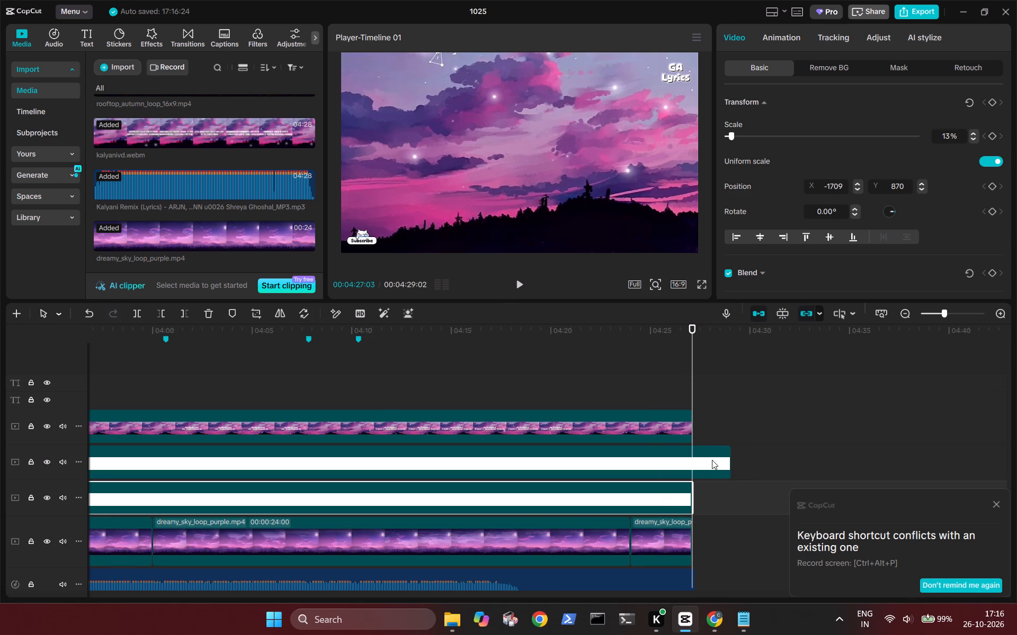
pyautogui.click(712, 460)
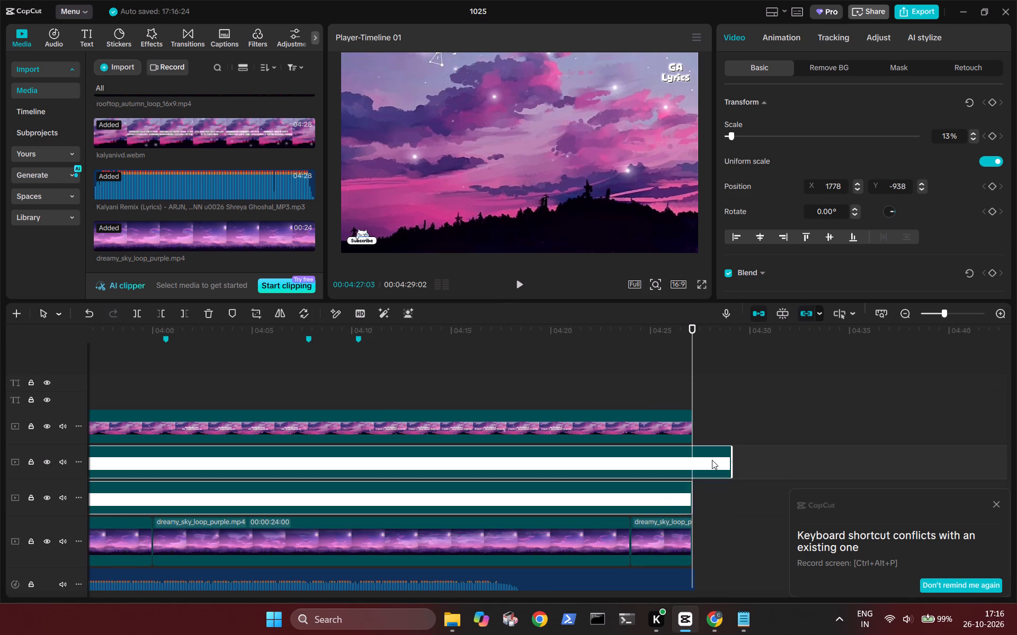
pyautogui.press('w')
# Check the lyric playing around 00:00:17, then copy "Kaattin Thooval Pole Melle Thazhukaanne / Moham Poothen Nenjinnullil Mazha Pole" from the YouTube description in Chrome.
pyautogui.hscroll(5, 712, 460)
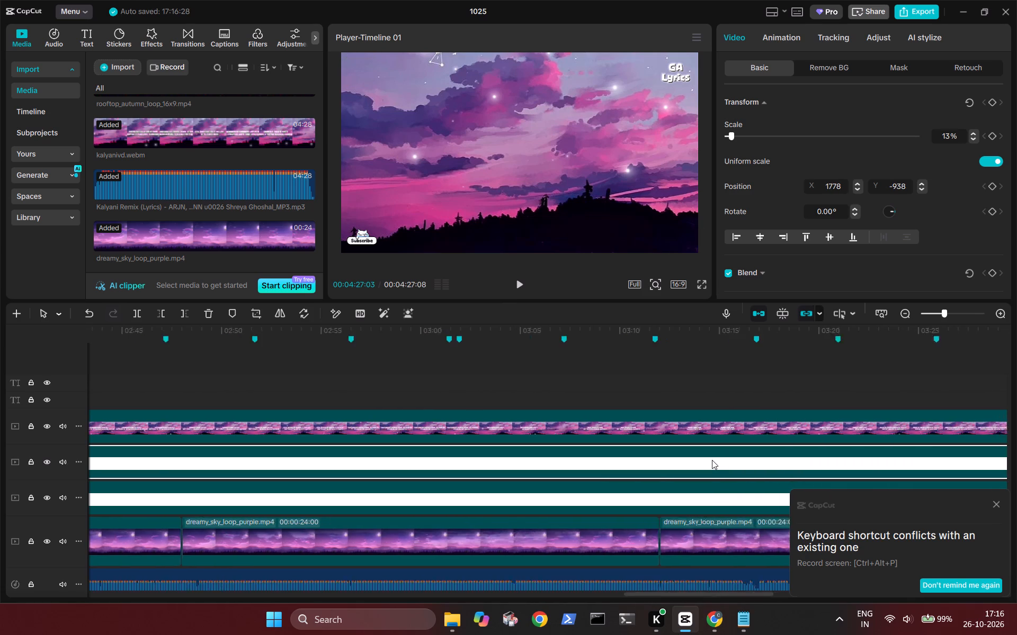
pyautogui.hscroll(5, 712, 460)
pyautogui.click(566, 403)
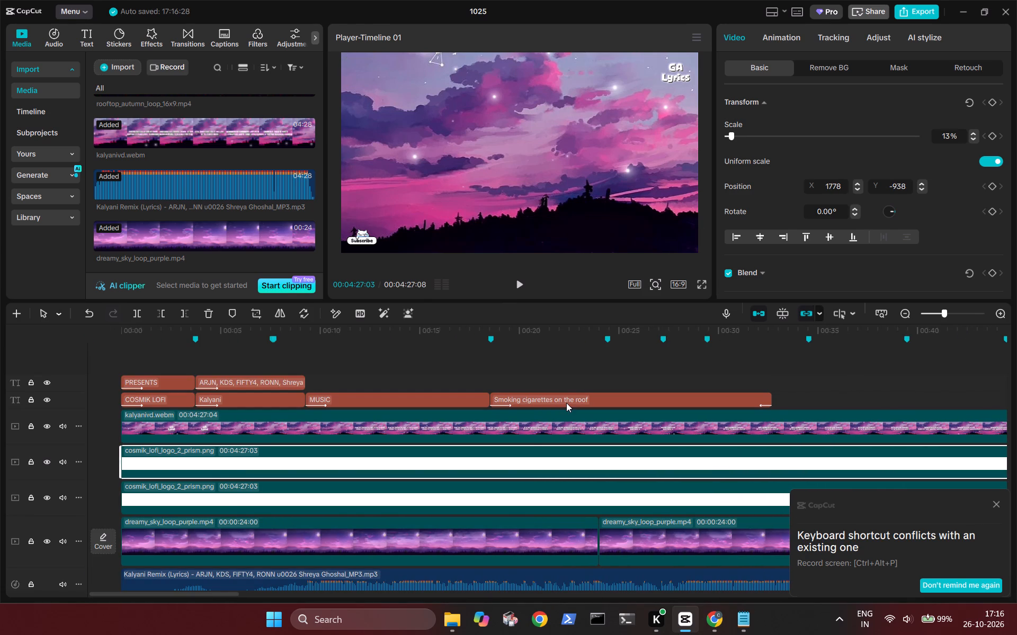
pyautogui.click(445, 371)
pyautogui.press('space')
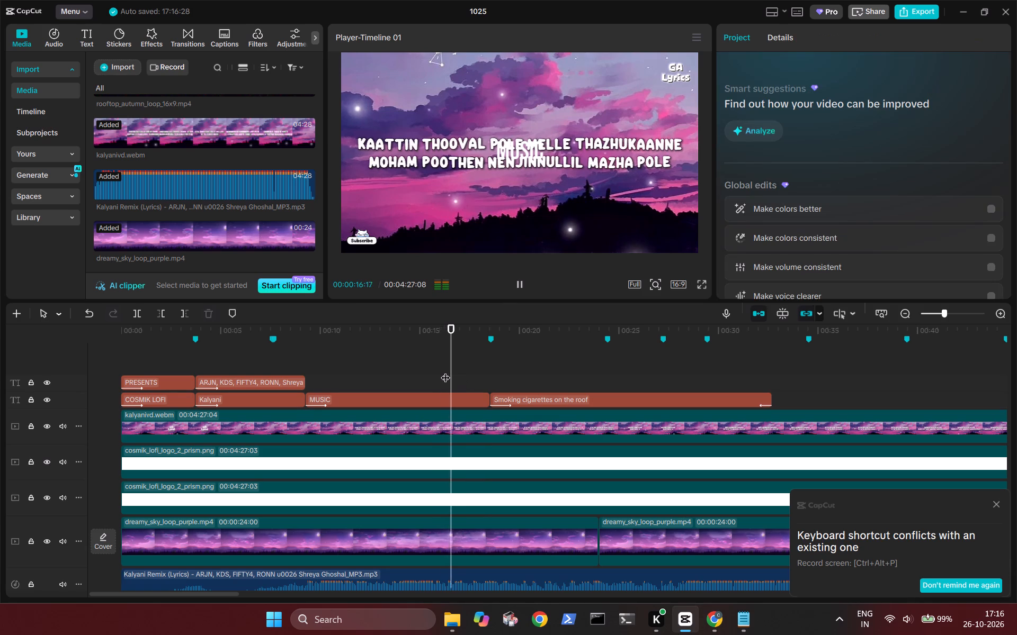
pyautogui.press('space')
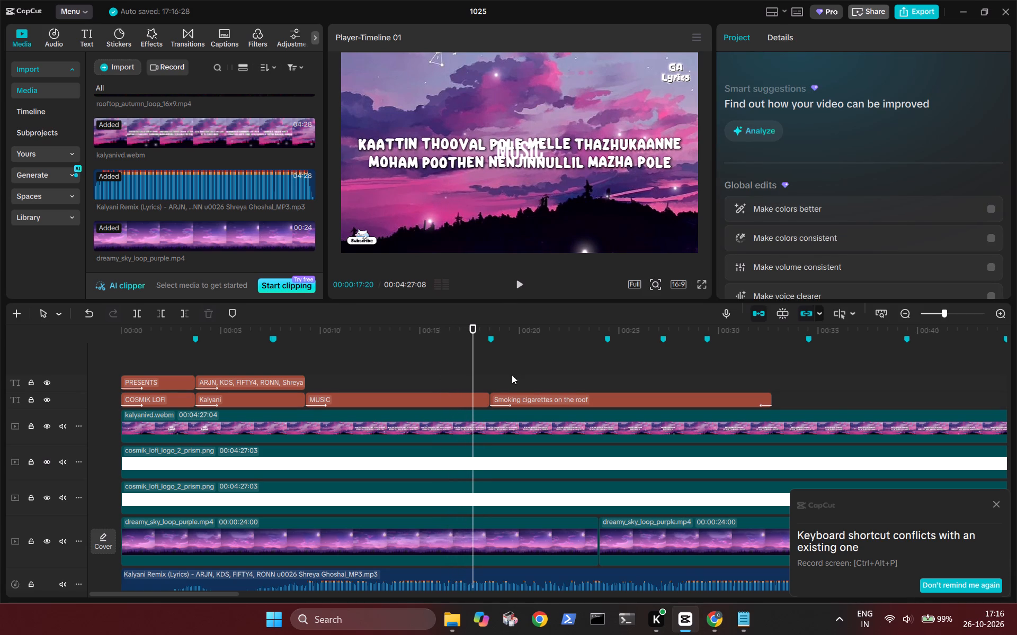
pyautogui.click(716, 622)
pyautogui.moveTo(194, 437); pyautogui.dragTo(115, 433)
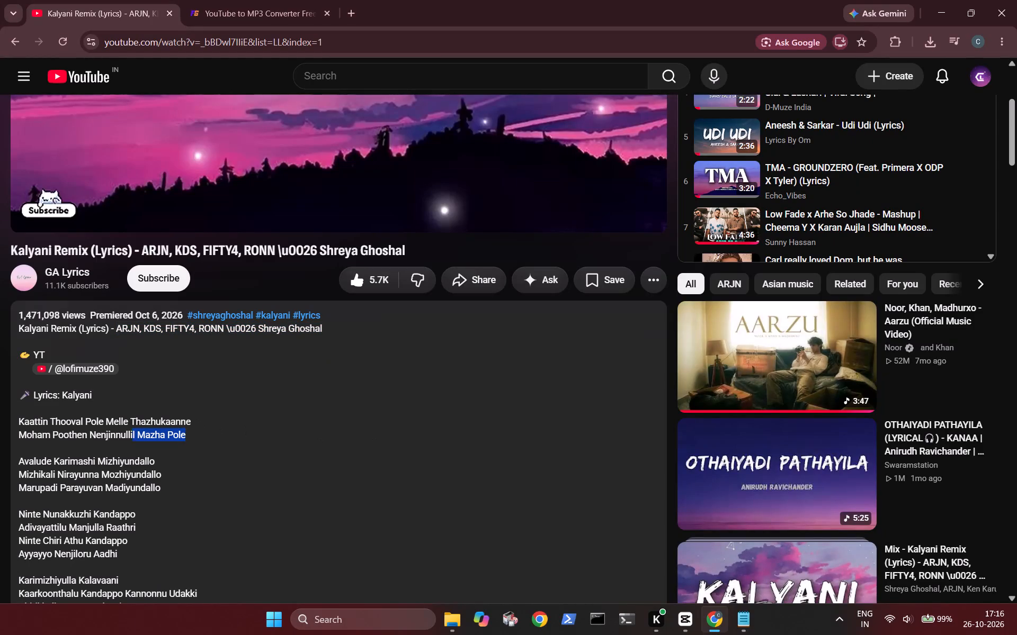
pyautogui.moveTo(115, 433); pyautogui.dragTo(17, 423)
pyautogui.hotkey('ctrl', 'c')
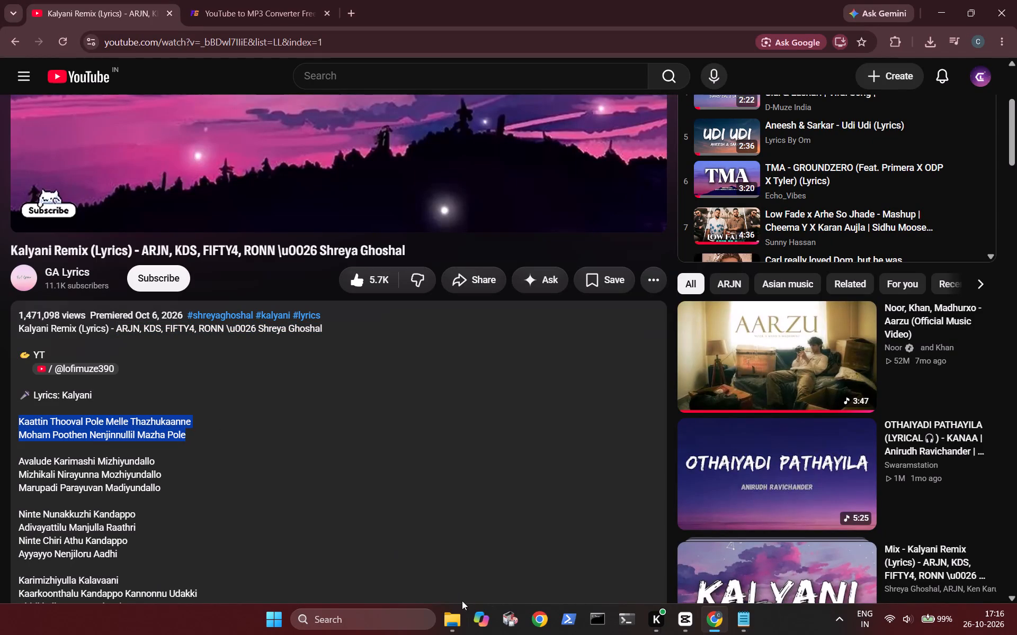
# Back in CapCut, replace the "MUSIC" text with the copied "Kaattin Thooval Pole Melle Thazhukaanne / Moham Poothen Nenjinnullil Mazha Pole" lyric.
pyautogui.click(675, 622)
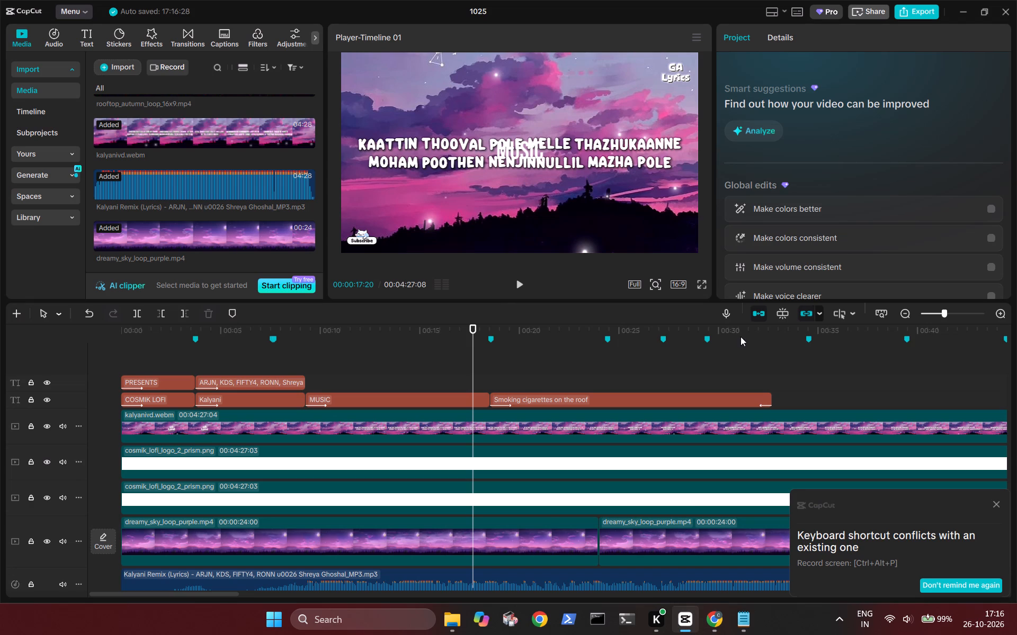
pyautogui.click(431, 402)
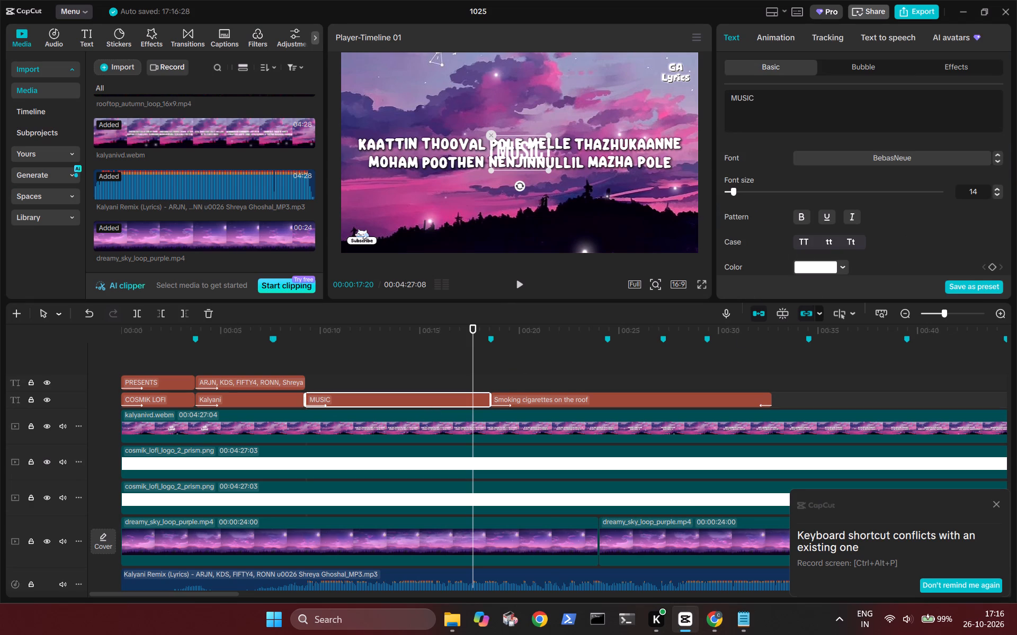
pyautogui.click(831, 106)
pyautogui.moveTo(831, 106); pyautogui.dragTo(719, 103)
pyautogui.moveTo(719, 103); pyautogui.dragTo(731, 93)
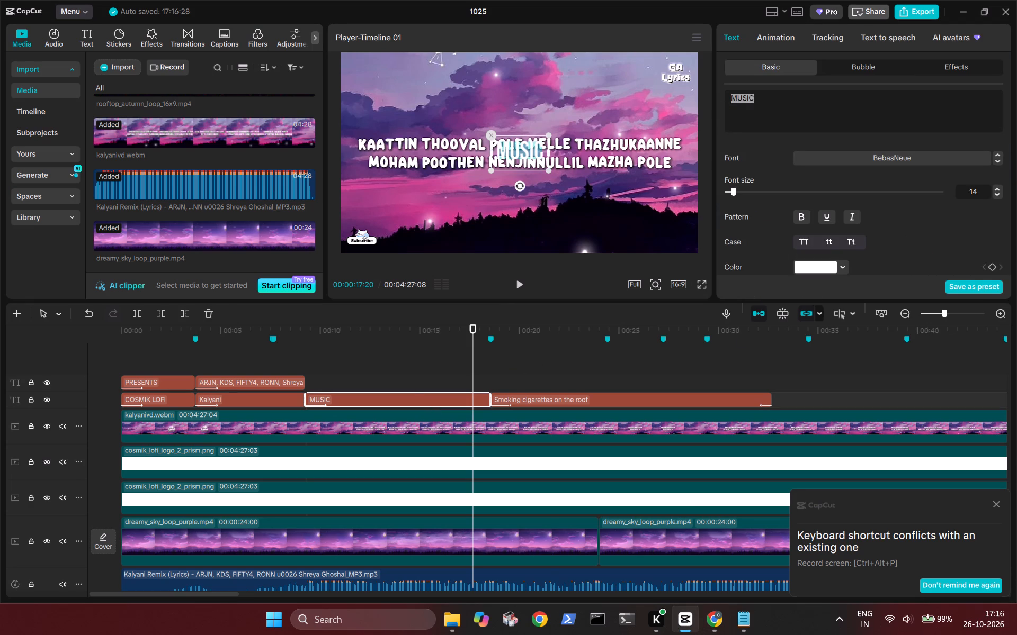
pyautogui.hotkey('ctrl', 'v')
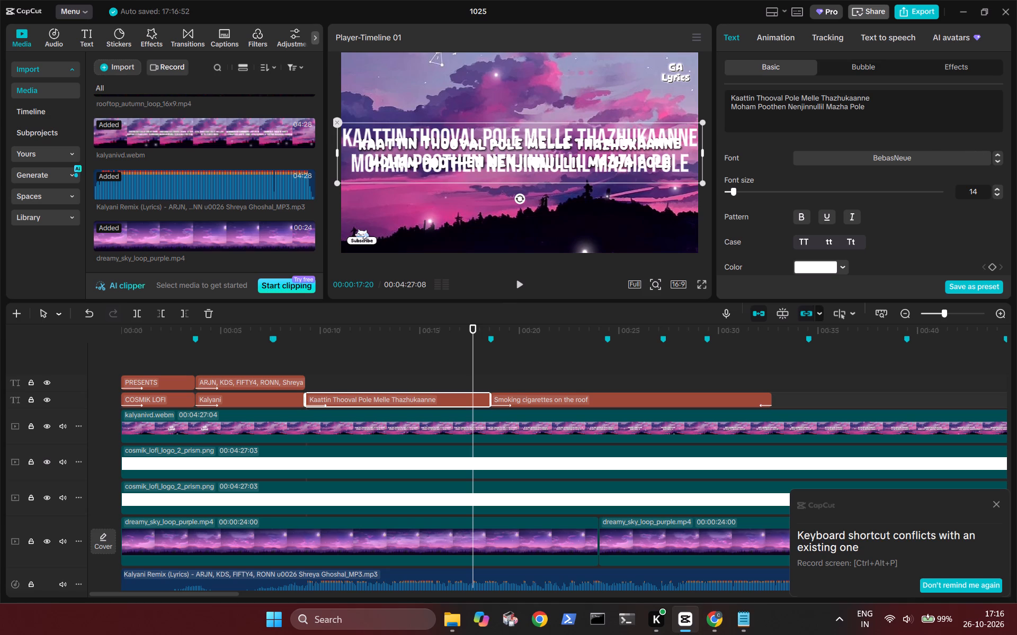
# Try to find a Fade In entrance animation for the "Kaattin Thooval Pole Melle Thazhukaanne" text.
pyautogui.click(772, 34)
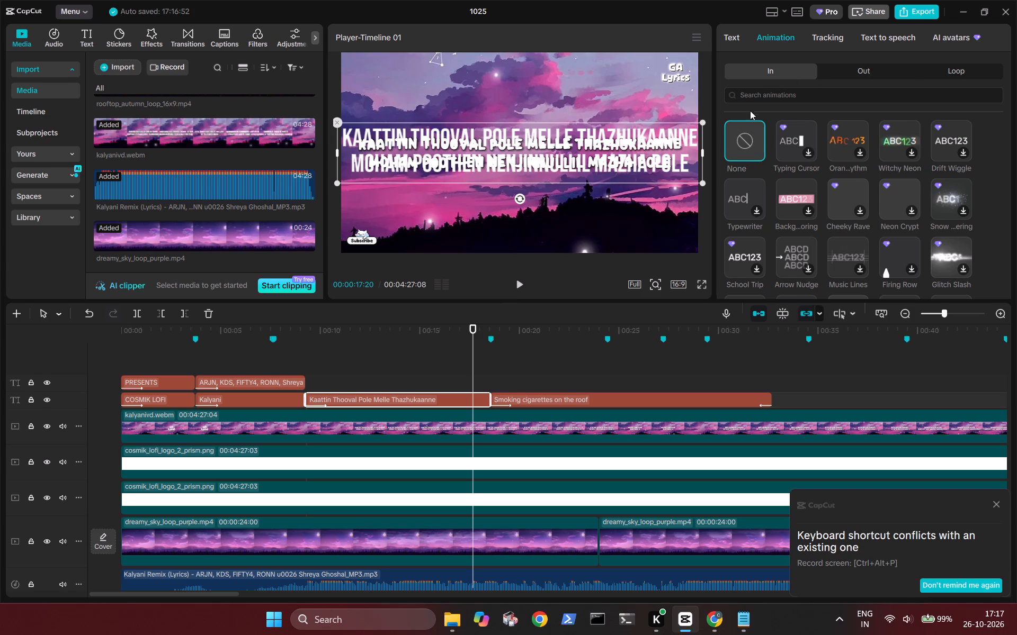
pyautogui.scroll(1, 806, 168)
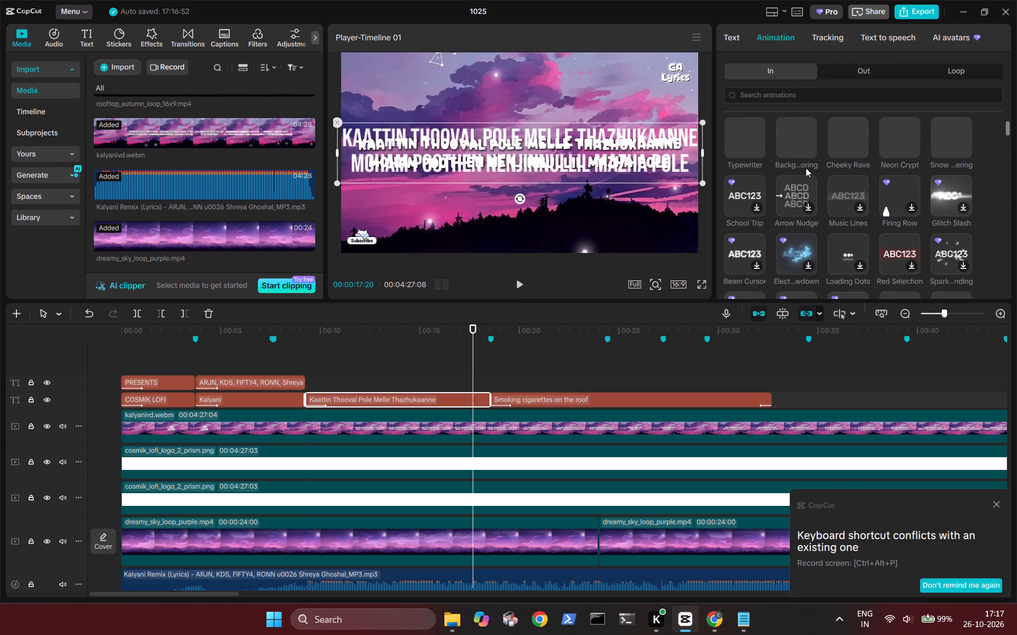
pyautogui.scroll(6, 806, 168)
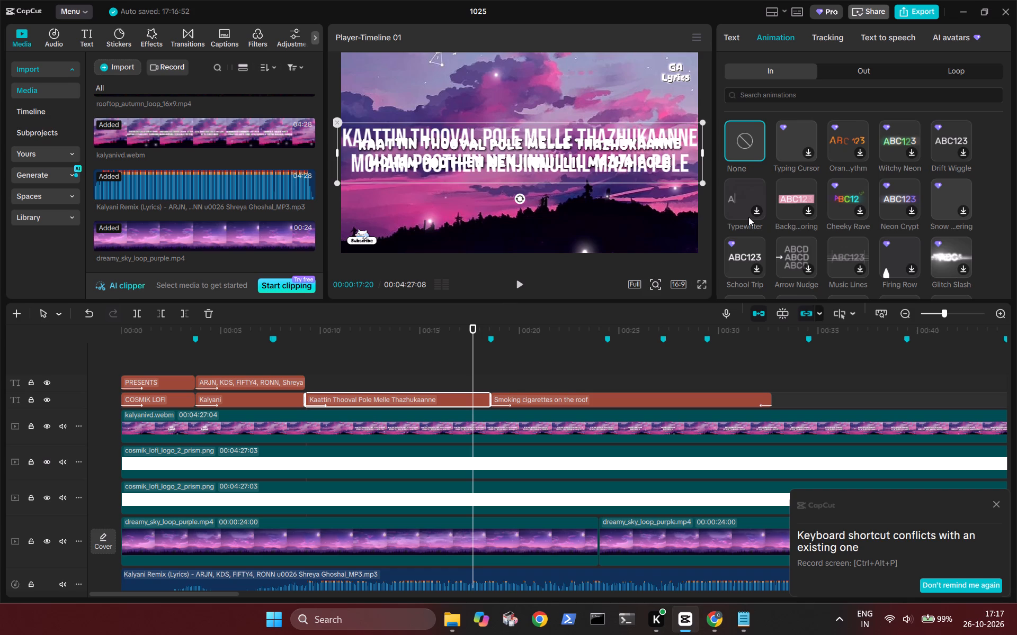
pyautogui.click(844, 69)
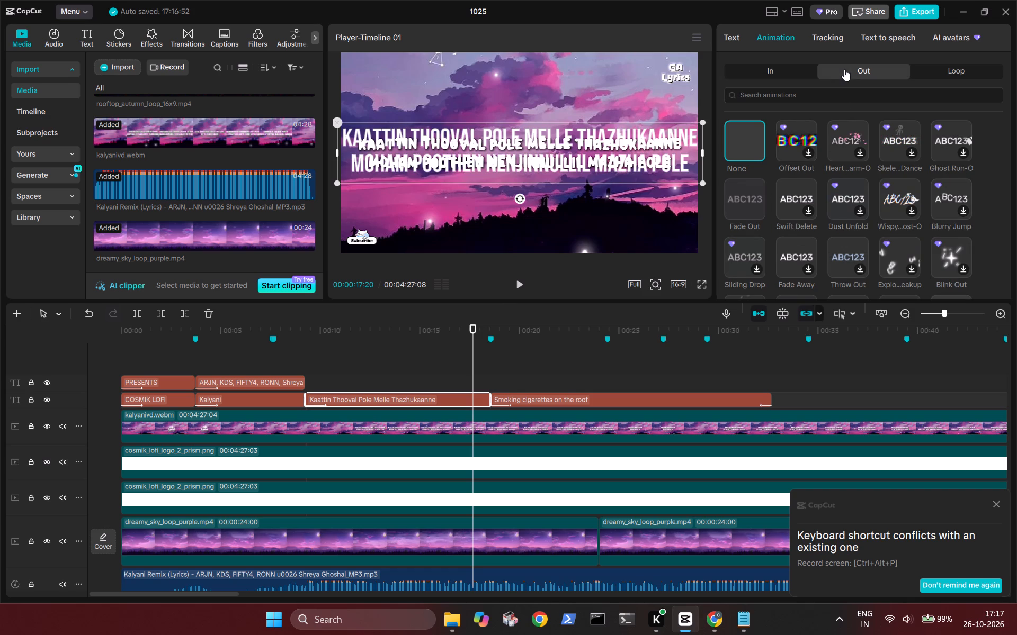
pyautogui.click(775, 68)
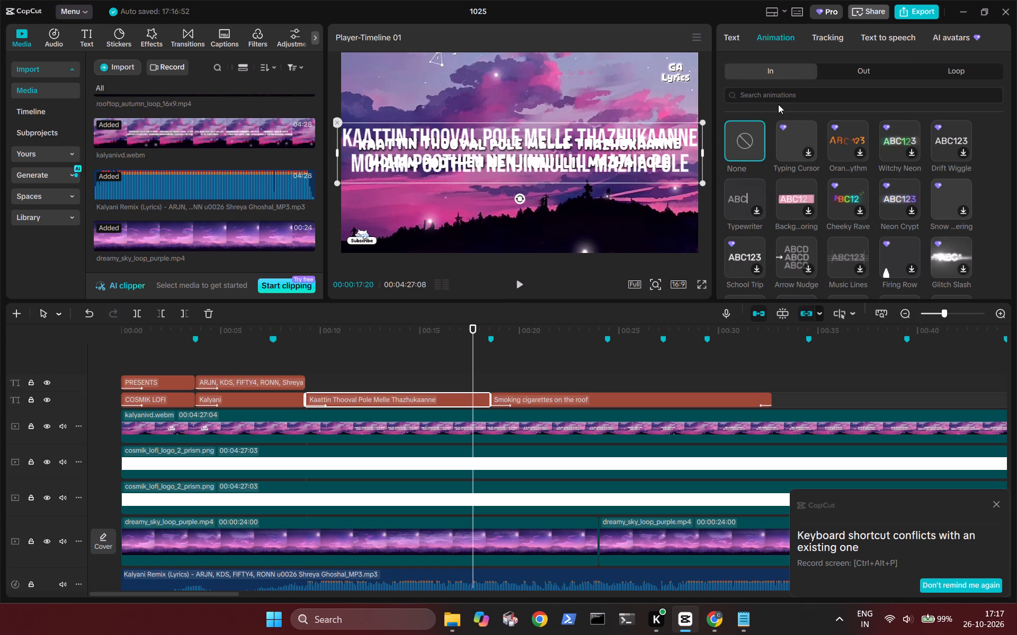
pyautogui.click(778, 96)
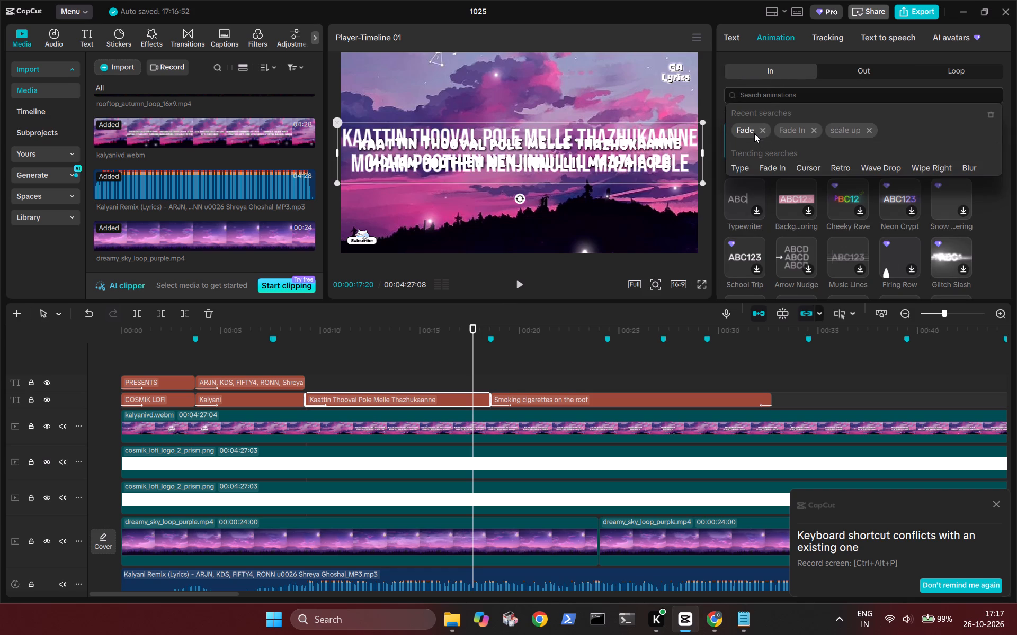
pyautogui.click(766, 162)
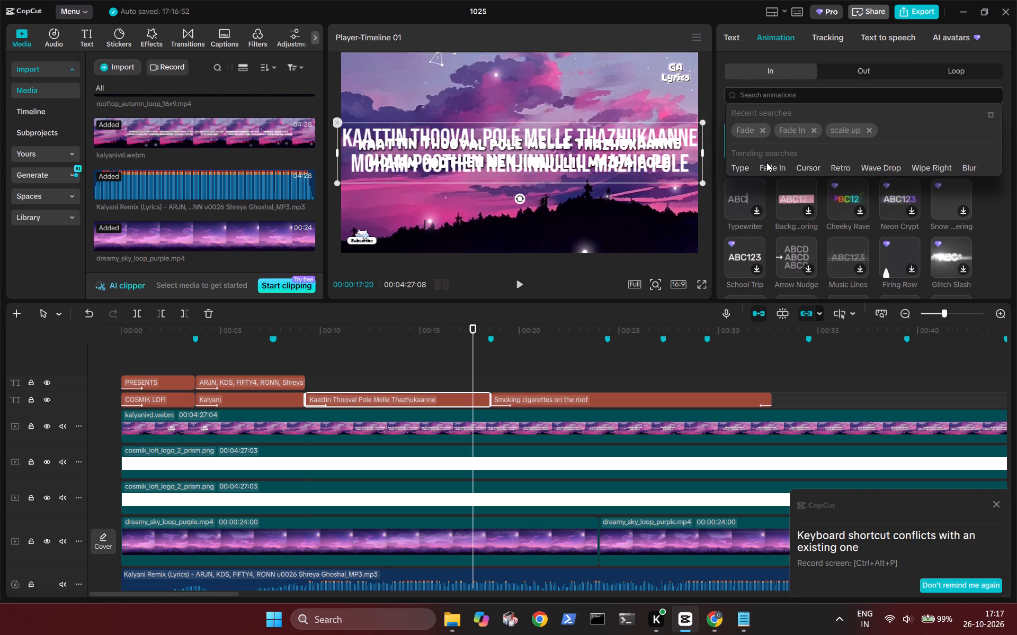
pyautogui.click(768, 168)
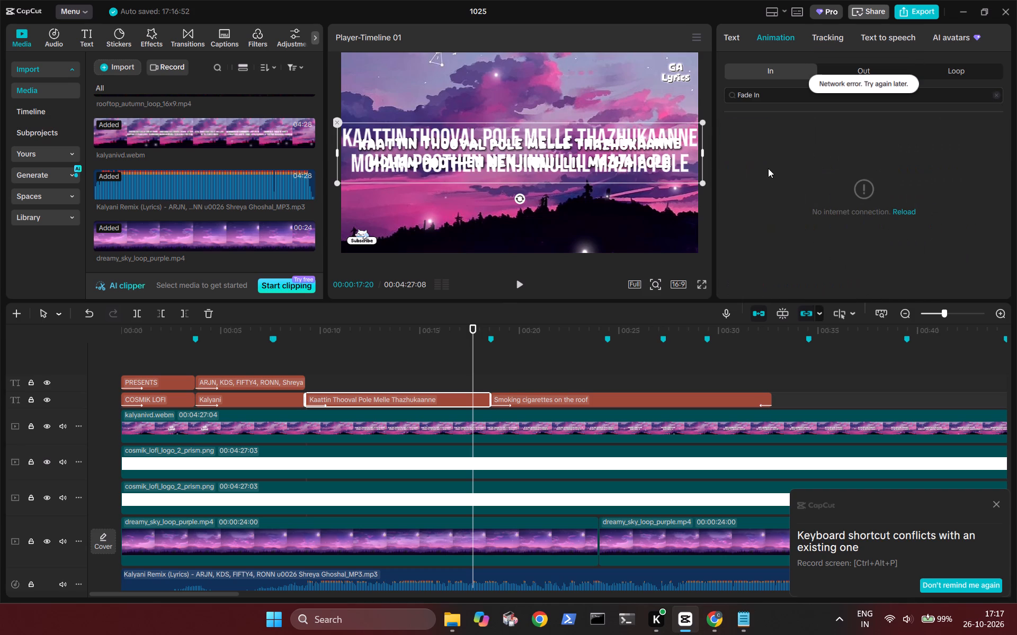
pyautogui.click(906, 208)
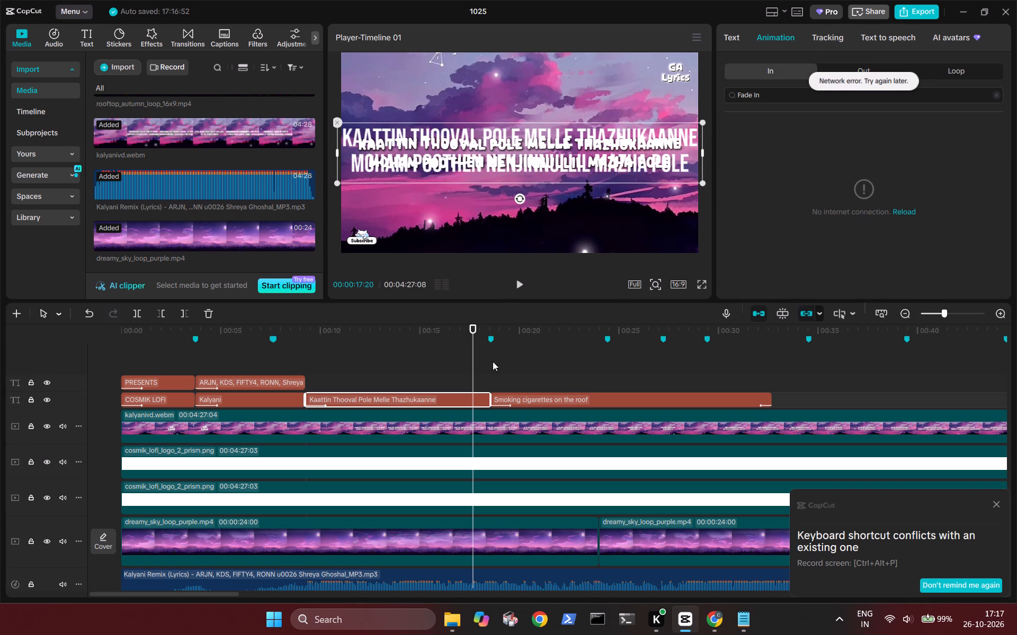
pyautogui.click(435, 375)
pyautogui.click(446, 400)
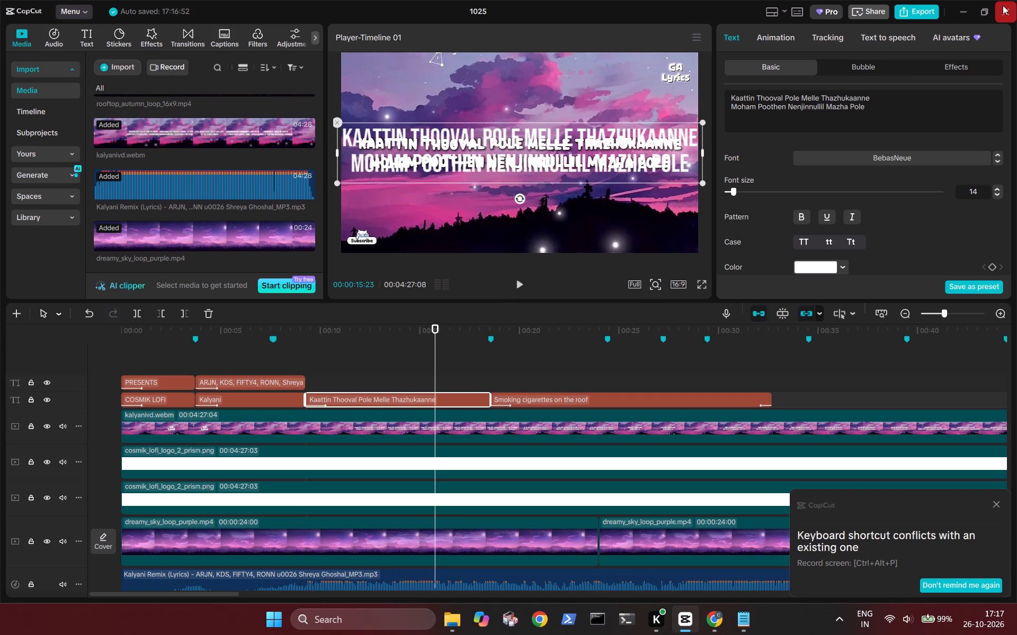
# Close the 1025 project and the CapCut home window.
pyautogui.click(1003, 5)
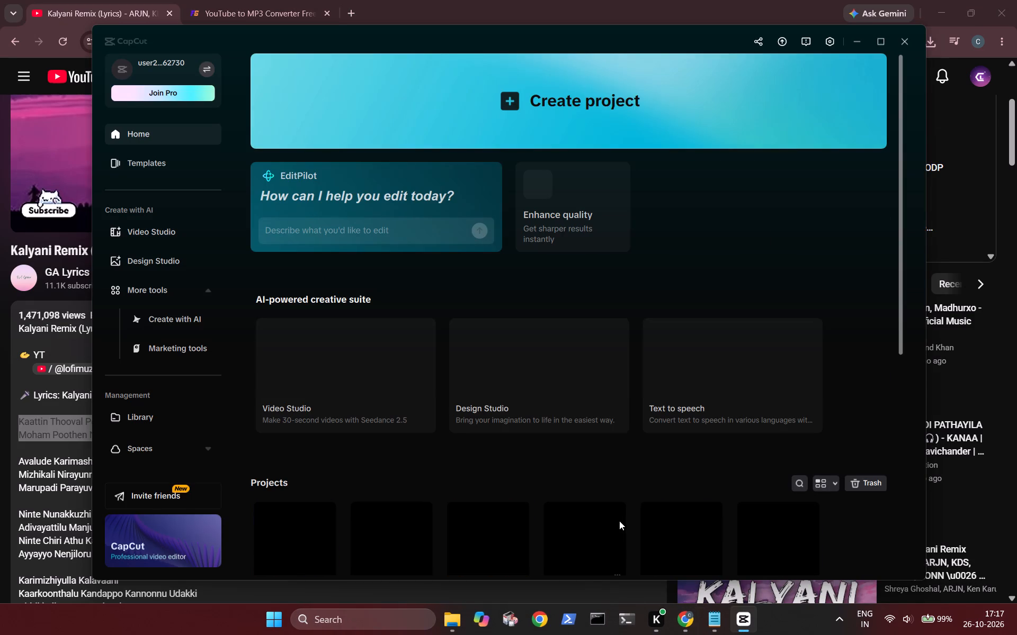
pyautogui.click(907, 40)
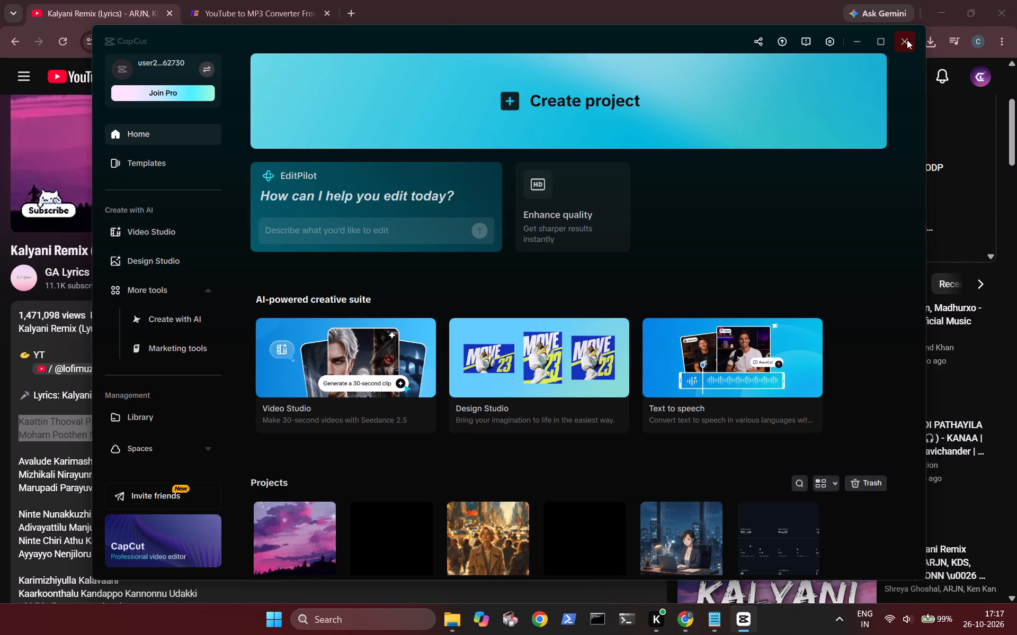
# Launch Proton VPN and connect to the fastest free server.
pyautogui.write('proton')
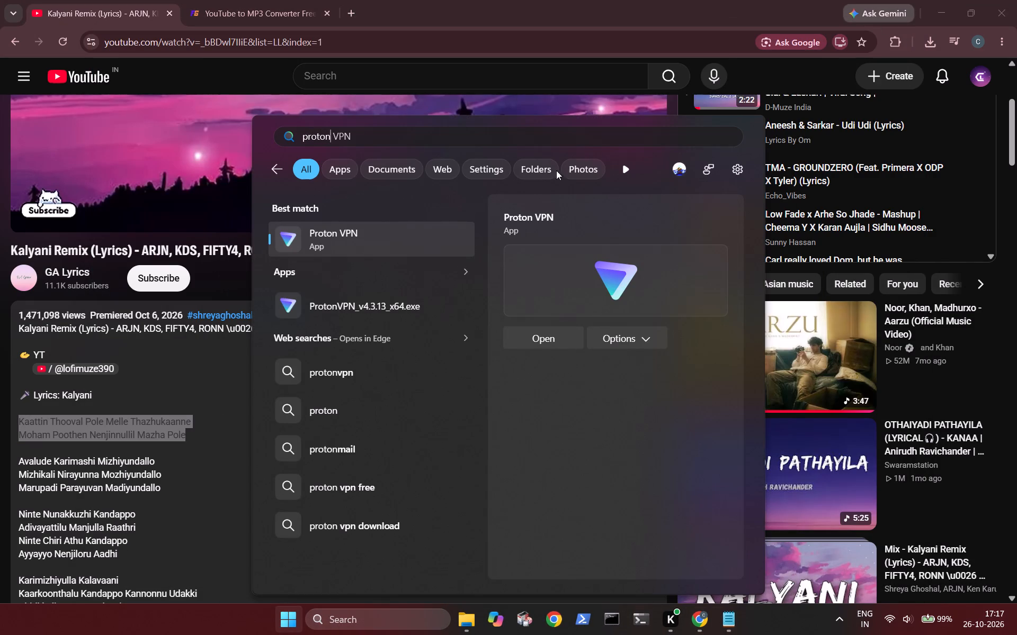
pyautogui.doubleClick(315, 232)
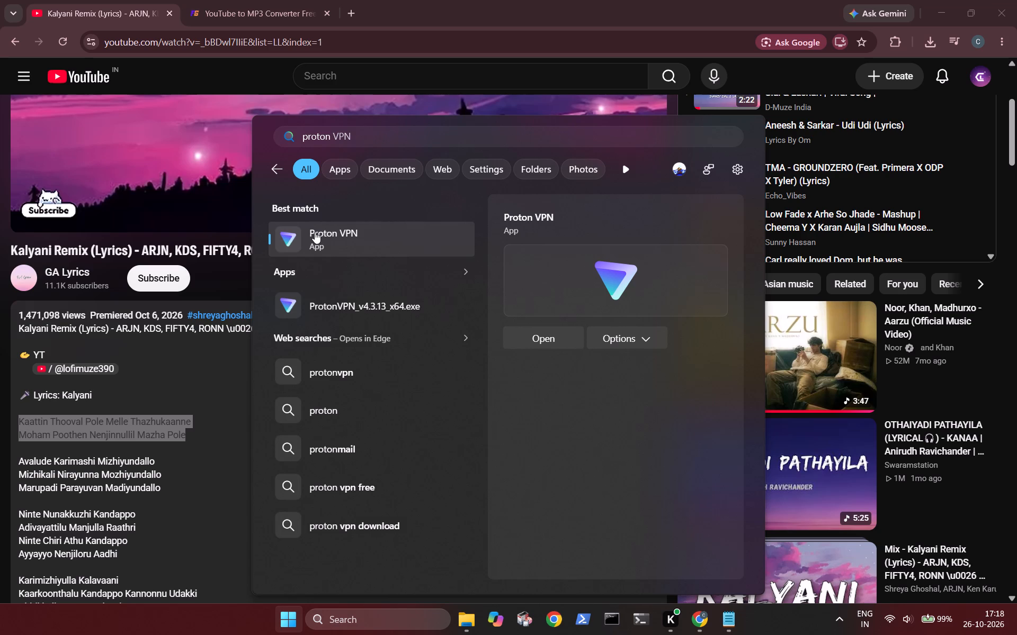
pyautogui.doubleClick(315, 232)
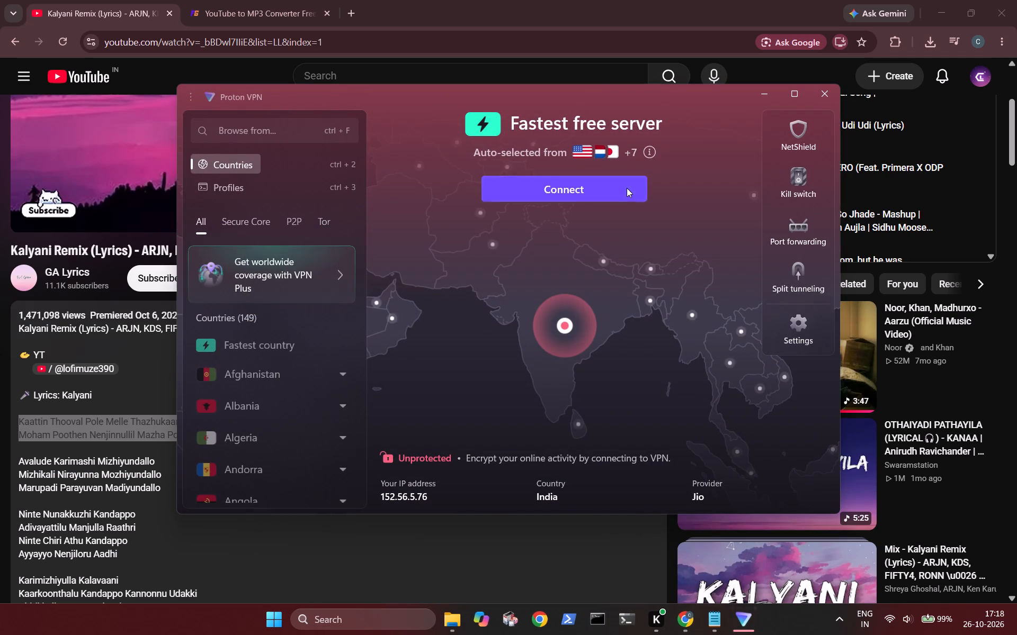
pyautogui.click(592, 189)
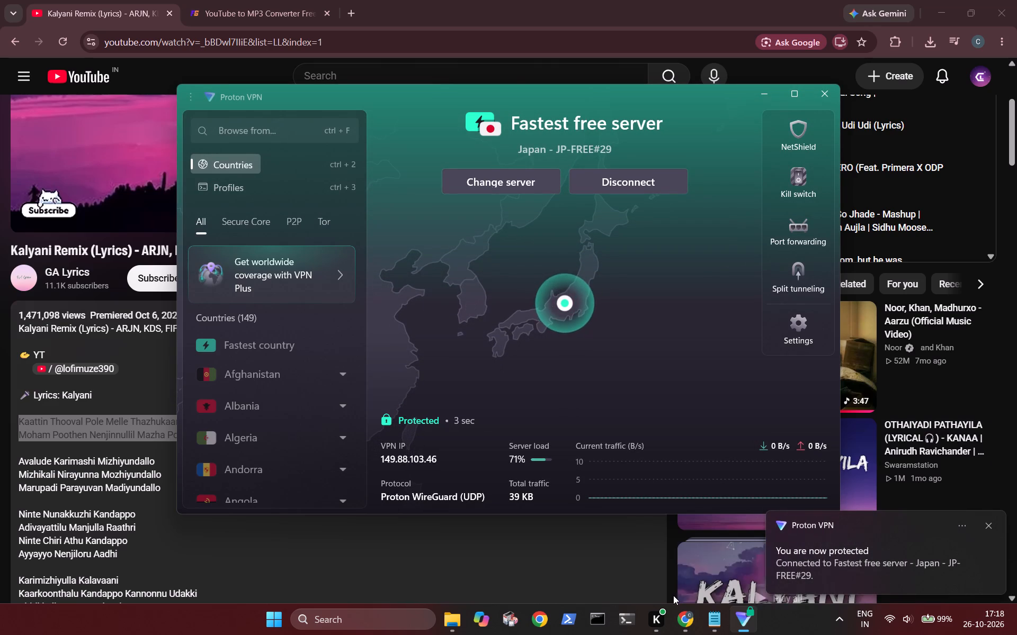
# Relaunch CapCut.
pyautogui.write('cap')
pyautogui.press('Return')
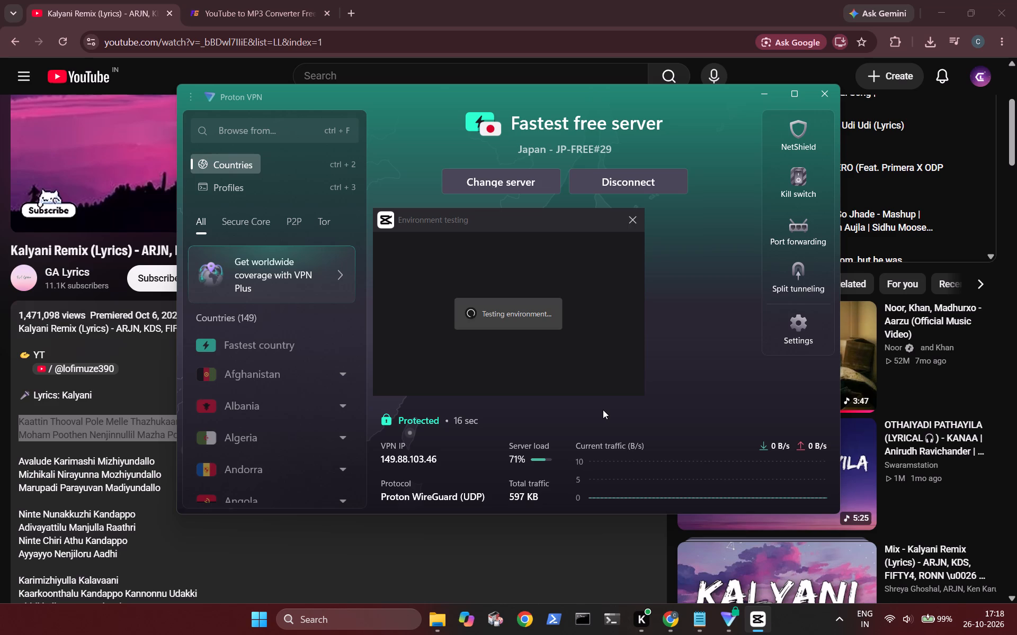
# In Chrome, load YouTube in a new tab, start the "Aitbaar Dendi Haan (Slowed & Reverb)" mix, and return to the Kalyani Remix lyrics page.
pyautogui.click(671, 613)
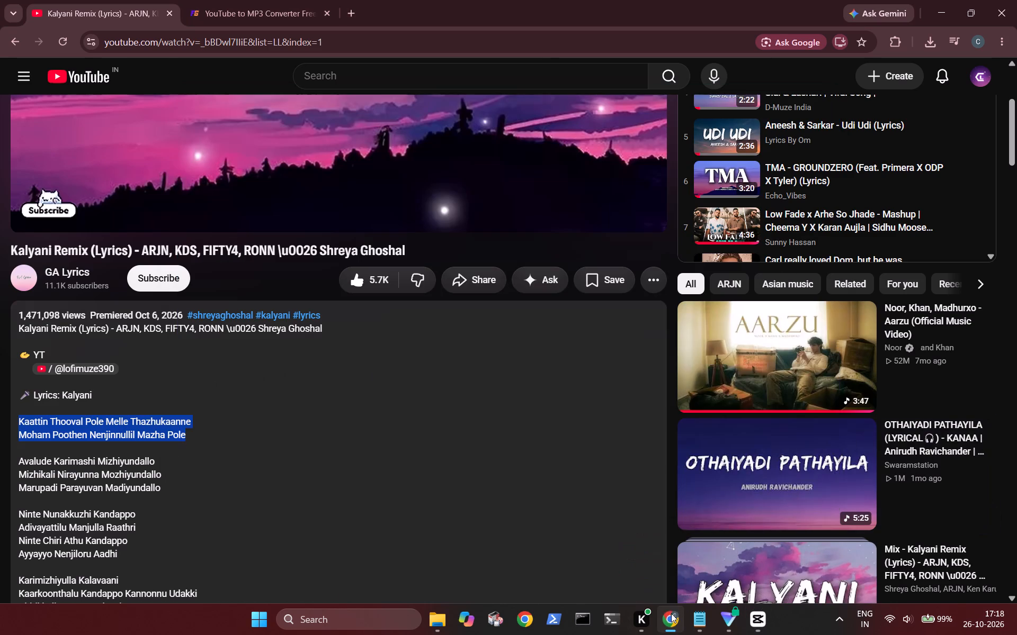
pyautogui.scroll(6, 440, 187)
pyautogui.scroll(-4, 440, 187)
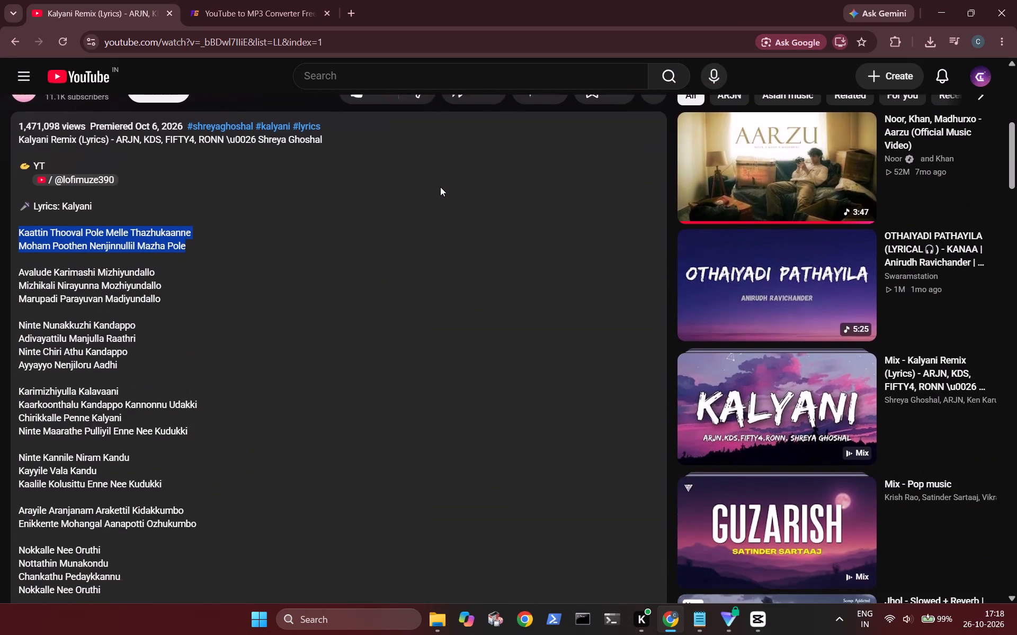
pyautogui.click(348, 10)
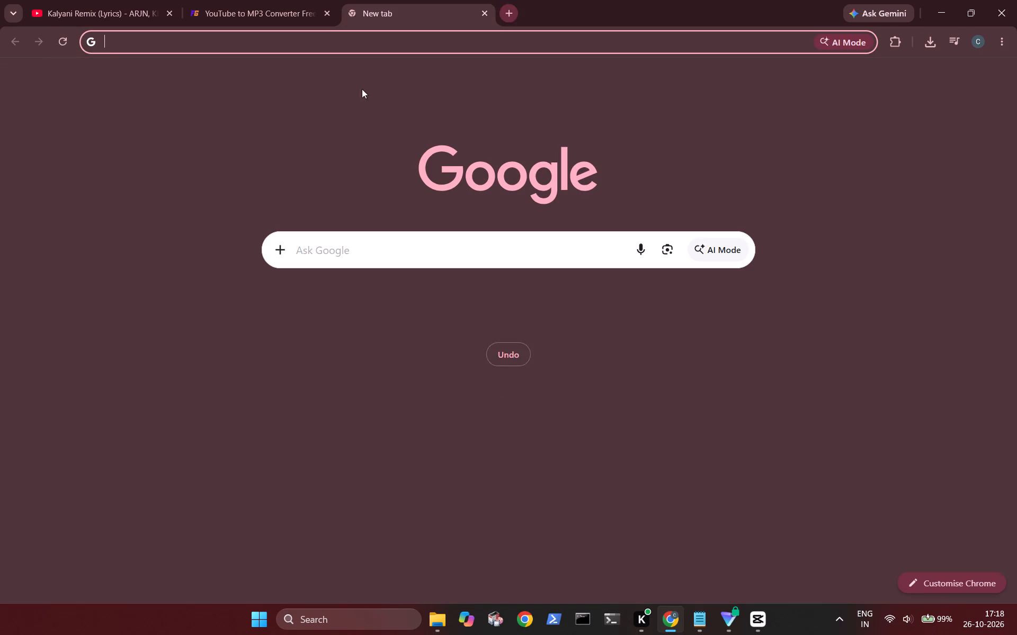
pyautogui.click(355, 366)
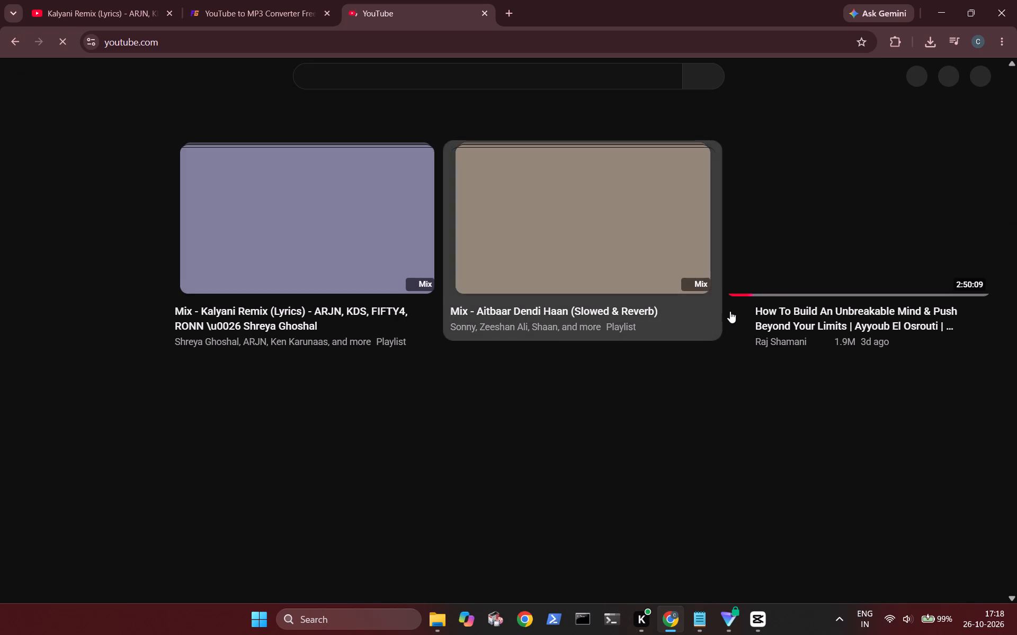
pyautogui.click(642, 257)
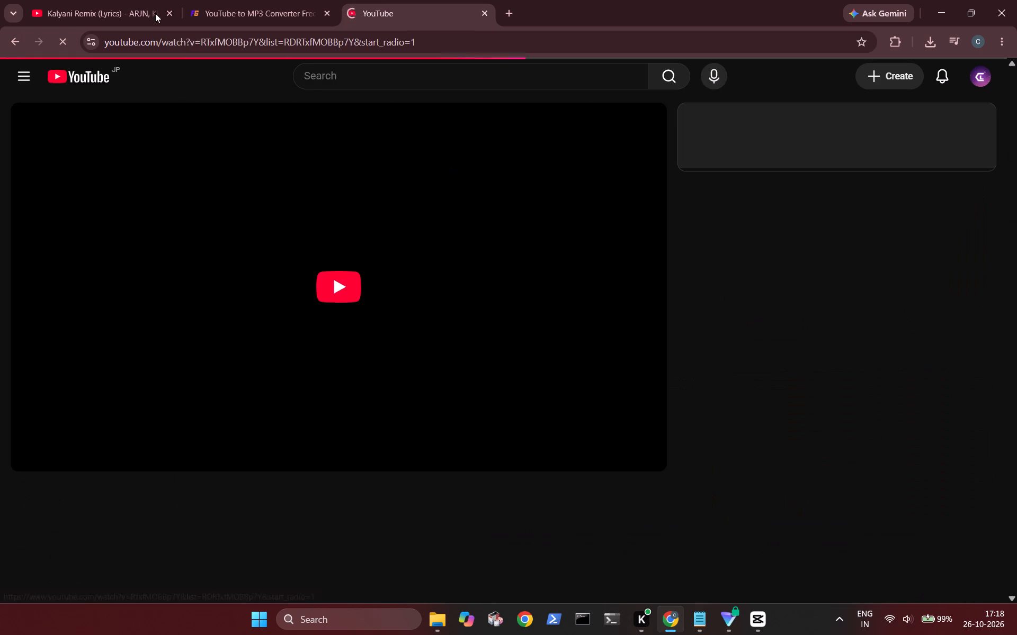
pyautogui.click(94, 0)
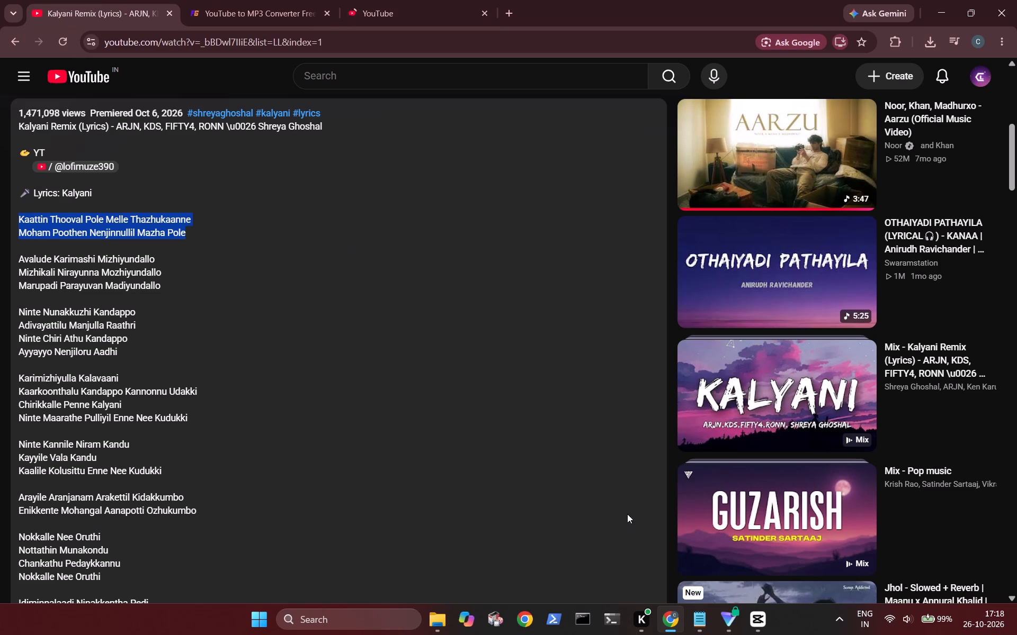
# Switch back to CapCut and open the 1025 project.
pyautogui.click(757, 623)
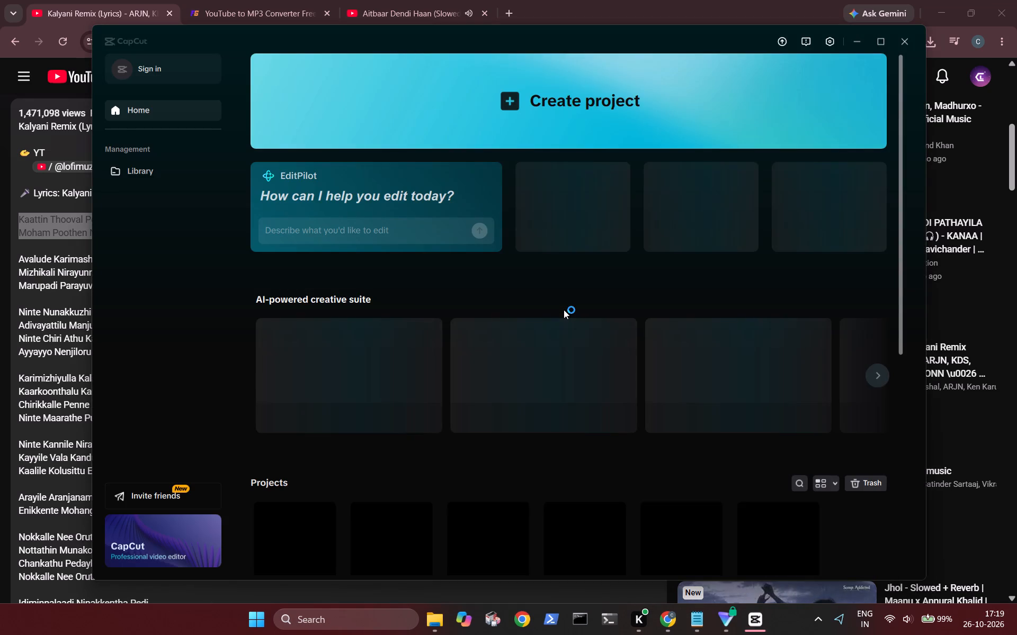
pyautogui.scroll(-1, 374, 402)
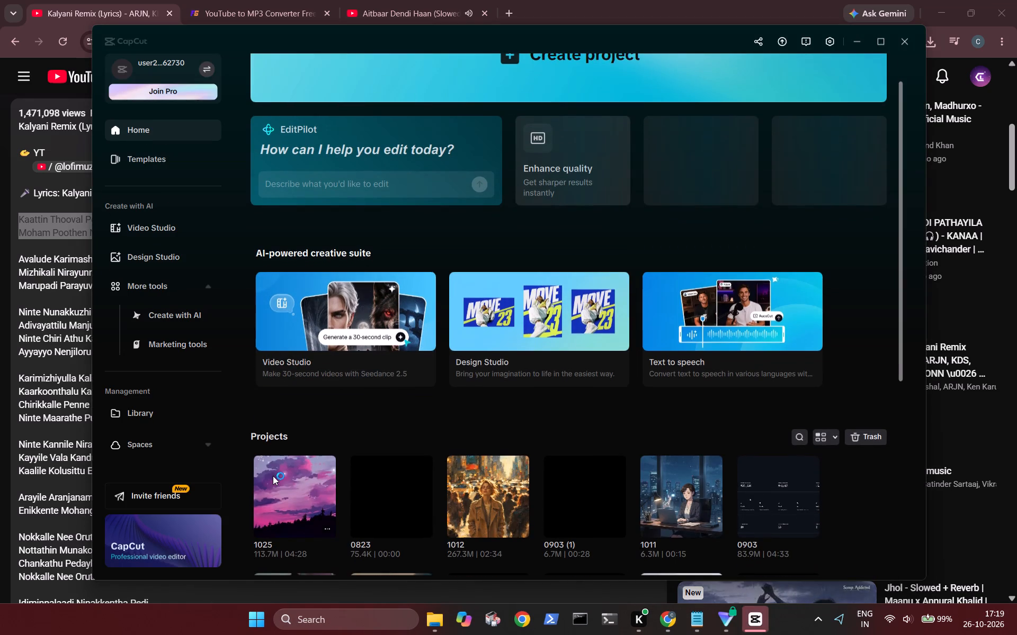
pyautogui.click(273, 476)
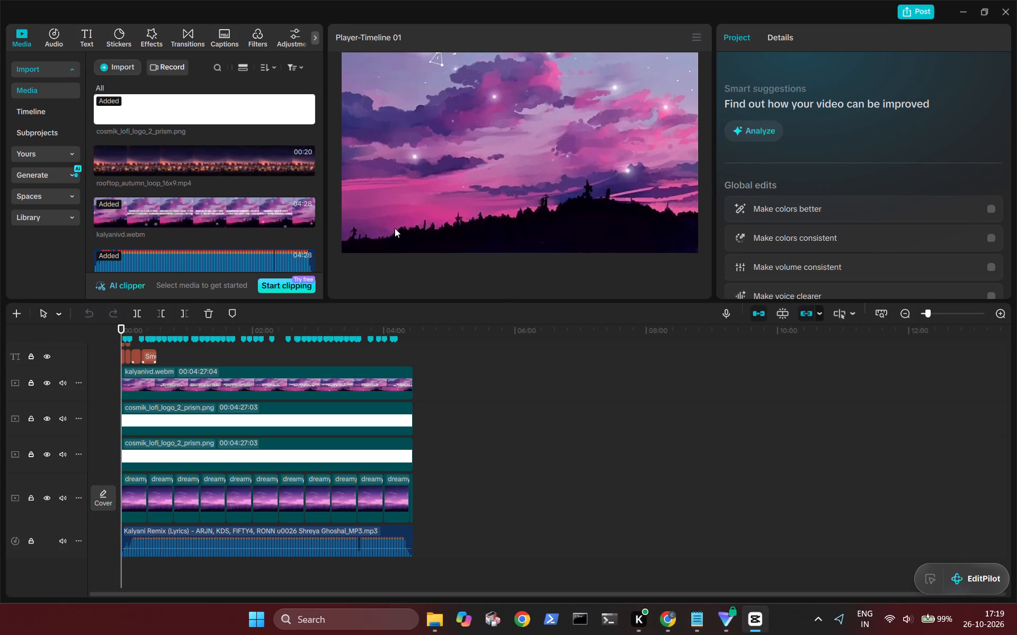
# Check the lyric texts in the preview around 00:00:24 and 00:00:11 on the timeline.
pyautogui.keyDown('ctrl'); pyautogui.scroll(1, 214, 430); pyautogui.keyUp('ctrl')
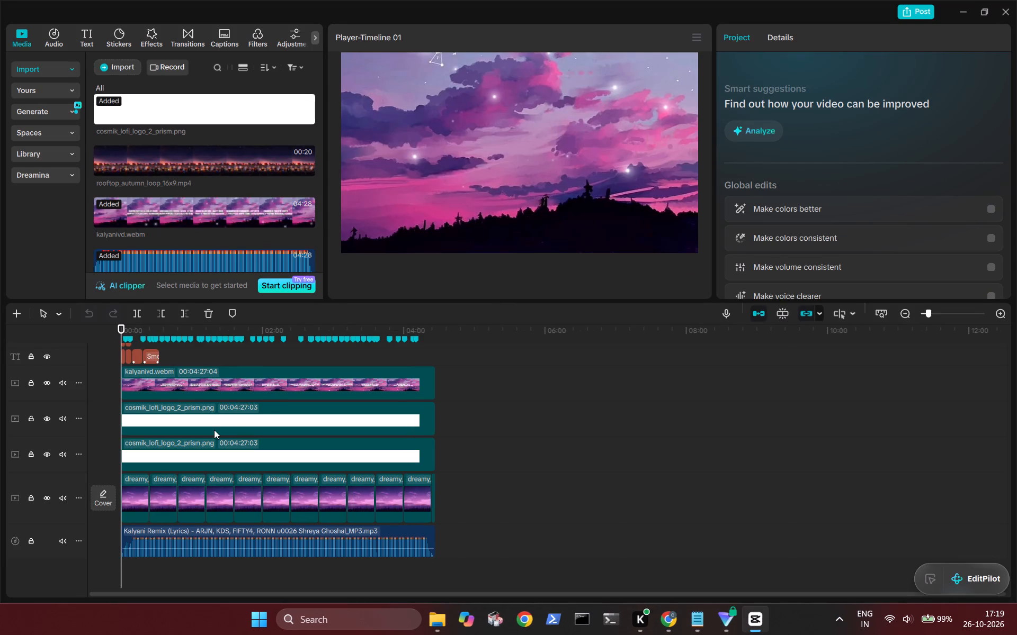
pyautogui.keyDown('ctrl'); pyautogui.scroll(3, 182, 369); pyautogui.keyUp('ctrl')
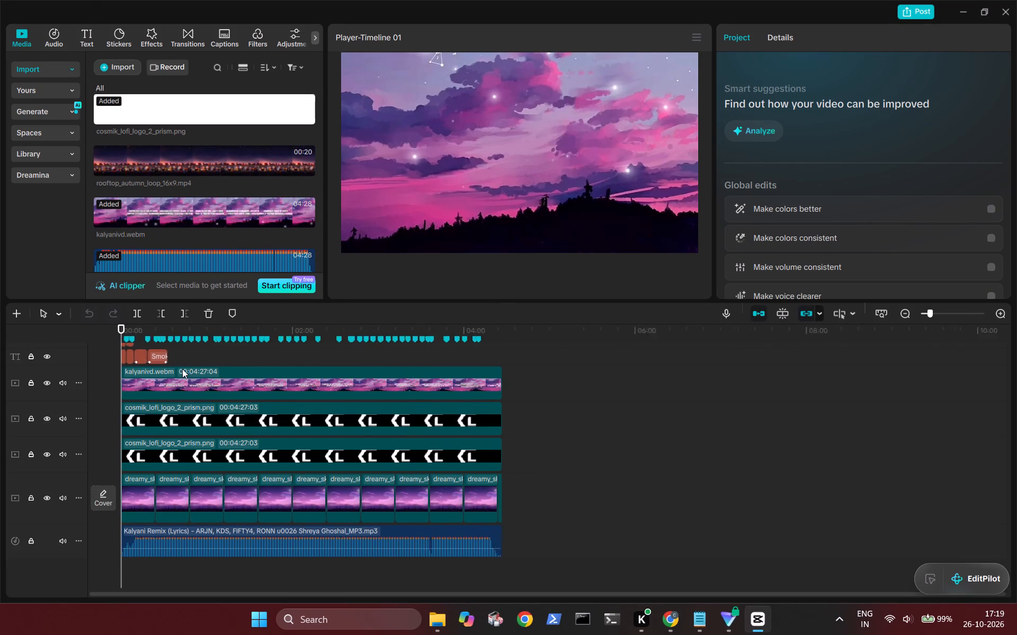
pyautogui.keyDown('ctrl'); pyautogui.scroll(20, 182, 369); pyautogui.keyUp('ctrl')
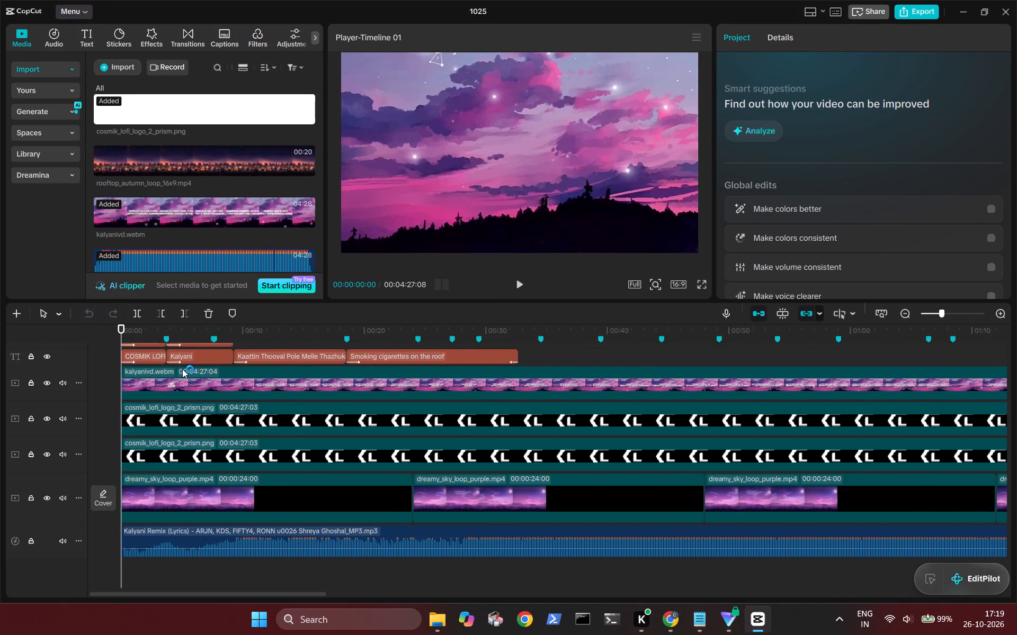
pyautogui.keyDown('ctrl'); pyautogui.scroll(2, 182, 369); pyautogui.keyUp('ctrl')
pyautogui.scroll(1, 182, 369)
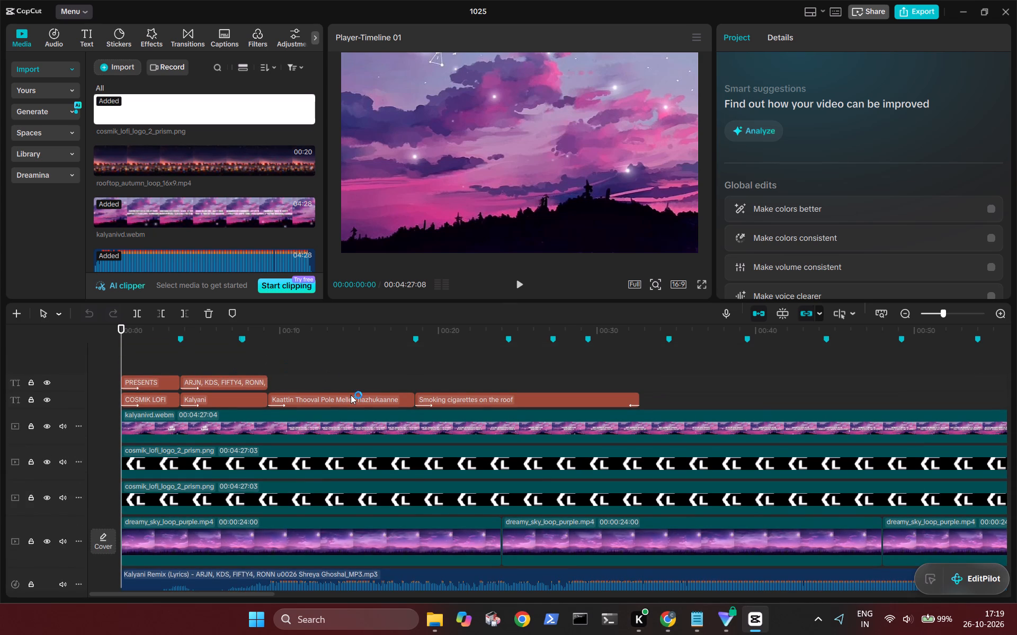
pyautogui.click(507, 366)
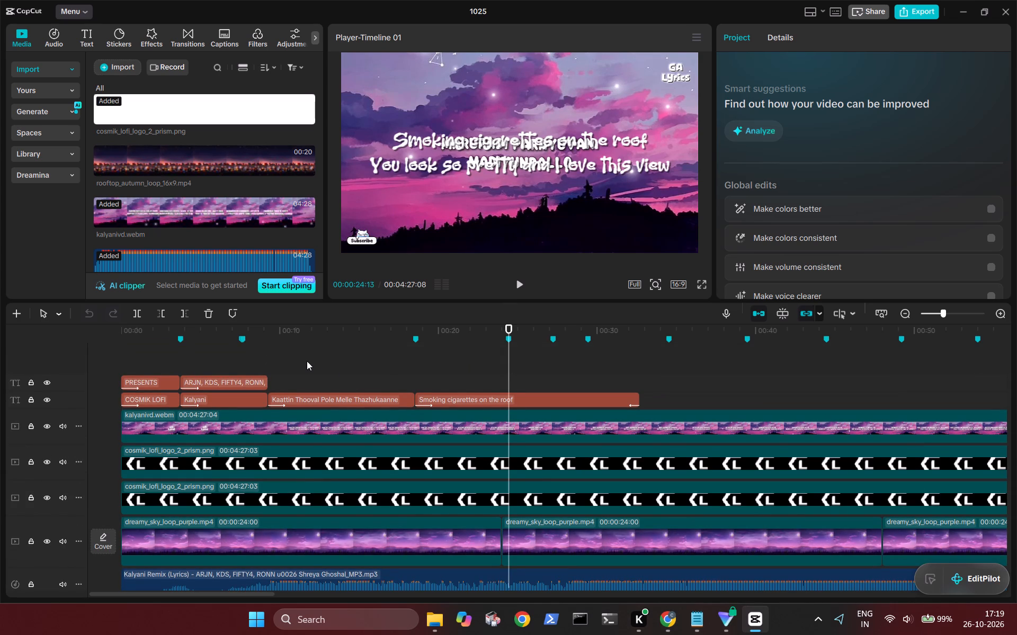
pyautogui.click(307, 361)
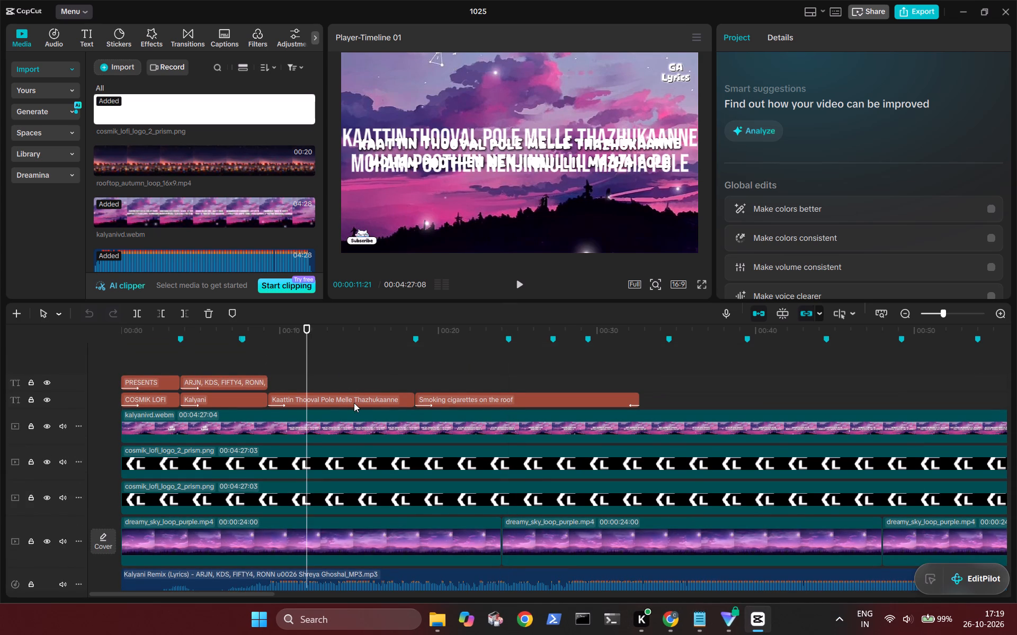
# Search for "Fade In" and apply the Fade In entrance animation to the "Kaattin Thooval Pole Melle Thazhukaanne" text.
pyautogui.click(354, 403)
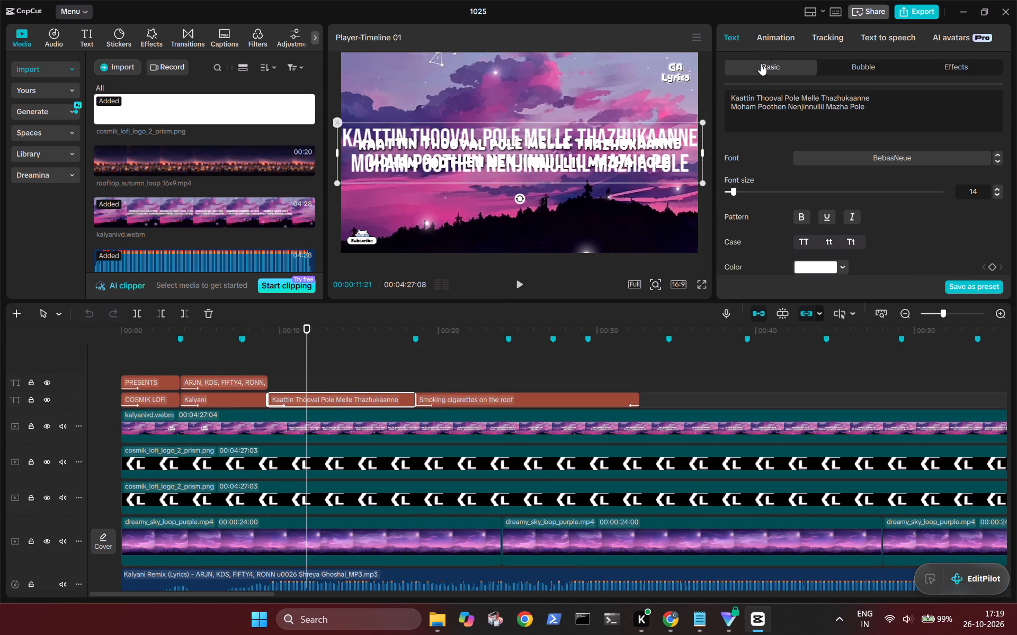
pyautogui.click(774, 26)
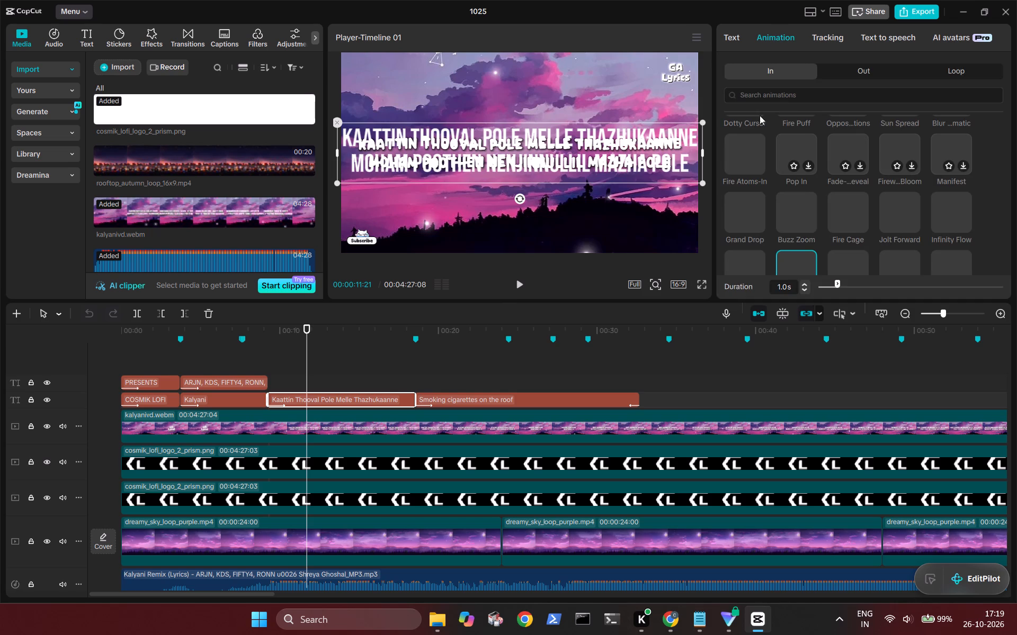
pyautogui.scroll(8, 758, 123)
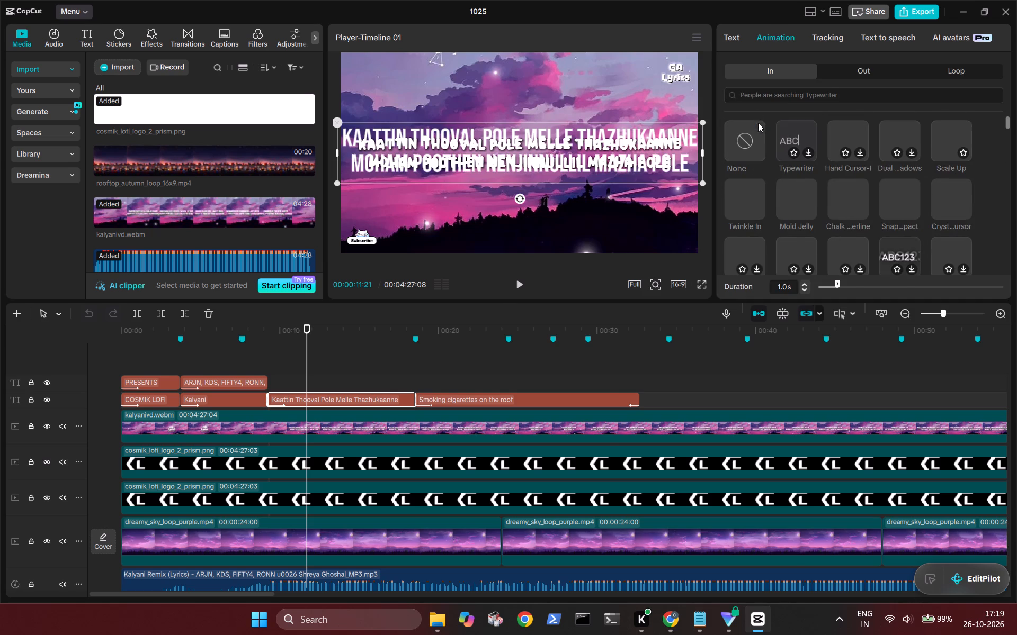
pyautogui.scroll(20, 758, 123)
pyautogui.scroll(20, 758, 123)
pyautogui.scroll(2, 758, 123)
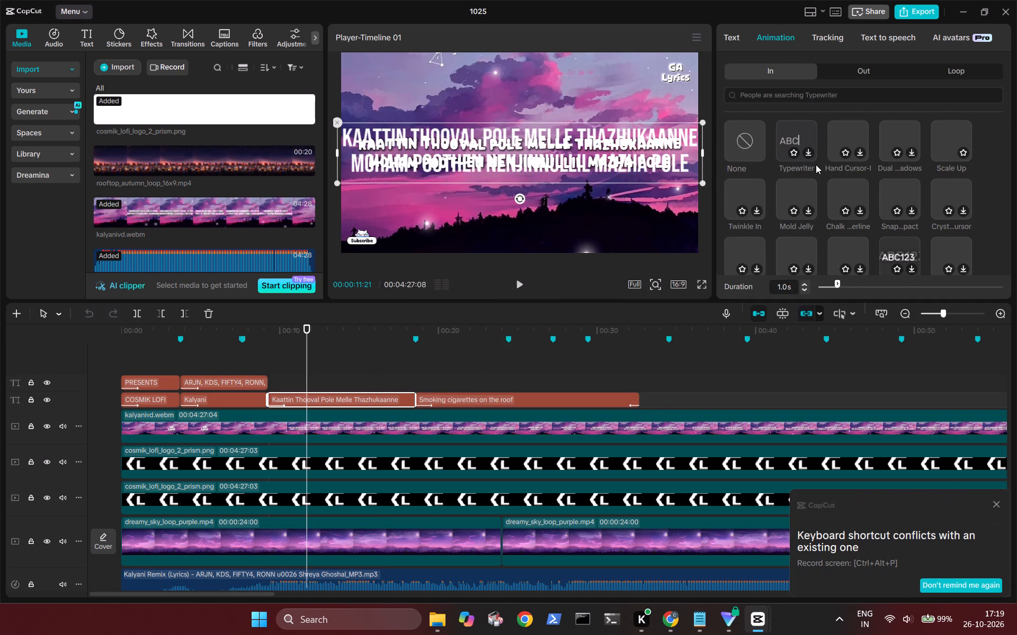
pyautogui.click(993, 505)
pyautogui.click(619, 147)
pyautogui.scroll(-5, 804, 205)
pyautogui.scroll(20, 804, 205)
pyautogui.scroll(20, 804, 205)
pyautogui.scroll(1, 804, 205)
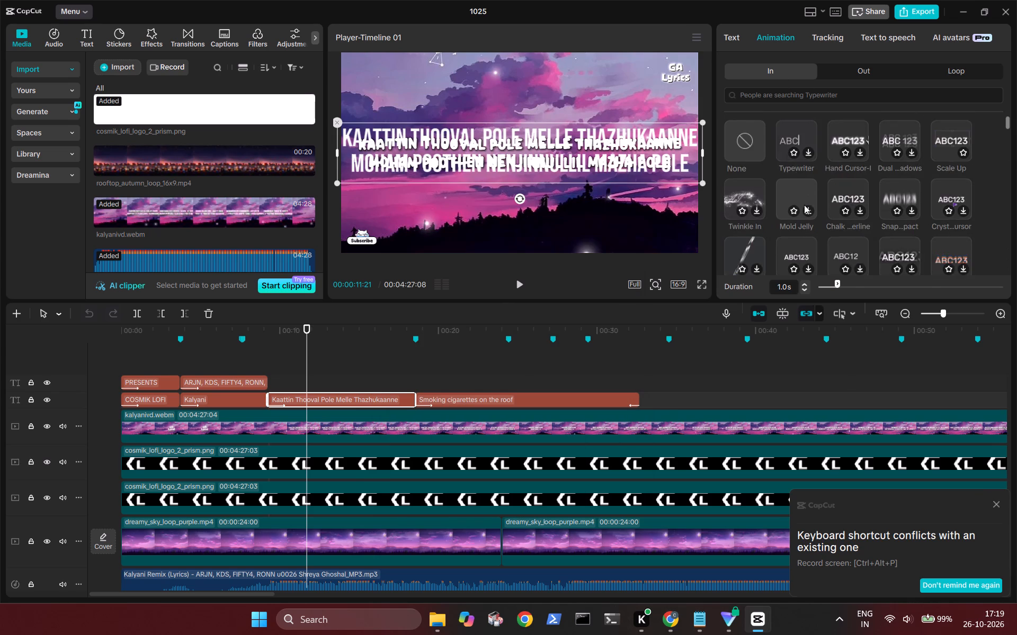
pyautogui.scroll(12, 804, 205)
pyautogui.scroll(-10, 804, 205)
pyautogui.scroll(5, 804, 205)
pyautogui.click(768, 93)
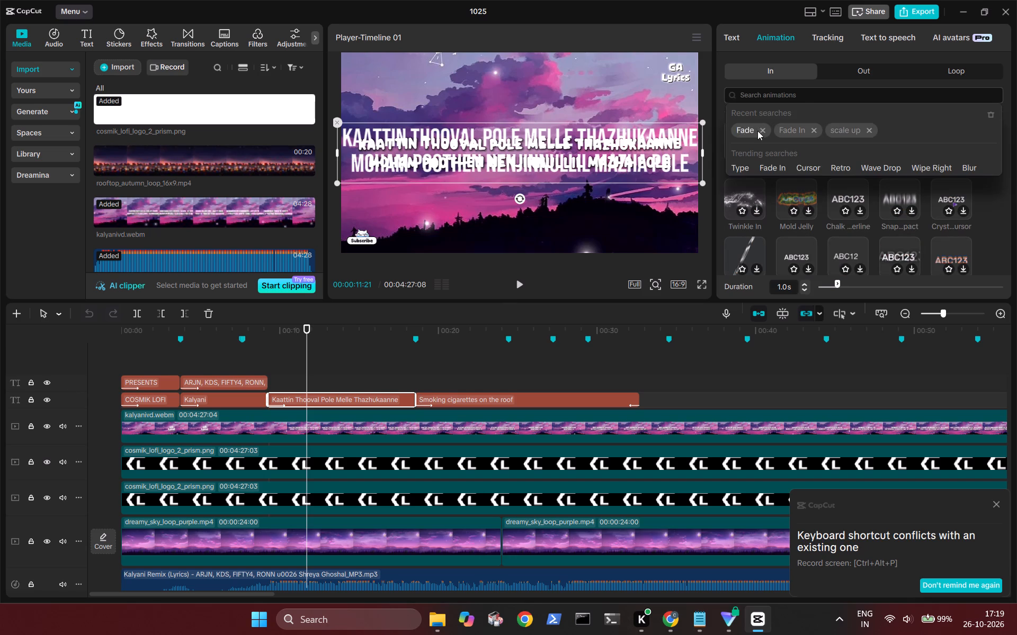
pyautogui.click(782, 167)
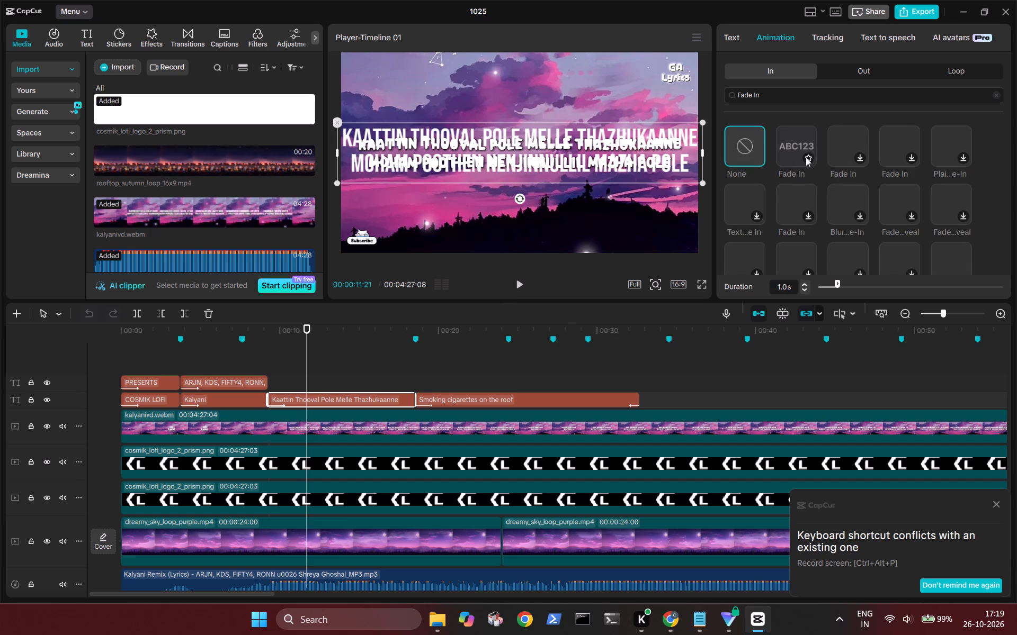
pyautogui.click(806, 157)
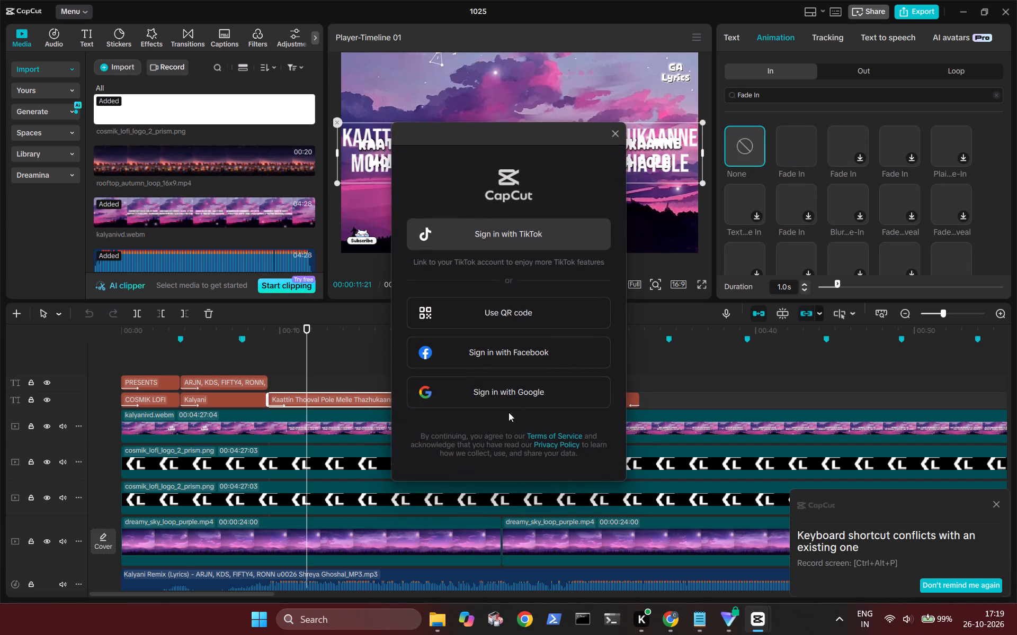
pyautogui.click(610, 133)
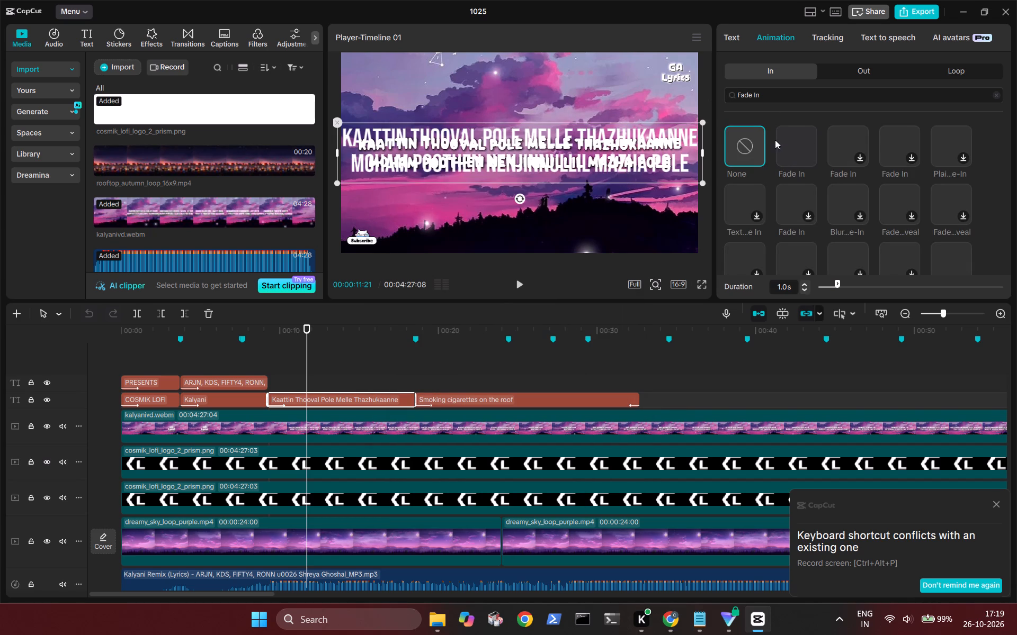
pyautogui.doubleClick(791, 139)
# Apply the Fade Out exit animation to the "Kaattin Thooval Pole Melle Thazhukaanne" text.
pyautogui.click(861, 68)
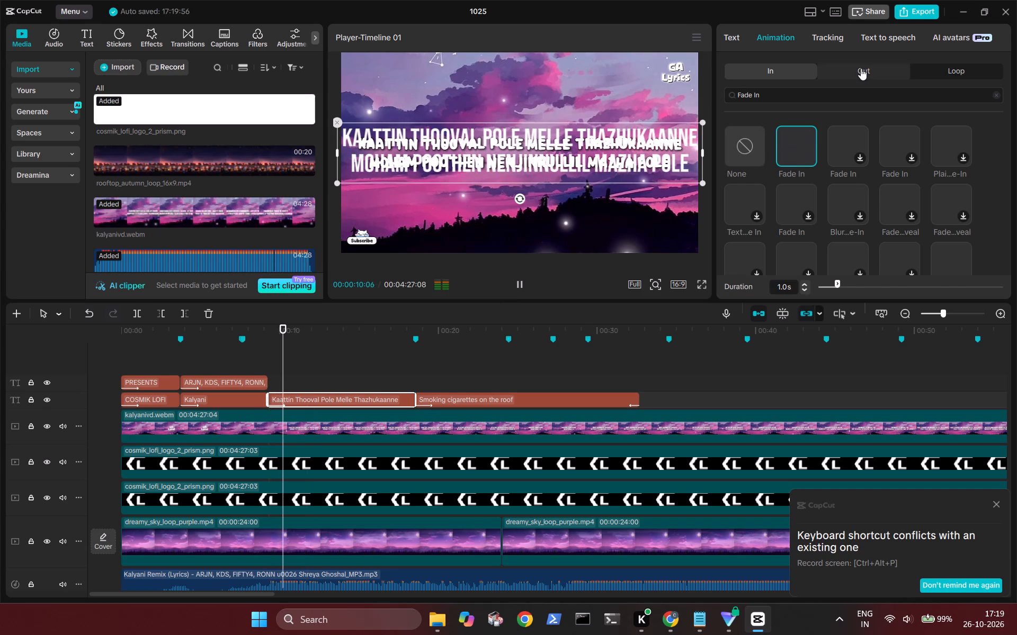
pyautogui.doubleClick(800, 135)
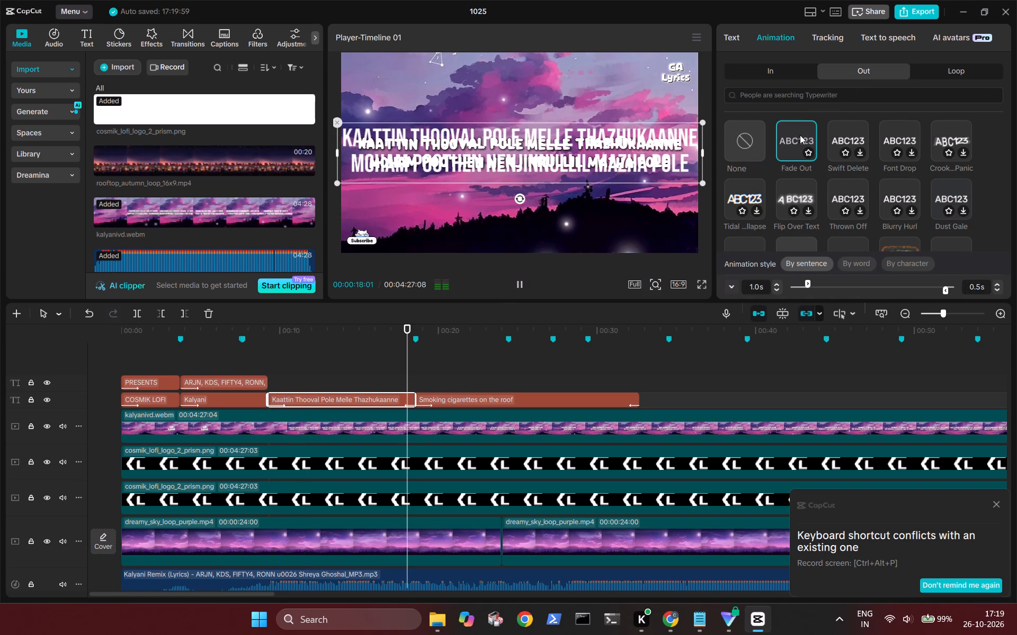
# Delete the "Smoking cigarettes on the roof" text from the timeline.
pyautogui.click(466, 393)
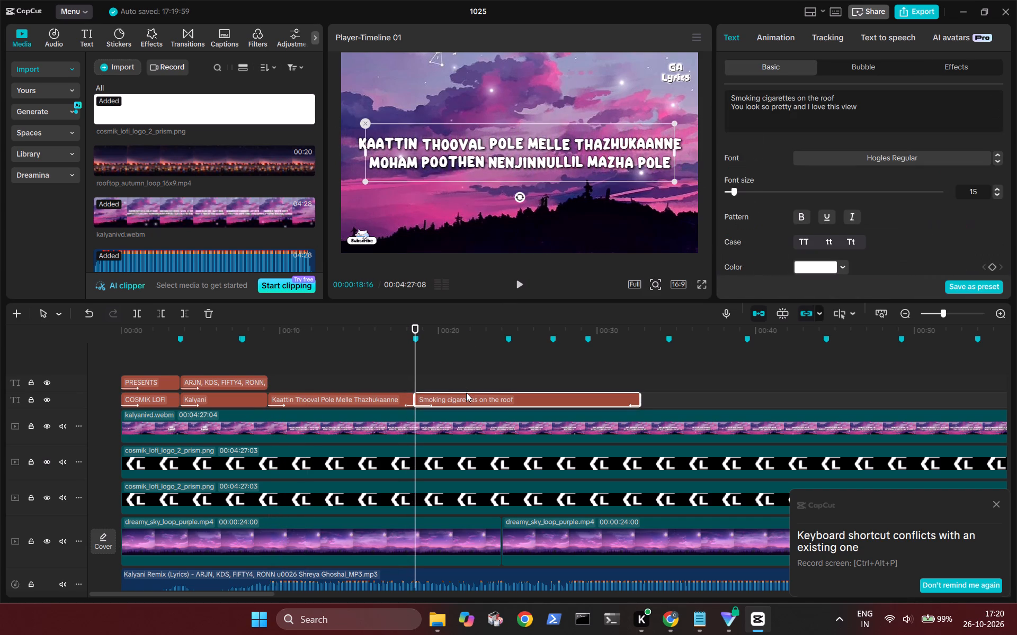
pyautogui.press('BackSpace')
# Apply the white preset style with a dark shadow to the "Kaattin Thooval Pole Melle Thazhukaanne" text.
pyautogui.click(343, 400)
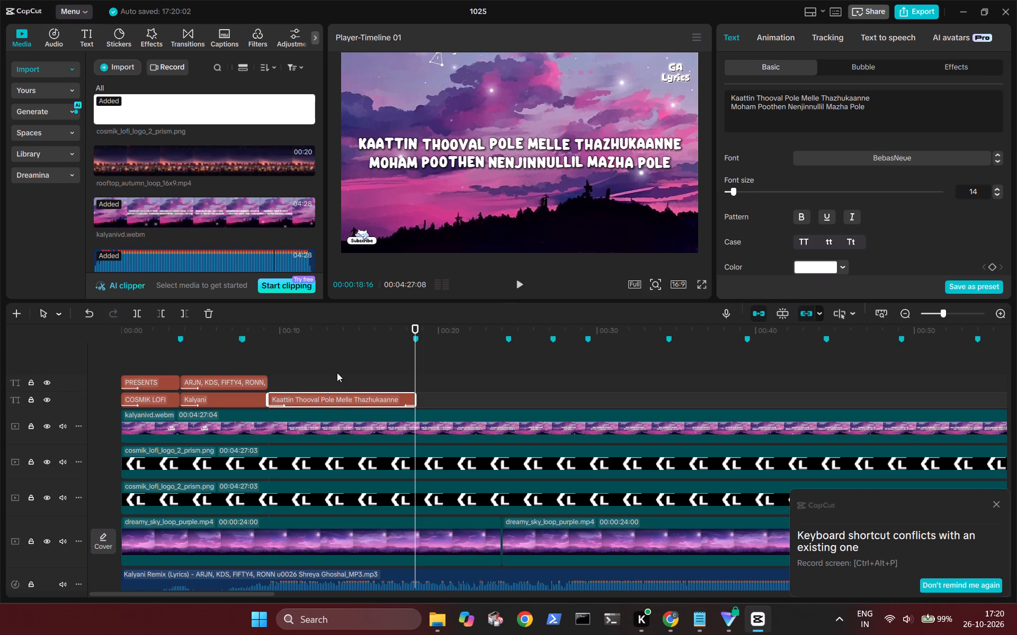
pyautogui.click(337, 373)
pyautogui.click(361, 403)
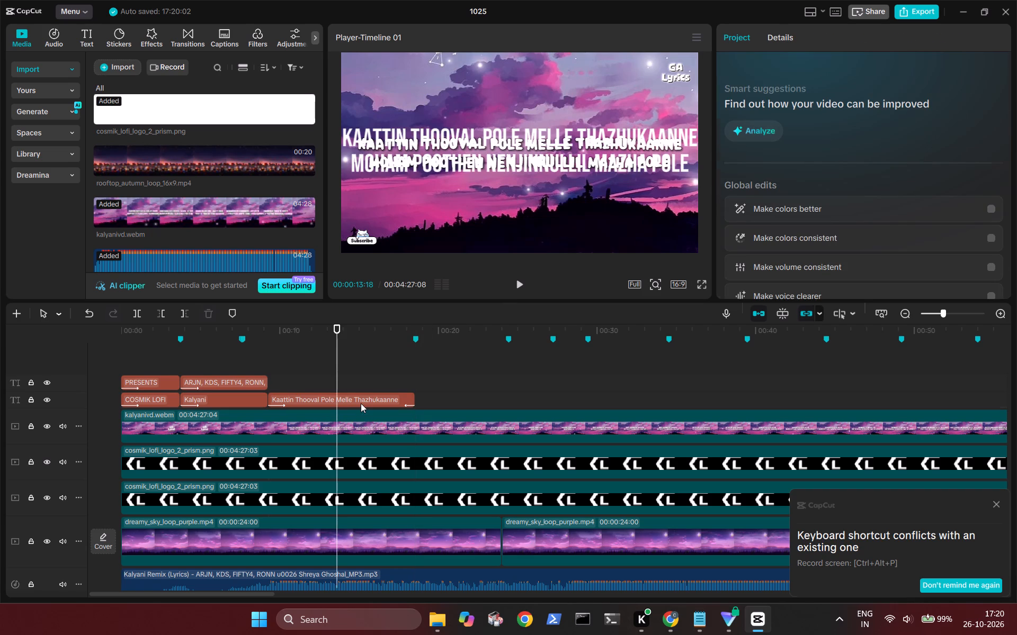
pyautogui.scroll(-1, 833, 222)
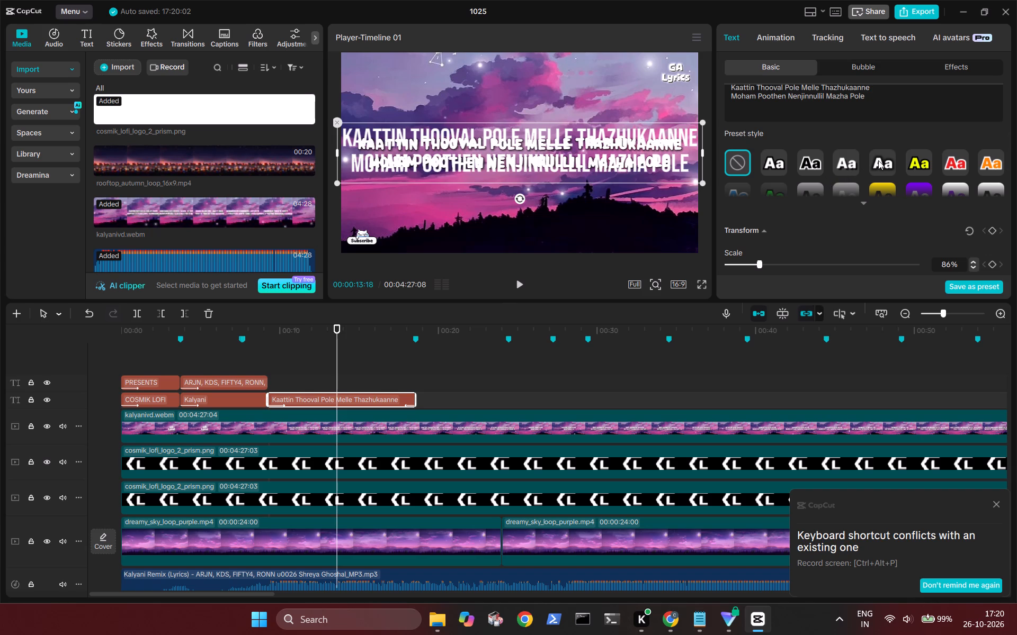
pyautogui.click(844, 158)
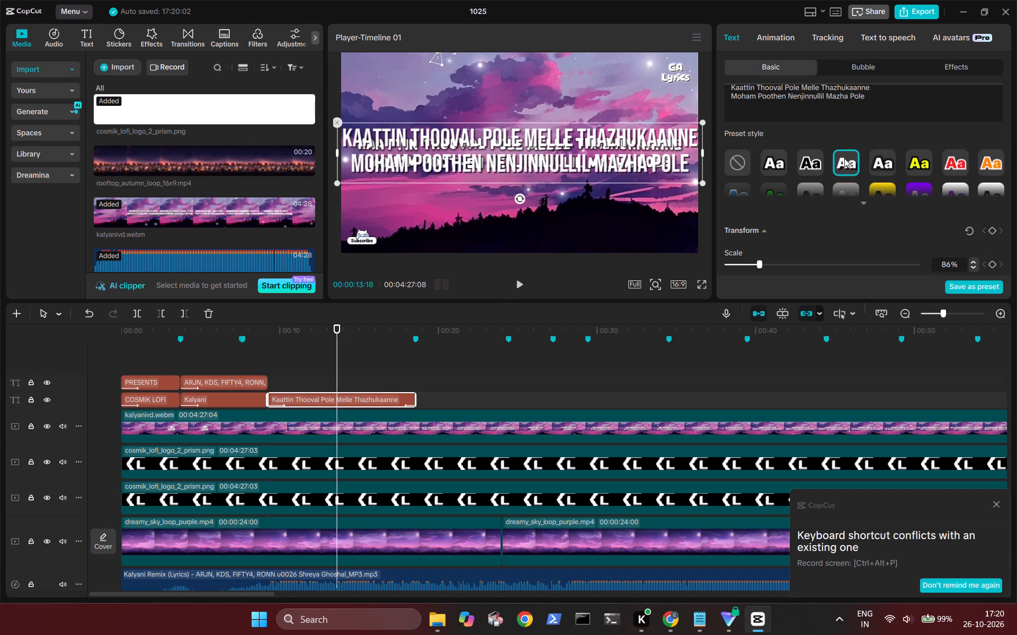
# Change the font of the "Kaattin Thooval Pole Melle Thazhukaanne" text to Hogles Regular from the system fonts.
pyautogui.scroll(-2, 844, 158)
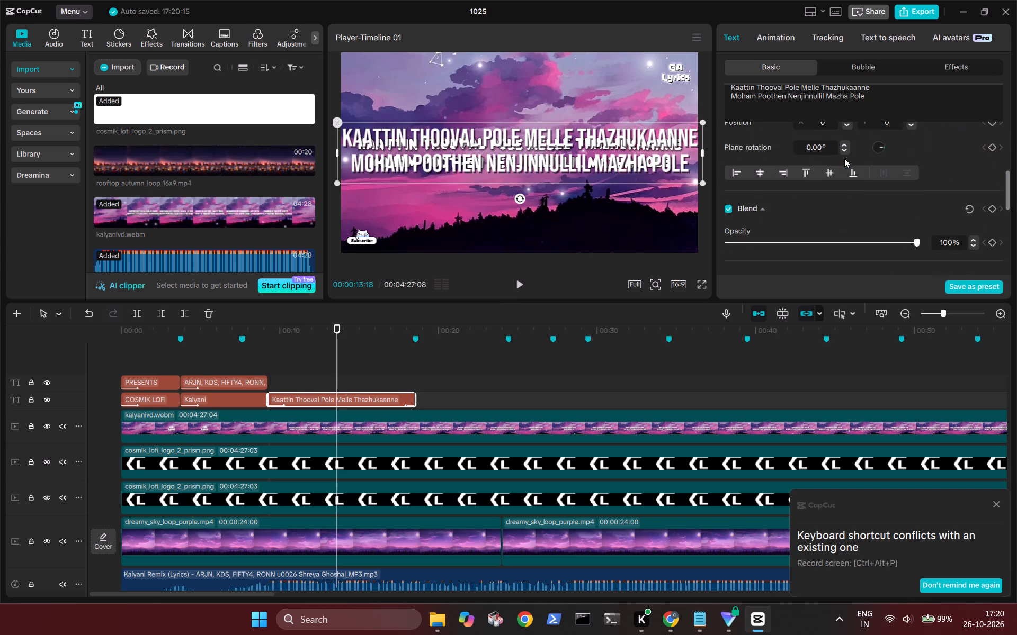
pyautogui.scroll(1, 844, 158)
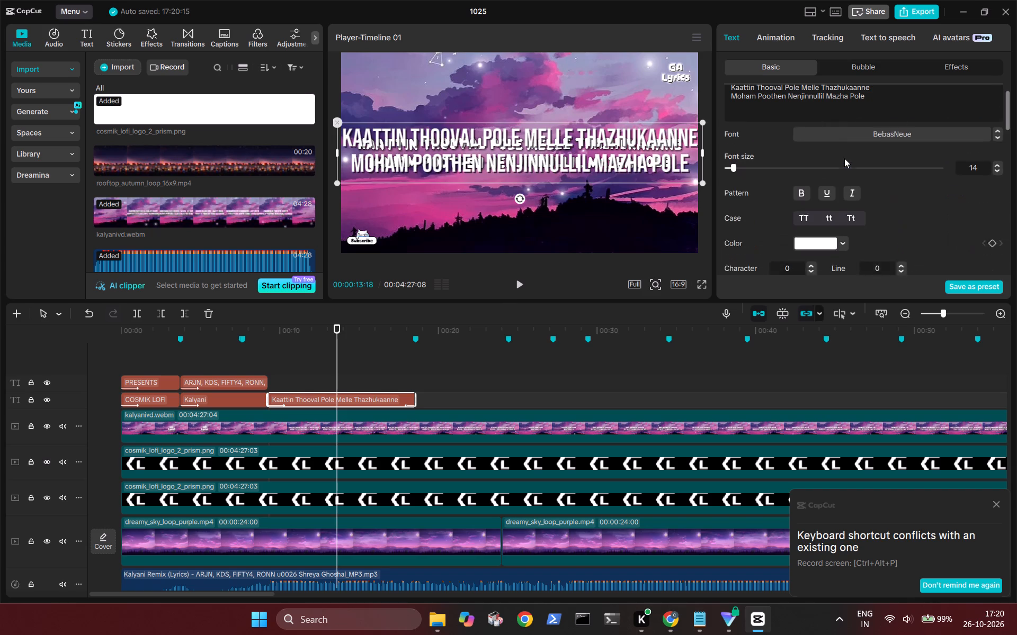
pyautogui.scroll(1, 844, 158)
pyautogui.click(968, 151)
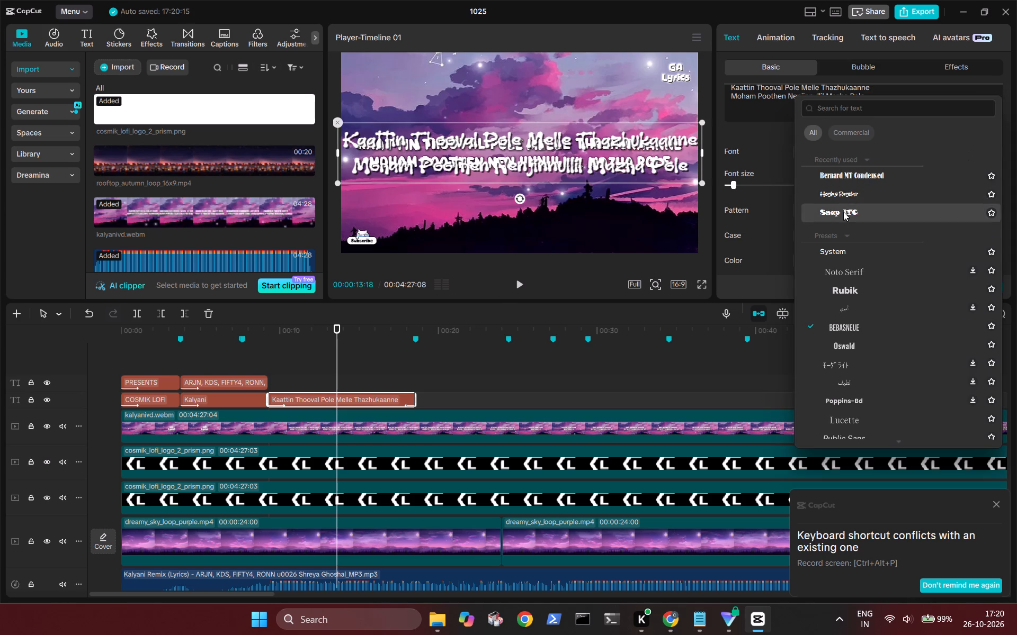
pyautogui.click(862, 159)
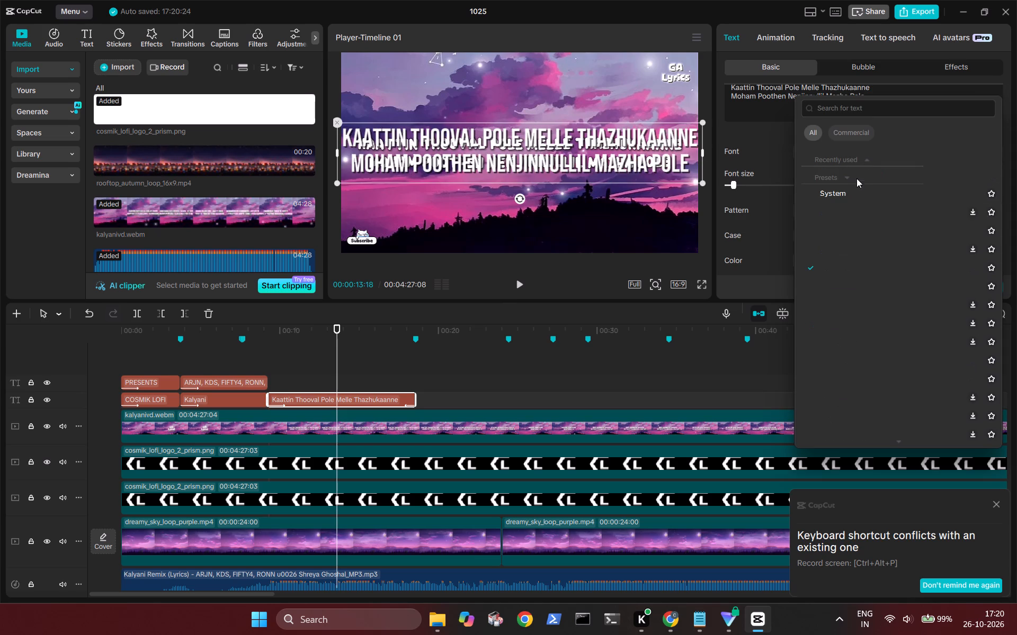
pyautogui.click(842, 179)
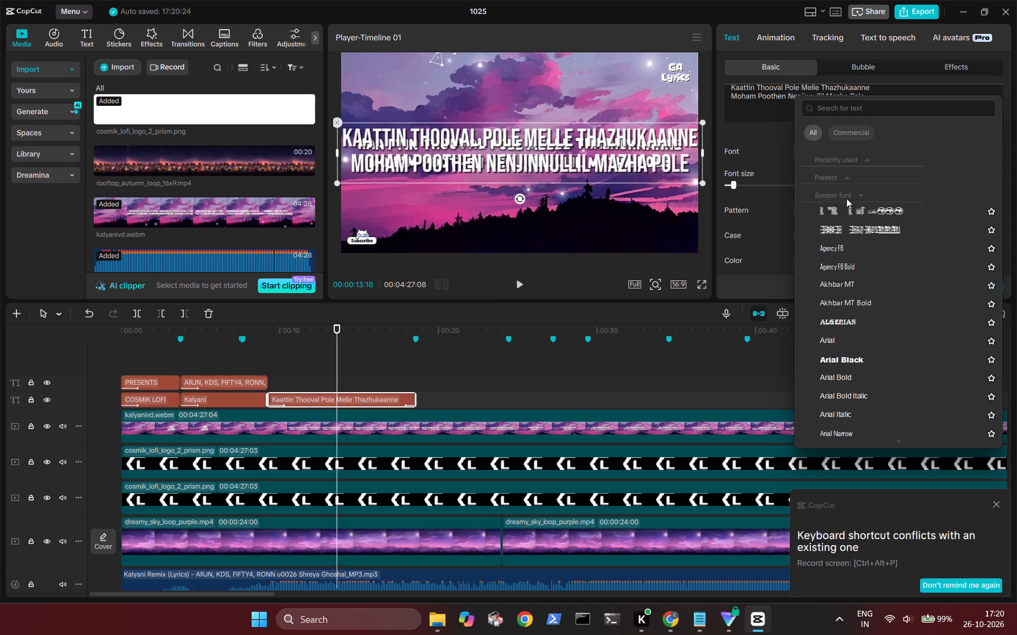
pyautogui.click(861, 194)
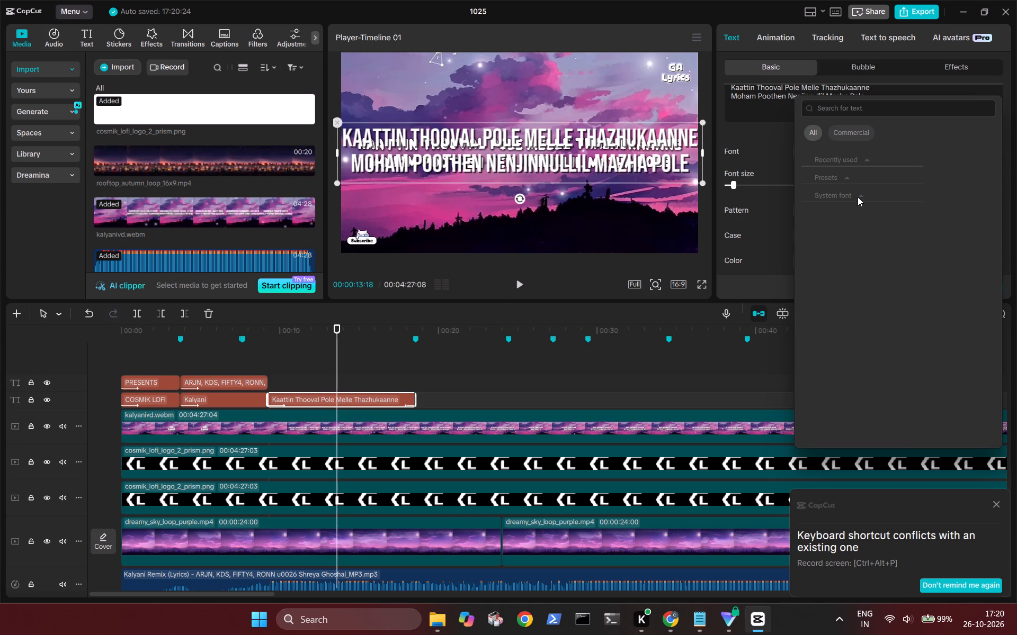
pyautogui.click(866, 197)
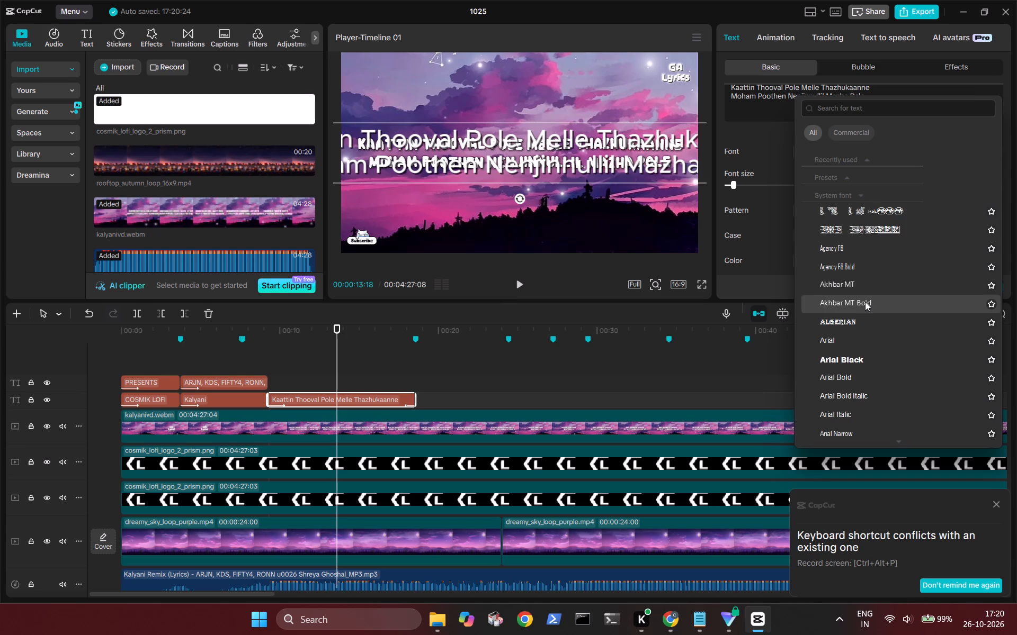
pyautogui.scroll(-3, 865, 302)
pyautogui.hscroll(1, 865, 302)
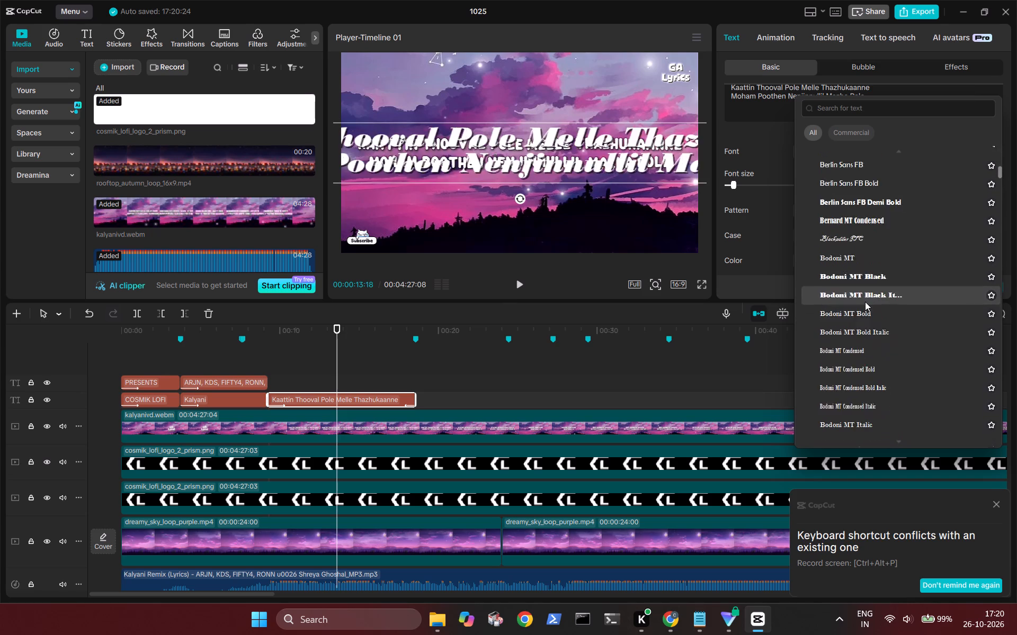
pyautogui.hscroll(1, 865, 302)
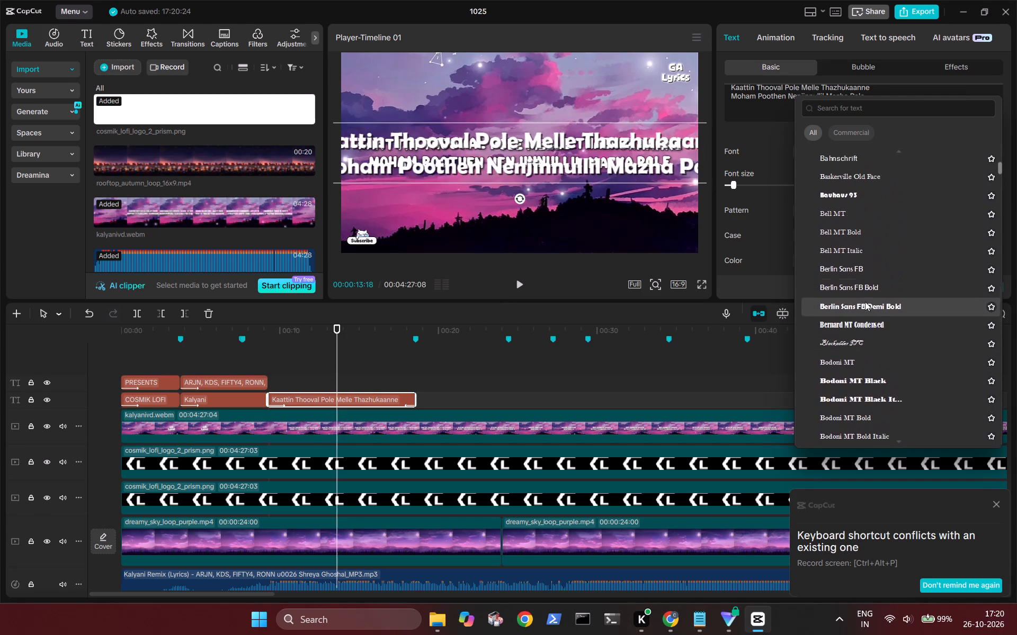
pyautogui.hscroll(2, 865, 302)
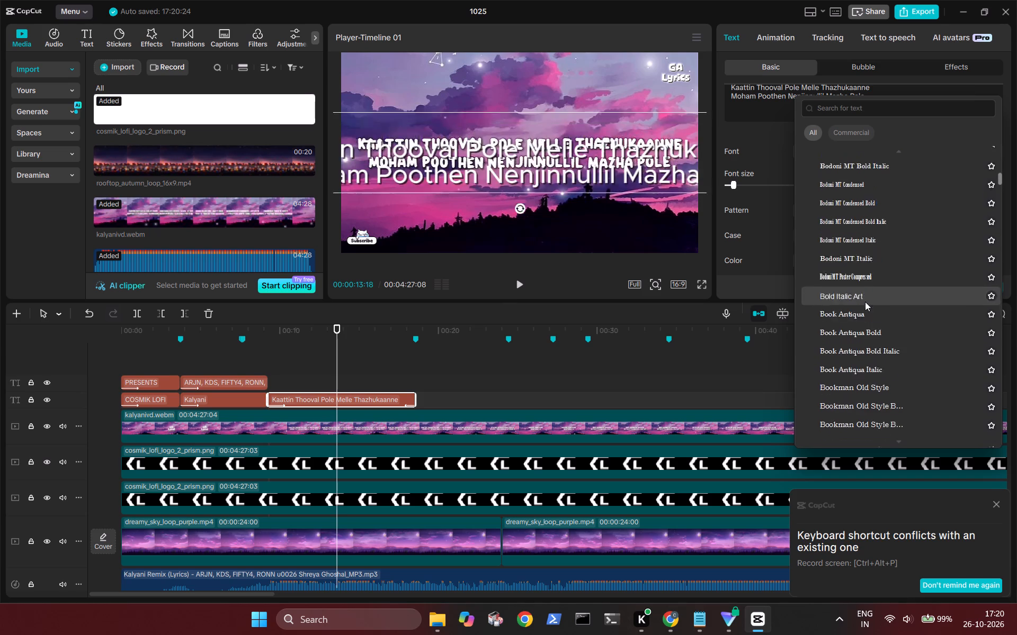
pyautogui.hscroll(1, 865, 302)
pyautogui.scroll(-3, 865, 302)
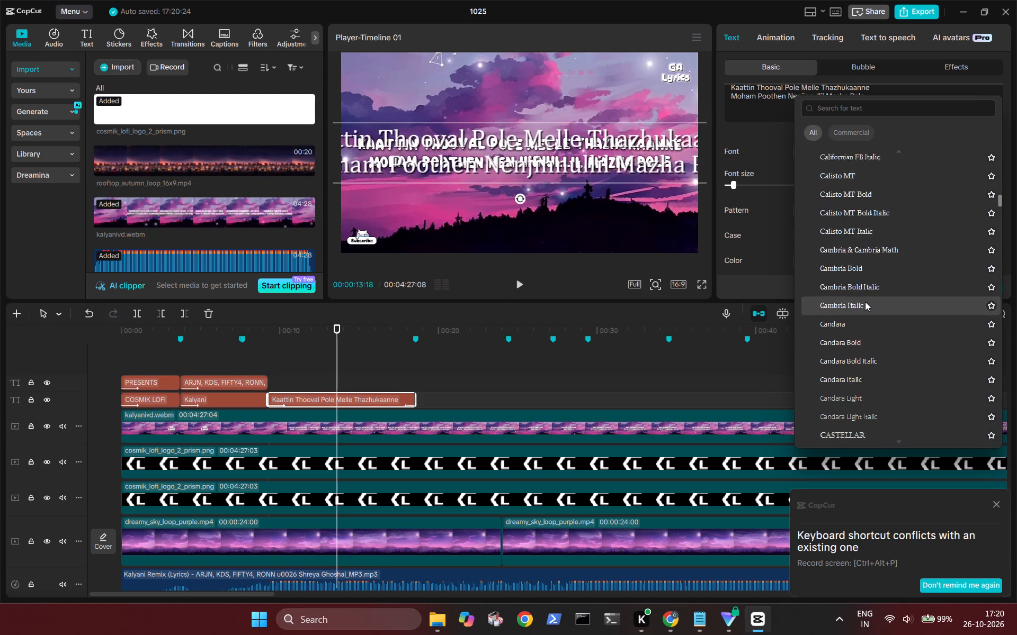
pyautogui.scroll(-3, 865, 302)
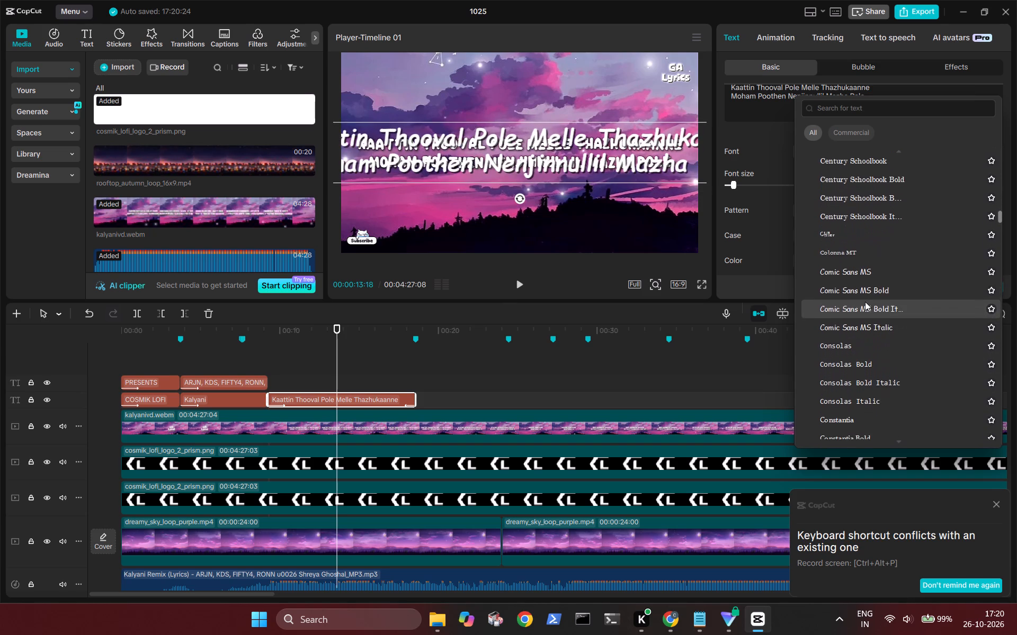
pyautogui.scroll(-5, 865, 302)
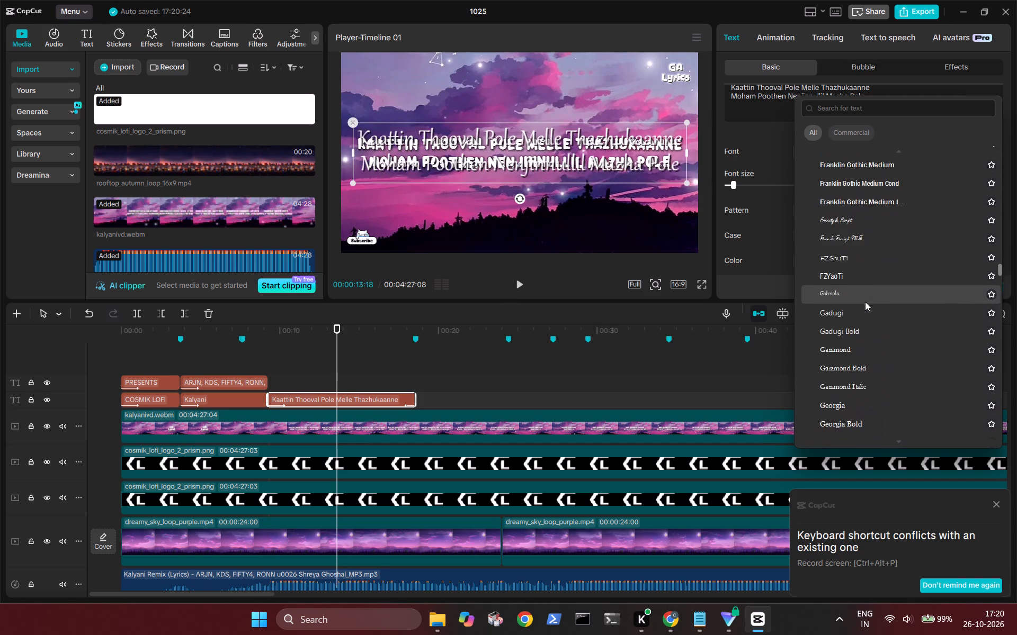
pyautogui.scroll(-5, 865, 302)
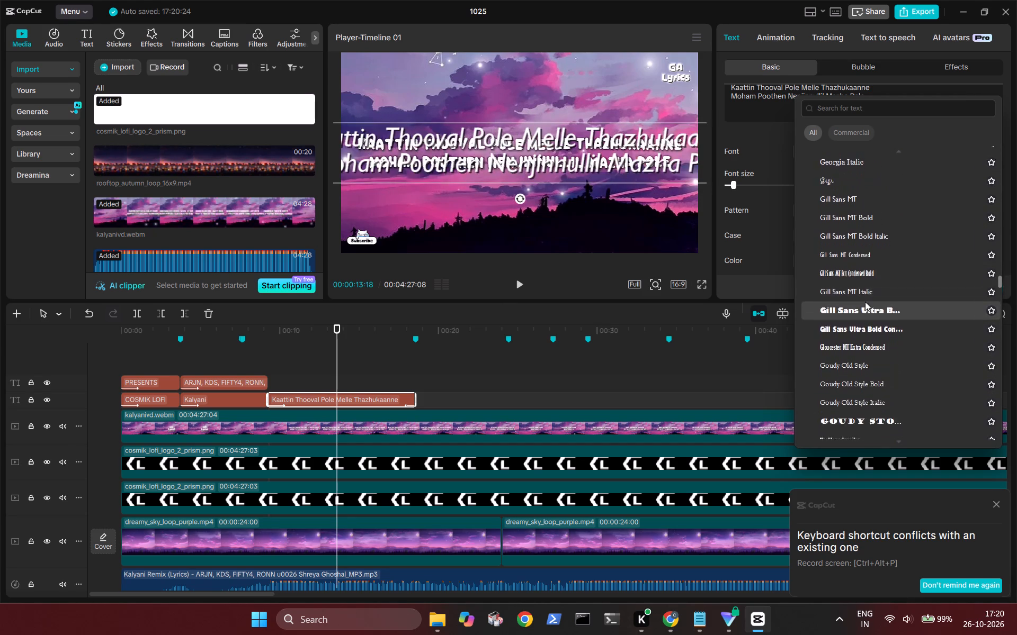
pyautogui.scroll(-2, 865, 302)
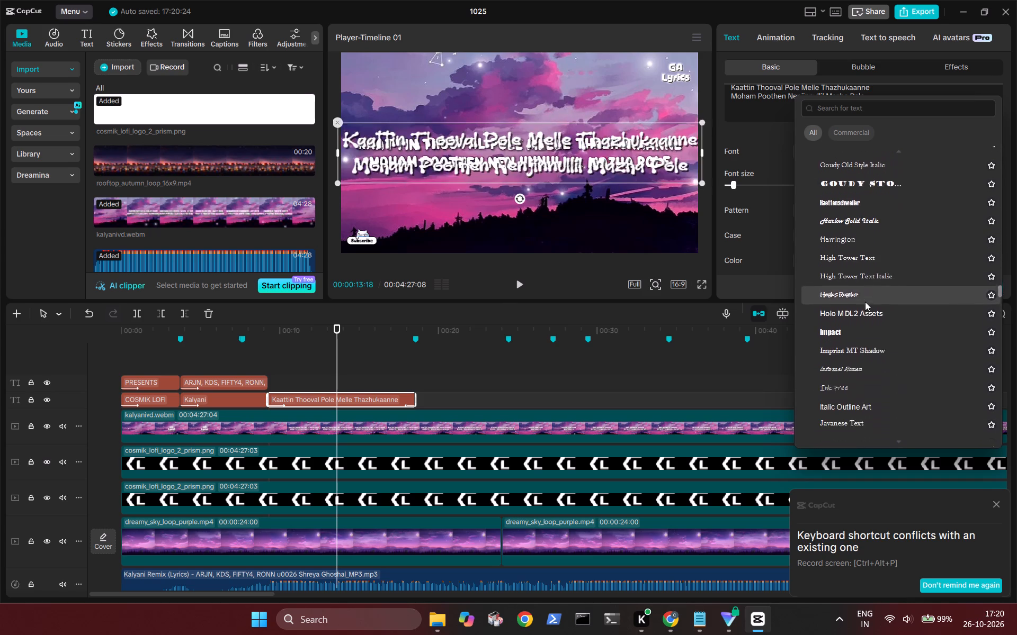
pyautogui.scroll(-1, 865, 302)
pyautogui.click(854, 280)
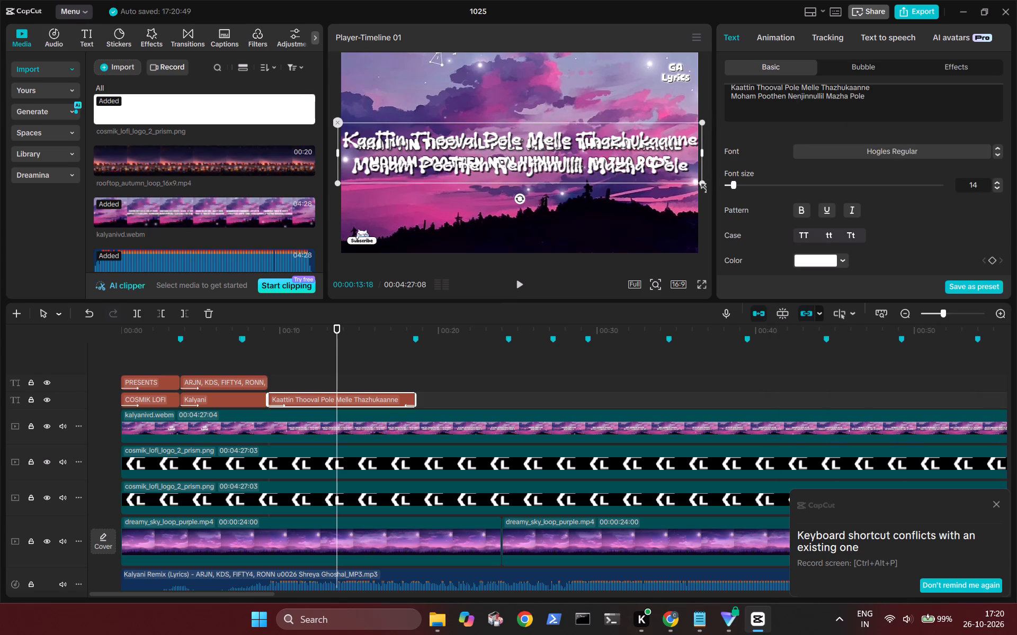
# Scale the "Kaattin Thooval Pole Melle Thazhukaanne" text down slightly in the preview so it sits inside the frame edges.
pyautogui.moveTo(700, 180); pyautogui.dragTo(684, 174)
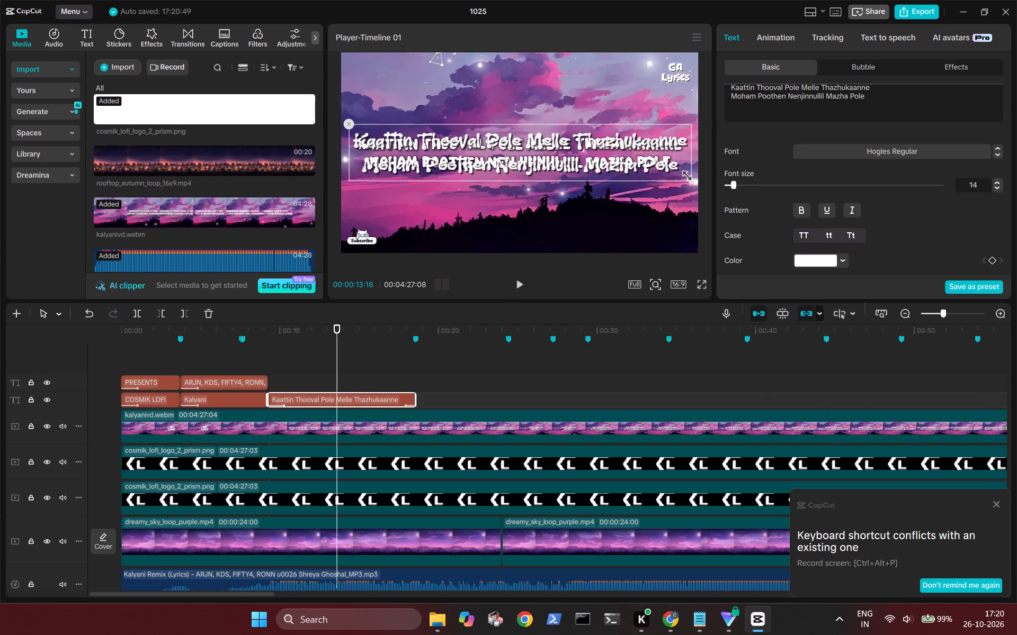
pyautogui.moveTo(684, 174); pyautogui.dragTo(682, 173)
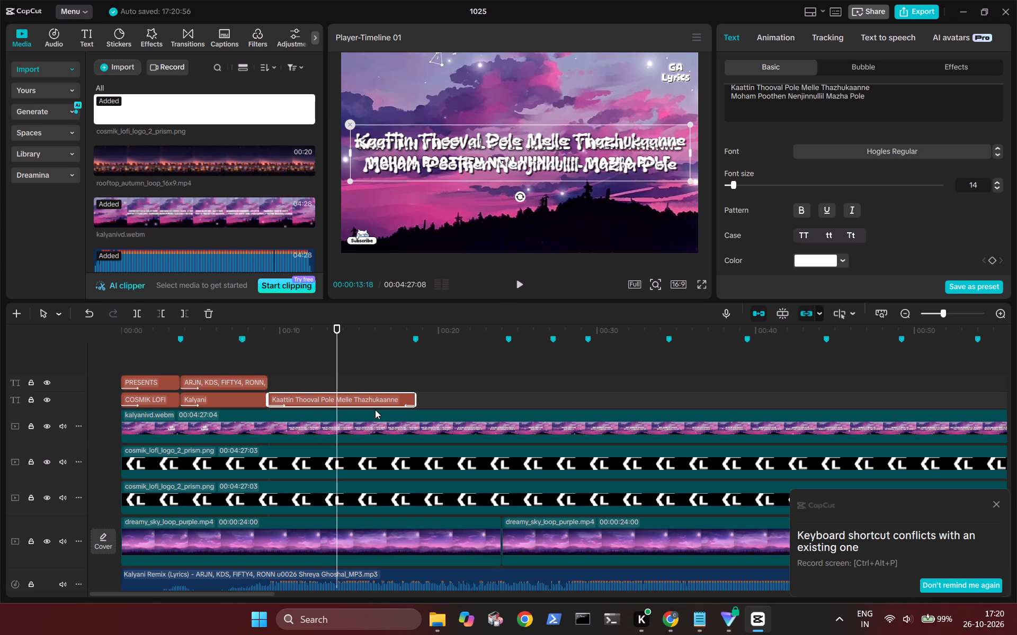
# Copy the styled "Kaattin Thooval Pole Melle Thazhukaanne" text and paste it directly after the original, at 00:00:18:16.
pyautogui.hotkey('ctrl', 'c')
pyautogui.click(415, 360)
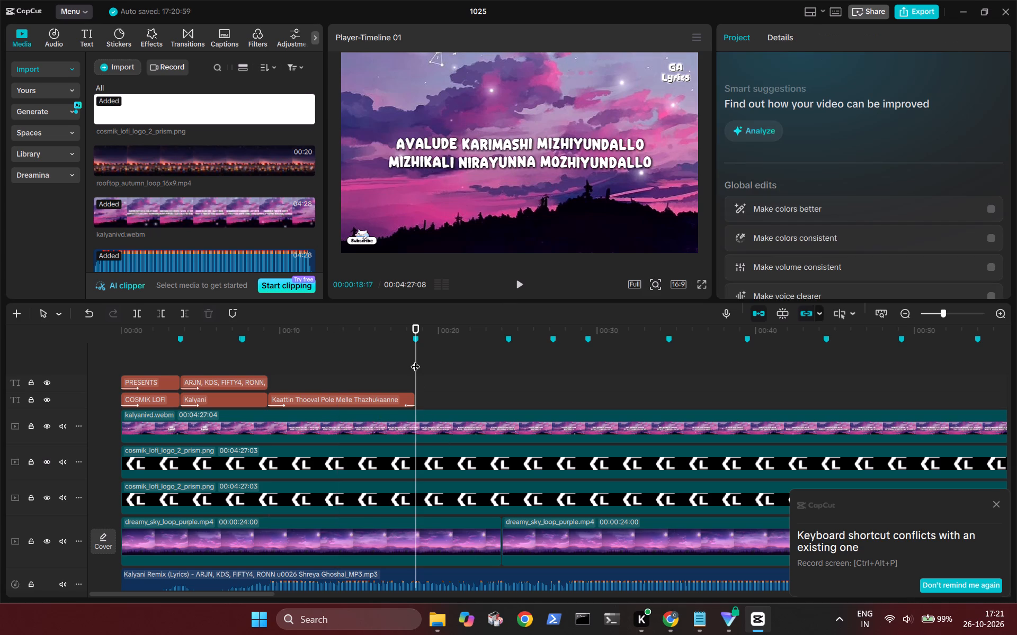
pyautogui.keyDown('ctrl'); pyautogui.scroll(13, 415, 360); pyautogui.keyUp('ctrl')
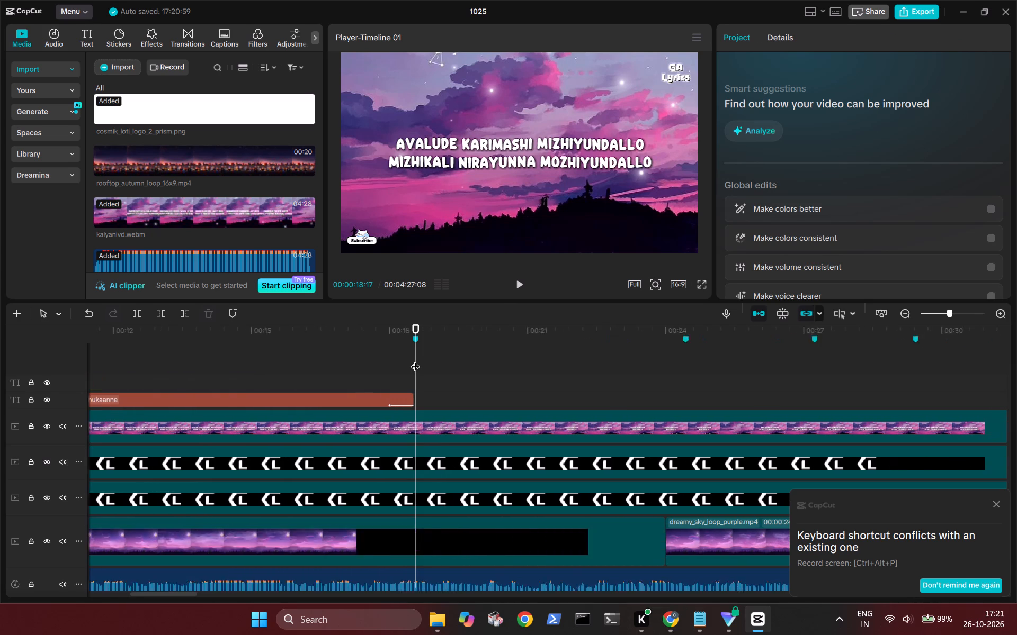
pyautogui.keyDown('ctrl'); pyautogui.scroll(14, 415, 360); pyautogui.keyUp('ctrl')
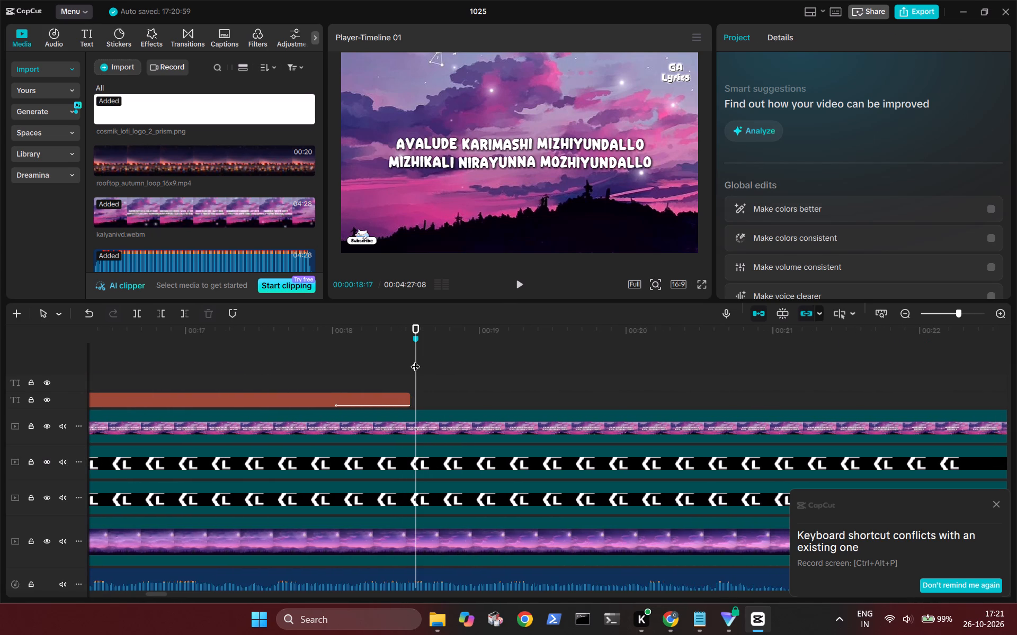
pyautogui.keyDown('ctrl'); pyautogui.scroll(4, 415, 360); pyautogui.keyUp('ctrl')
pyautogui.click(408, 365)
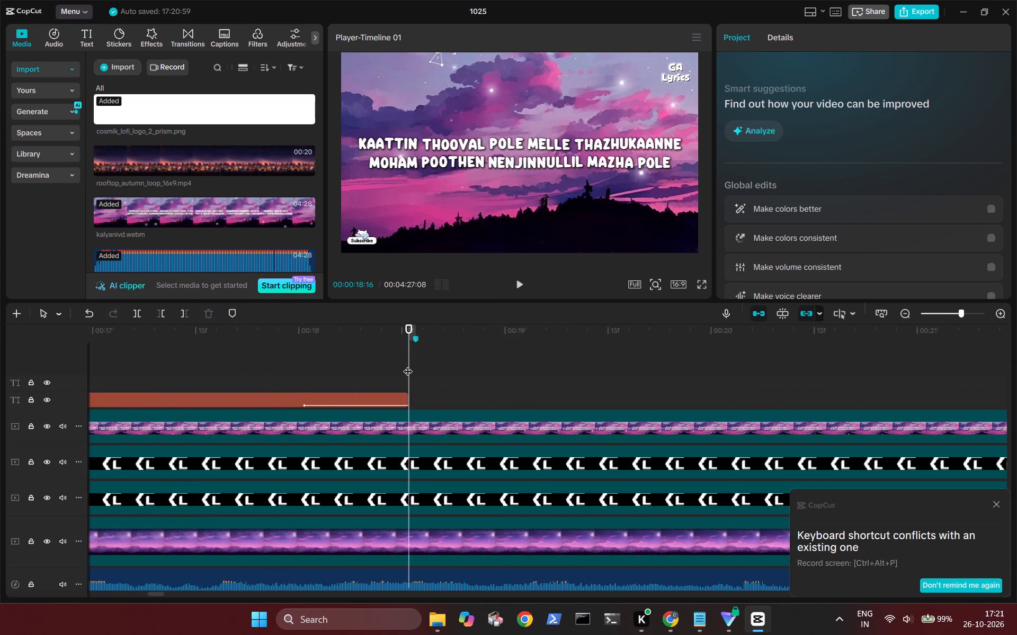
pyautogui.hotkey('ctrl', 'v')
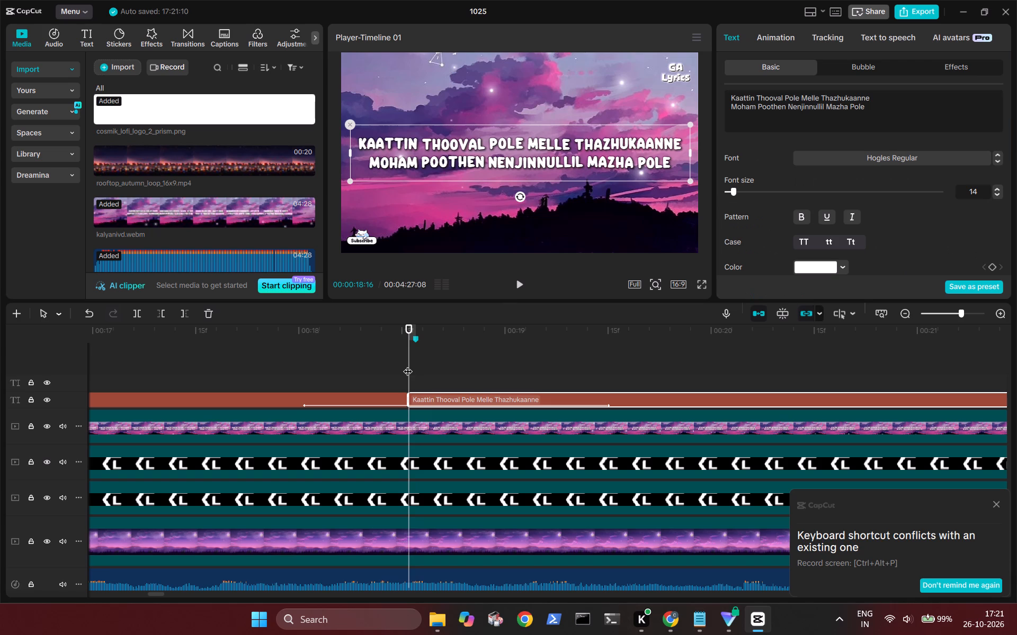
# Replace the pasted text's content with "Avalude Karimashi Mizhiyundallo / Mizhikali Nirayunna Mozhiyundallo", copied from the YouTube lyrics description in Chrome.
pyautogui.click(532, 359)
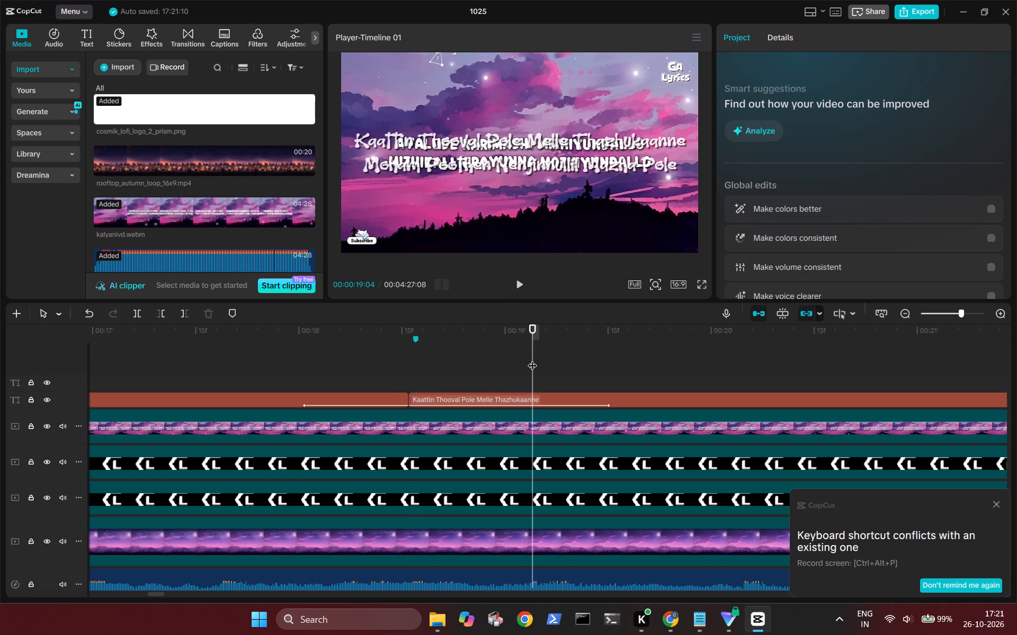
pyautogui.click(556, 403)
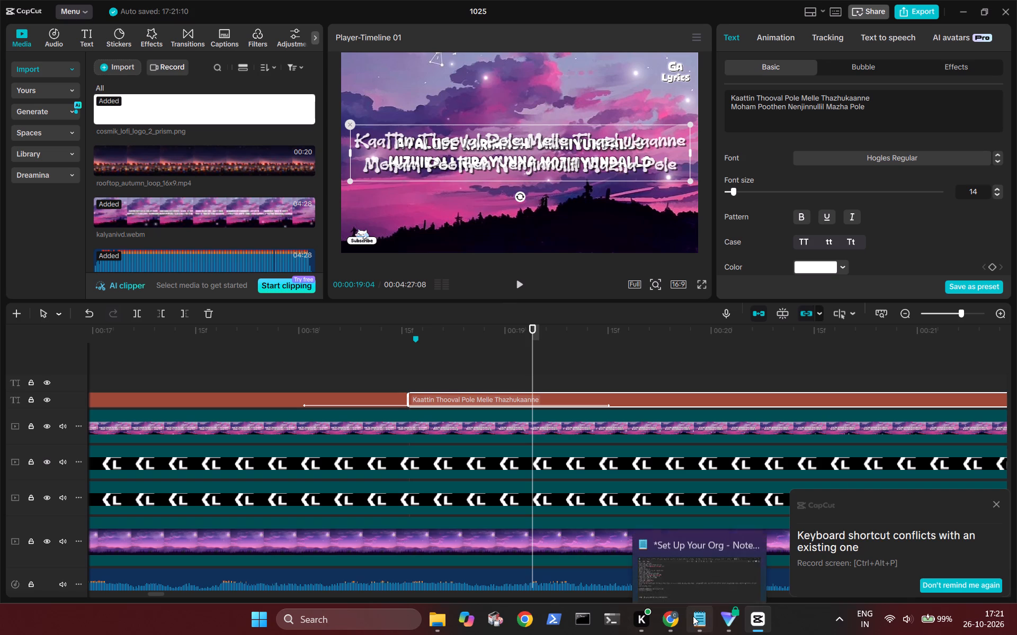
pyautogui.click(665, 618)
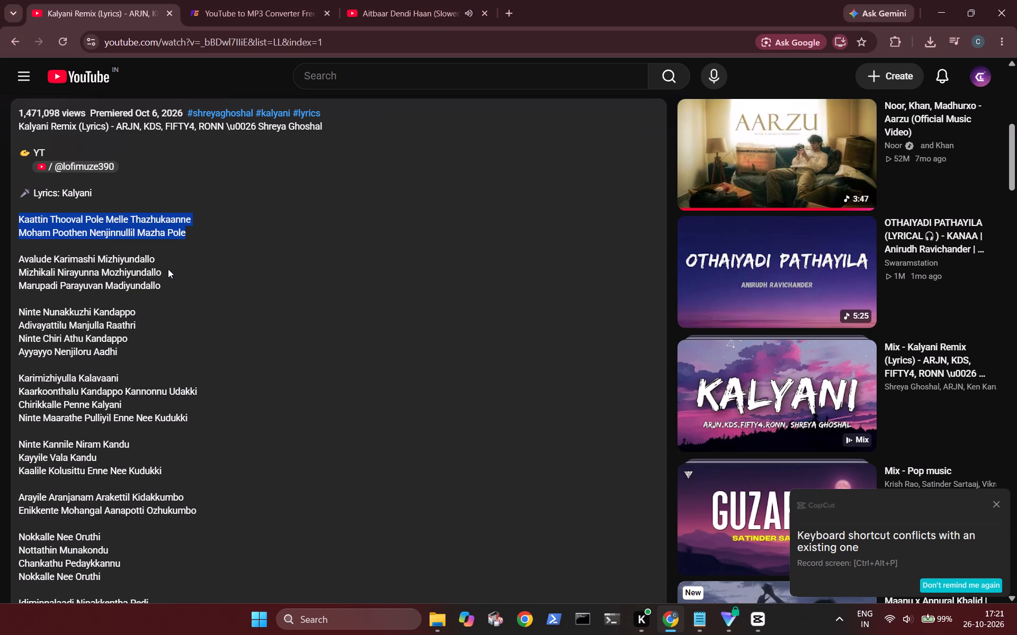
pyautogui.click(753, 623)
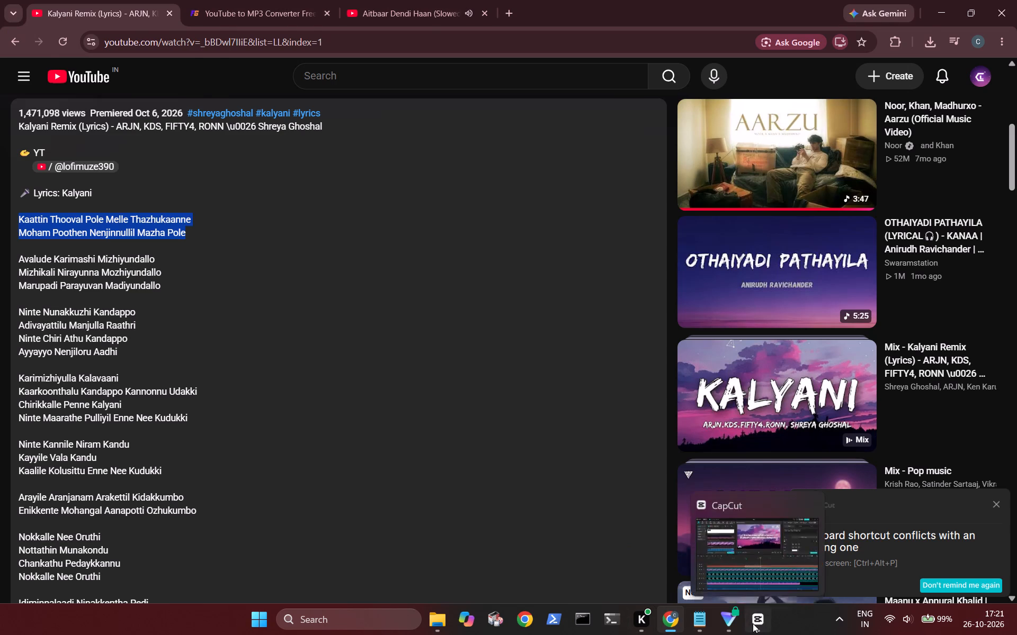
pyautogui.click(874, 115)
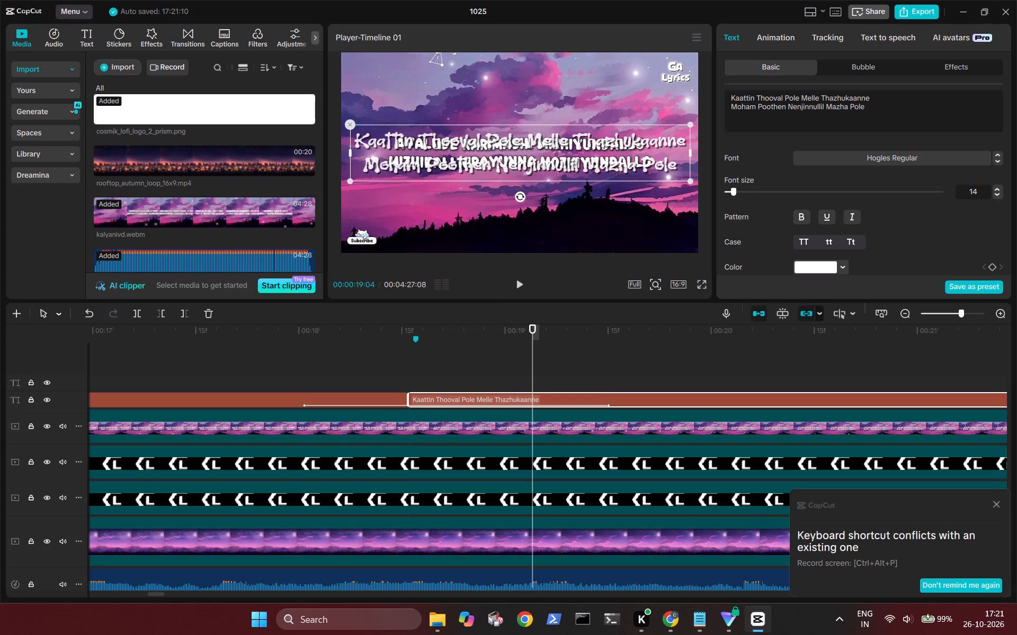
pyautogui.hotkey('ctrl', 'a')
pyautogui.press('BackSpace')
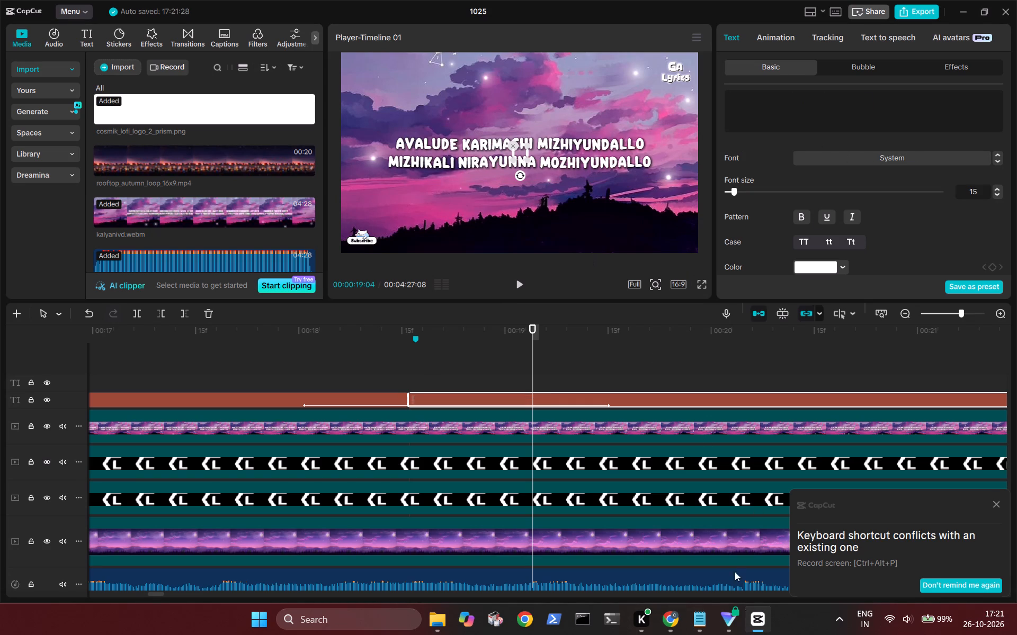
pyautogui.click(672, 622)
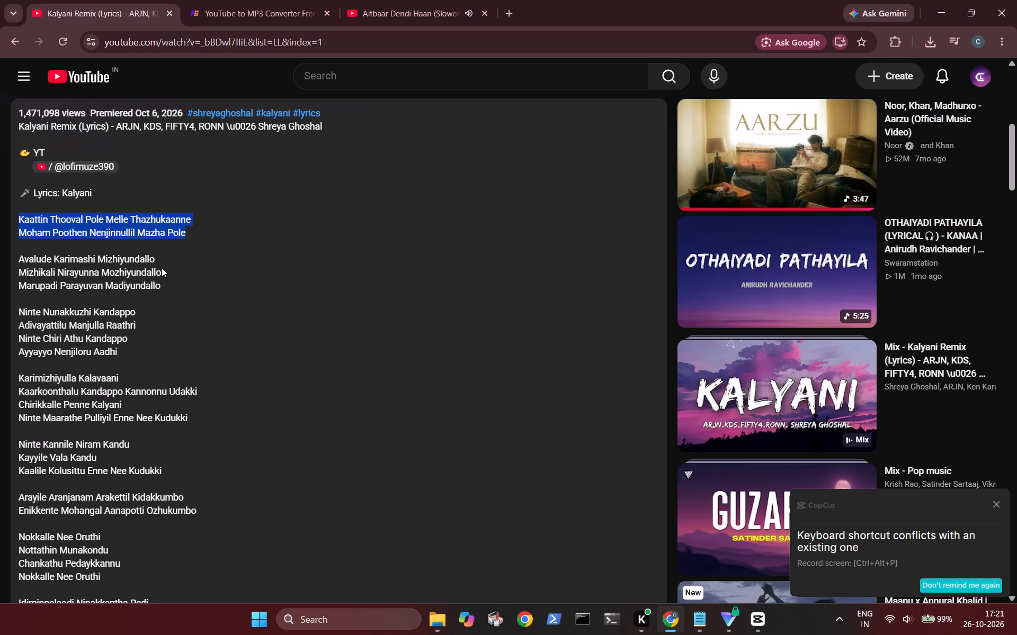
pyautogui.click(162, 268)
pyautogui.moveTo(165, 273); pyautogui.dragTo(13, 254)
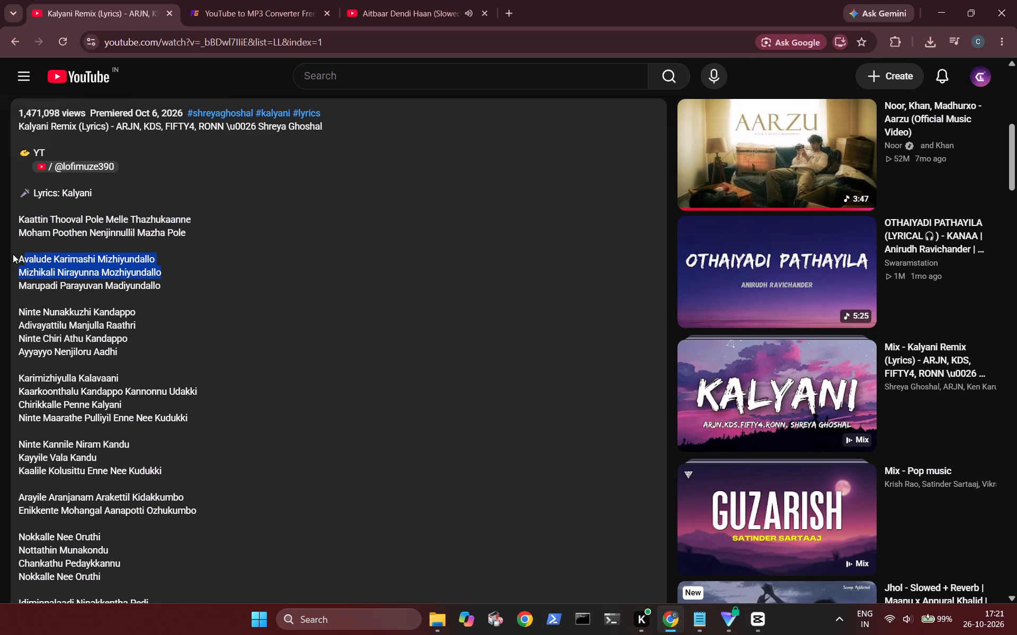
pyautogui.moveTo(13, 254); pyautogui.dragTo(19, 260)
pyautogui.hotkey('ctrl', 'c')
pyautogui.click(752, 628)
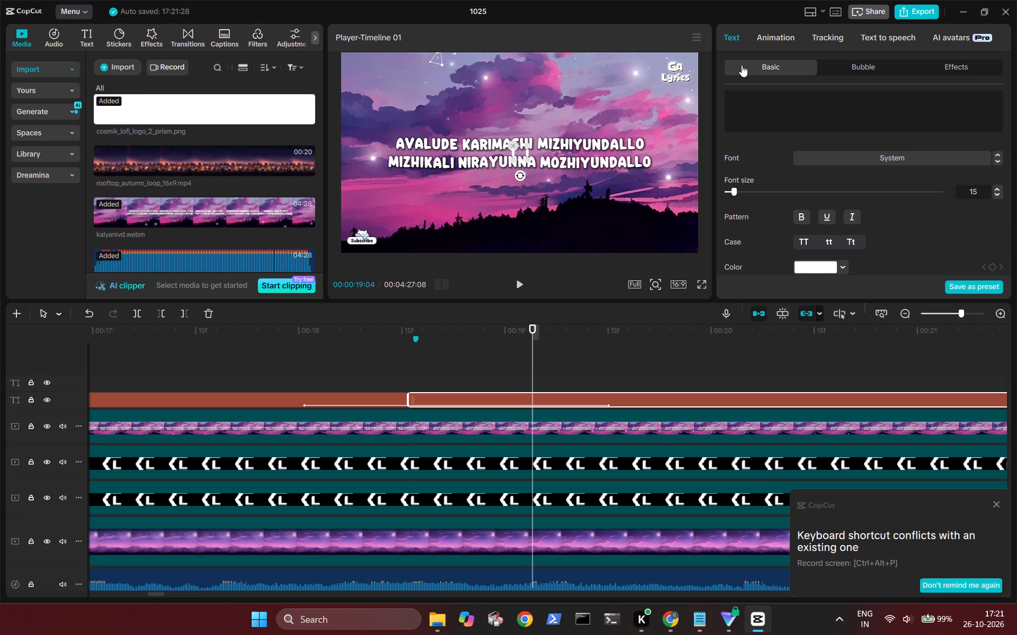
pyautogui.hotkey('ctrl', 'v')
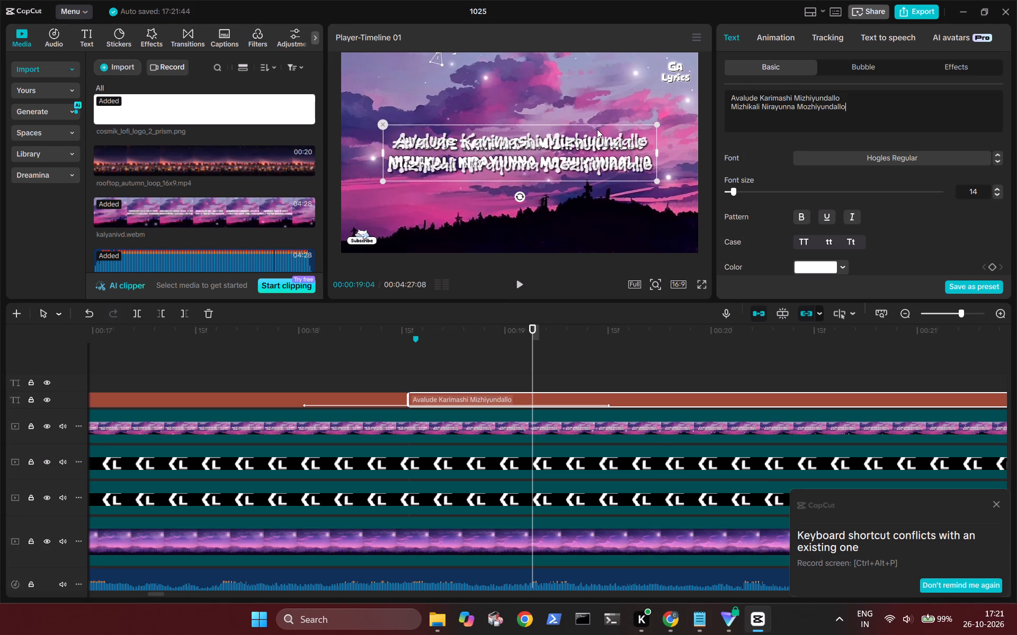
# Trim the end of the "Avalude Karimashi Mizhiyundallo" text back to the marker at 00:00:24:13.
pyautogui.hscroll(-2, 588, 374)
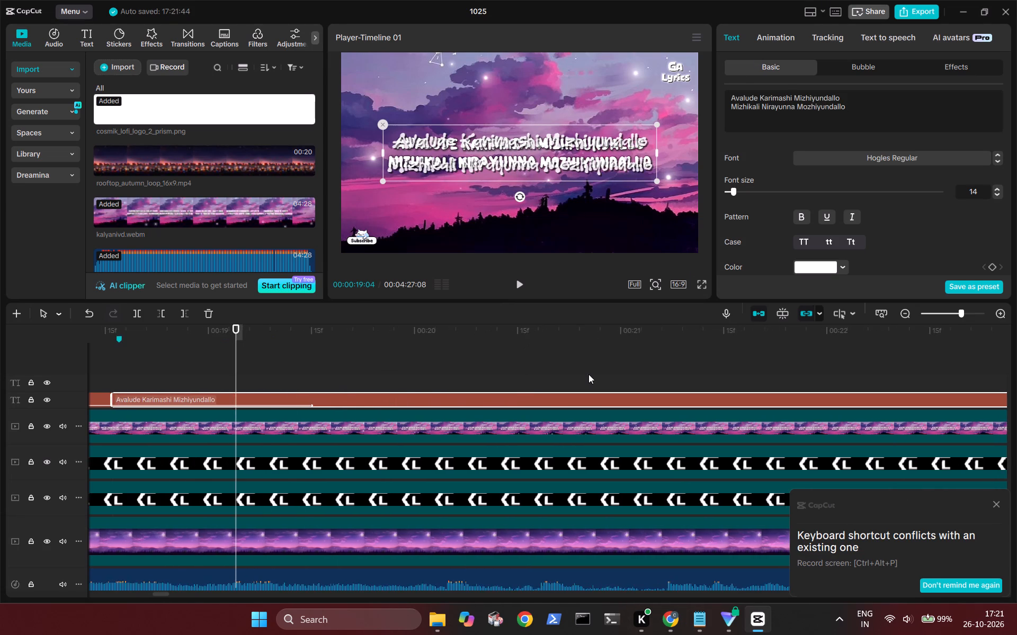
pyautogui.hscroll(-2, 588, 374)
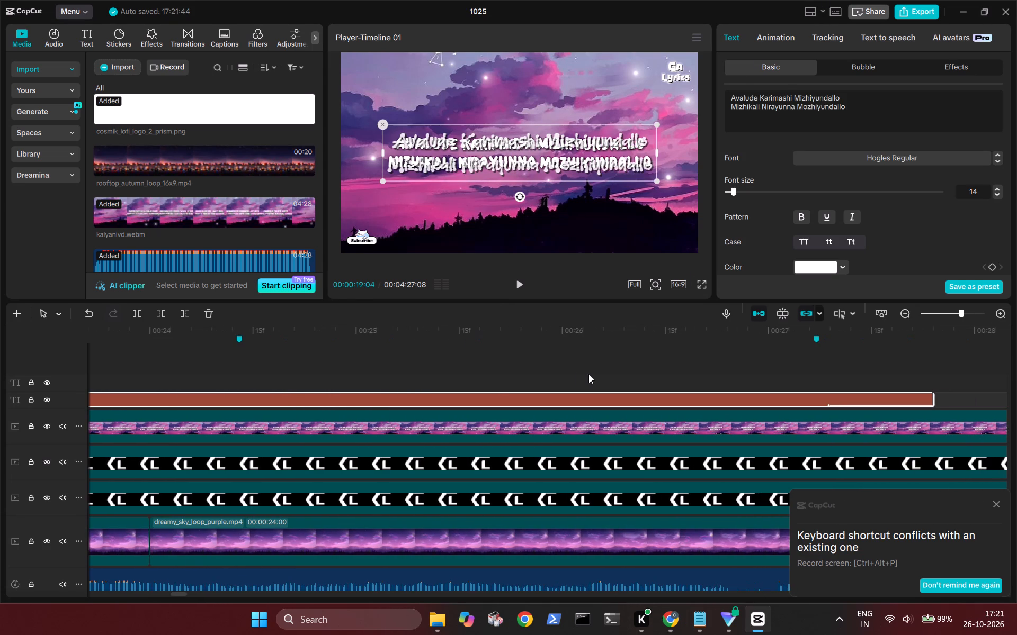
pyautogui.click(238, 371)
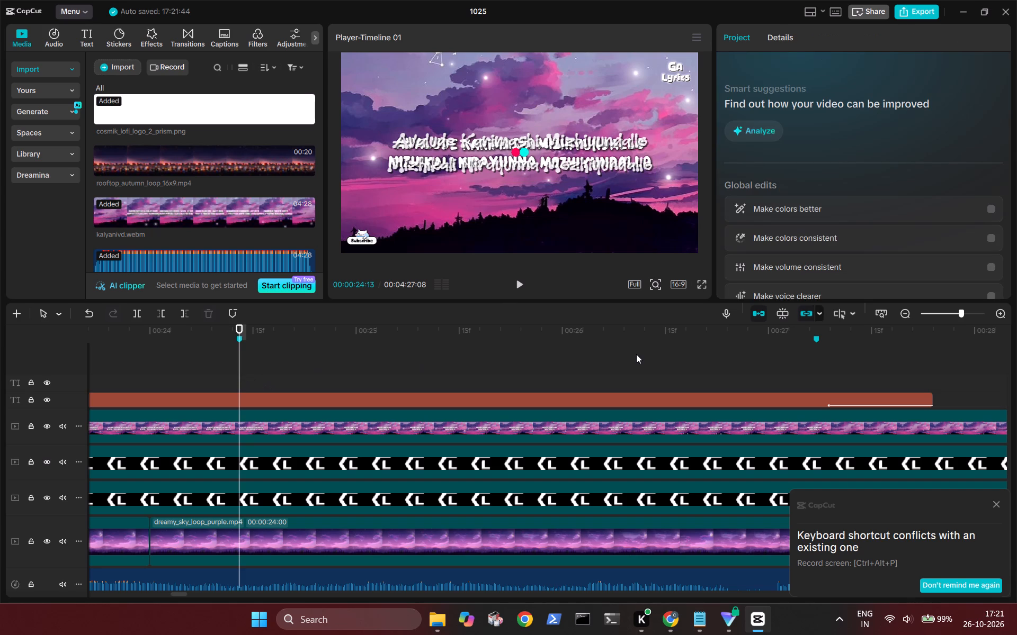
pyautogui.moveTo(931, 397); pyautogui.dragTo(433, 416)
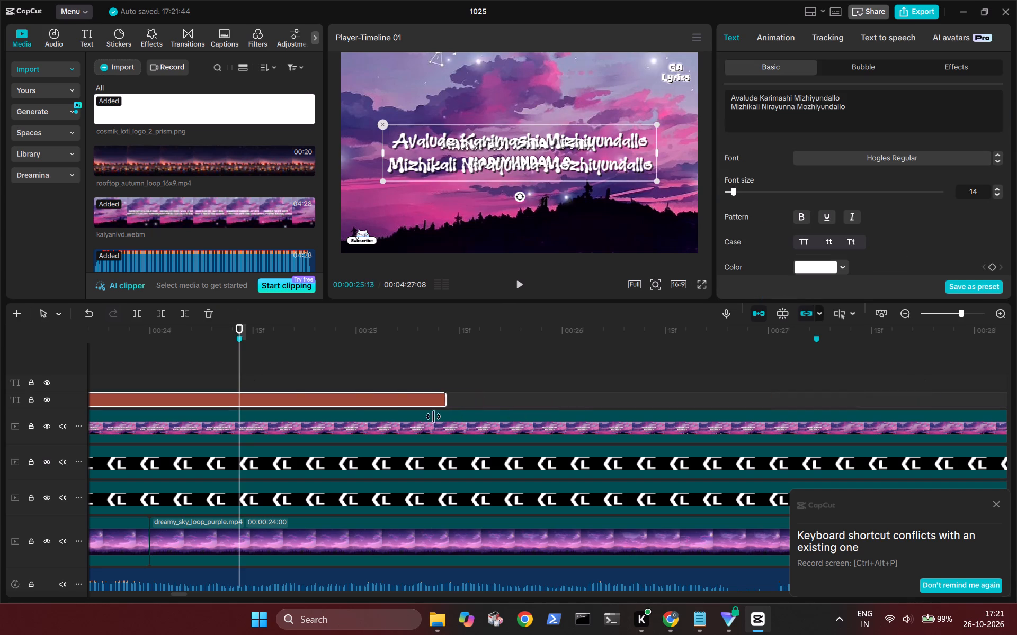
pyautogui.moveTo(433, 416); pyautogui.dragTo(238, 407)
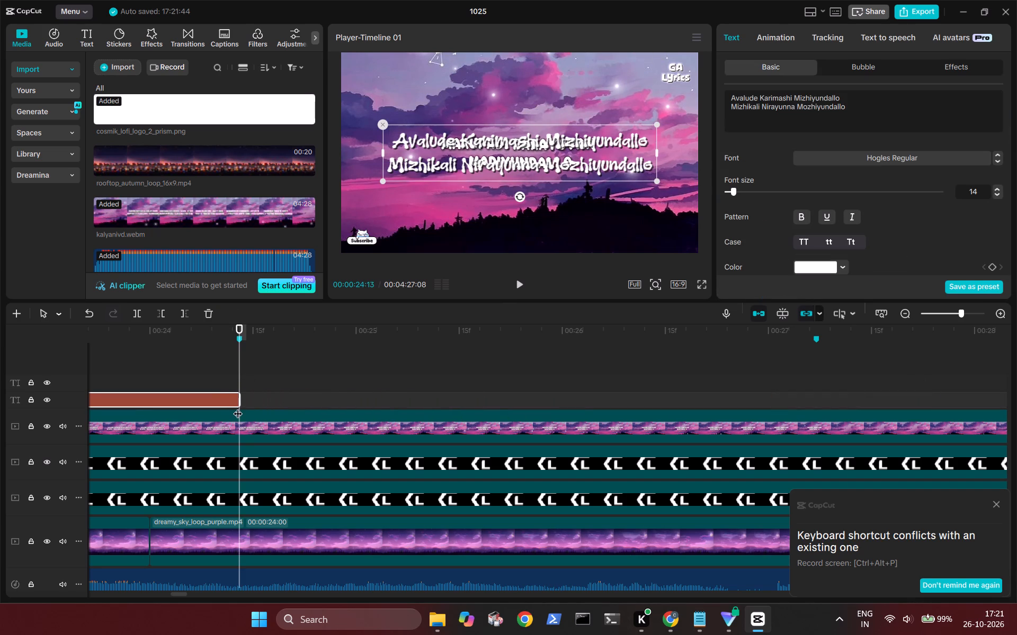
# Play back the end of the "Avalude Karimashi Mizhiyundallo" text to check its timing against the marker at 00:00:24:13.
pyautogui.hscroll(1, 297, 364)
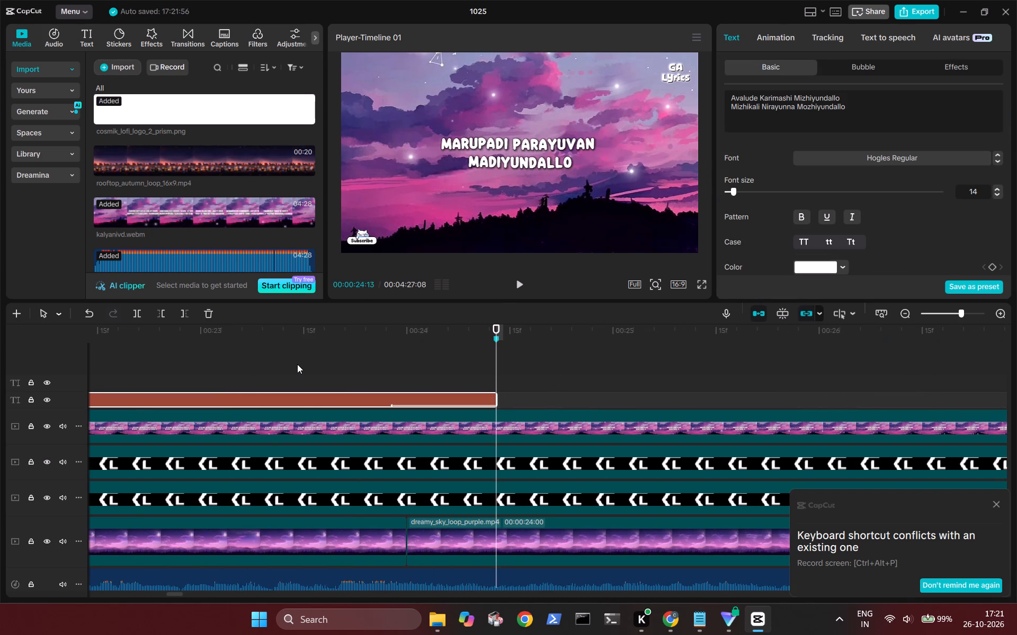
pyautogui.hscroll(1, 297, 364)
pyautogui.click(360, 369)
pyautogui.press('space')
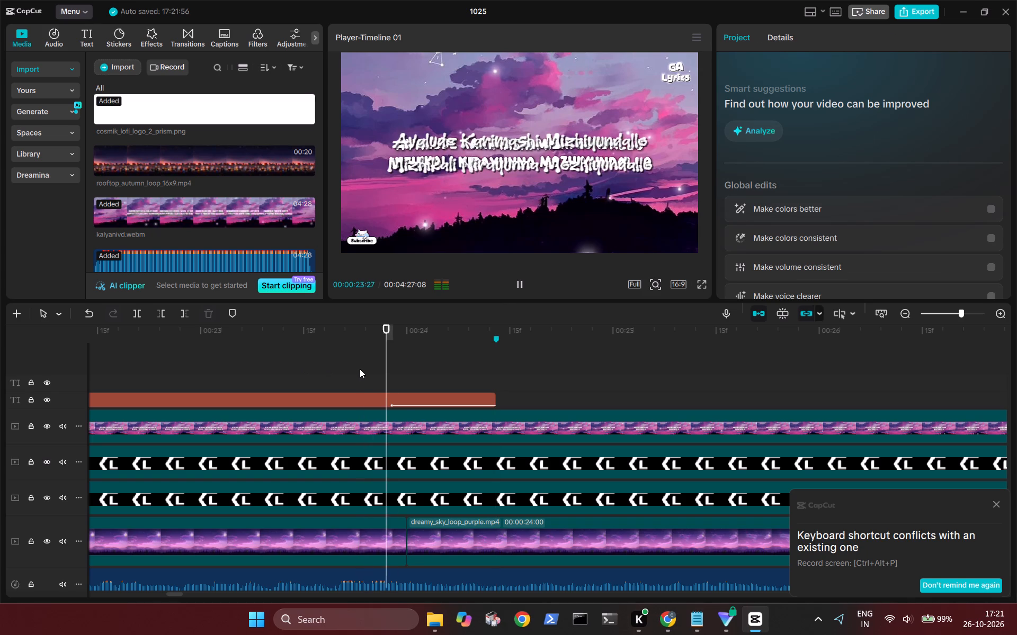
pyautogui.press('space')
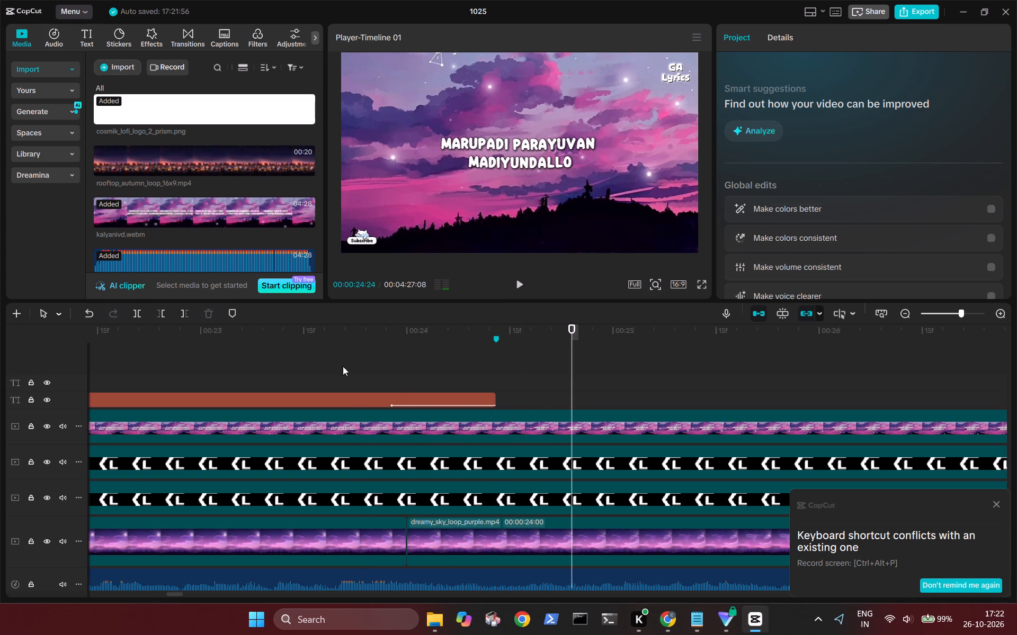
pyautogui.click(235, 357)
pyautogui.press('space')
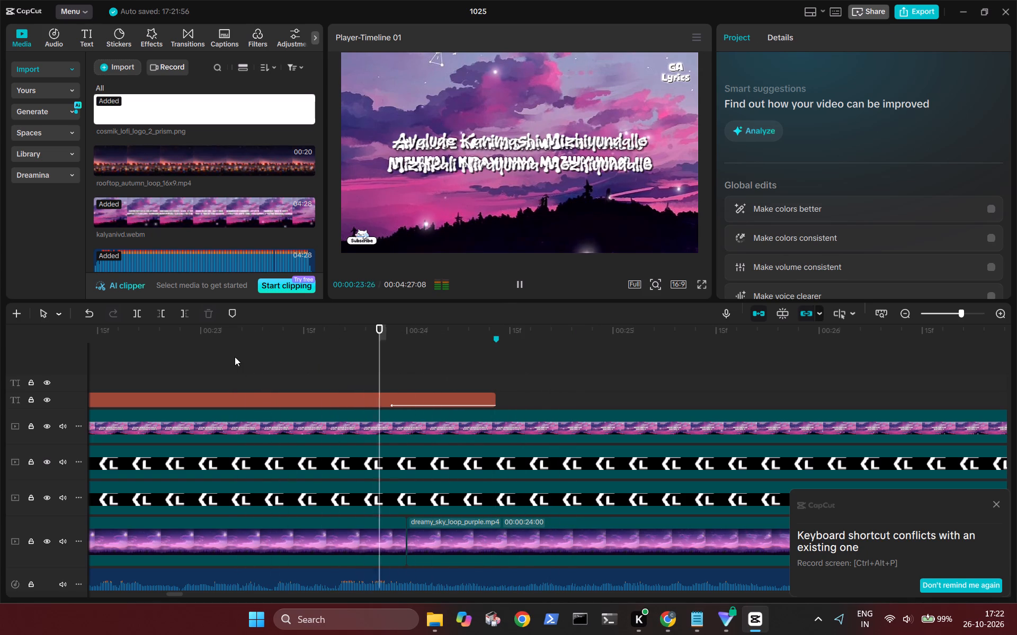
pyautogui.press('space')
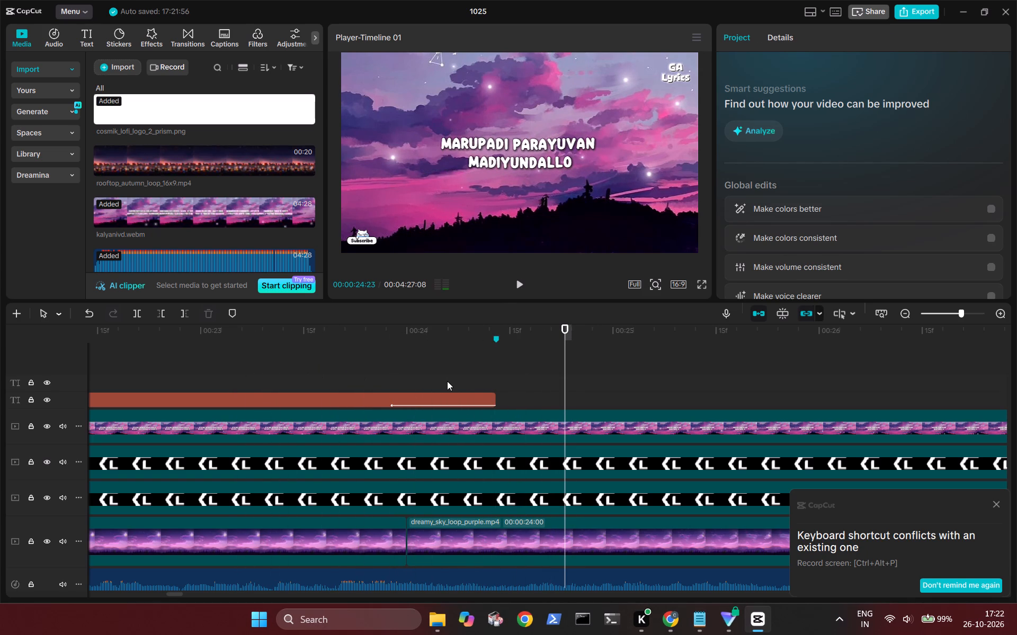
pyautogui.click(497, 361)
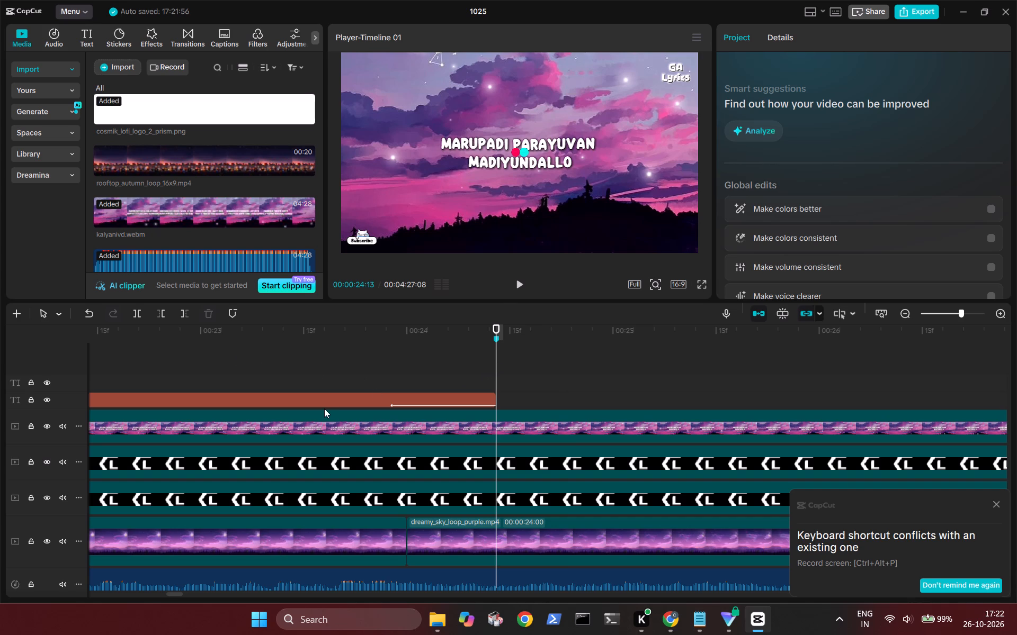
# Set the Fade In animation duration of the "Avalude Karimashi Mizhiyundallo" text to 0.5 s.
pyautogui.click(321, 402)
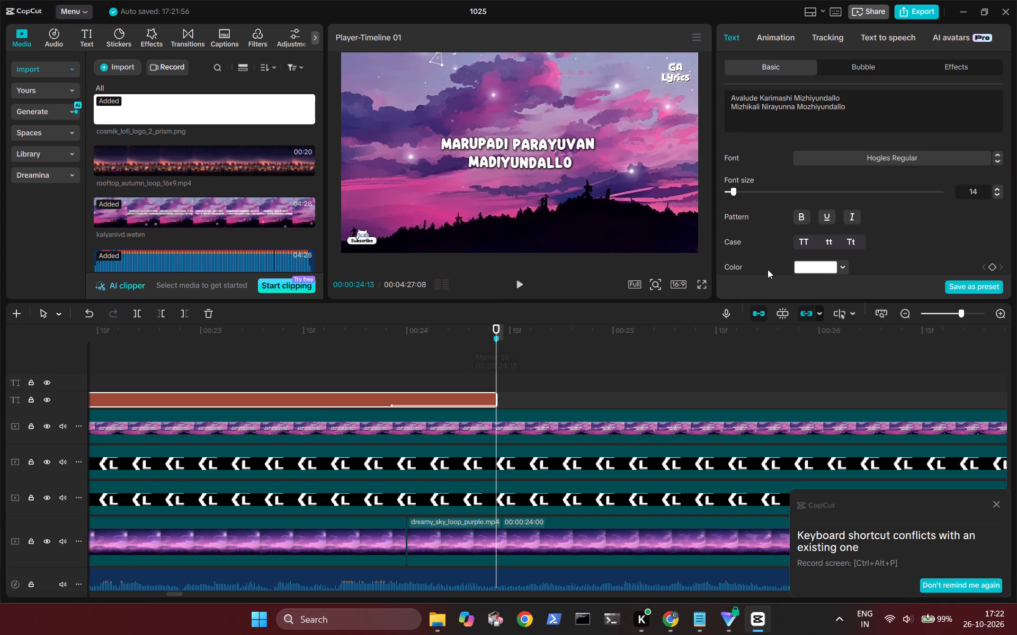
pyautogui.click(785, 36)
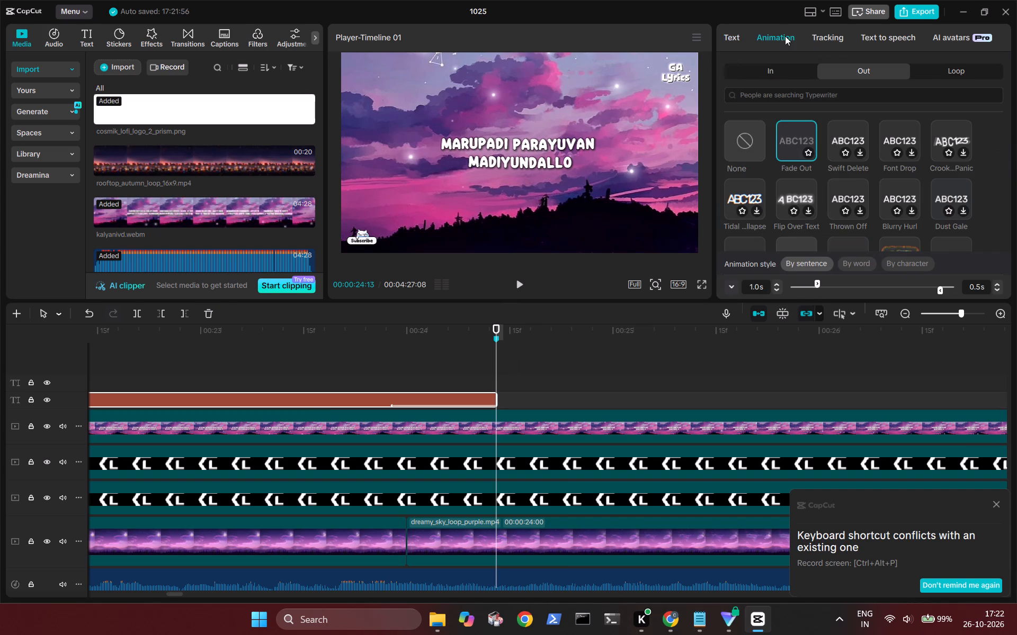
pyautogui.tripleClick(776, 288)
pyautogui.click(776, 288)
pyautogui.click(776, 288)
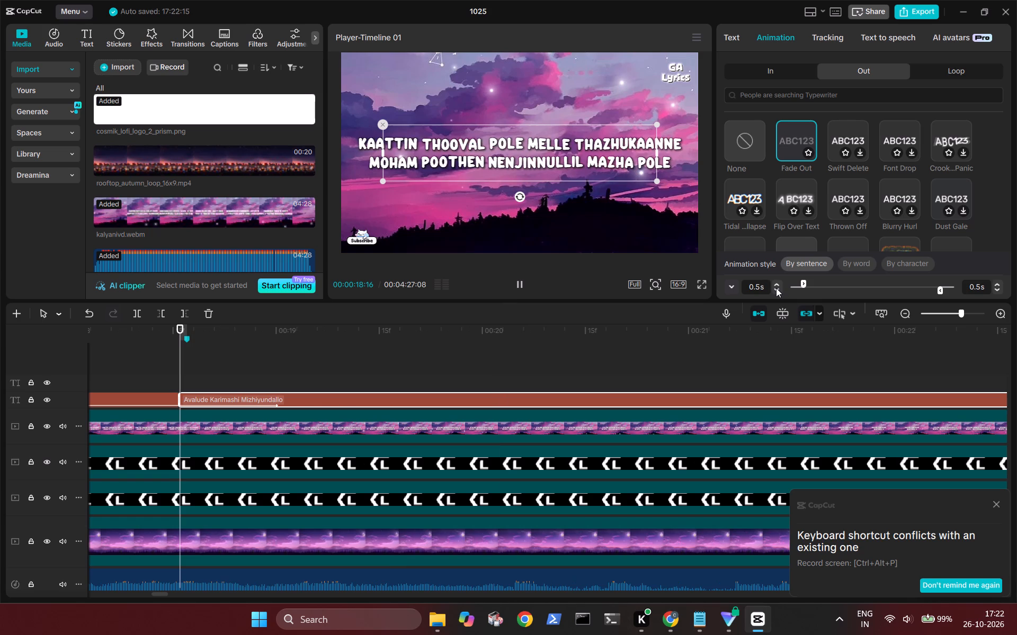
pyautogui.click(768, 71)
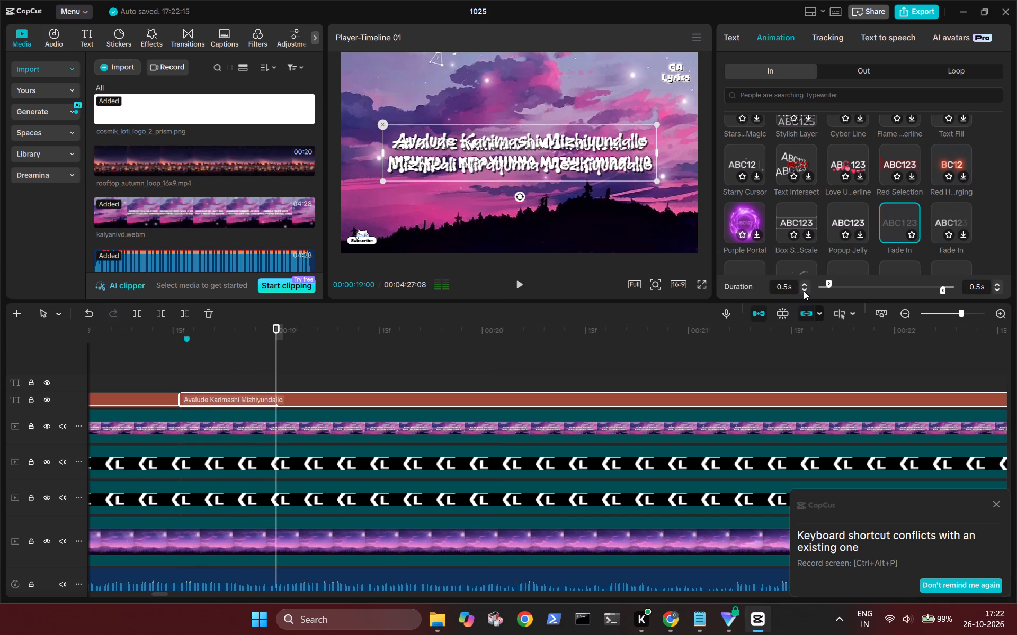
# Set the Fade In animation duration of the preceding "Kaattin Thooval Pole Melle Thazhukaanne" text to 0.5 s.
pyautogui.hscroll(1, 425, 356)
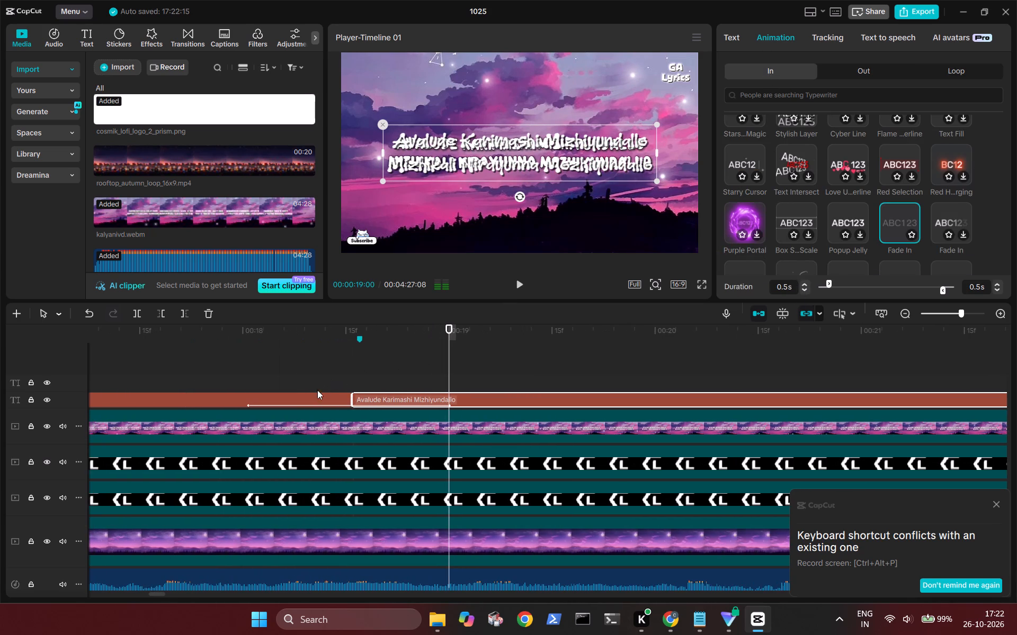
pyautogui.click(315, 393)
pyautogui.click(783, 32)
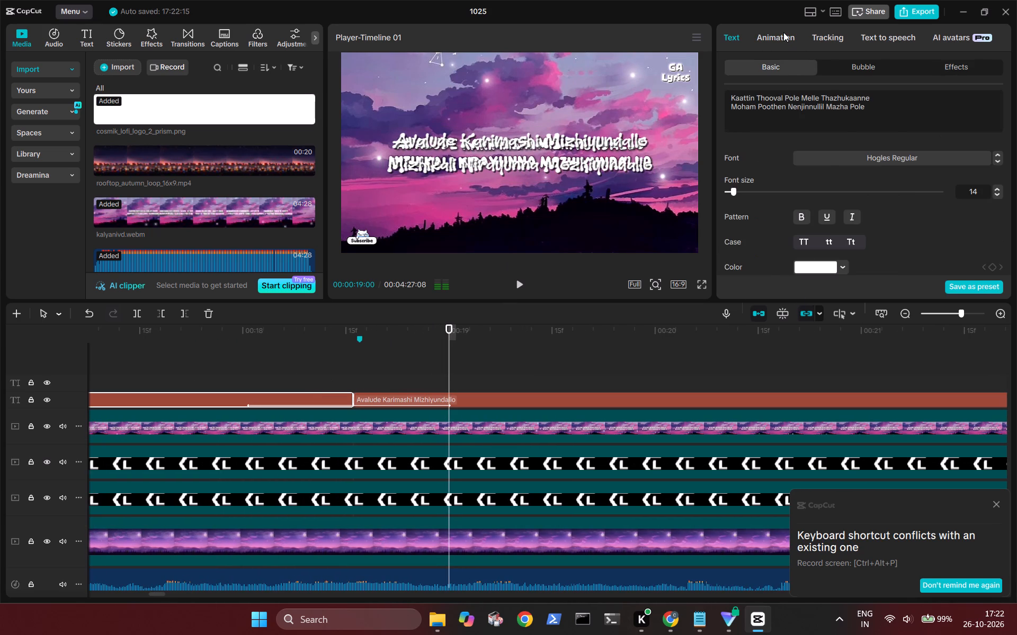
pyautogui.tripleClick(802, 289)
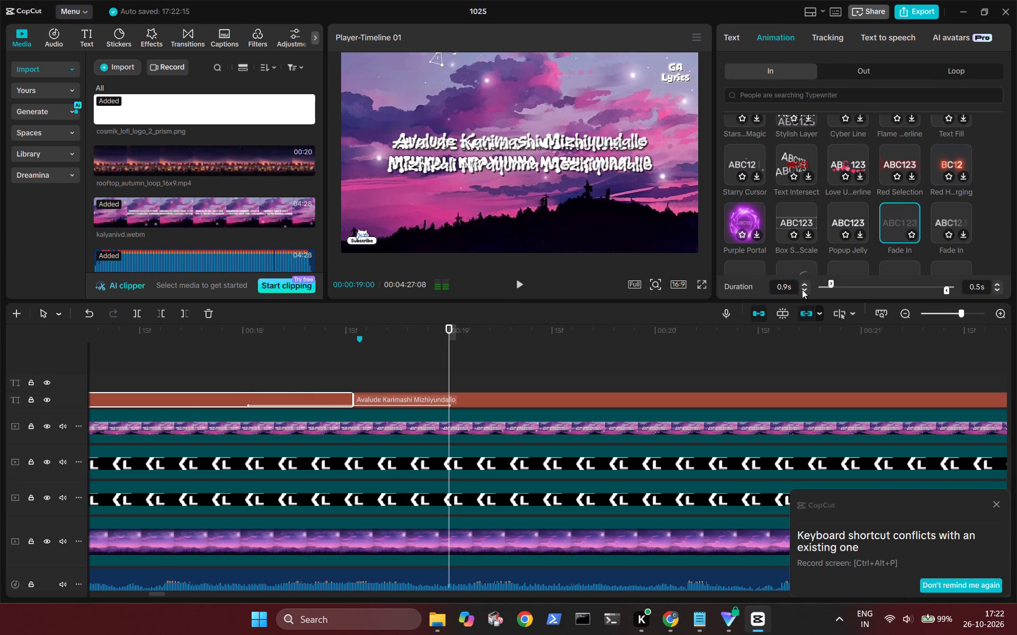
pyautogui.doubleClick(802, 289)
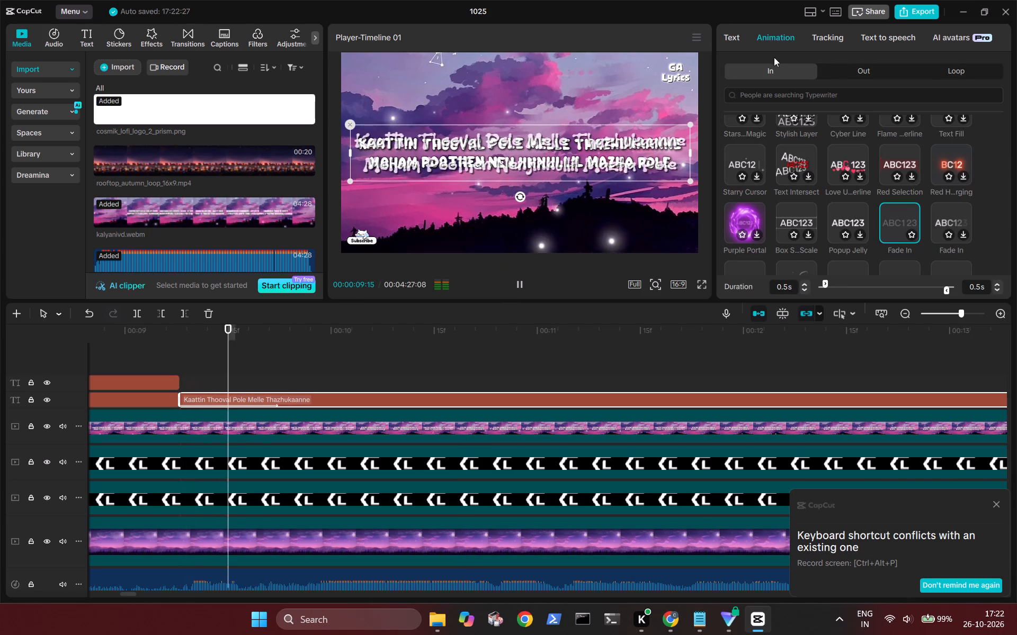
pyautogui.click(828, 70)
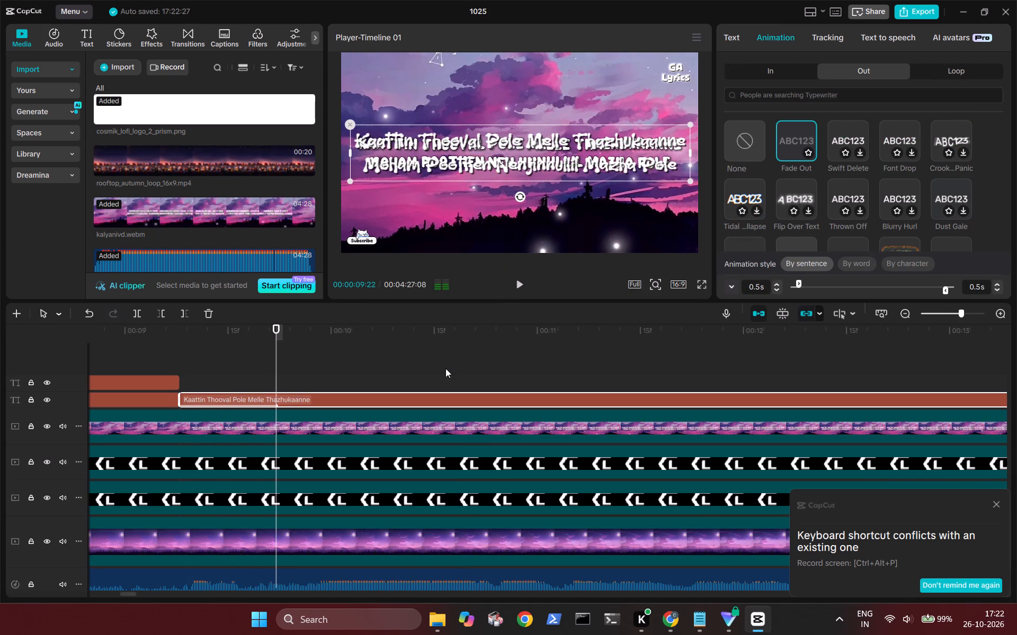
# Copy the "Avalude Karimashi Mizhiyundallo" text and paste the duplicate at the marker at 00:00:24:13.
pyautogui.keyDown('ctrl'); pyautogui.scroll(-6, 445, 368); pyautogui.keyUp('ctrl')
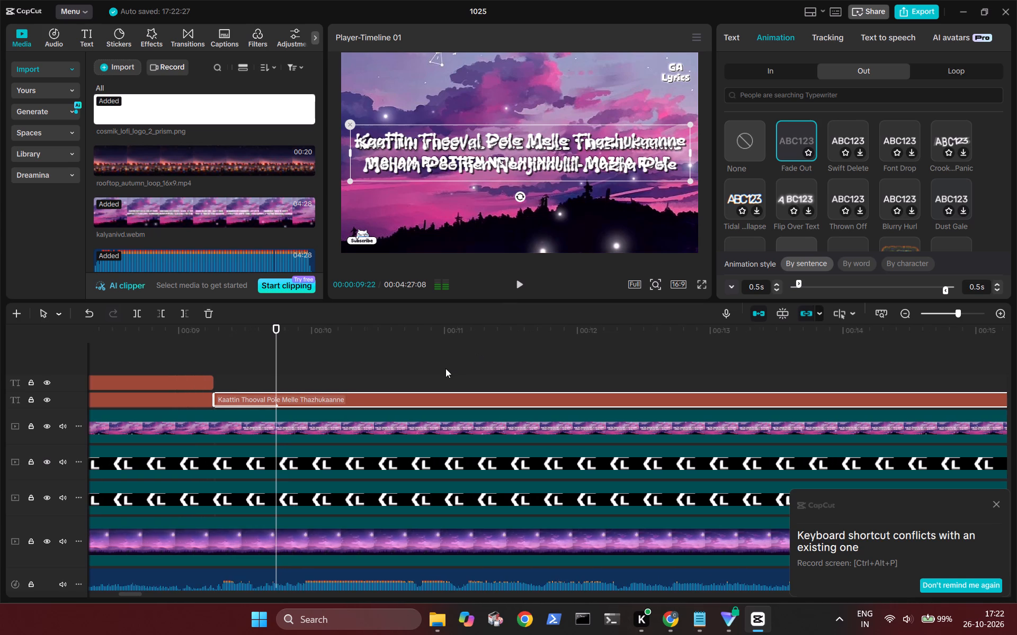
pyautogui.hscroll(-4, 445, 368)
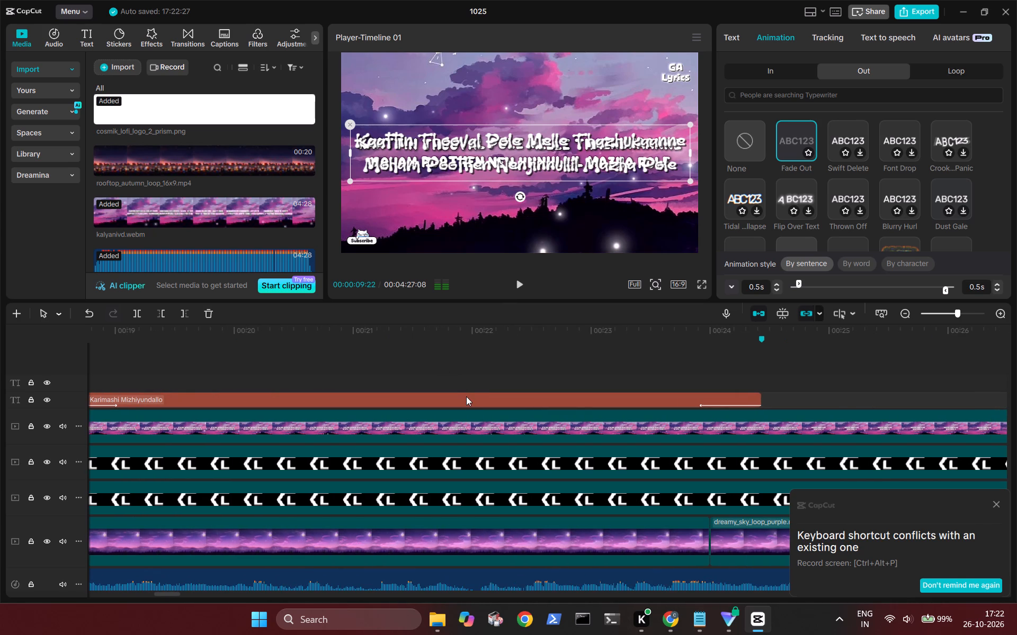
pyautogui.click(467, 397)
pyautogui.hotkey('ctrl', 'c')
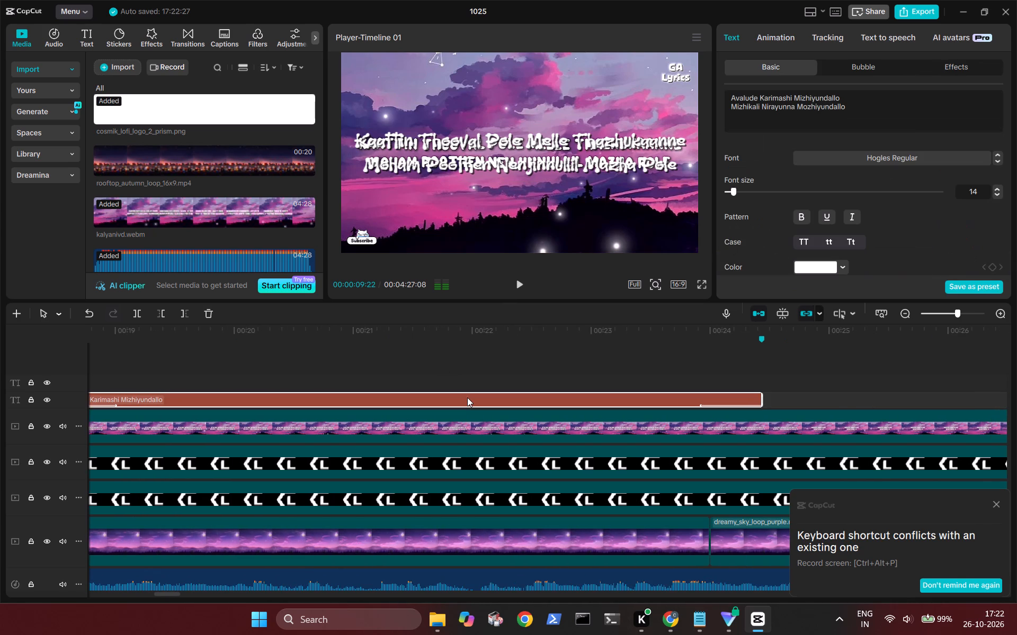
pyautogui.hscroll(1, 467, 397)
pyautogui.hscroll(-2, 467, 397)
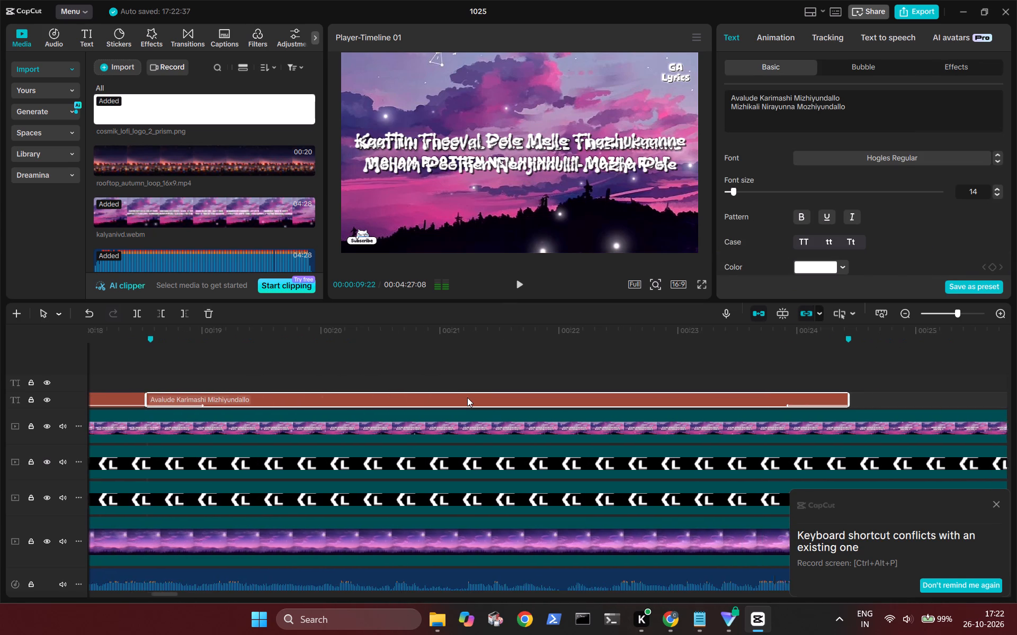
pyautogui.hscroll(-2, 467, 397)
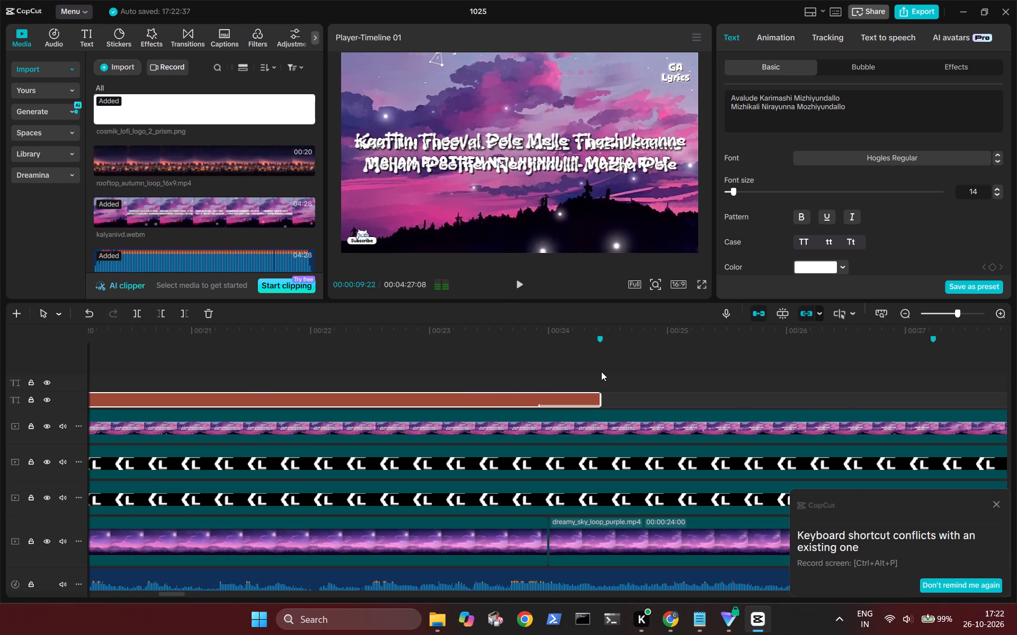
pyautogui.click(601, 371)
pyautogui.hotkey('ctrl', 'v')
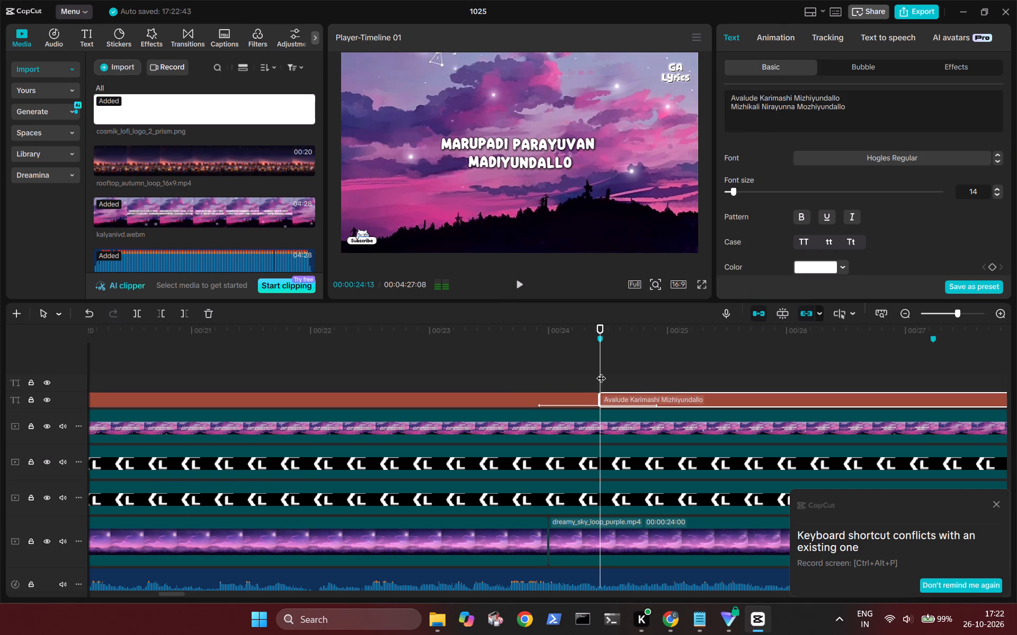
# Replace the duplicated text's content with the placeholder "k" and copy that text clip for reuse.
pyautogui.hscroll(-1, 601, 371)
pyautogui.hscroll(1, 601, 371)
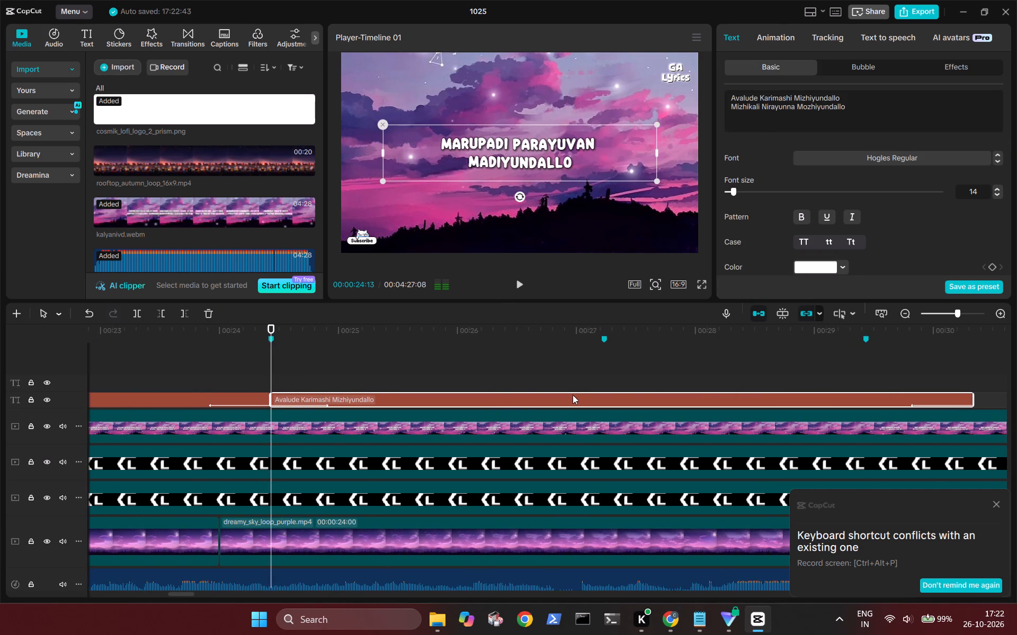
pyautogui.click(511, 350)
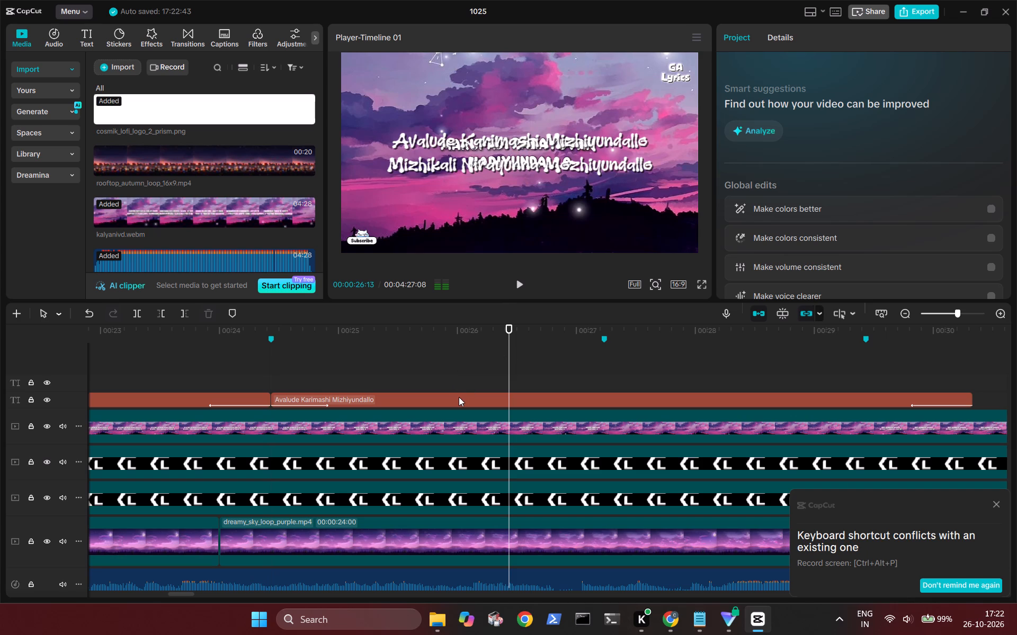
pyautogui.click(459, 397)
pyautogui.click(847, 105)
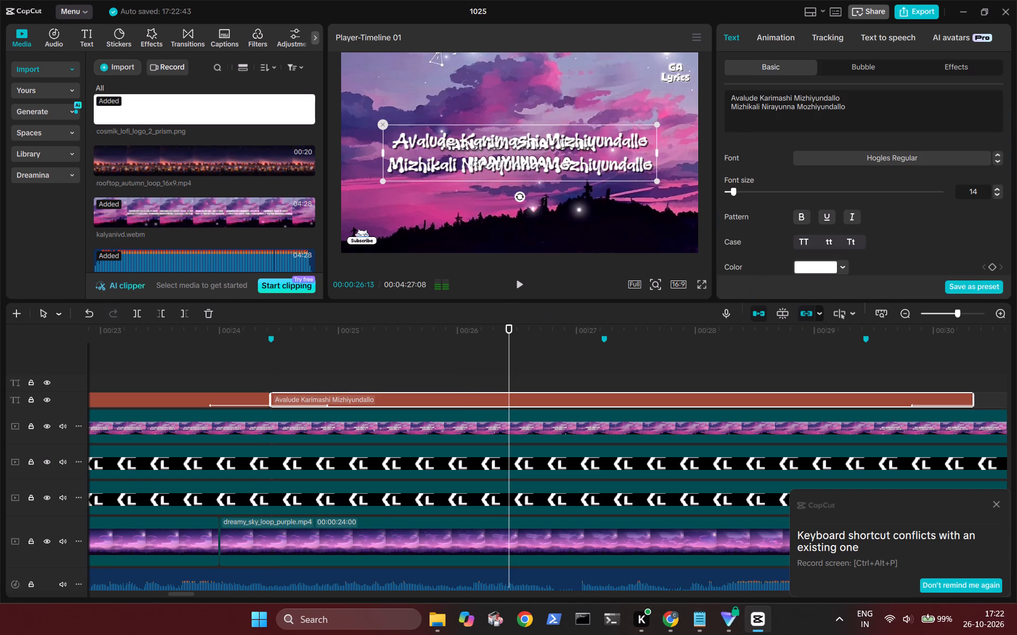
pyautogui.hotkey('ctrl', 'a')
pyautogui.press('BackSpace')
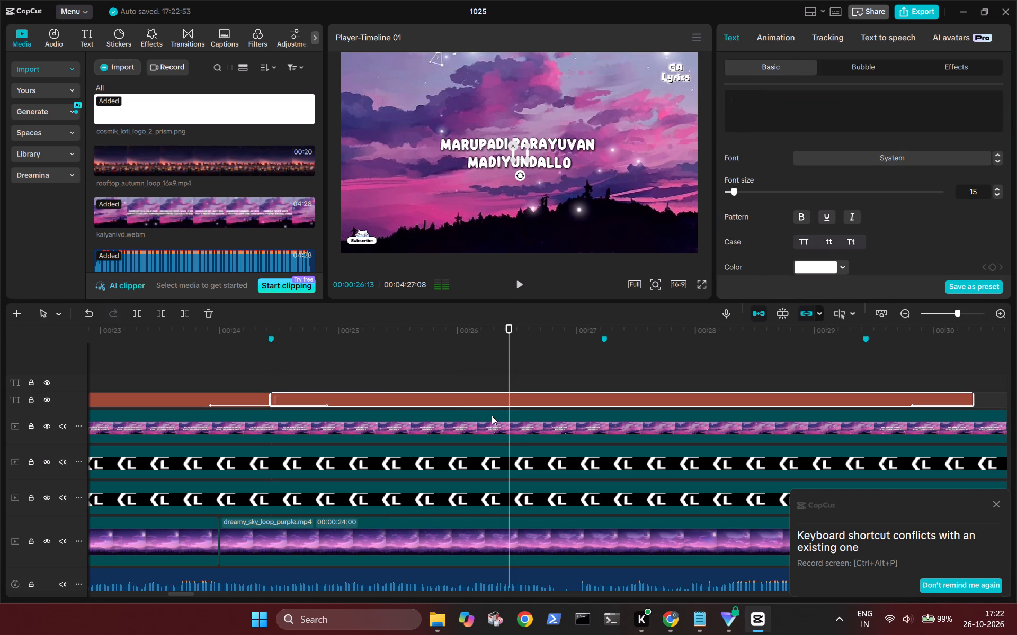
pyautogui.press('k')
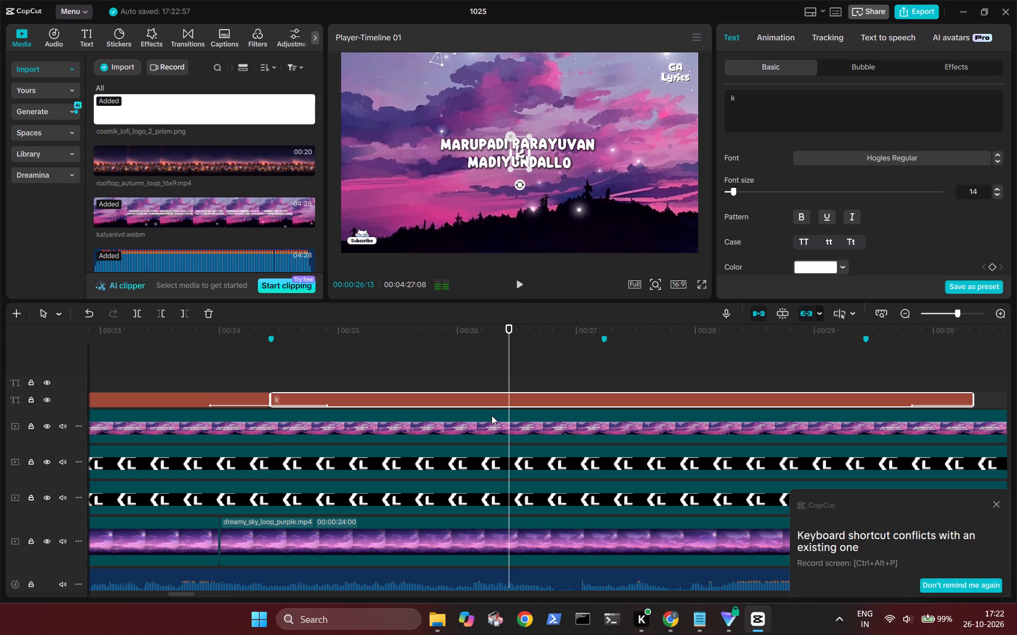
pyautogui.click(415, 398)
pyautogui.hotkey('ctrl', 'c')
# Switch to Chrome and copy the lyric line "Marupadi Parayuvan Madiyundallo" from the YouTube description.
pyautogui.click(673, 619)
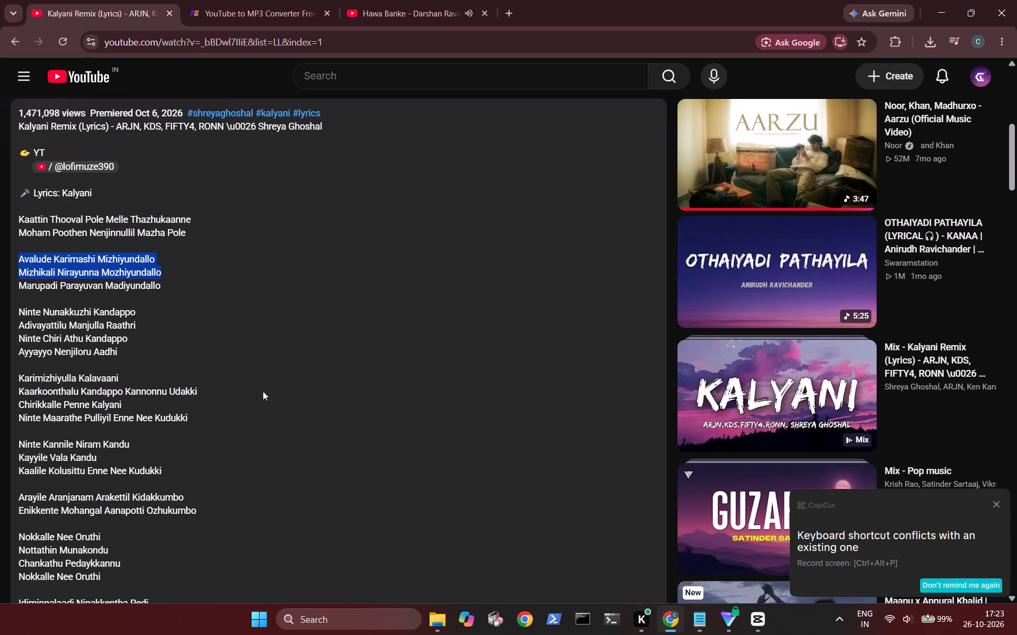
pyautogui.click(167, 284)
pyautogui.moveTo(167, 284); pyautogui.dragTo(88, 284)
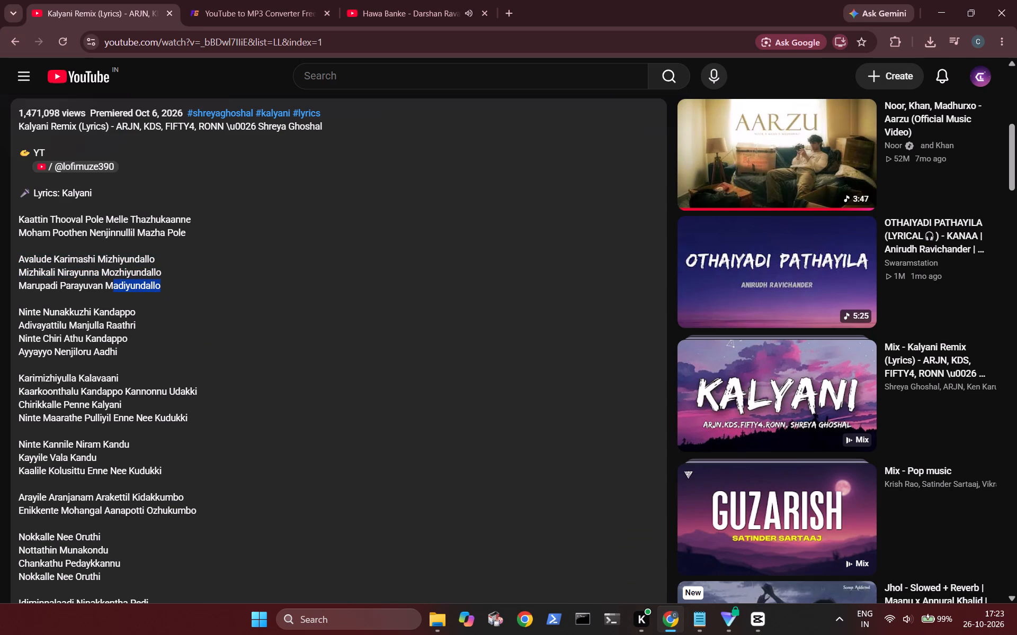
pyautogui.moveTo(88, 284); pyautogui.dragTo(16, 290)
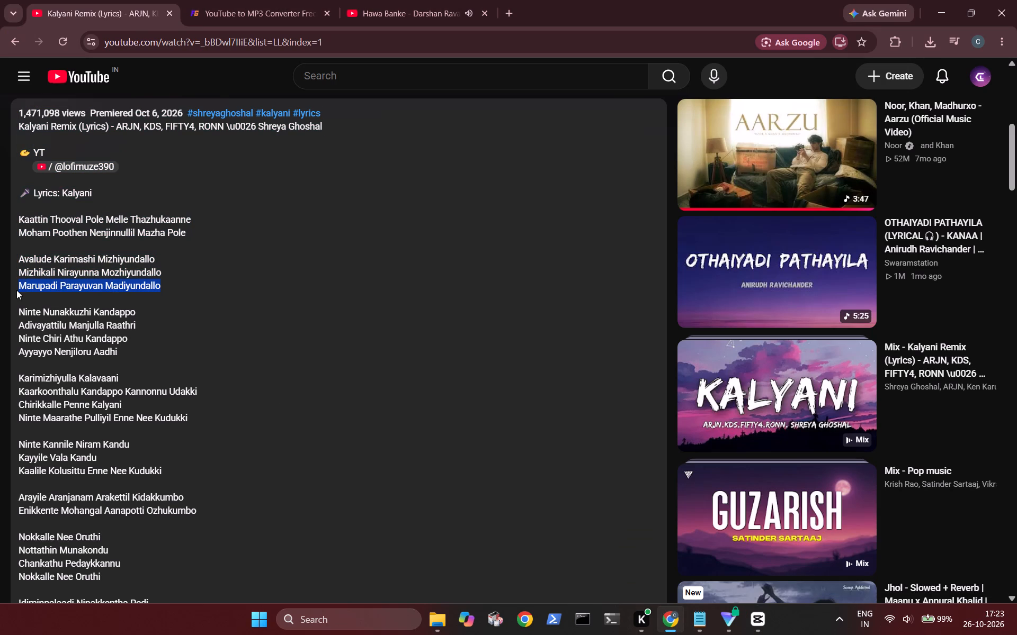
pyautogui.moveTo(16, 290); pyautogui.dragTo(17, 290)
pyautogui.hotkey('ctrl', 'c')
# Back in CapCut, replace the "k" text with the copied lyric, broken into the lines "Marupadi Parayuvan" and "Madiyundallo".
pyautogui.click(757, 618)
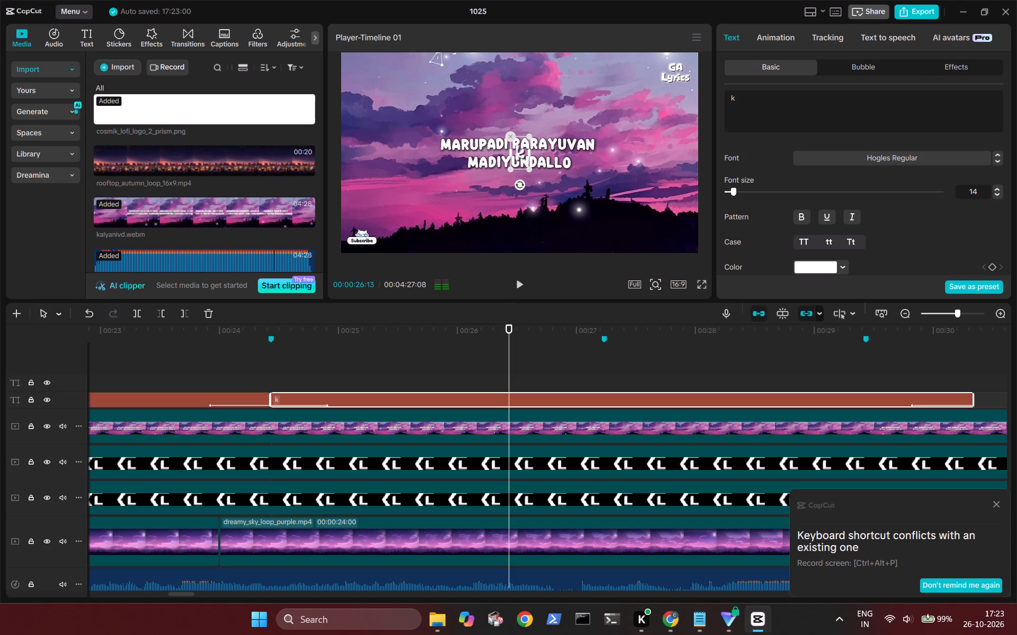
pyautogui.click(839, 110)
pyautogui.hotkey('ctrl', 'a')
pyautogui.press('v')
pyautogui.press('BackSpace')
pyautogui.hotkey('ctrl', 'v')
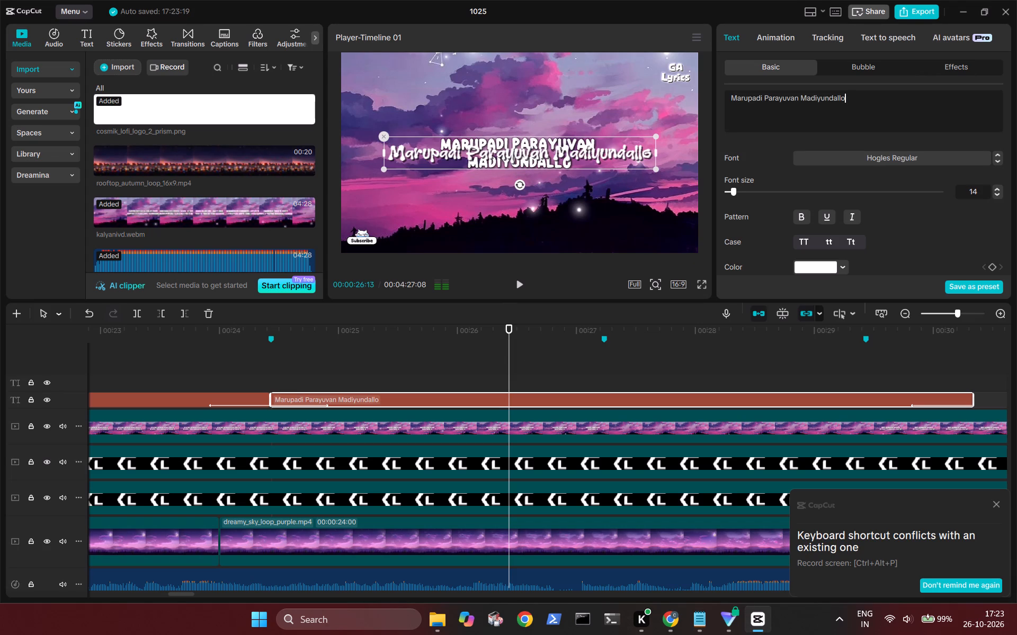
pyautogui.click(799, 98)
pyautogui.press('Return')
pyautogui.press('Right')
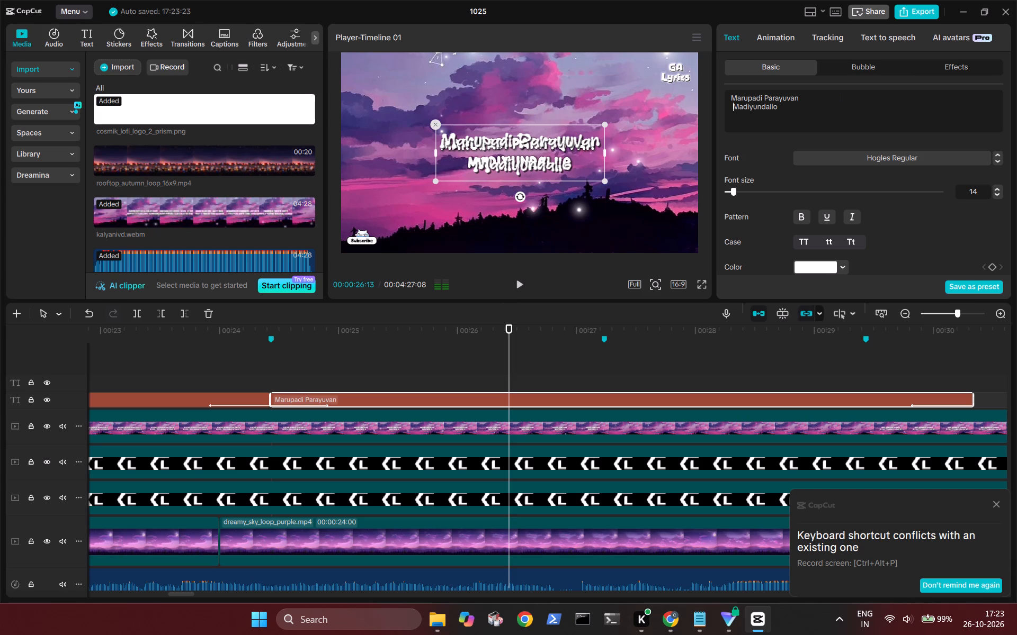
pyautogui.press('BackSpace')
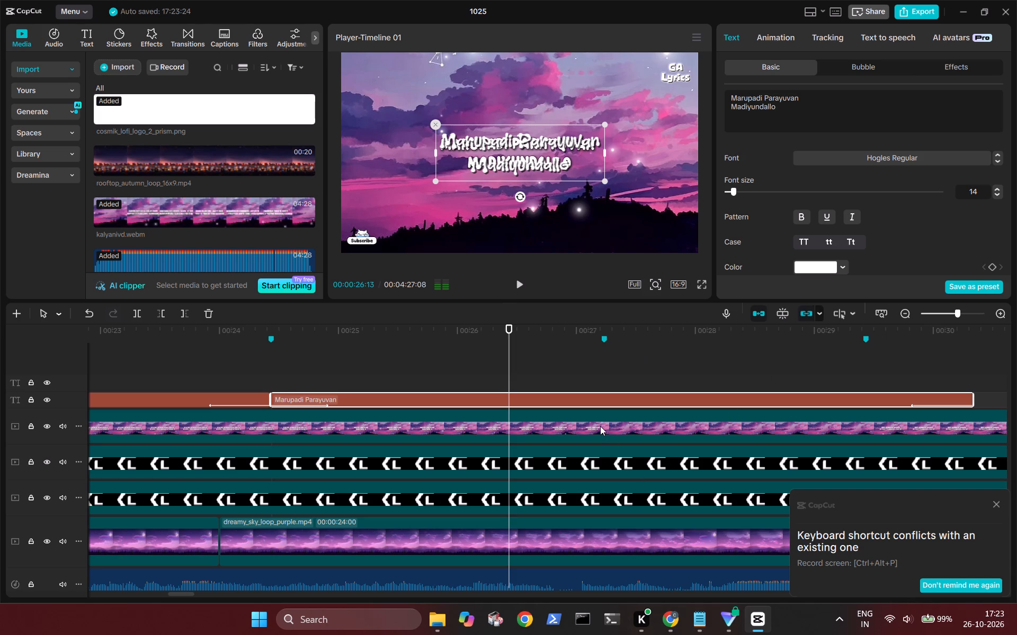
# Trim the end of the "Marupadi Parayuvan" text back to the marker at 00:00:27:07.
pyautogui.click(602, 360)
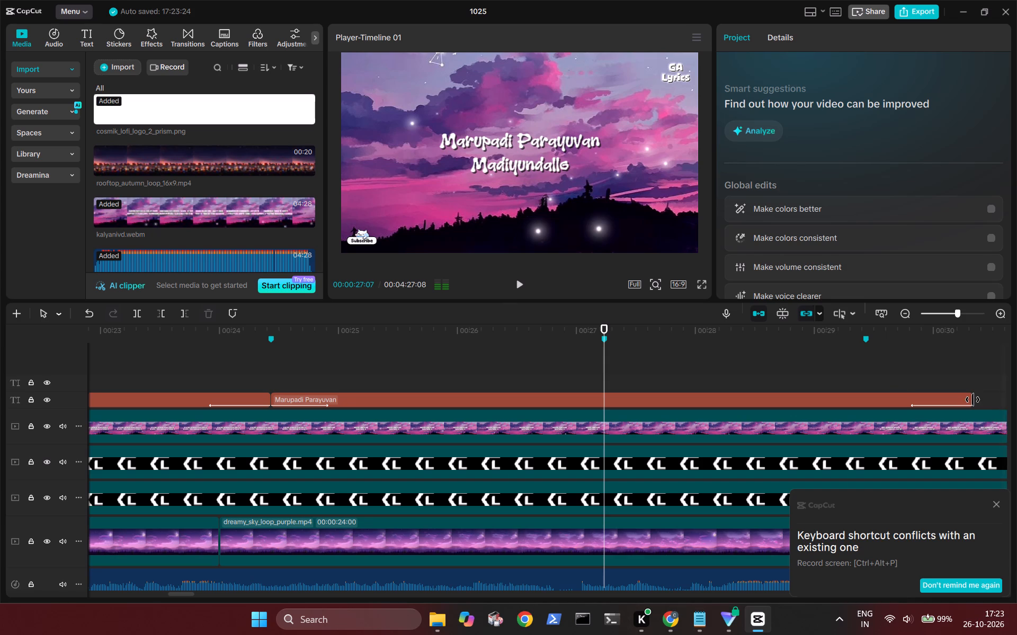
pyautogui.moveTo(973, 400); pyautogui.dragTo(604, 392)
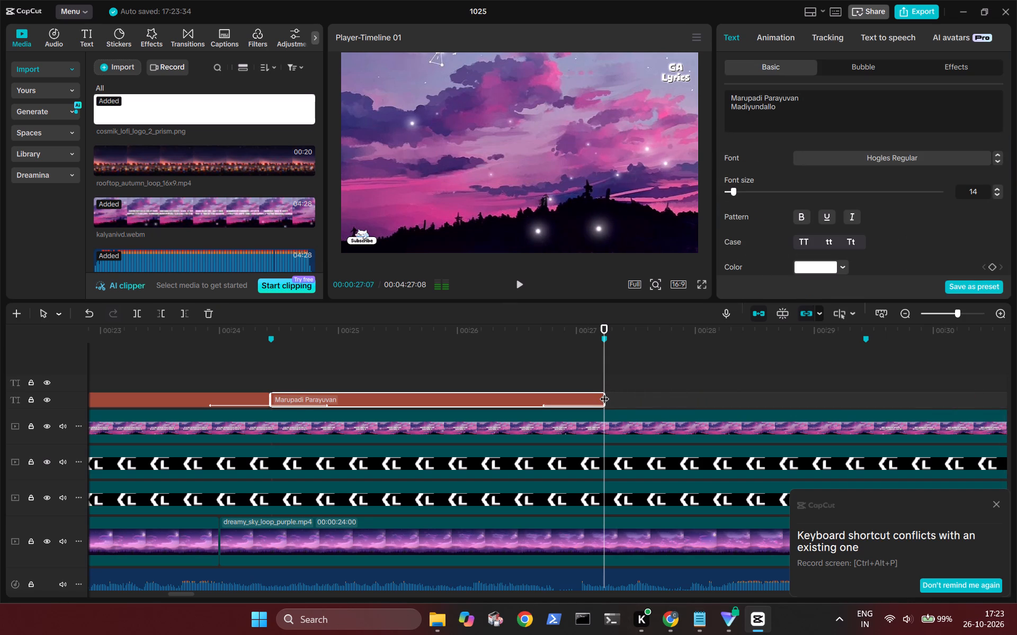
# Paste the placeholder "k" text and move it along the same text track to start at the marker at 00:00:29:13.
pyautogui.hotkey('ctrl', 'v')
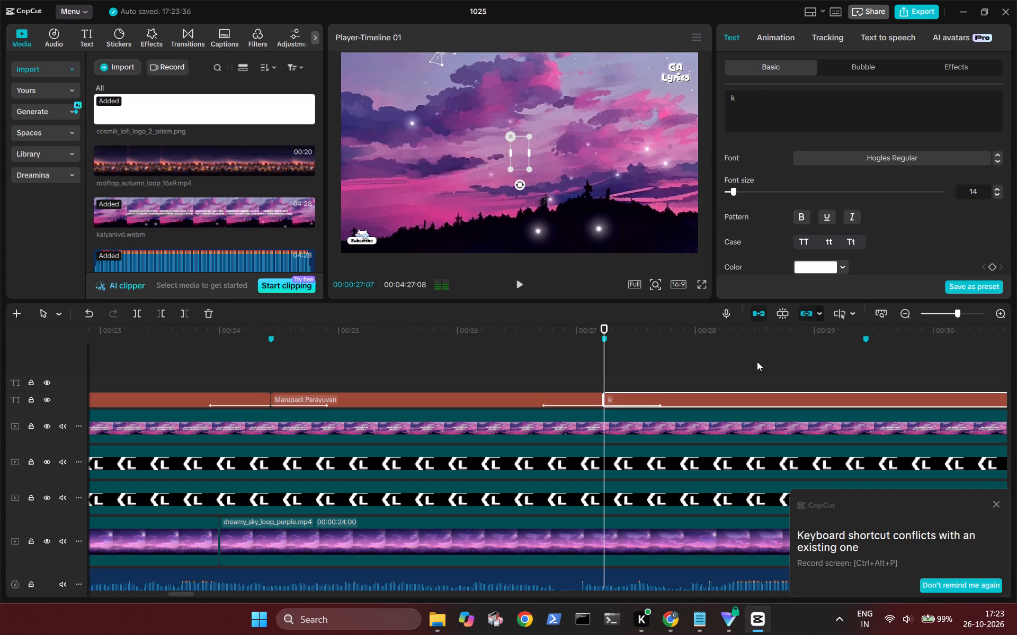
pyautogui.click(746, 361)
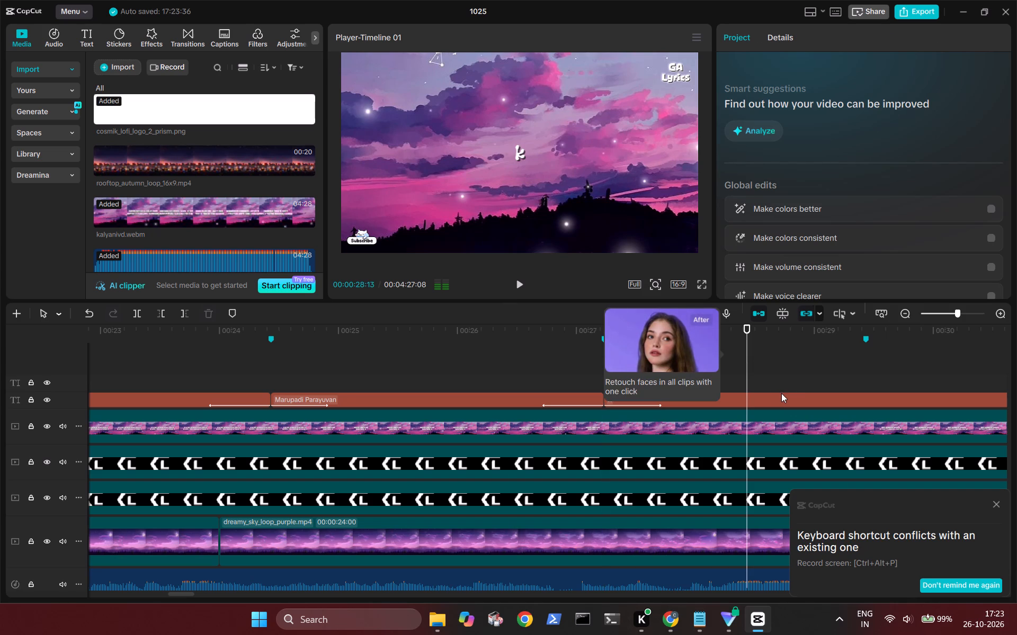
pyautogui.click(792, 360)
pyautogui.hscroll(-1, 792, 360)
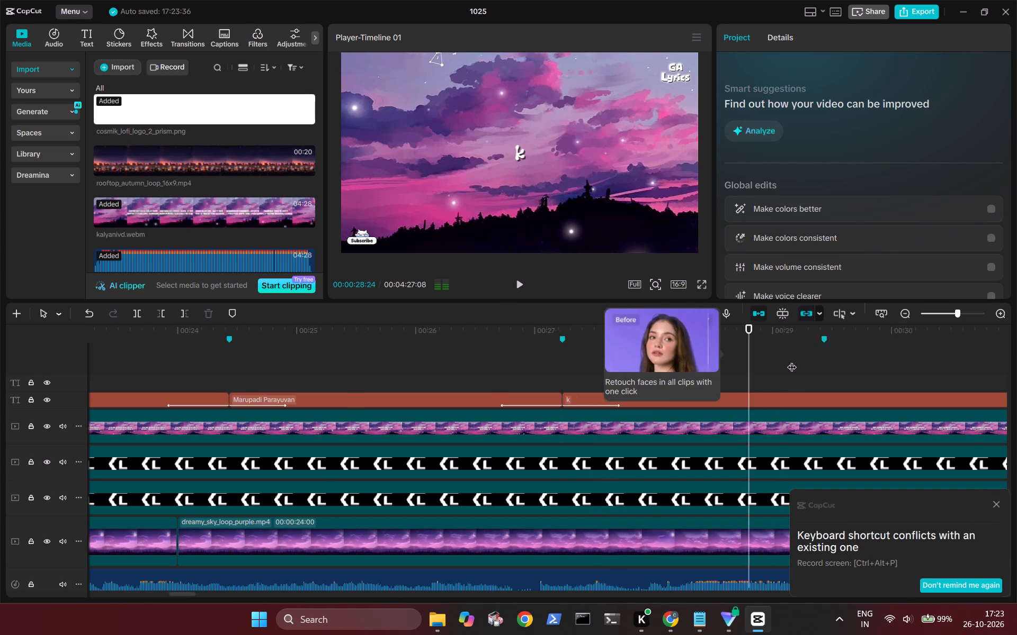
pyautogui.hscroll(-1, 792, 360)
pyautogui.hscroll(-1, 552, 362)
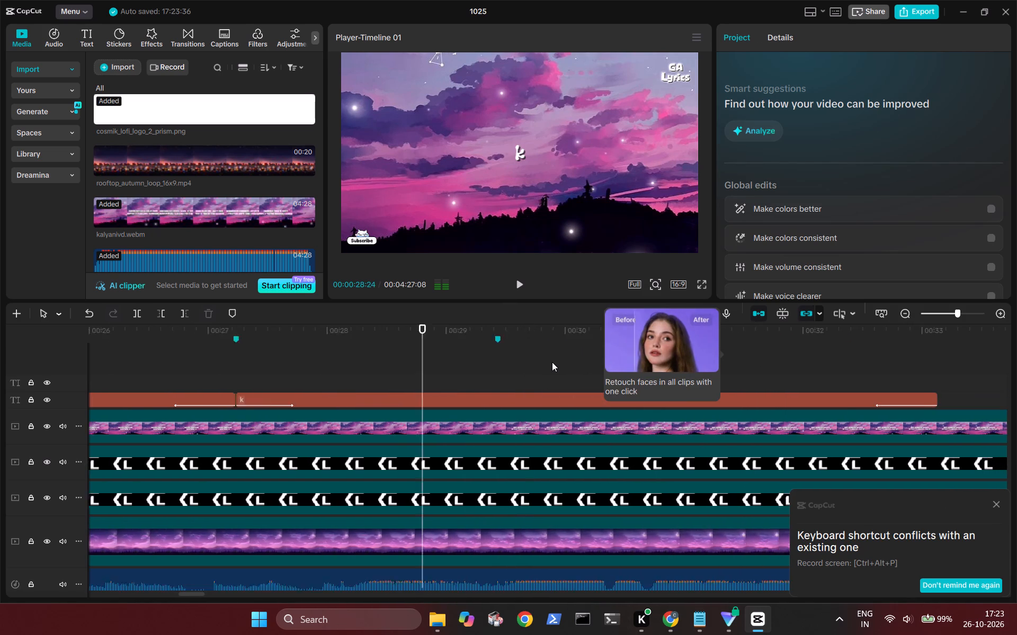
pyautogui.hscroll(-1, 552, 362)
pyautogui.click(453, 359)
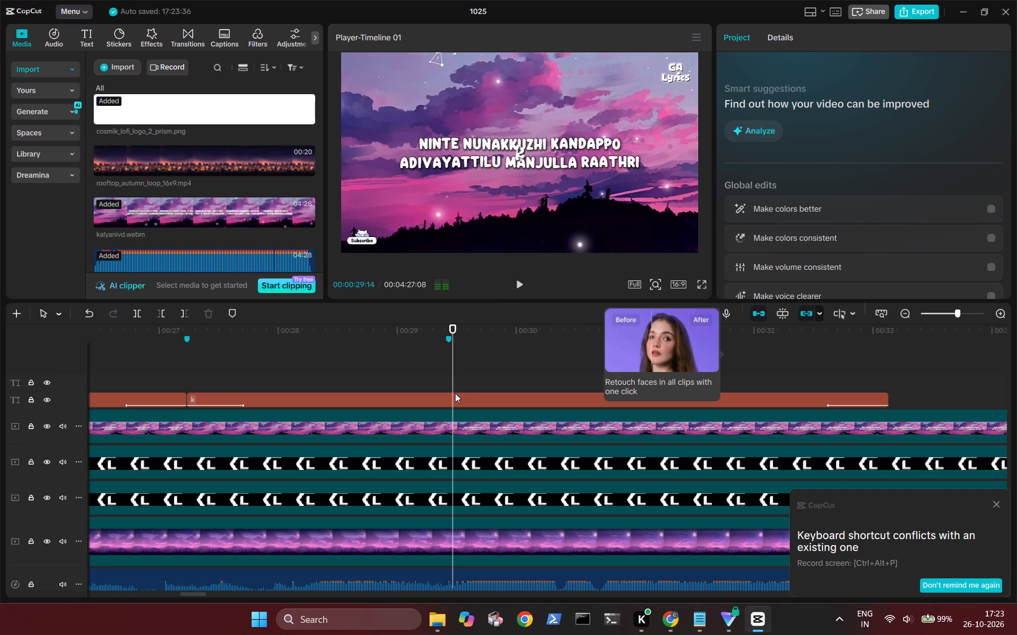
pyautogui.click(448, 351)
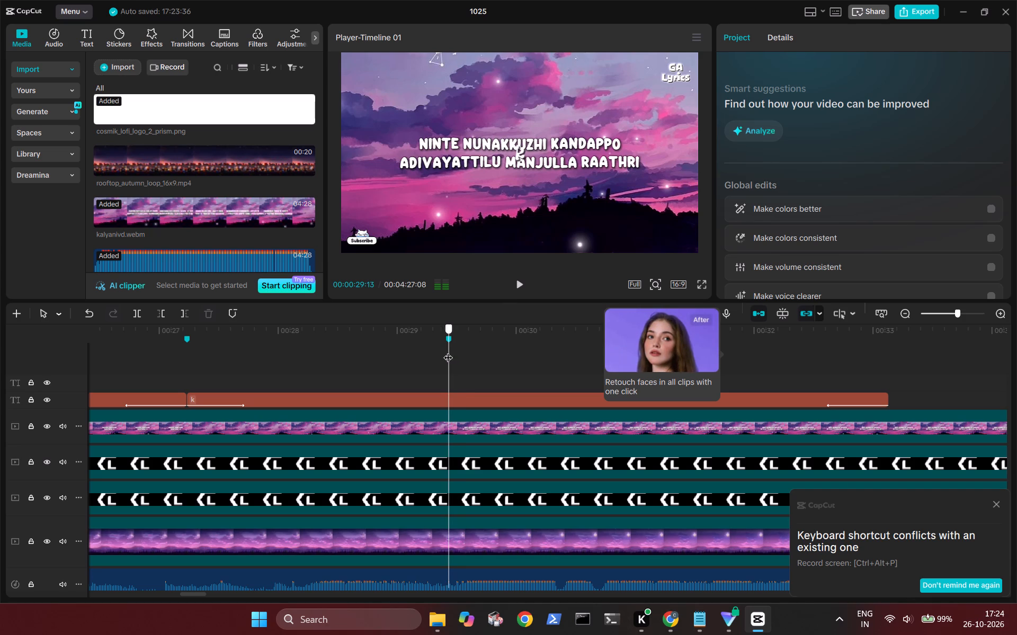
pyautogui.moveTo(458, 397); pyautogui.dragTo(722, 391)
pyautogui.moveTo(702, 395); pyautogui.dragTo(699, 398)
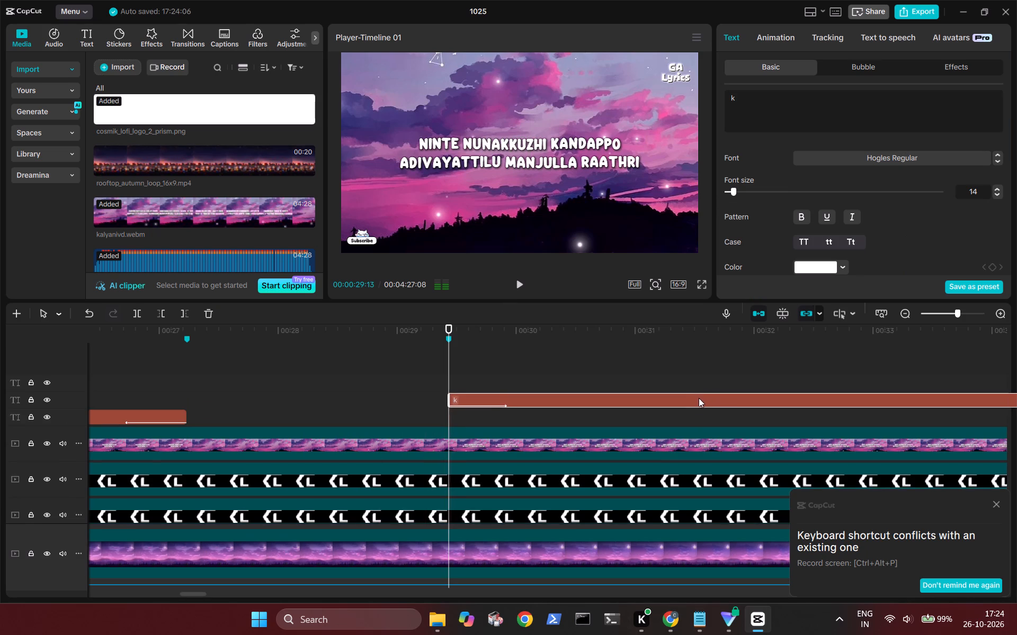
pyautogui.moveTo(699, 398); pyautogui.dragTo(699, 413)
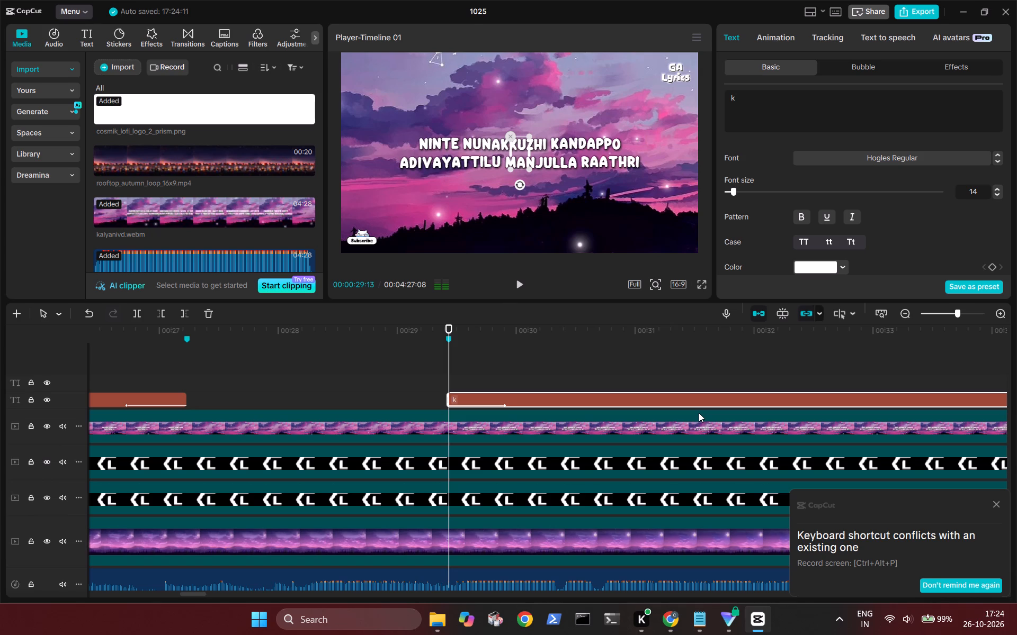
pyautogui.click(631, 394)
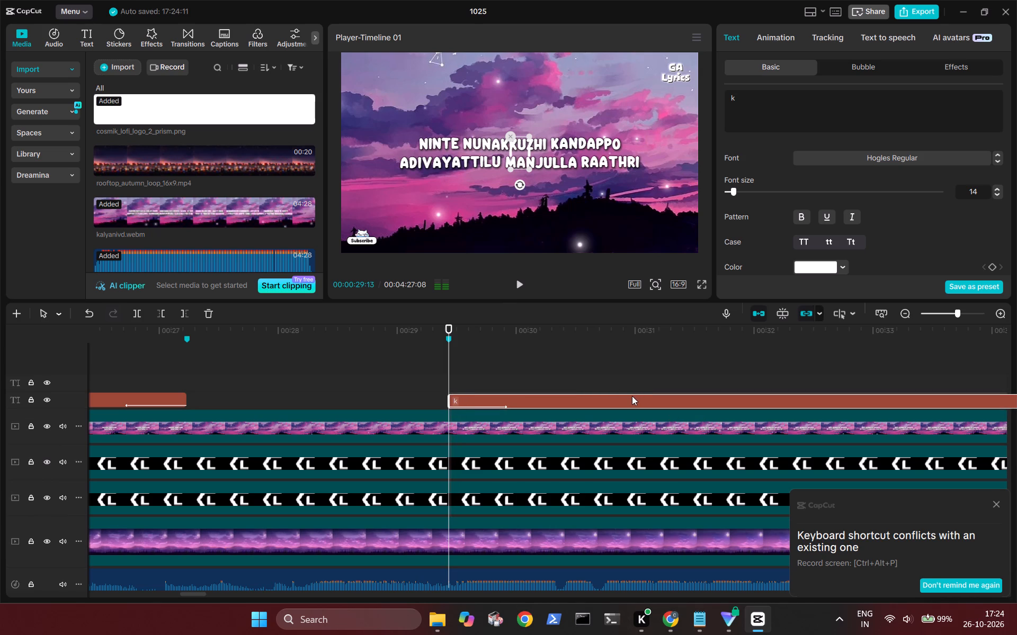
pyautogui.click(632, 396)
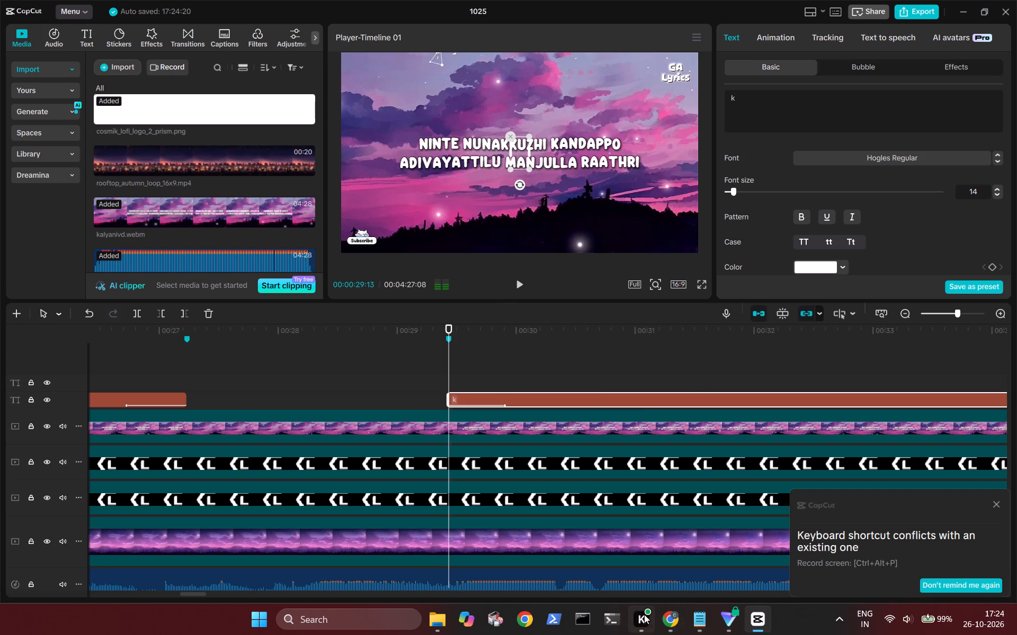
# Copy "Ninte Nunakkuzhi Kandappo / Adivayattilu Manjulla Raathri" from the YouTube description in Chrome and replace the "k" text in CapCut with it.
pyautogui.click(663, 613)
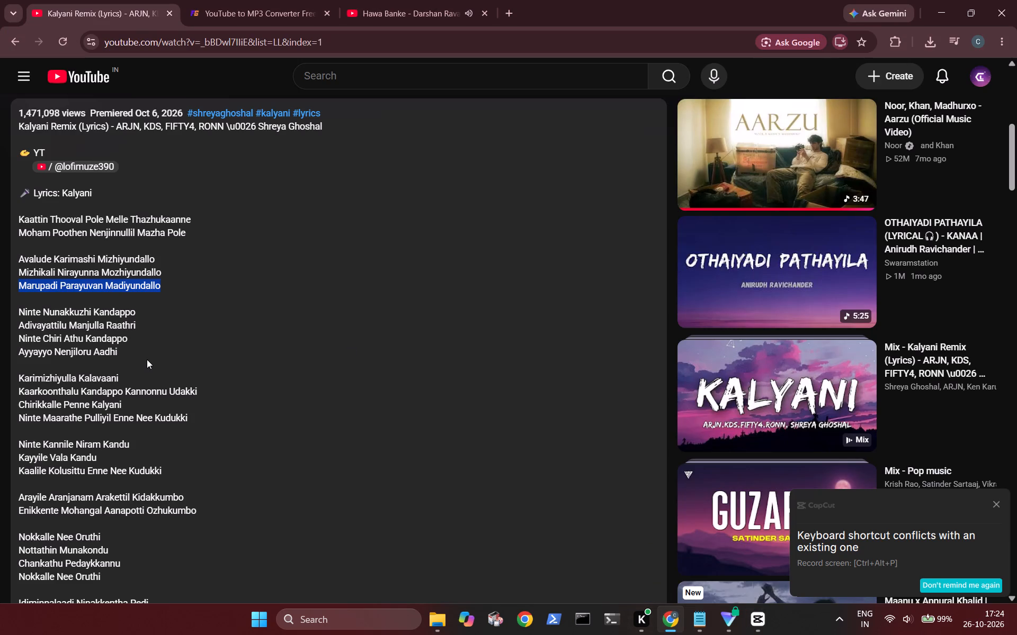
pyautogui.moveTo(141, 324); pyautogui.dragTo(23, 306)
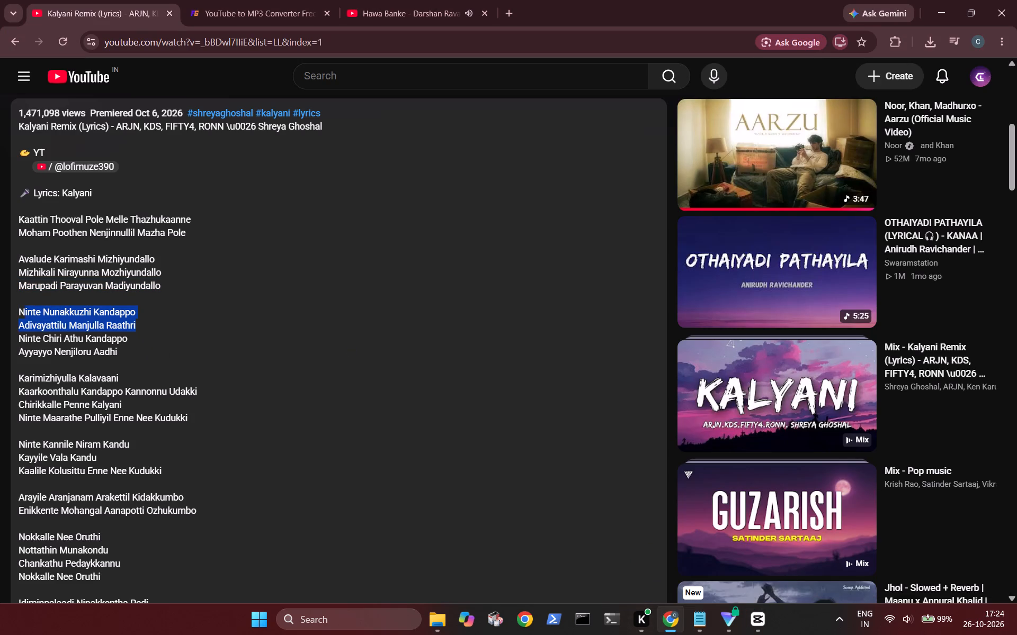
pyautogui.moveTo(23, 306); pyautogui.dragTo(14, 311)
pyautogui.hotkey('ctrl', 'c')
pyautogui.click(763, 620)
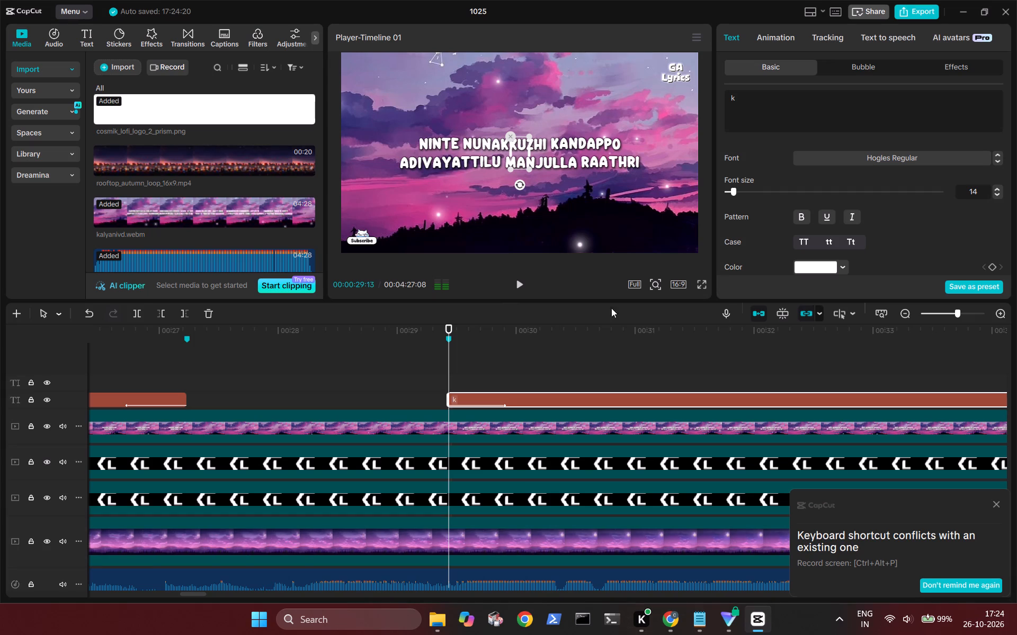
pyautogui.click(769, 108)
pyautogui.hotkey('ctrl', 'a')
pyautogui.hotkey('ctrl', 'v')
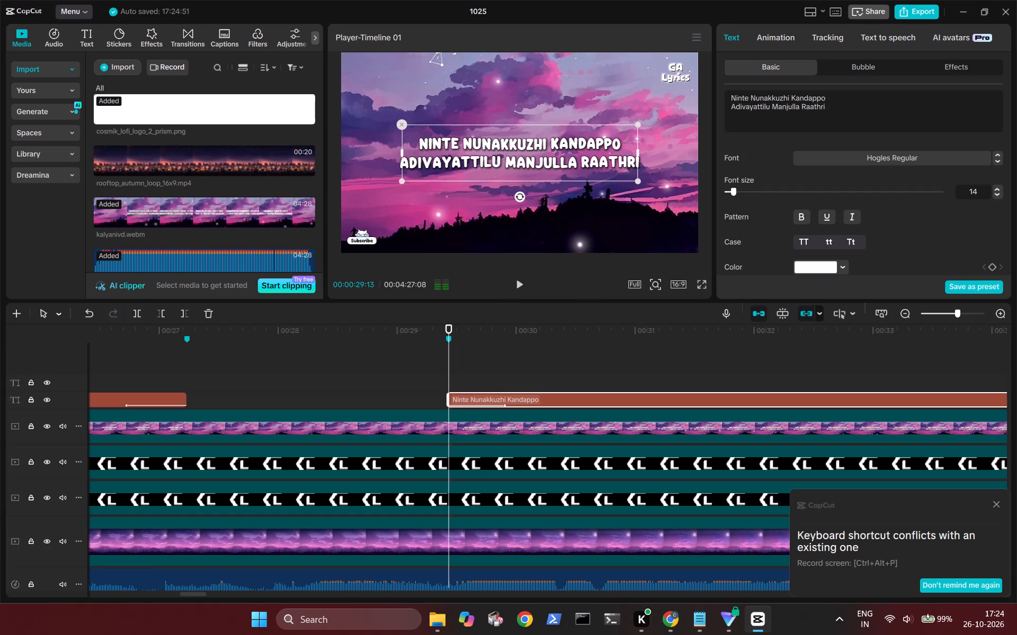
# Trim the end of the "Ninte Nunakkuzhi Kandappo" text back to the marker at 00:00:34:16.
pyautogui.hscroll(-1, 597, 396)
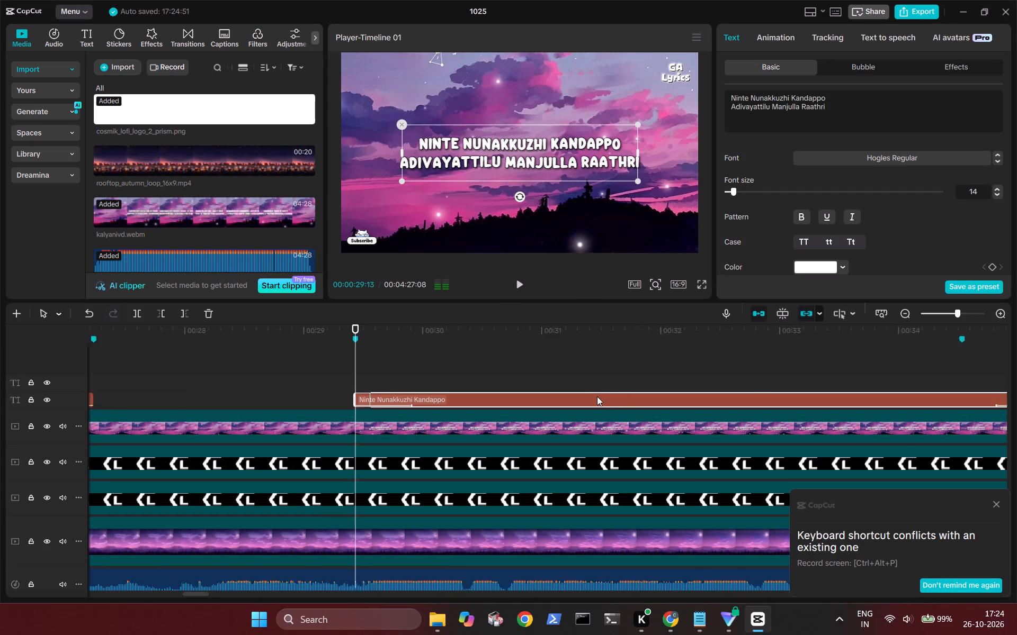
pyautogui.hscroll(-2, 597, 396)
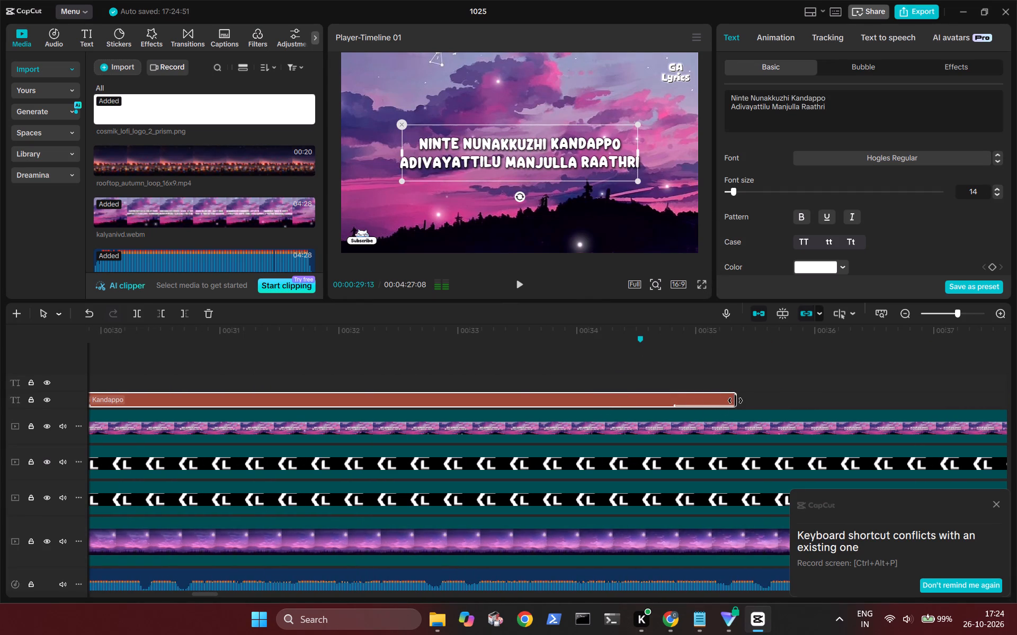
pyautogui.moveTo(735, 401); pyautogui.dragTo(641, 393)
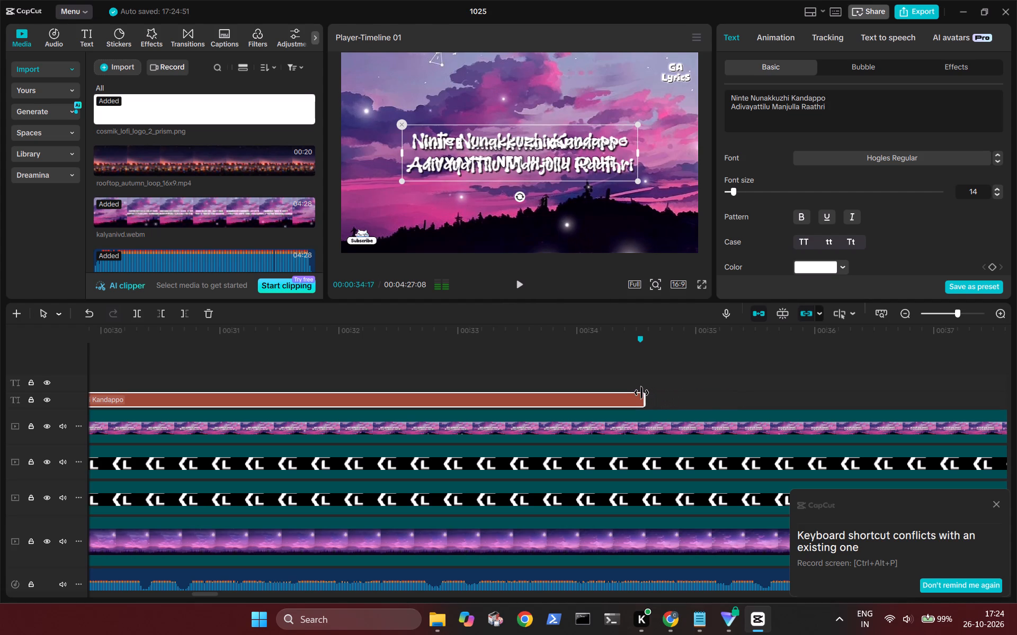
pyautogui.moveTo(641, 393); pyautogui.dragTo(637, 393)
pyautogui.moveTo(637, 393); pyautogui.dragTo(639, 391)
pyautogui.moveTo(639, 391); pyautogui.dragTo(639, 391)
pyautogui.click(638, 348)
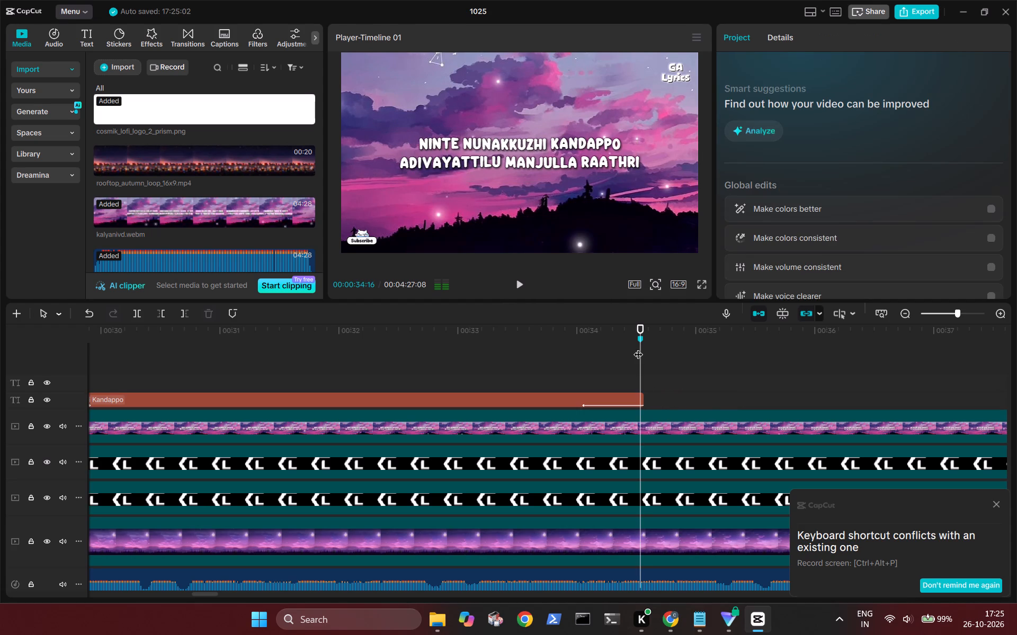
pyautogui.click(632, 402)
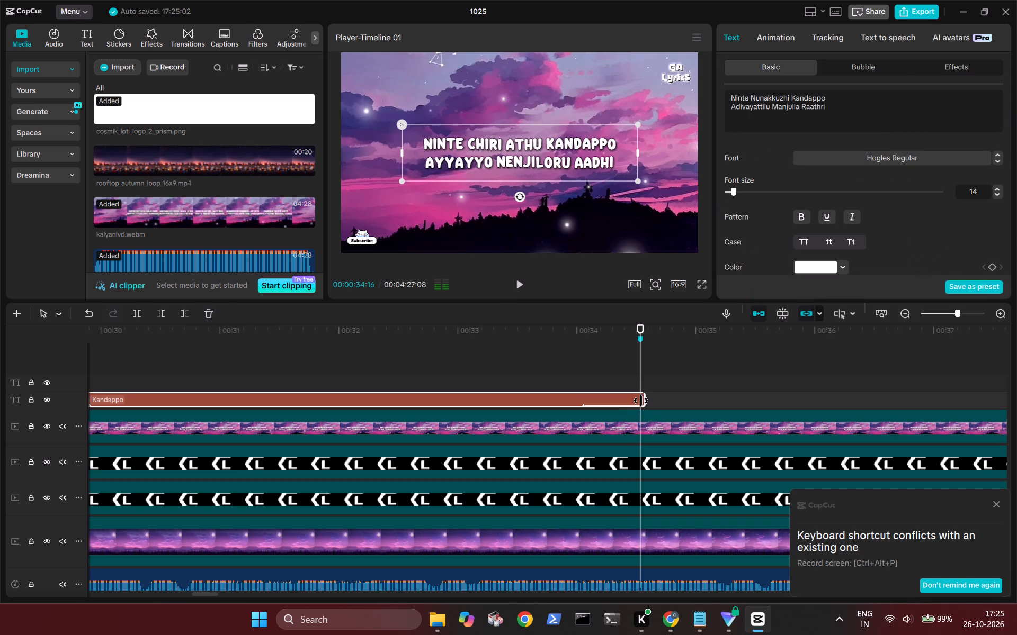
pyautogui.moveTo(641, 401); pyautogui.dragTo(636, 400)
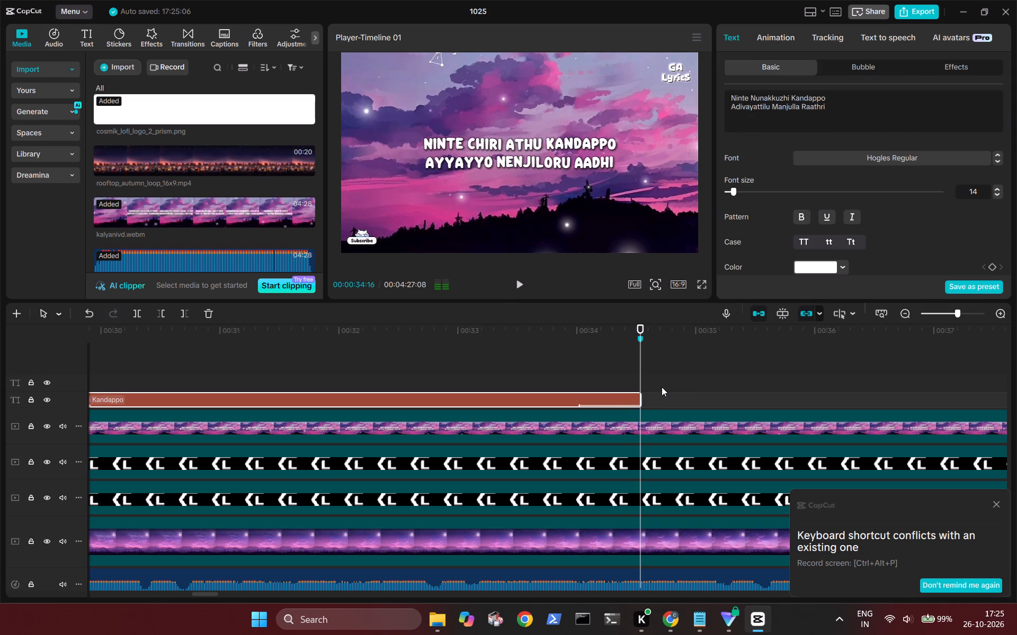
# Paste the placeholder "k" text on the same text track at the marker at 00:00:34:16.
pyautogui.hotkey('ctrl', 'v')
# Copy "Ninte Chiri Athu Kandappo / Ayyayyo Nenjiloru Aadhi" from the YouTube description in Chrome and replace the new "k" text in CapCut with it.
pyautogui.hscroll(-1, 664, 388)
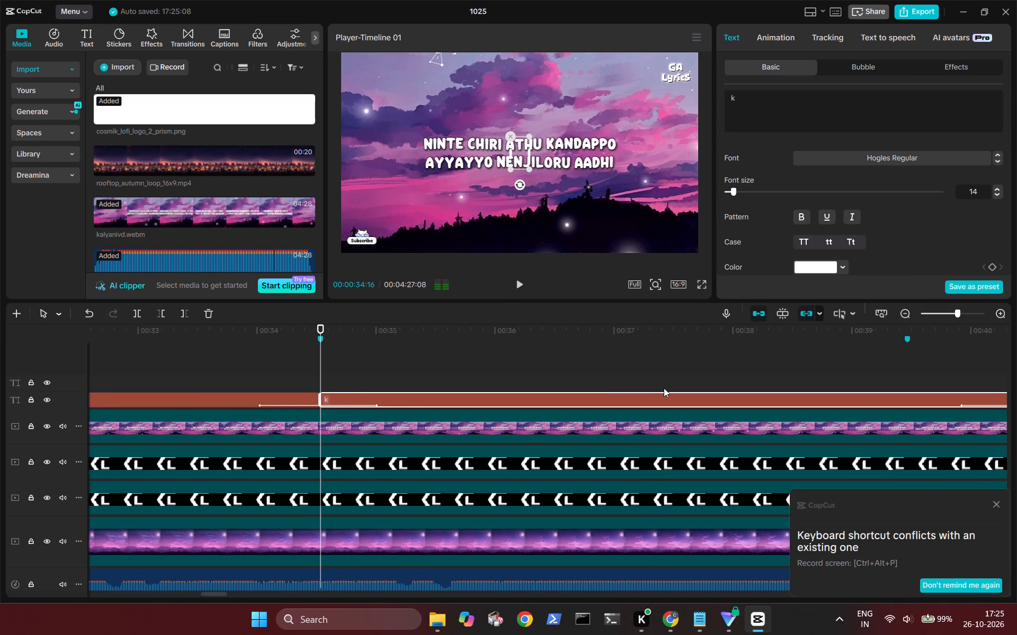
pyautogui.click(543, 359)
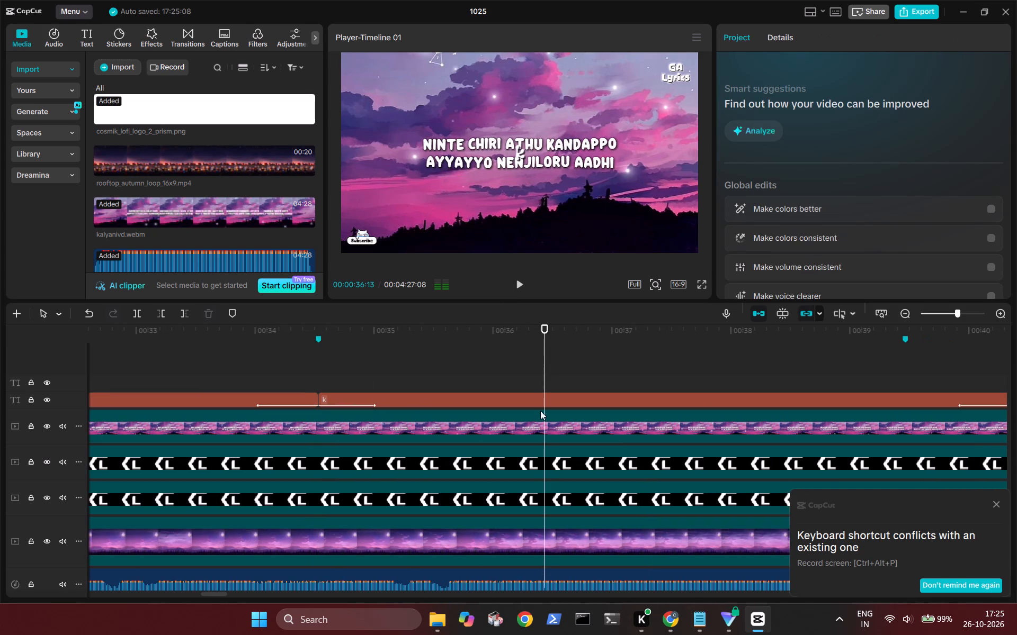
pyautogui.click(525, 402)
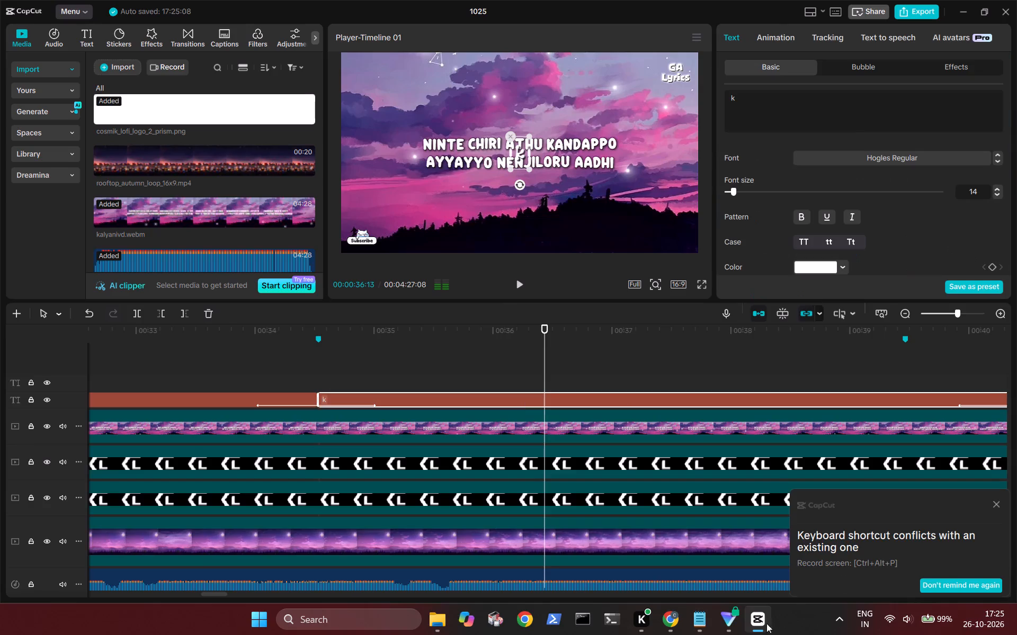
pyautogui.click(703, 617)
pyautogui.click(676, 618)
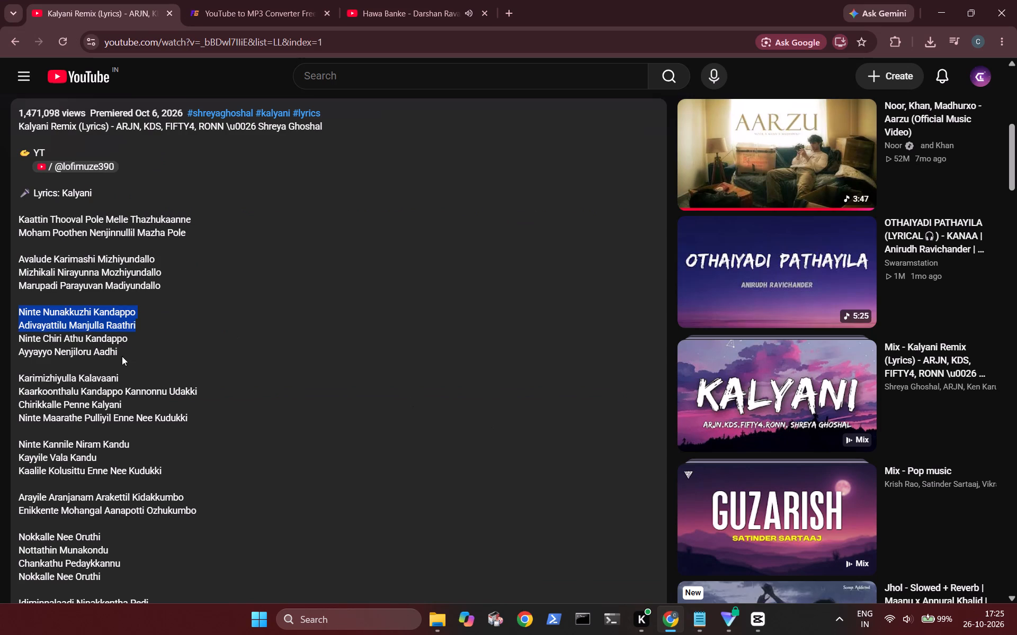
pyautogui.moveTo(123, 349); pyautogui.dragTo(16, 345)
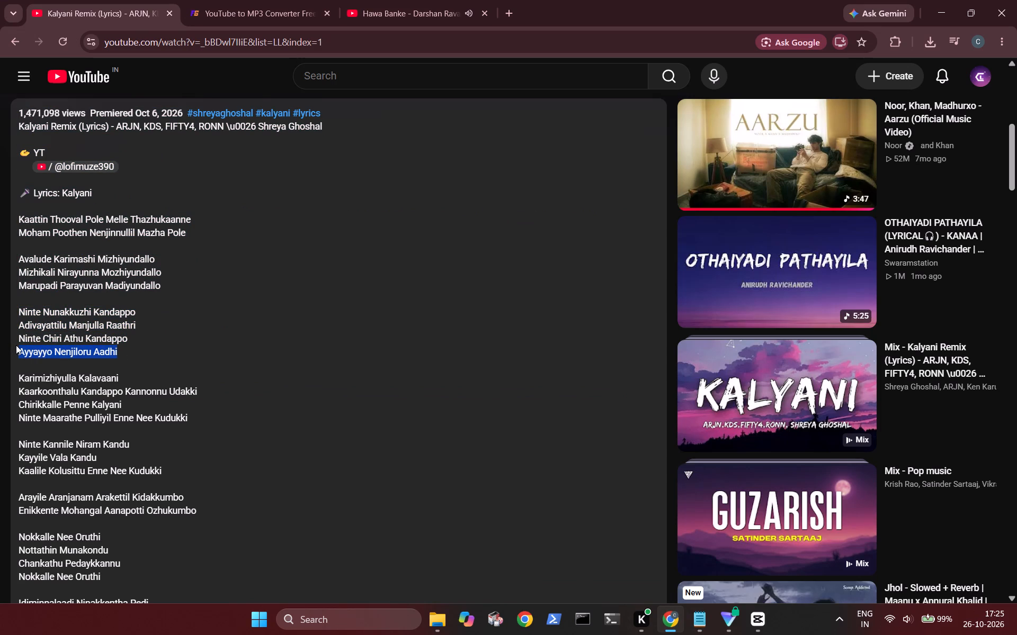
pyautogui.moveTo(16, 345); pyautogui.dragTo(15, 338)
pyautogui.hotkey('ctrl', 'c')
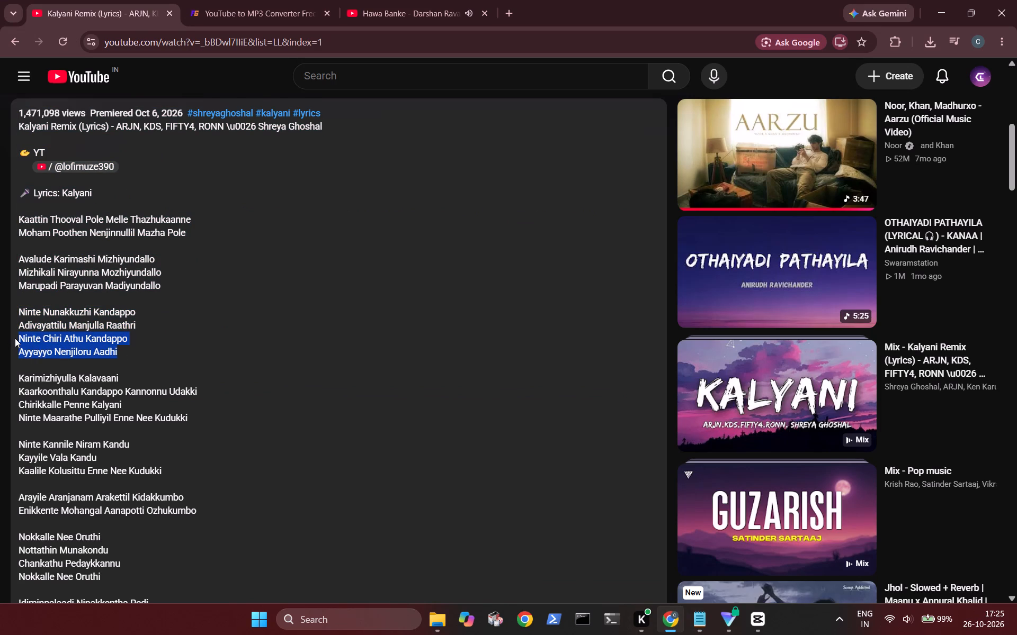
pyautogui.click(753, 624)
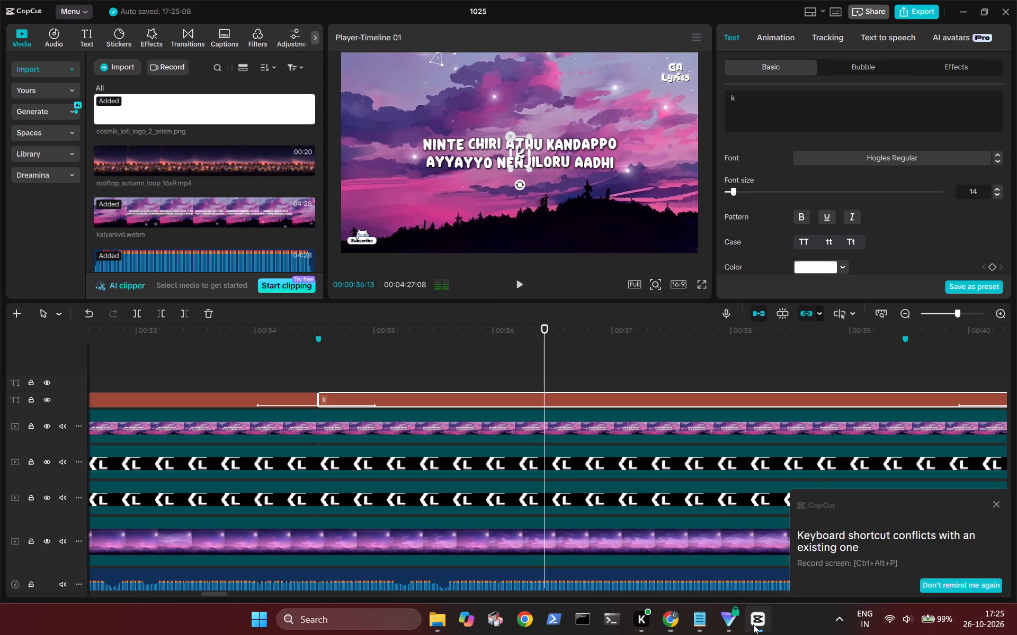
pyautogui.click(758, 104)
pyautogui.press('BackSpace')
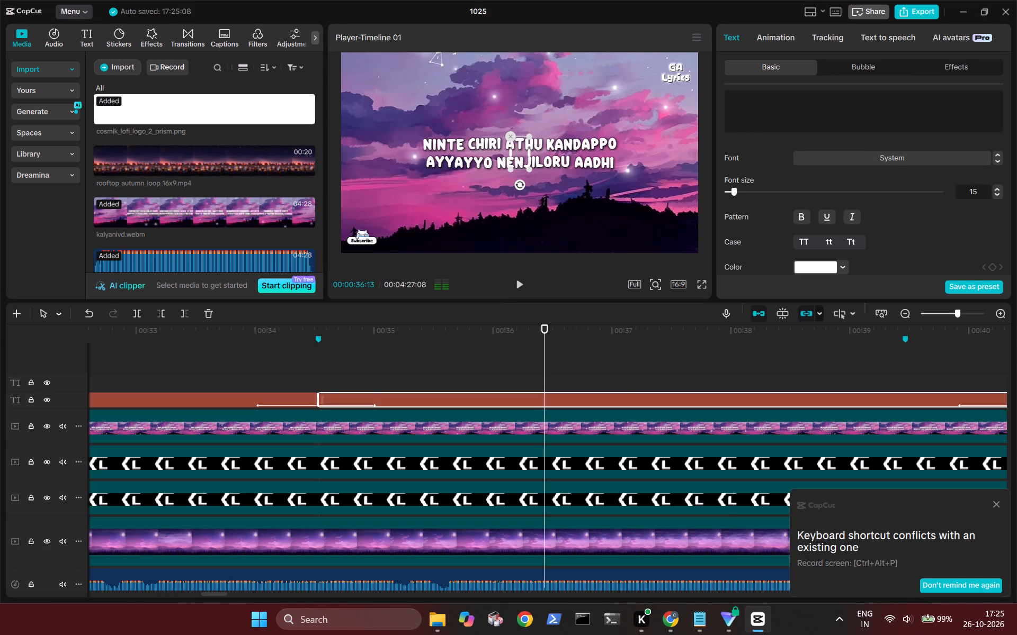
pyautogui.hotkey('ctrl', 'v')
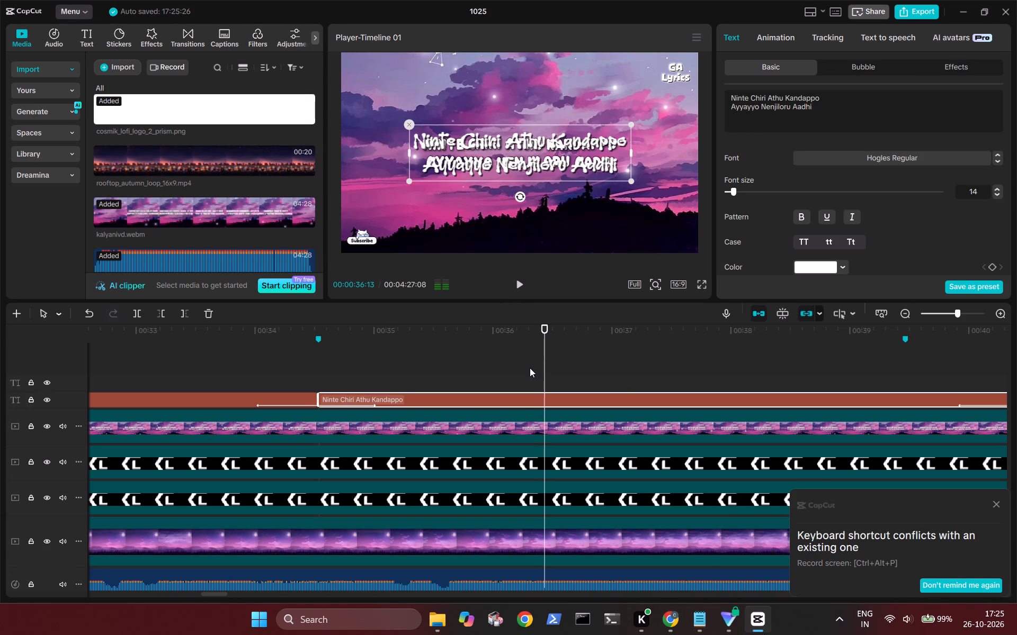
# Trim the end of the "Ninte Chiri Athu Kandappo" text back to the marker at 00:00:39:14.
pyautogui.hscroll(-1, 528, 368)
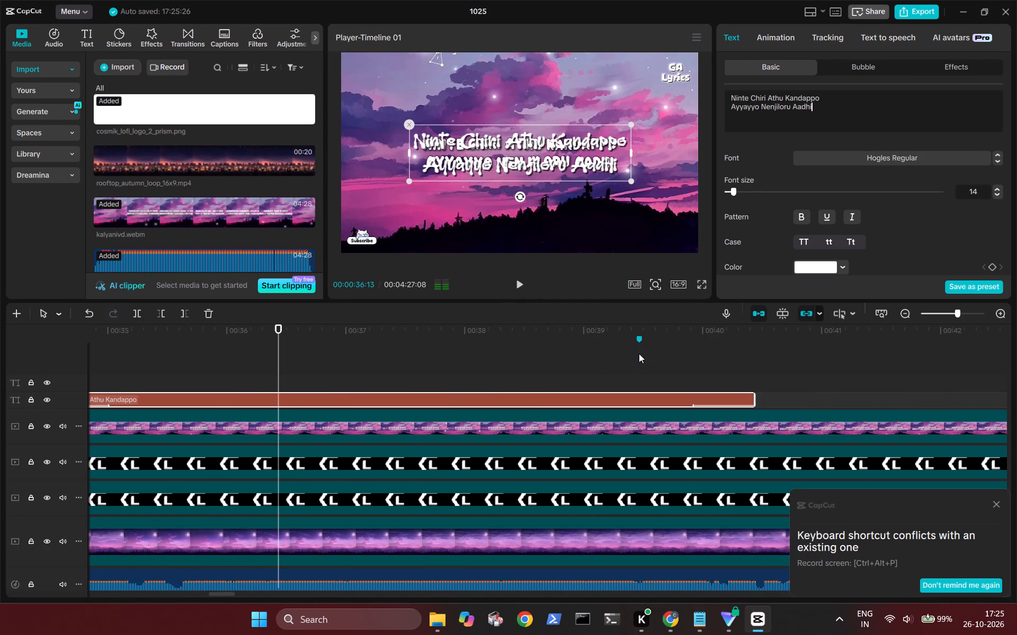
pyautogui.click(640, 351)
pyautogui.click(666, 400)
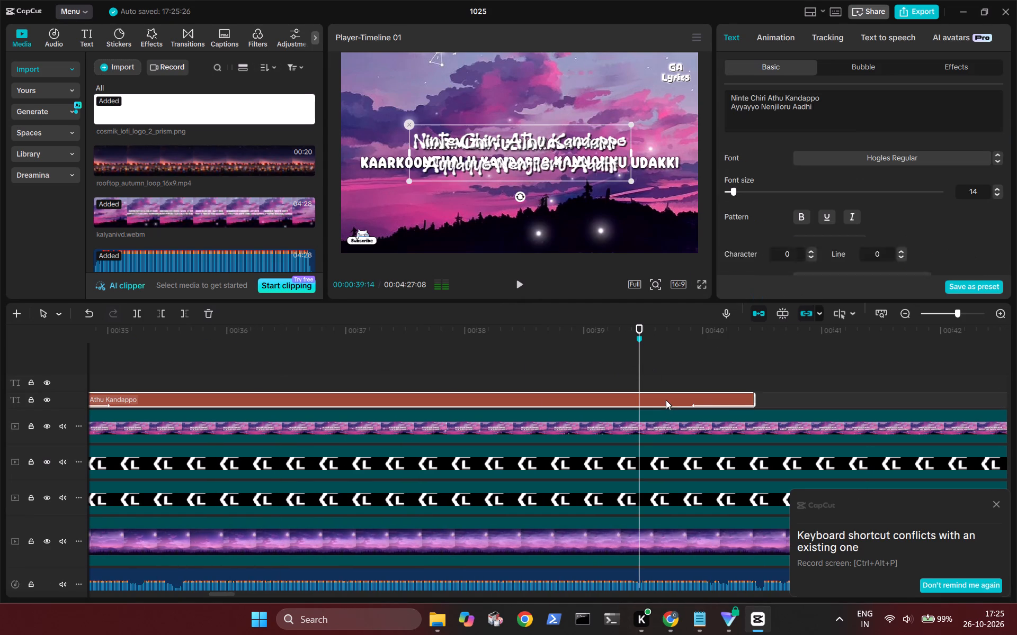
pyautogui.moveTo(755, 400); pyautogui.dragTo(647, 401)
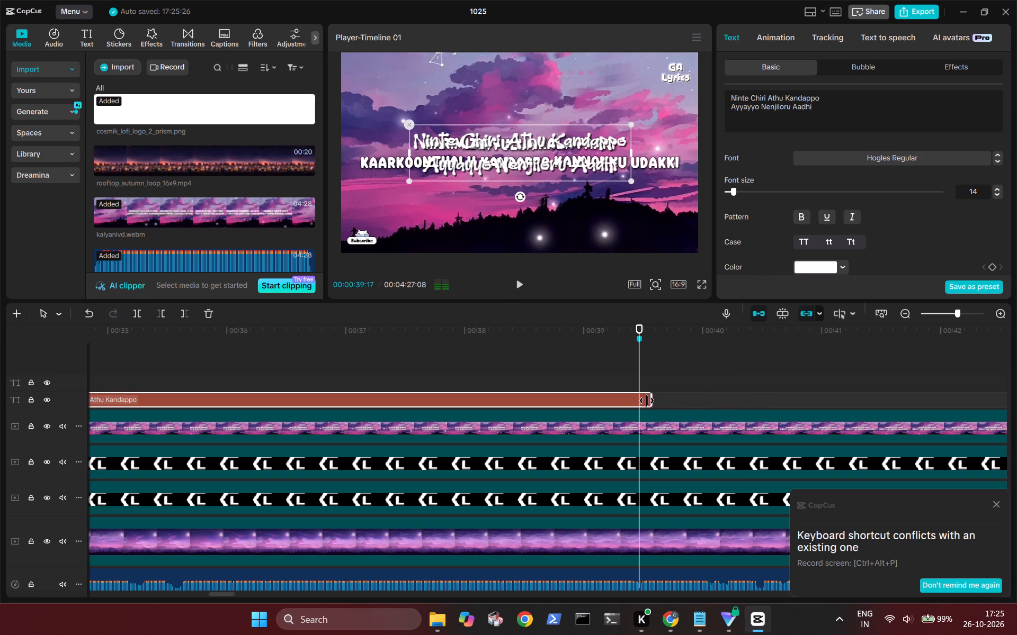
pyautogui.moveTo(647, 401); pyautogui.dragTo(638, 400)
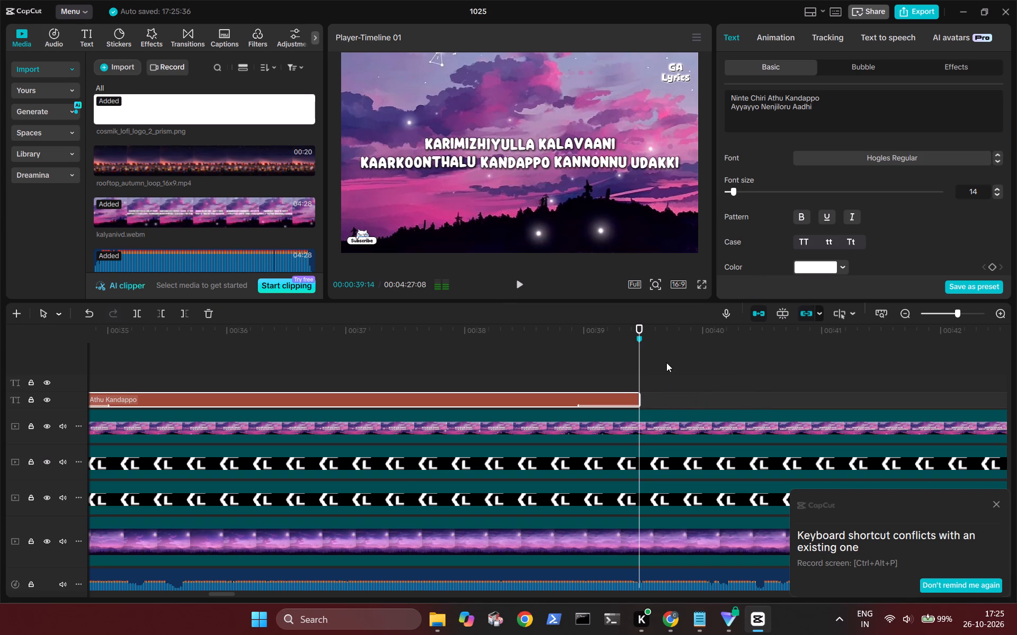
# Paste the placeholder "k" text on the same text track at the marker at 00:00:39:14.
pyautogui.hotkey('ctrl', 'v')
# Copy "Karimizhiyulla Kalavaani / Kaarkoonthalu Kandappo Kannonnu Udakki" from the YouTube description in Chrome and replace the new "k" text in CapCut with it.
pyautogui.hscroll(-2, 666, 362)
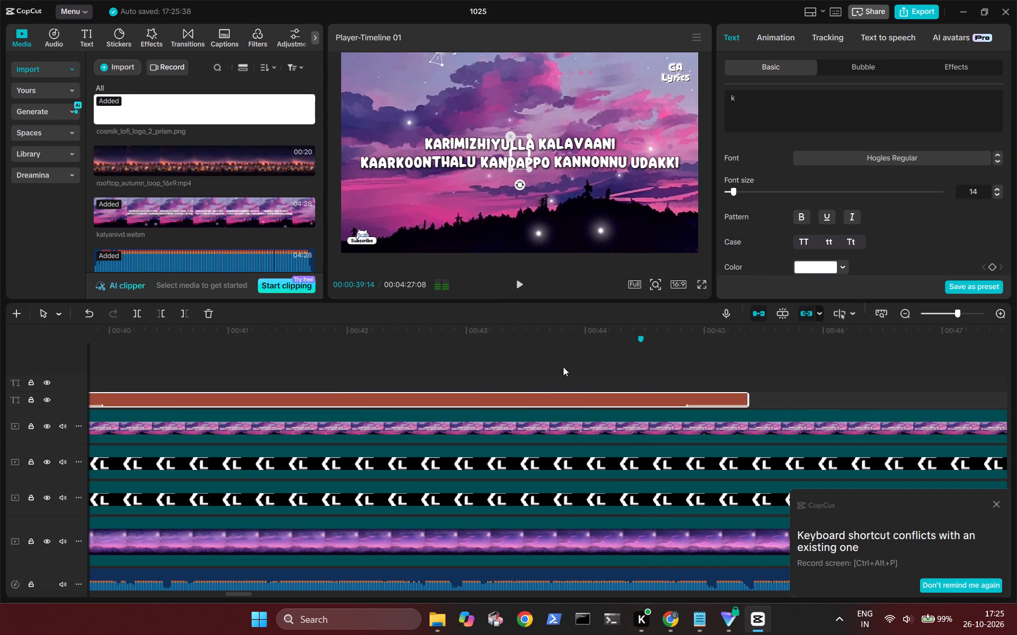
pyautogui.click(563, 367)
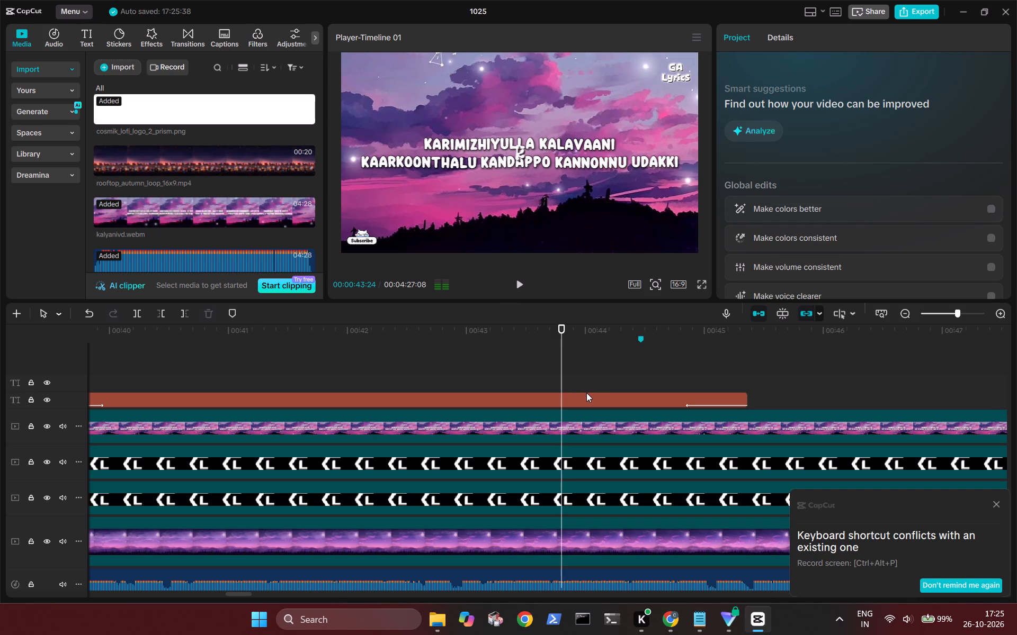
pyautogui.click(586, 393)
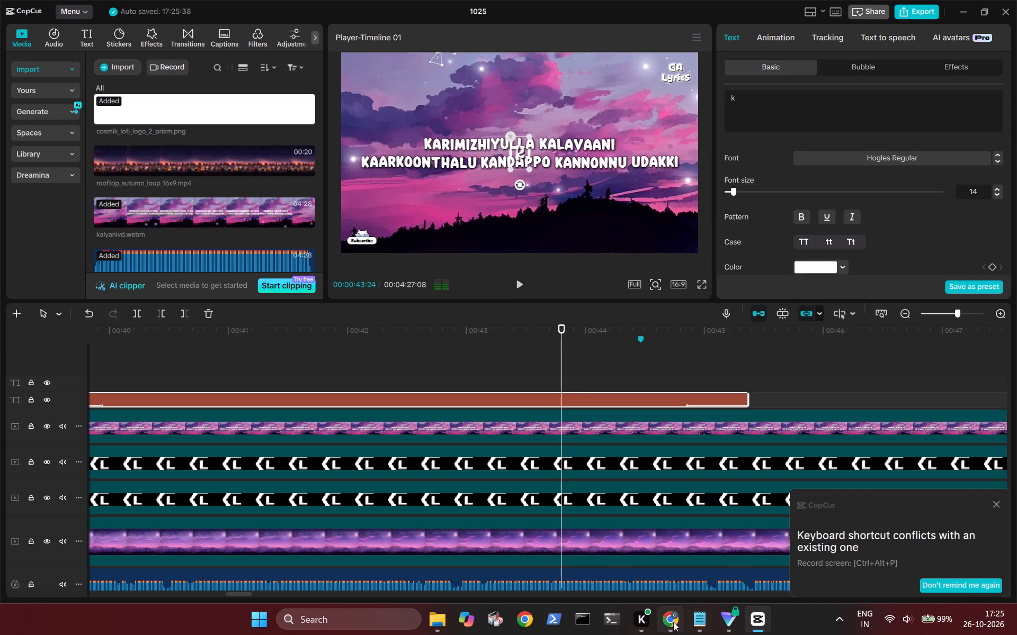
pyautogui.click(673, 622)
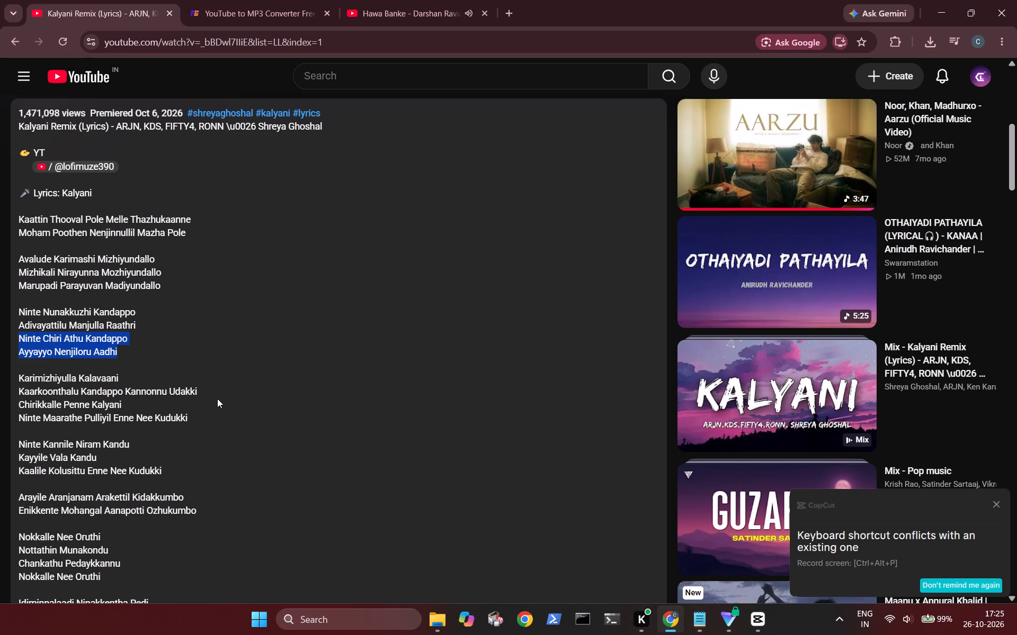
pyautogui.moveTo(203, 388); pyautogui.dragTo(20, 375)
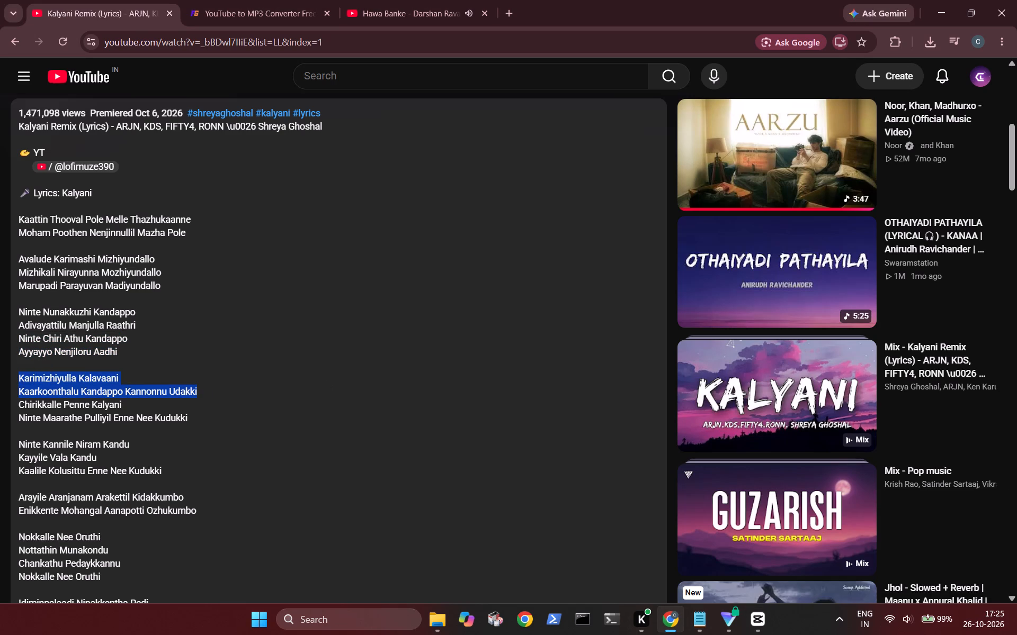
pyautogui.hotkey('ctrl', 'c')
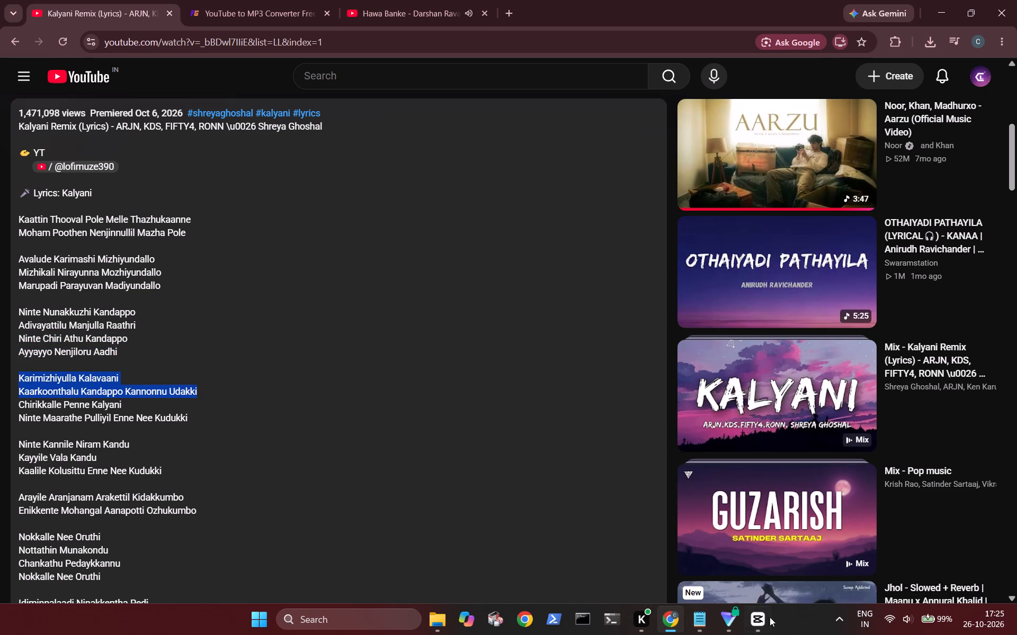
pyautogui.click(765, 618)
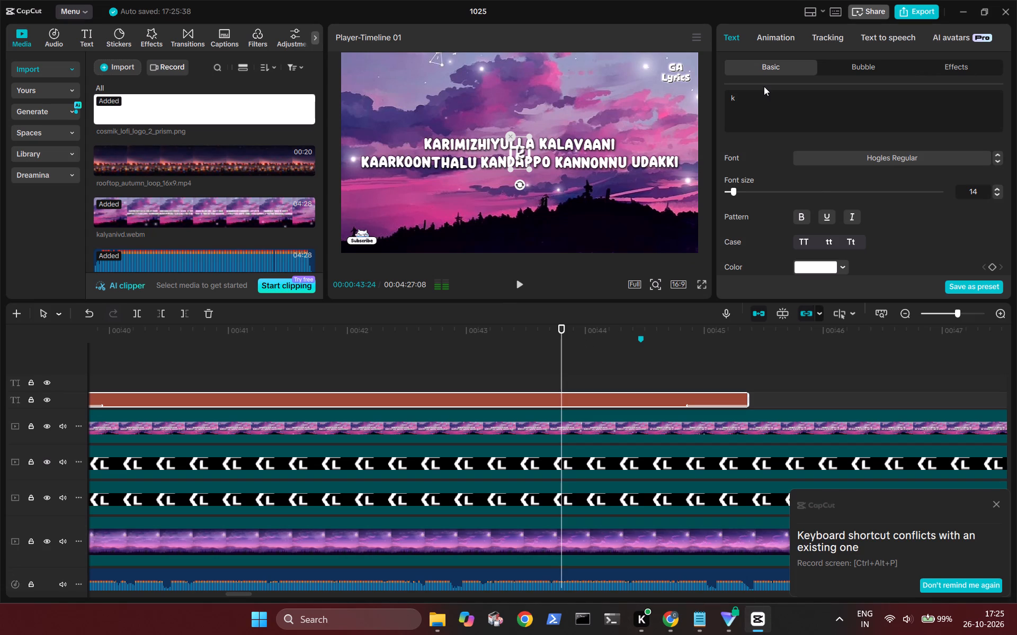
pyautogui.click(764, 86)
pyautogui.click(765, 98)
pyautogui.hotkey('ctrl', 'a')
pyautogui.hotkey('ctrl', 'v')
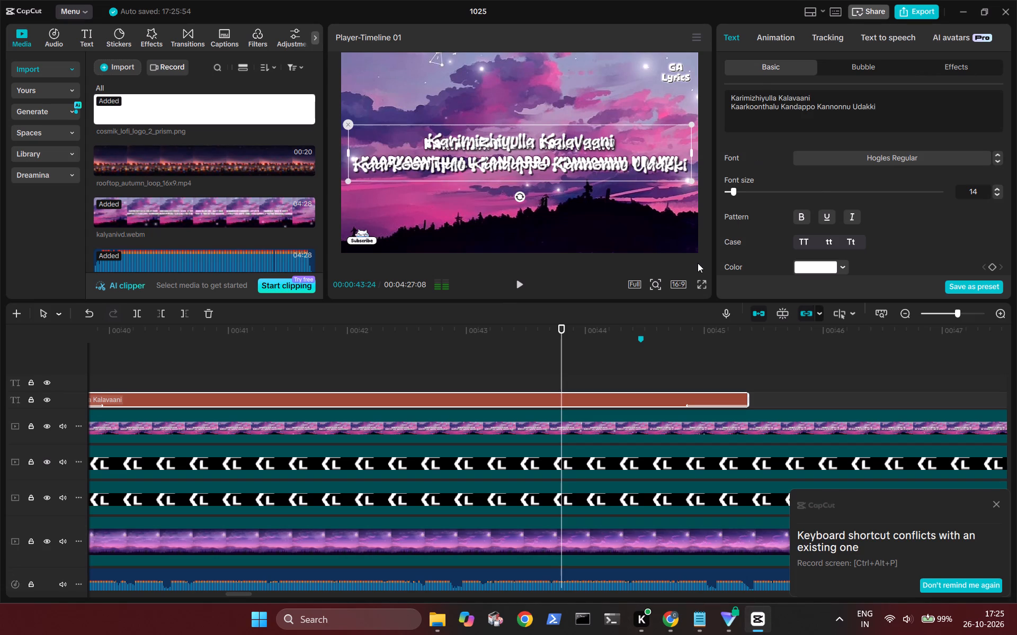
# Trim the end of the "Karimizhiyulla Kalavaani" text back to the marker at 00:00:44:14.
pyautogui.click(641, 358)
pyautogui.moveTo(746, 399); pyautogui.dragTo(657, 398)
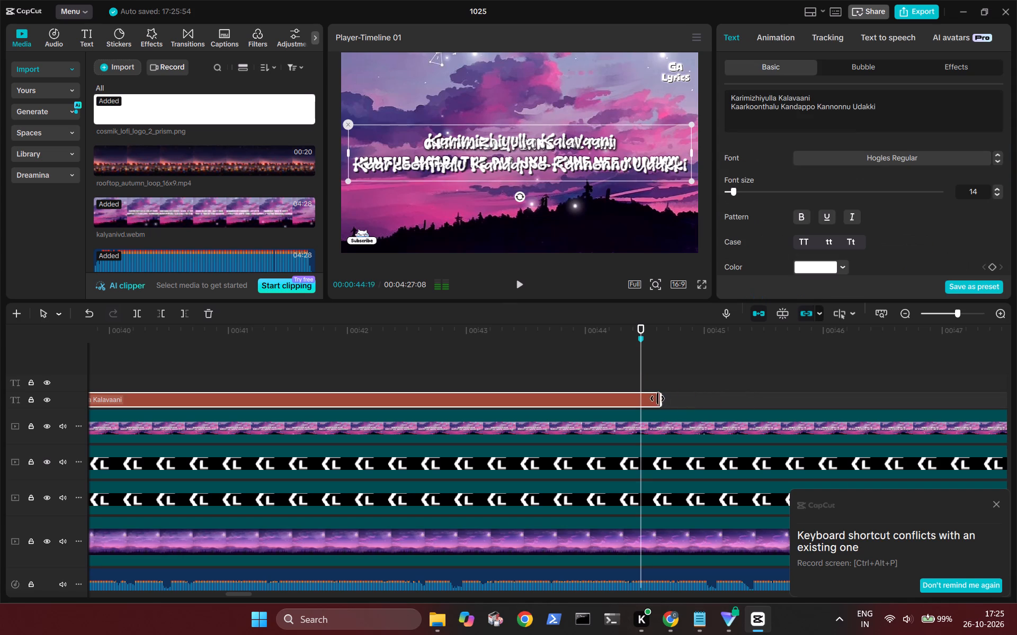
pyautogui.moveTo(657, 398); pyautogui.dragTo(640, 395)
pyautogui.moveTo(640, 395); pyautogui.dragTo(640, 395)
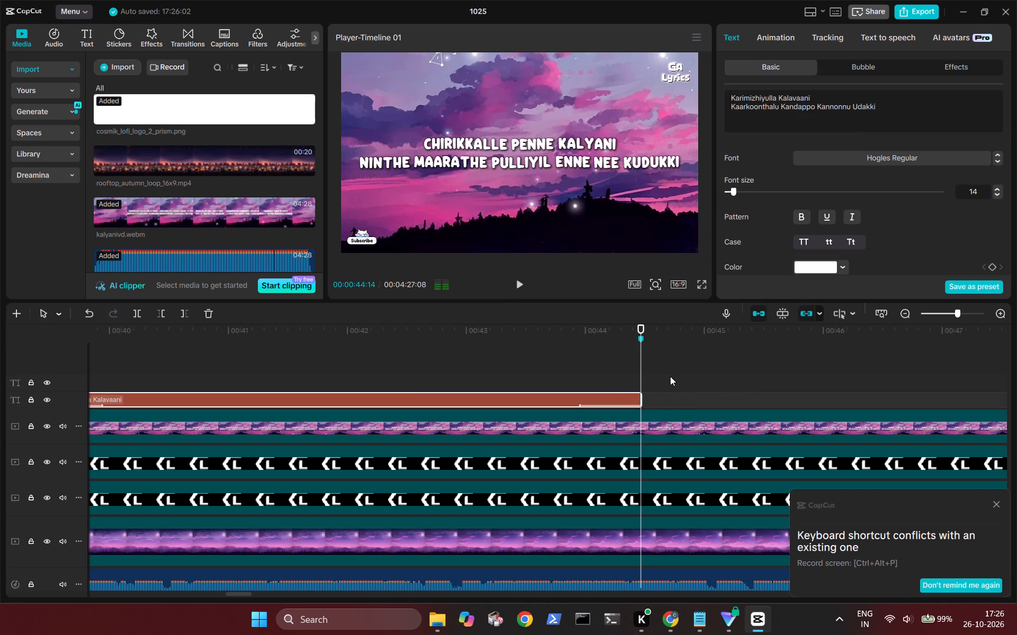
# Paste the placeholder "k" text on the same text track at the marker at 00:00:44:14.
pyautogui.hotkey('ctrl', 'v')
# Copy "Chirikkalle Penne Kalyani / Ninte Maarathe Pulliyil Enne Nee Kudukki" from the YouTube description in Chrome and replace the new "k" text in CapCut with it.
pyautogui.hscroll(-1, 670, 376)
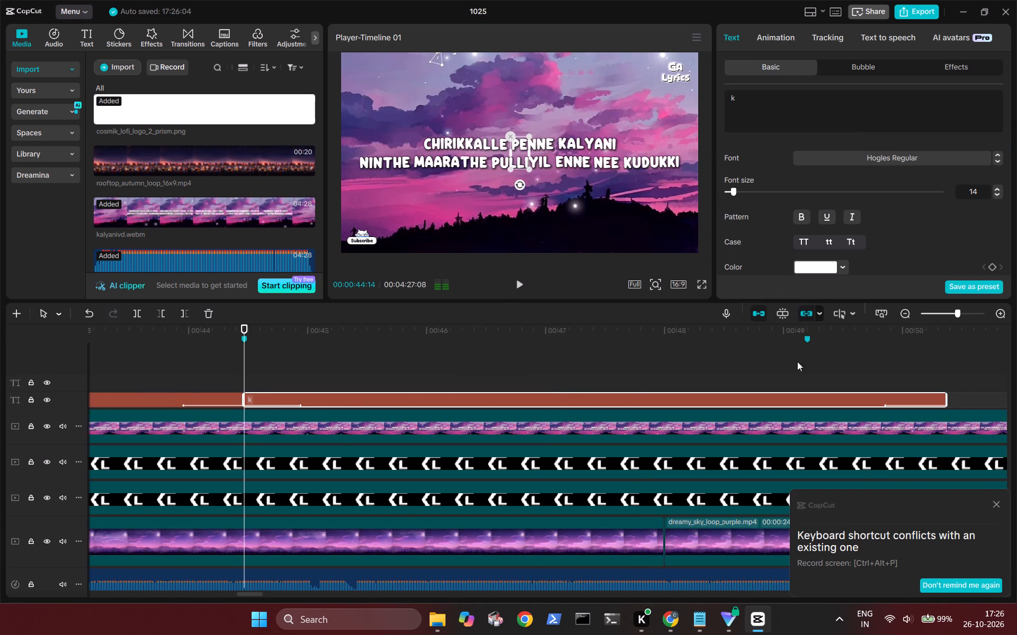
pyautogui.click(759, 366)
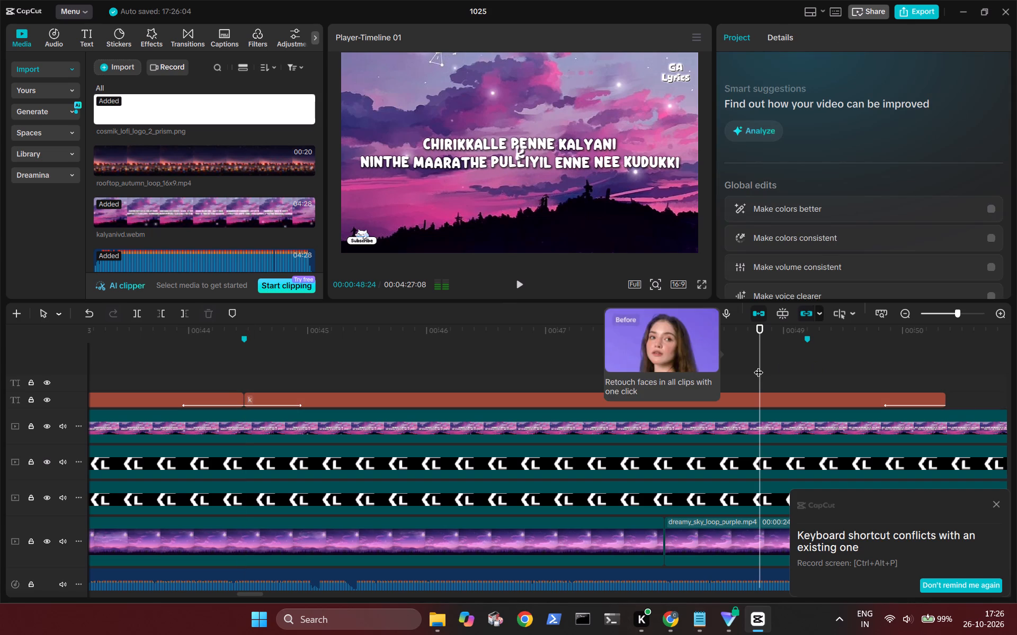
pyautogui.click(672, 614)
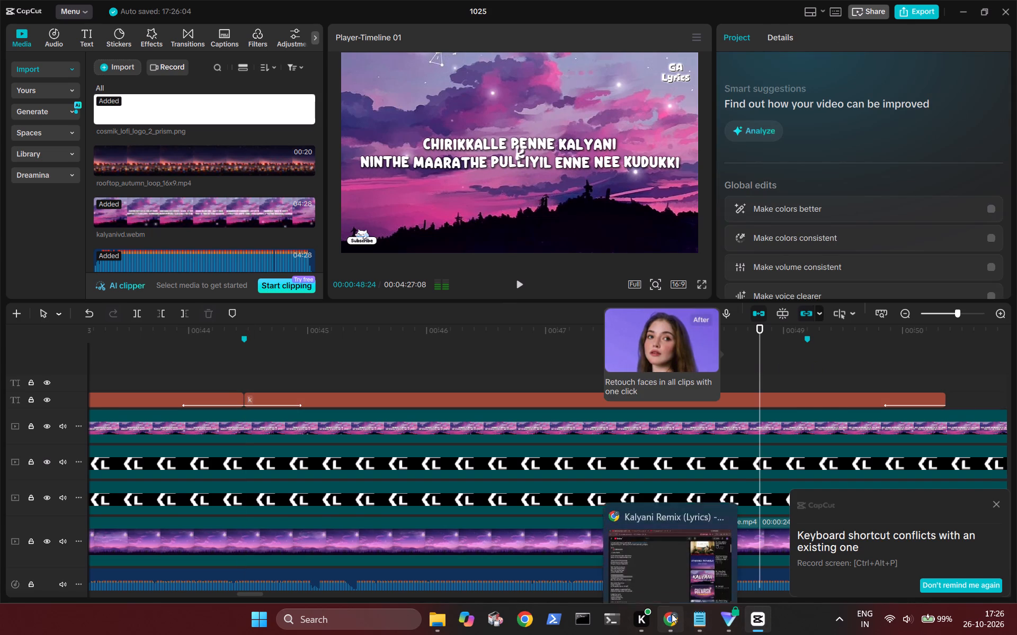
pyautogui.moveTo(193, 416); pyautogui.dragTo(131, 415)
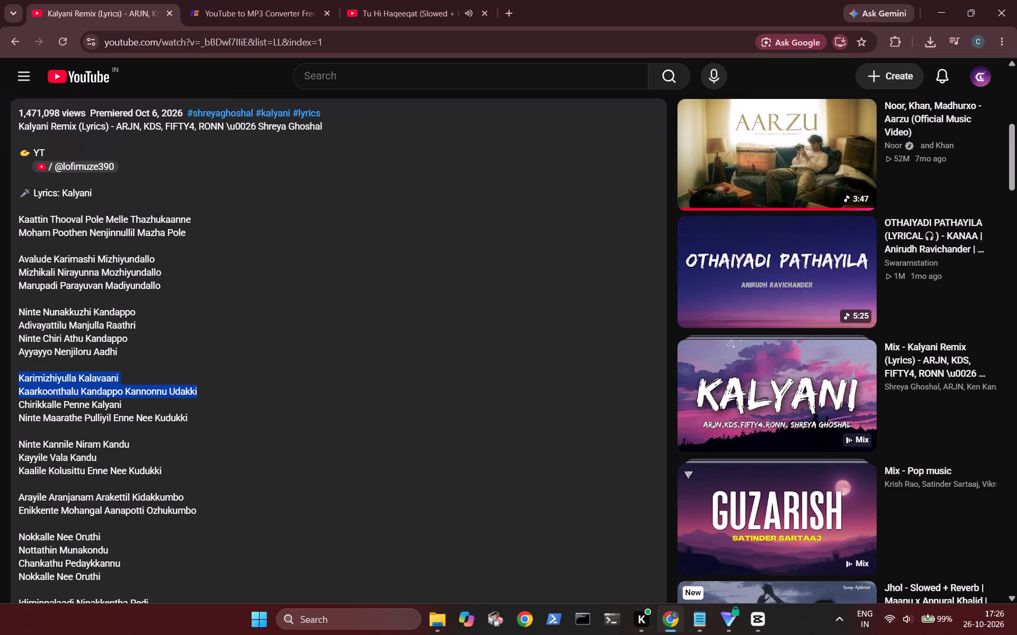
pyautogui.moveTo(131, 415); pyautogui.dragTo(19, 405)
pyautogui.hotkey('ctrl', 'c')
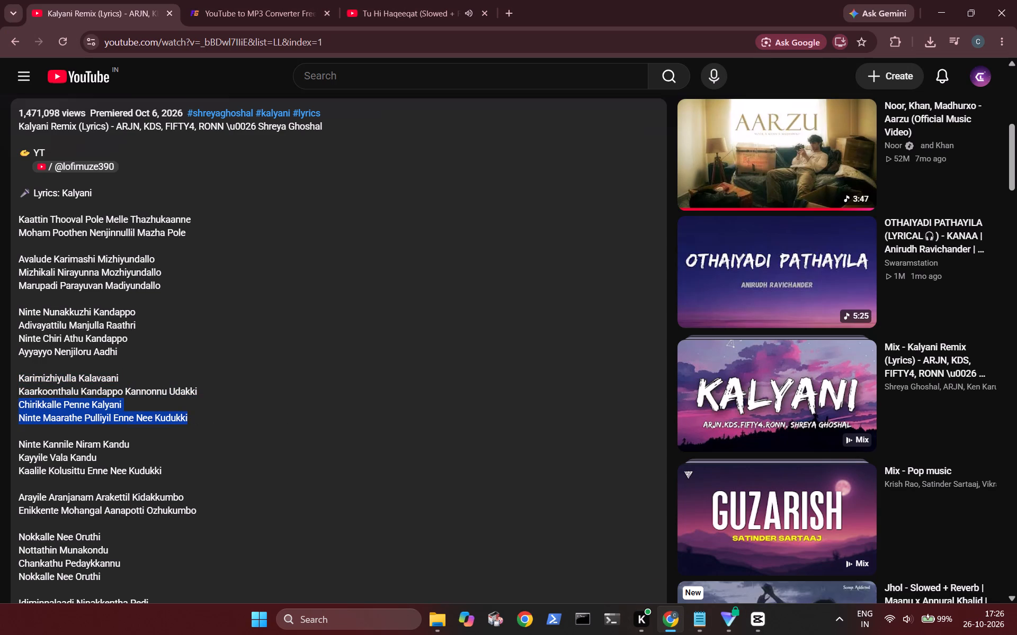
pyautogui.click(761, 622)
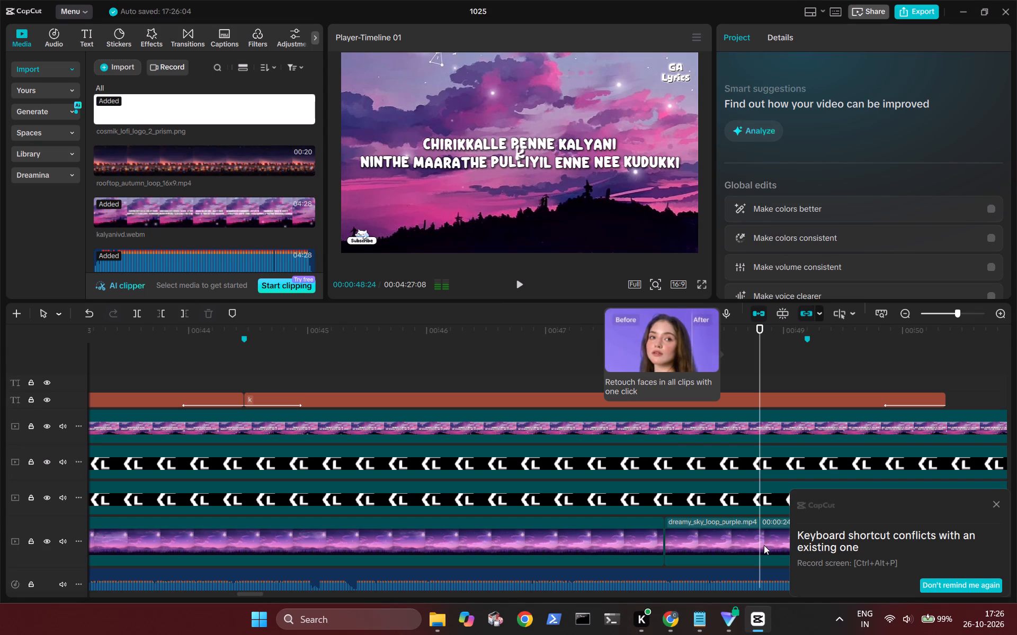
pyautogui.click(747, 397)
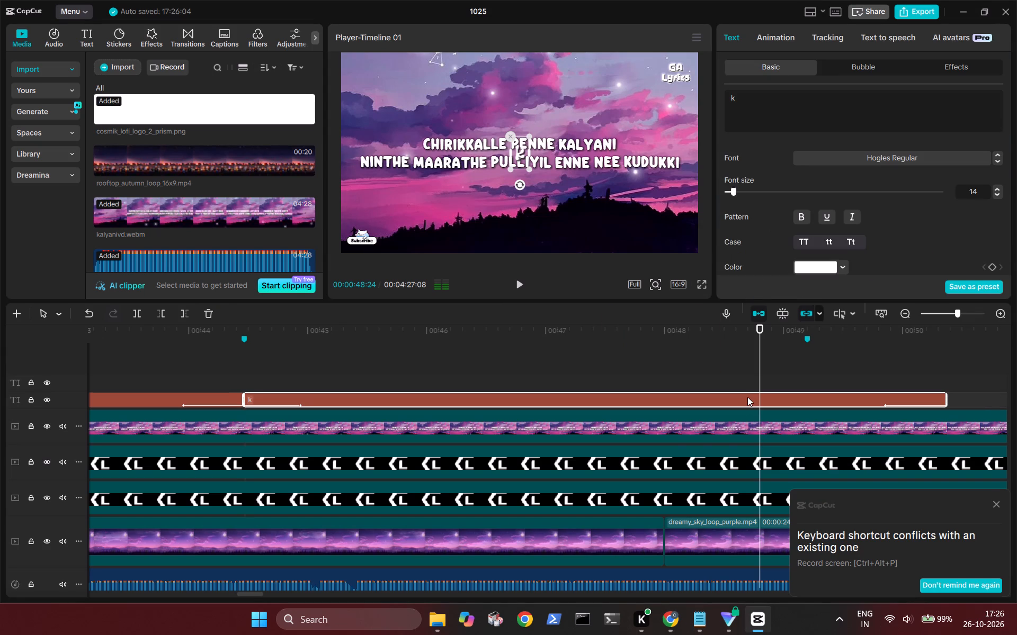
pyautogui.click(784, 120)
pyautogui.press('BackSpace')
pyautogui.hotkey('ctrl', 'v')
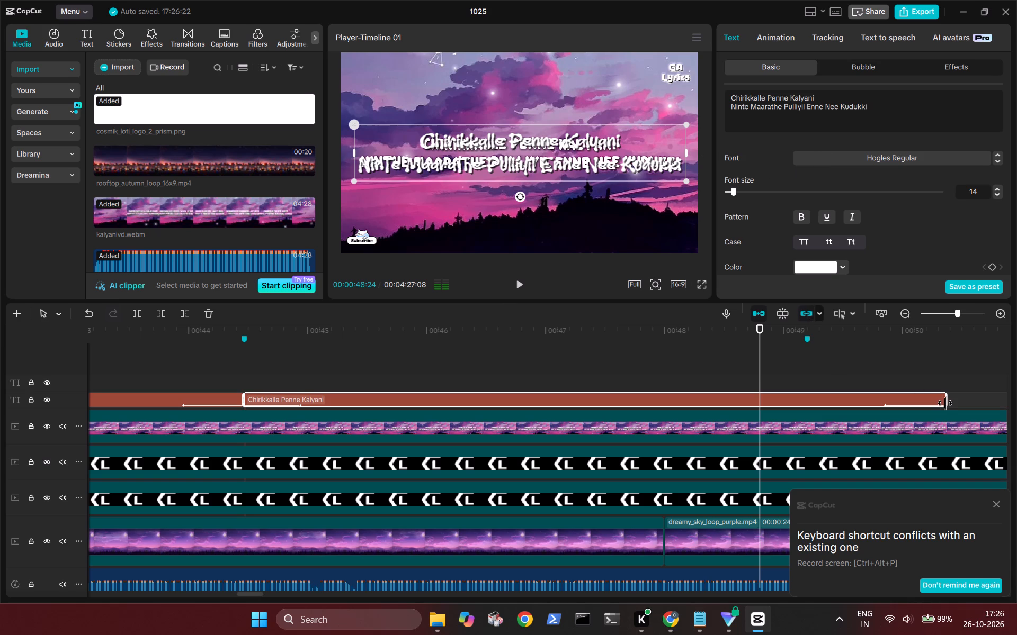
# Trim the end of the "Chirikkalle Penne Kalyani" text back to the marker at 00:00:49:06.
pyautogui.moveTo(947, 403); pyautogui.dragTo(815, 392)
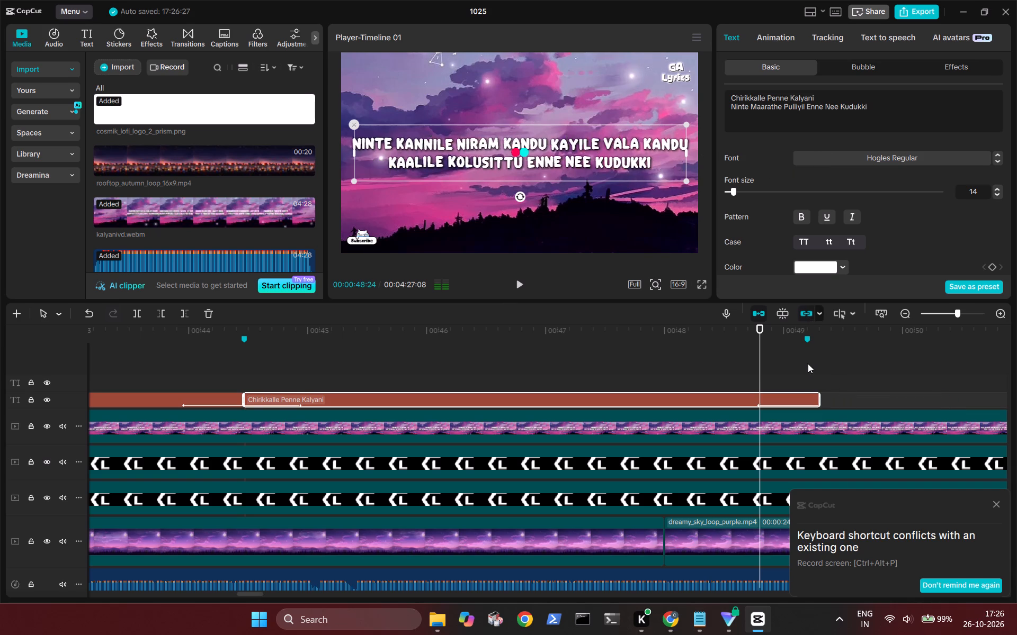
pyautogui.click(807, 363)
pyautogui.moveTo(815, 399); pyautogui.dragTo(807, 398)
pyautogui.moveTo(752, 379); pyautogui.dragTo(760, 390)
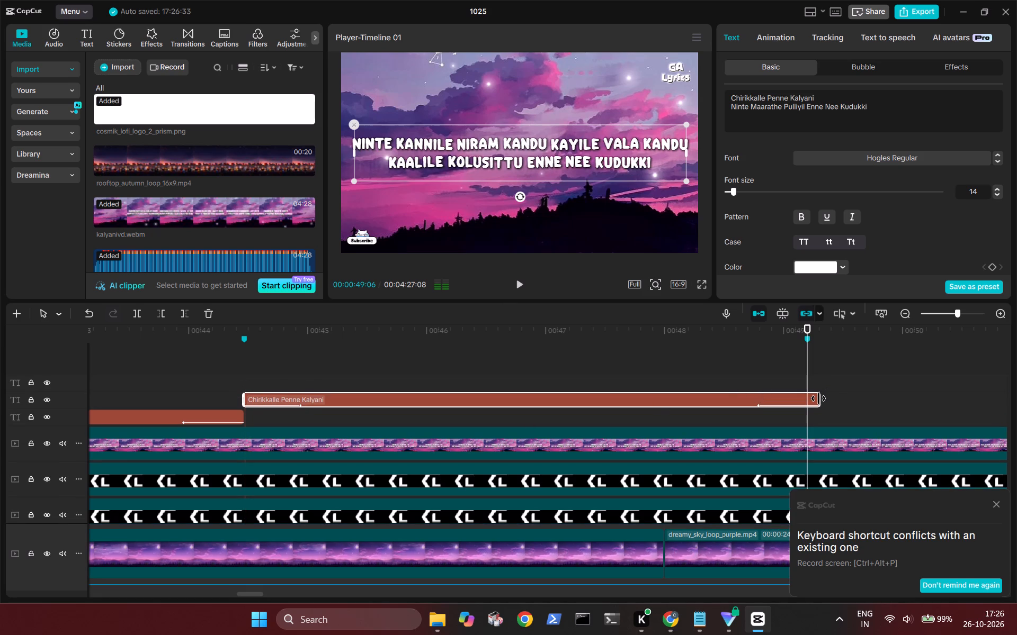
pyautogui.moveTo(818, 398); pyautogui.dragTo(808, 398)
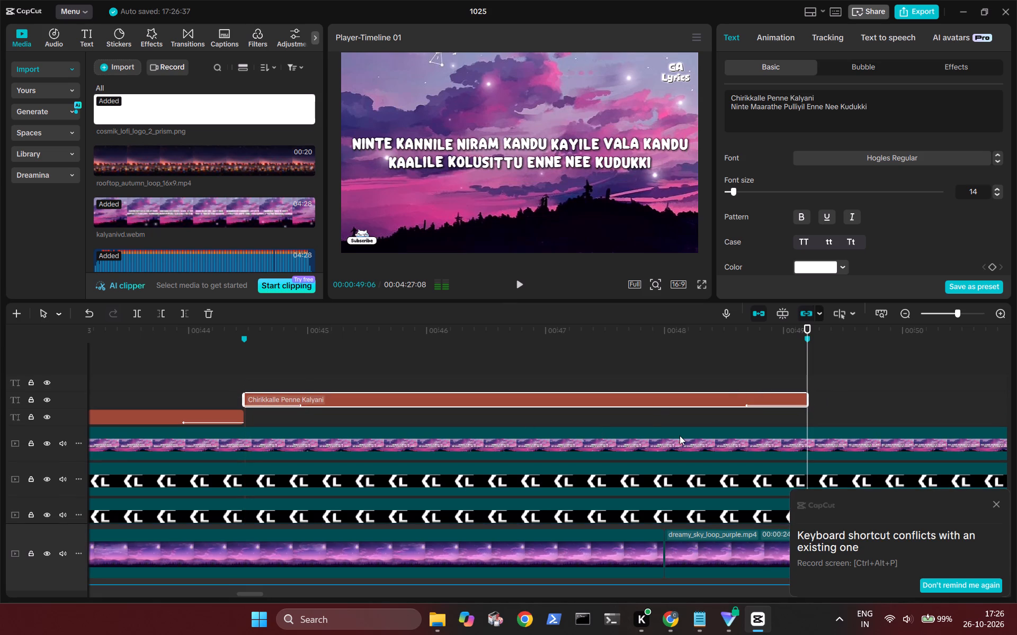
# Paste the placeholder "k" text and move it to start at the 00:00:49:06 marker, on a text track below "Chirikkalle Penne Kalyani".
pyautogui.hscroll(-2, 680, 436)
pyautogui.click(415, 355)
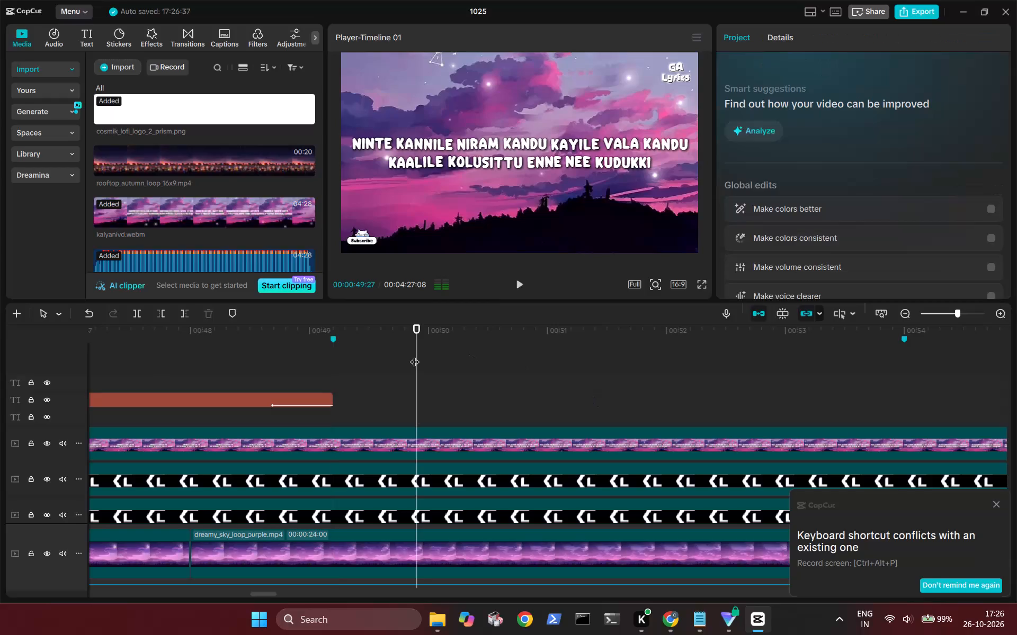
pyautogui.hotkey('ctrl', 'v')
pyautogui.moveTo(463, 414); pyautogui.dragTo(387, 411)
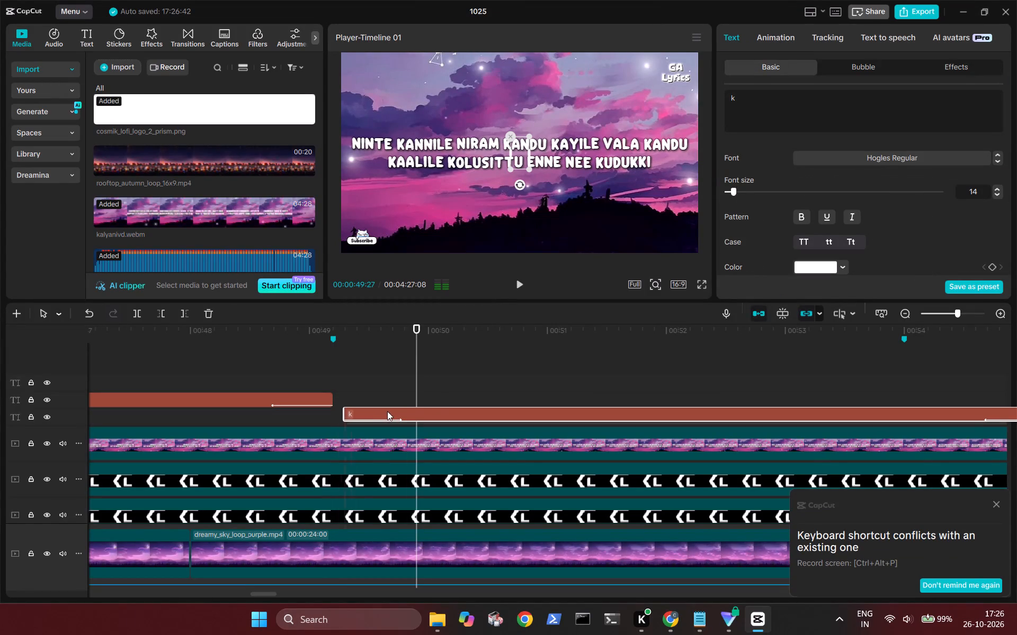
pyautogui.moveTo(387, 411); pyautogui.dragTo(385, 411)
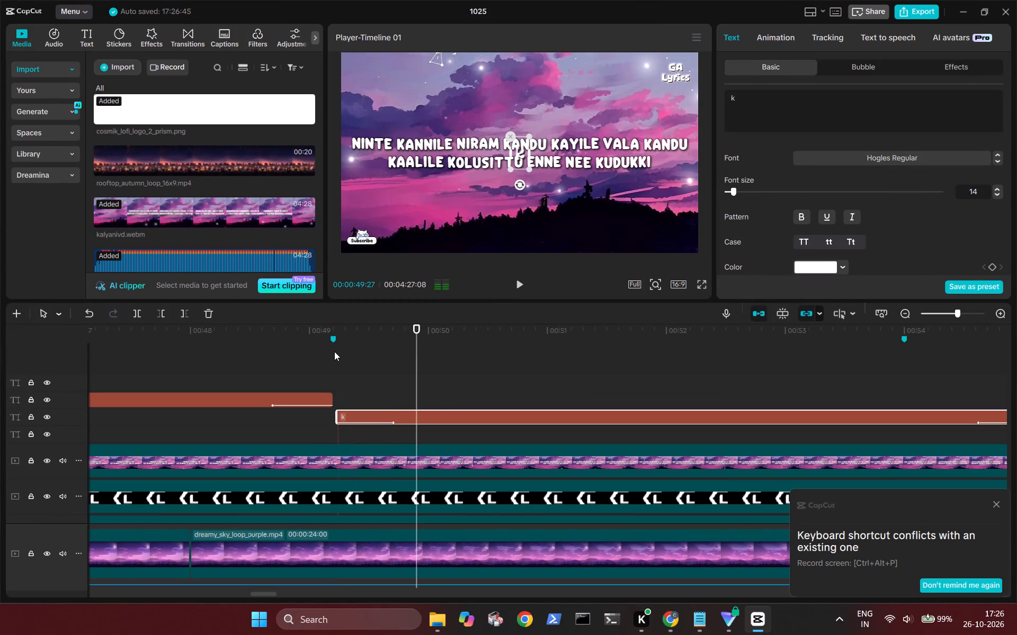
pyautogui.click(334, 351)
pyautogui.click(372, 414)
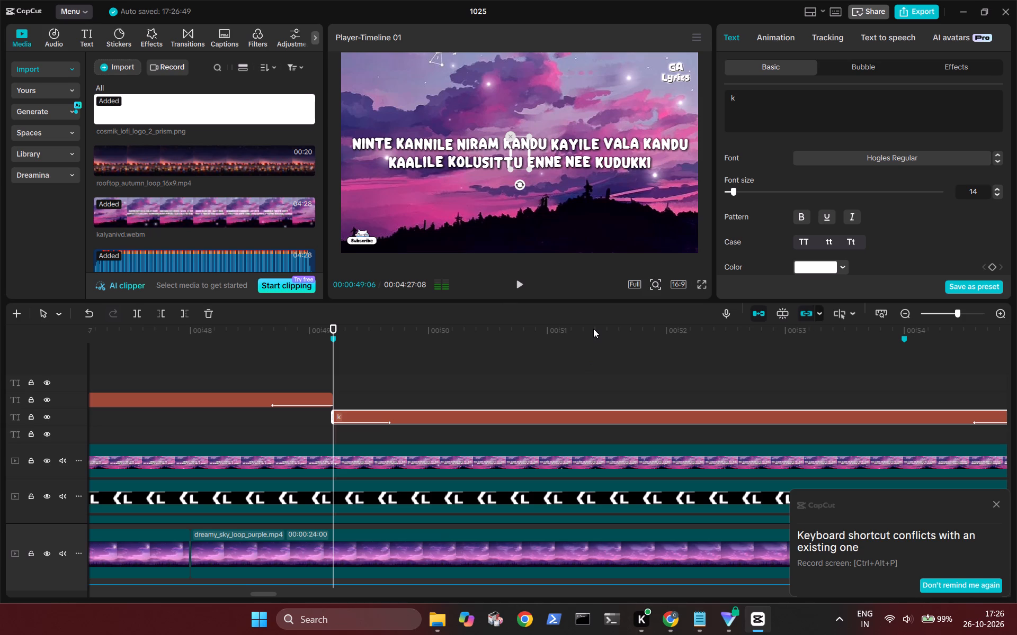
# Copy "Ninte Kannile Niram Kandu / Kayyile Vala Kandu / Kaalile Kolusittu Enne Nee Kudukki" from Chrome's YouTube description and replace the new "k" text in CapCut.
pyautogui.click(578, 379)
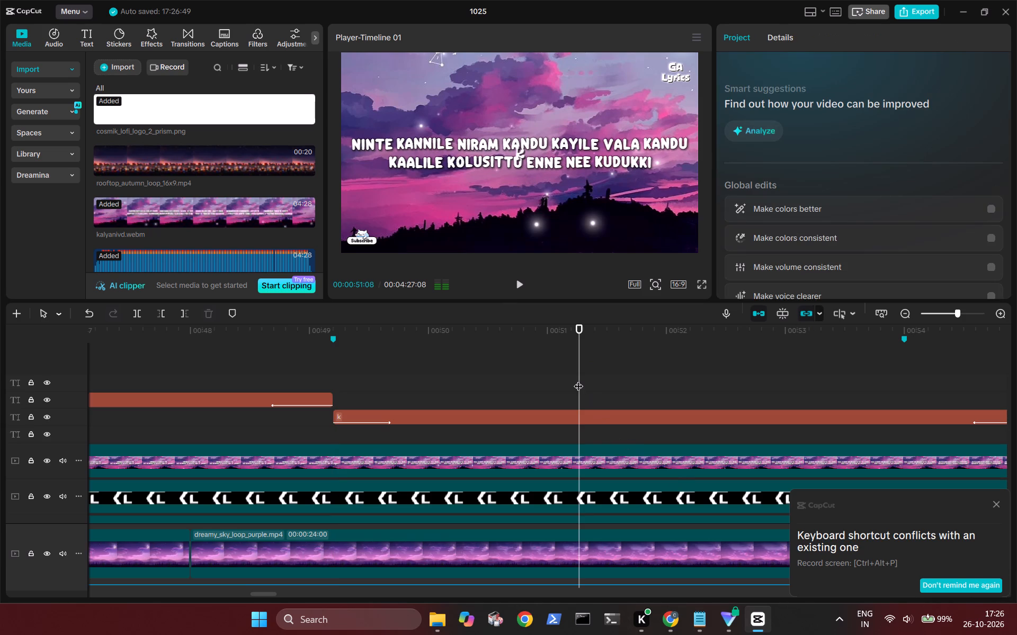
pyautogui.click(559, 414)
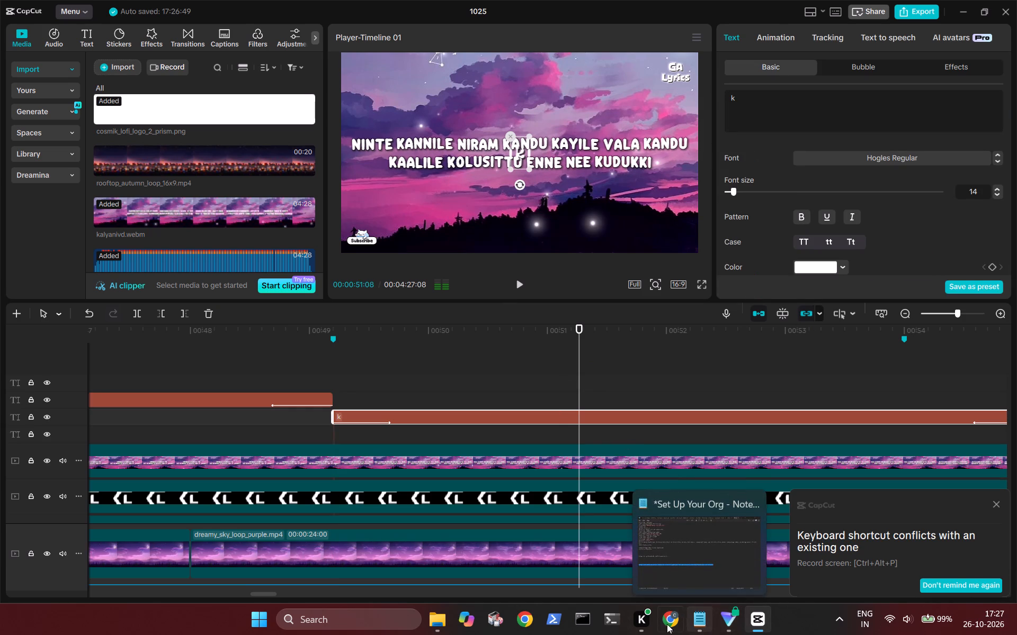
pyautogui.click(662, 624)
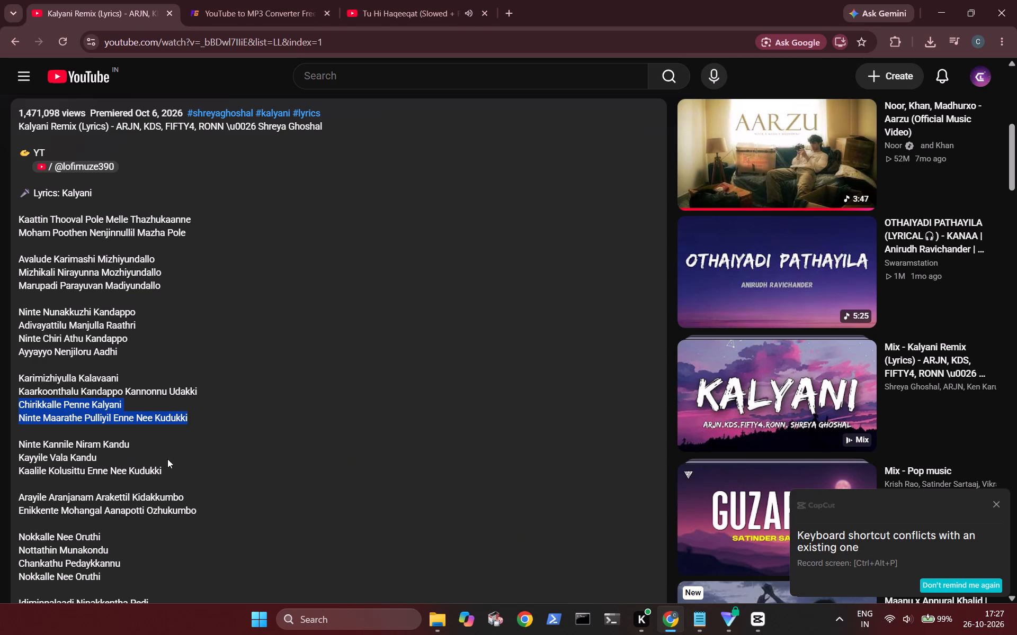
pyautogui.moveTo(173, 469); pyautogui.dragTo(17, 449)
pyautogui.hotkey('ctrl', 'c')
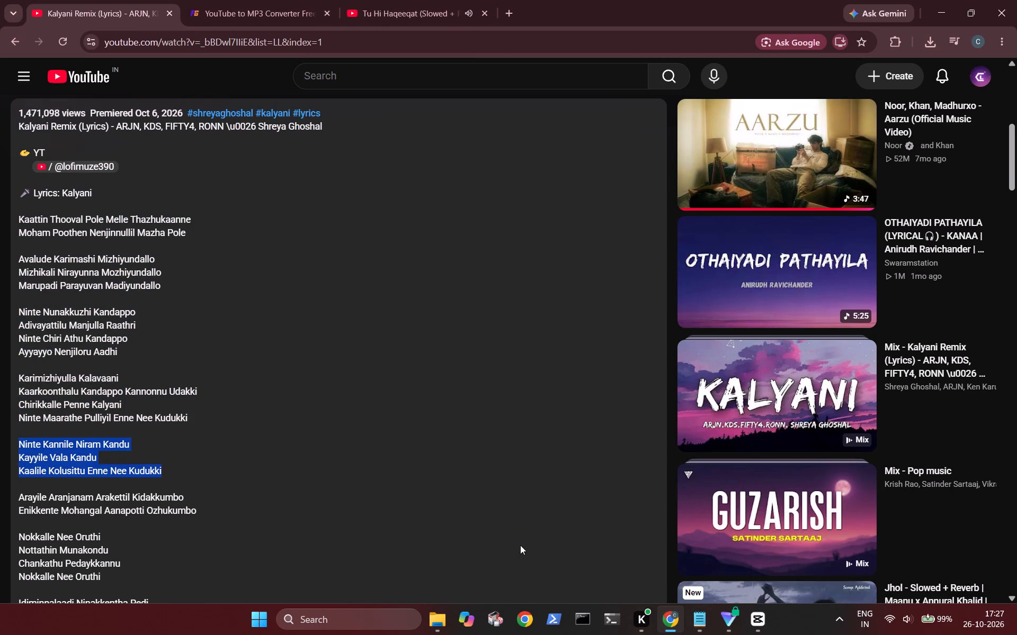
pyautogui.click(763, 622)
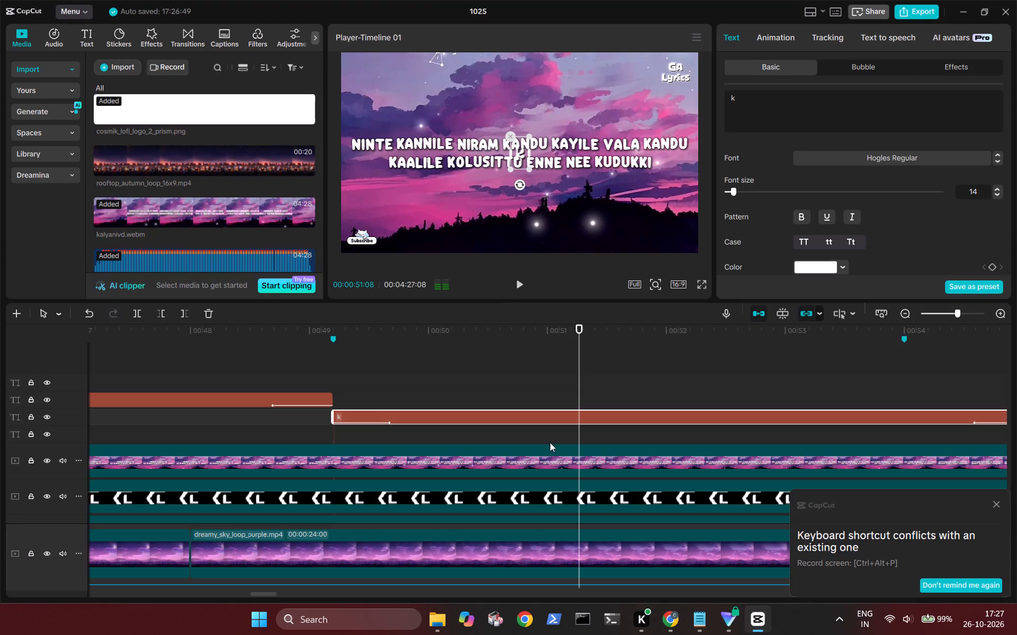
pyautogui.click(779, 109)
pyautogui.press('BackSpace')
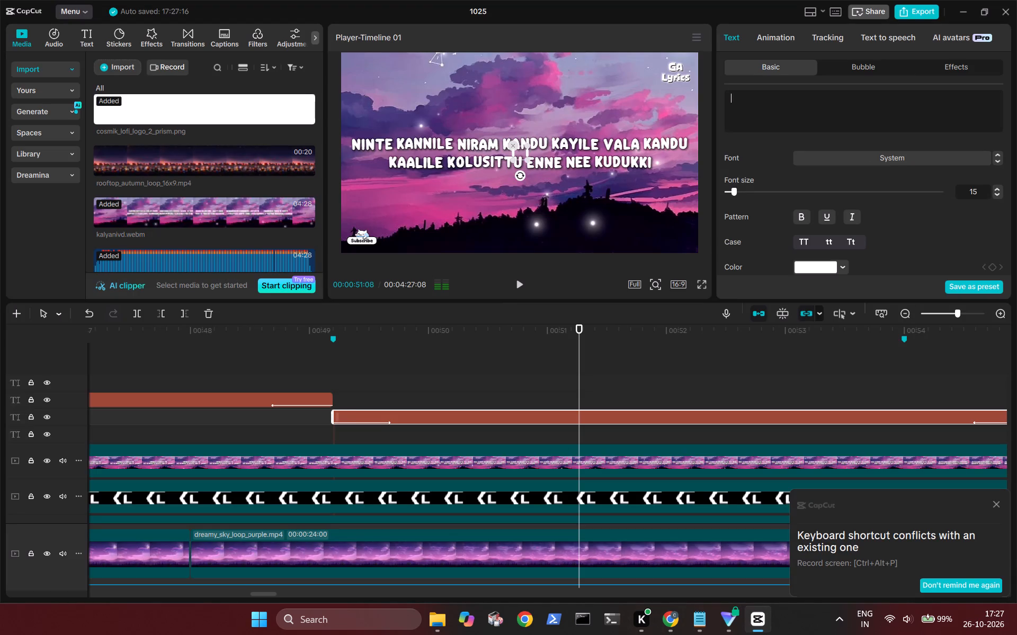
pyautogui.hotkey('ctrl', 'v')
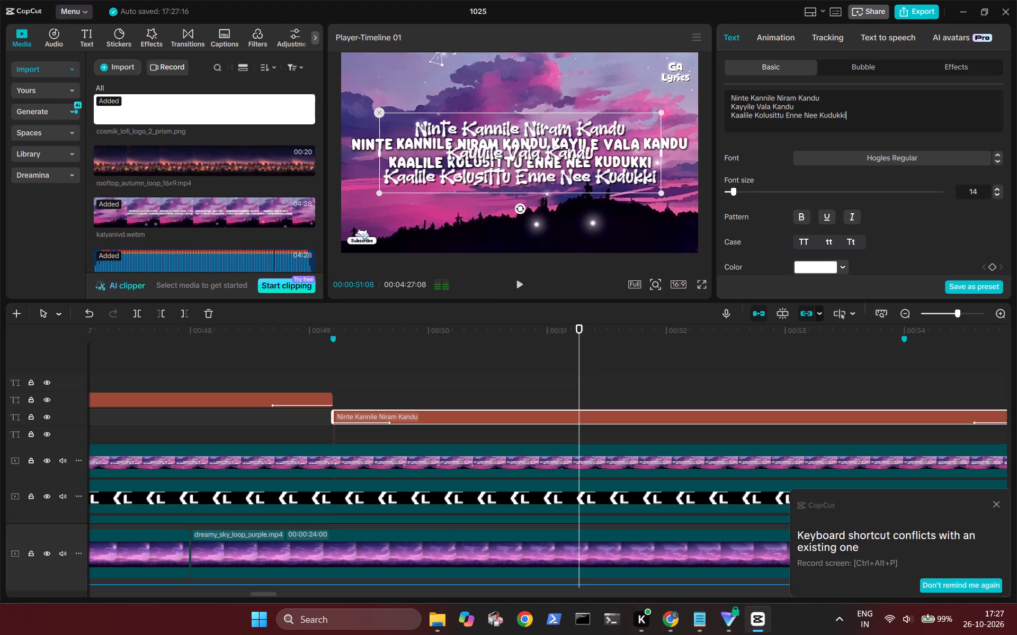
# Join the first two lines of the "Ninte Kannile Niram Kandu" text with a space and scale the text down slightly to fit the frame.
pyautogui.click(732, 106)
pyautogui.press('BackSpace')
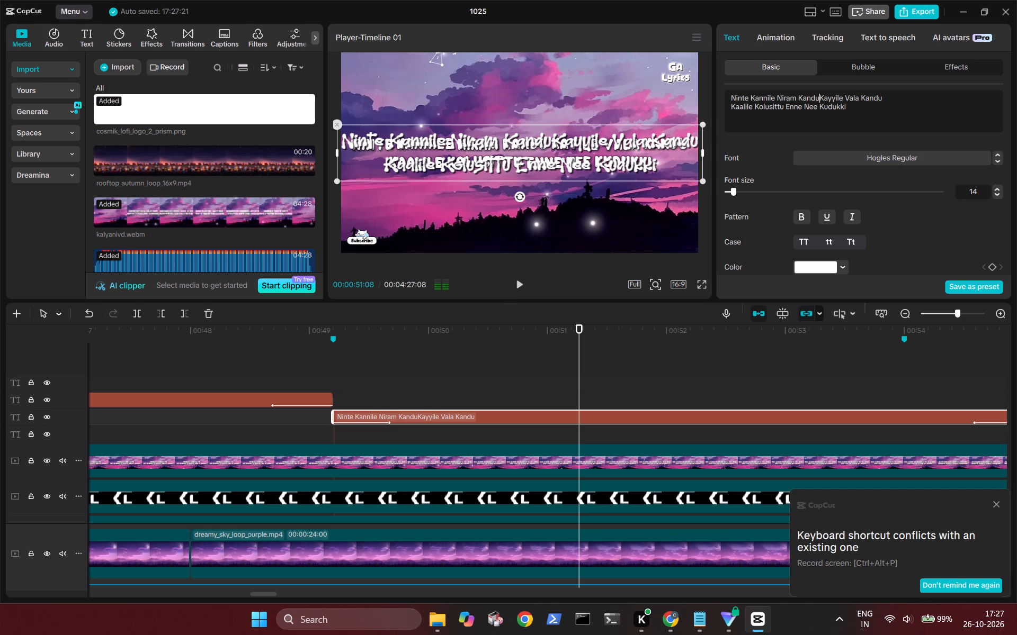
pyautogui.press('space')
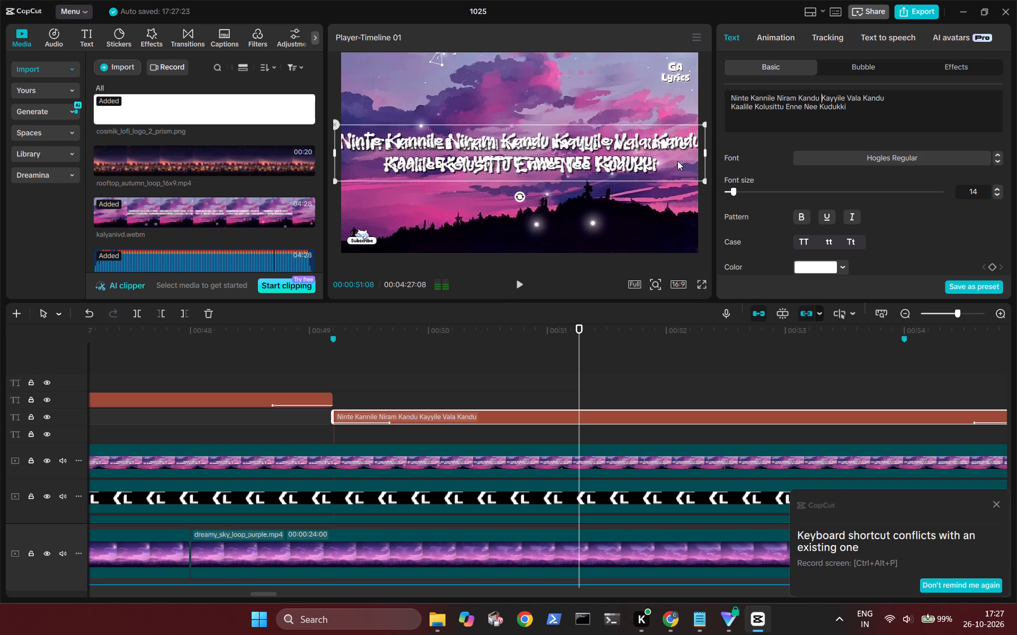
pyautogui.moveTo(701, 180); pyautogui.dragTo(675, 177)
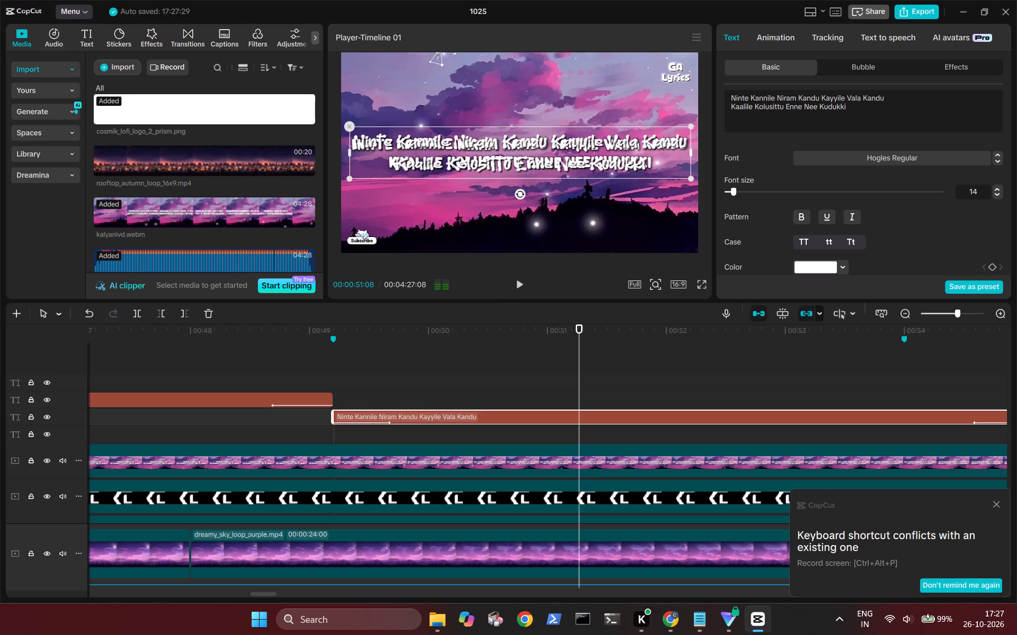
pyautogui.click(626, 362)
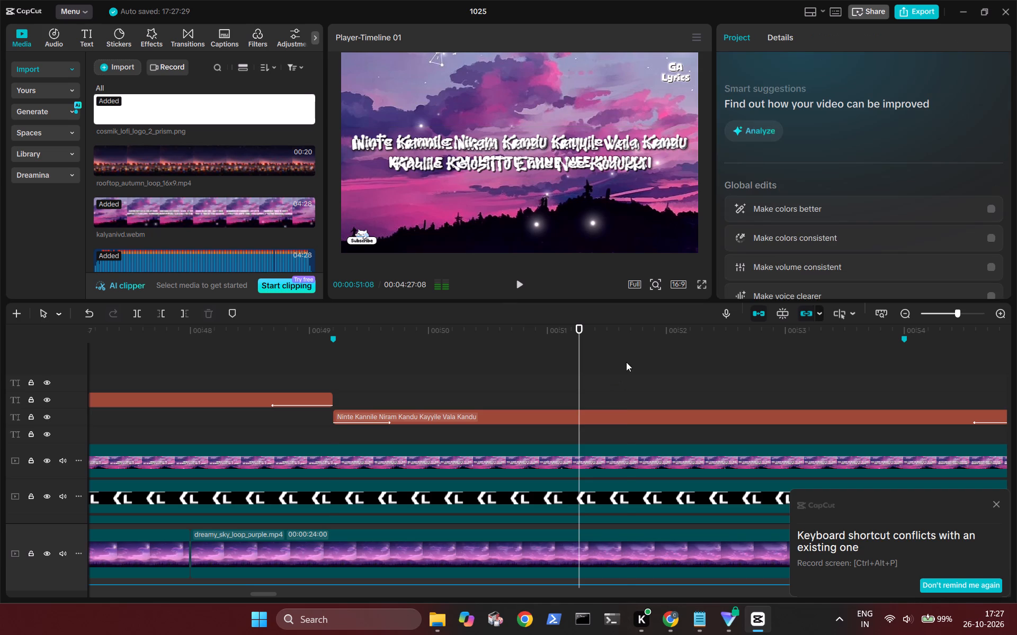
# Trim the end of the "Ninte Kannile Niram Kandu" text back to the marker at 00:00:54:00 and briefly play onward from there.
pyautogui.hscroll(-2, 626, 362)
pyautogui.click(420, 361)
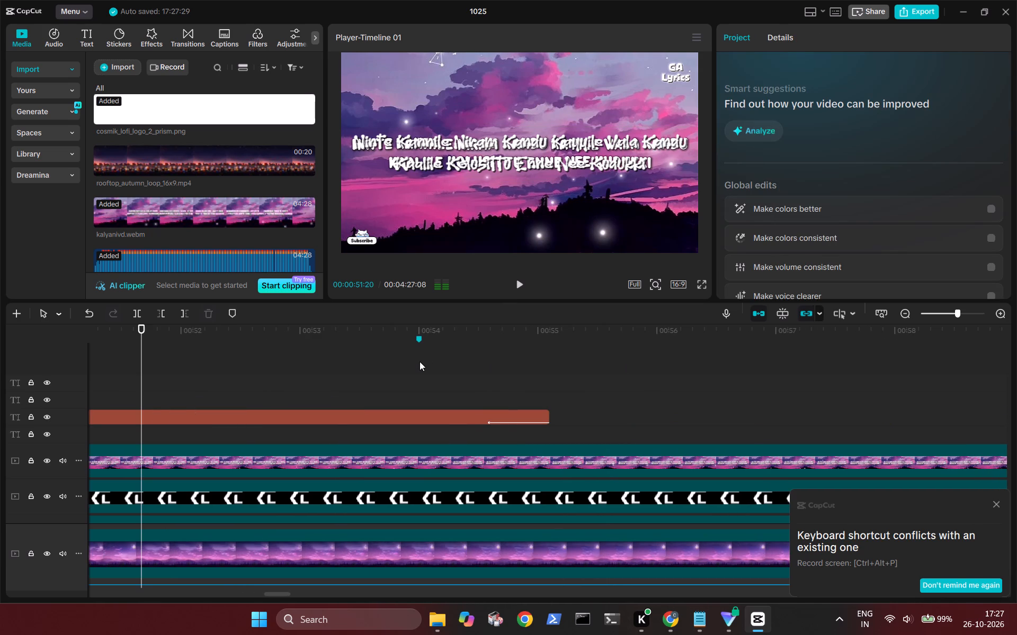
pyautogui.click(483, 418)
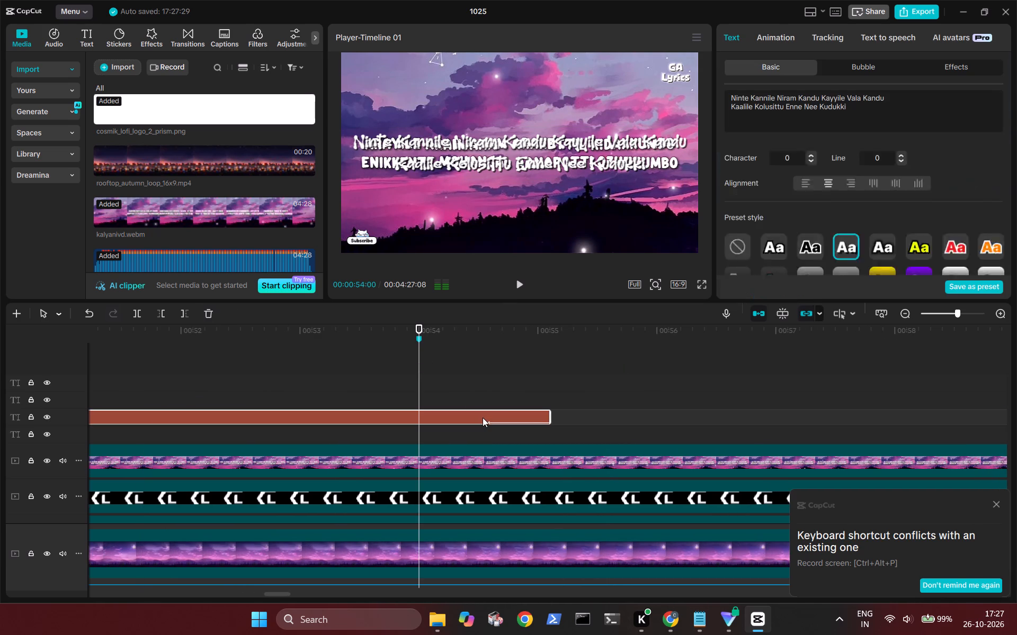
pyautogui.moveTo(552, 418); pyautogui.dragTo(421, 414)
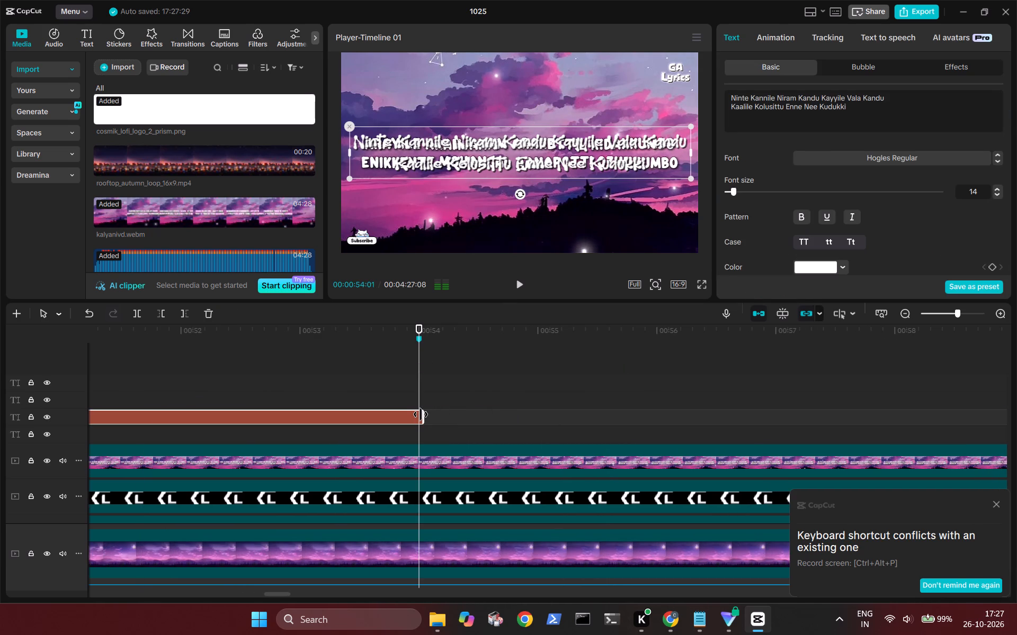
pyautogui.moveTo(421, 414); pyautogui.dragTo(420, 414)
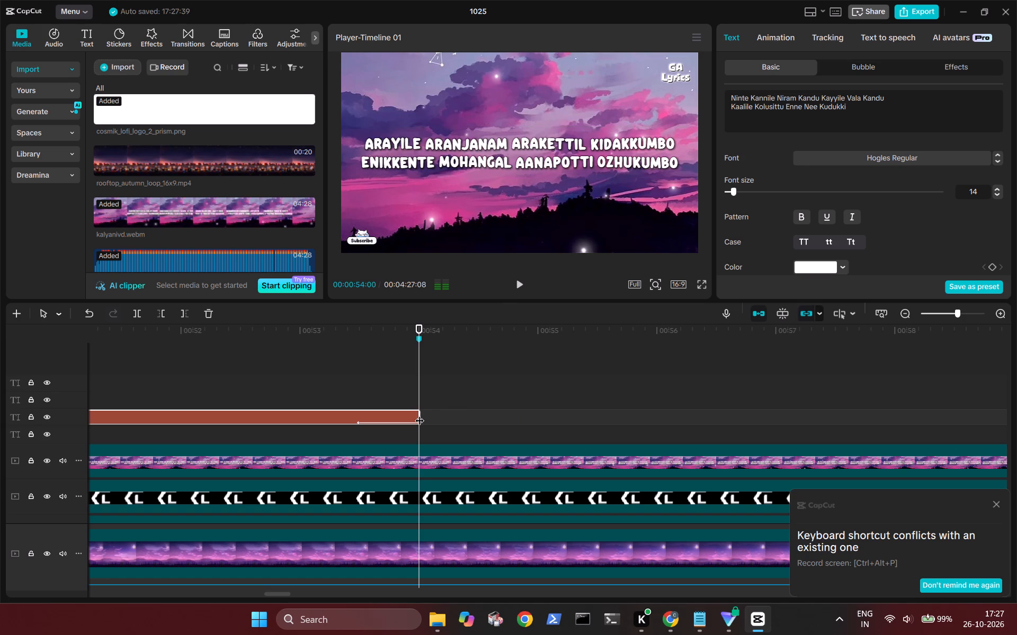
pyautogui.press('space')
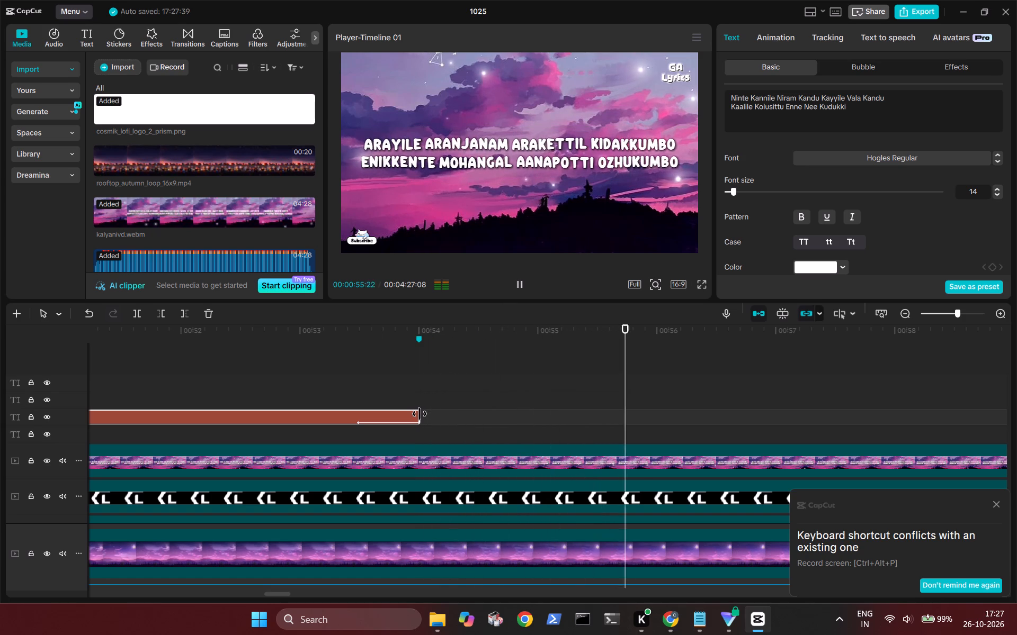
pyautogui.press('space')
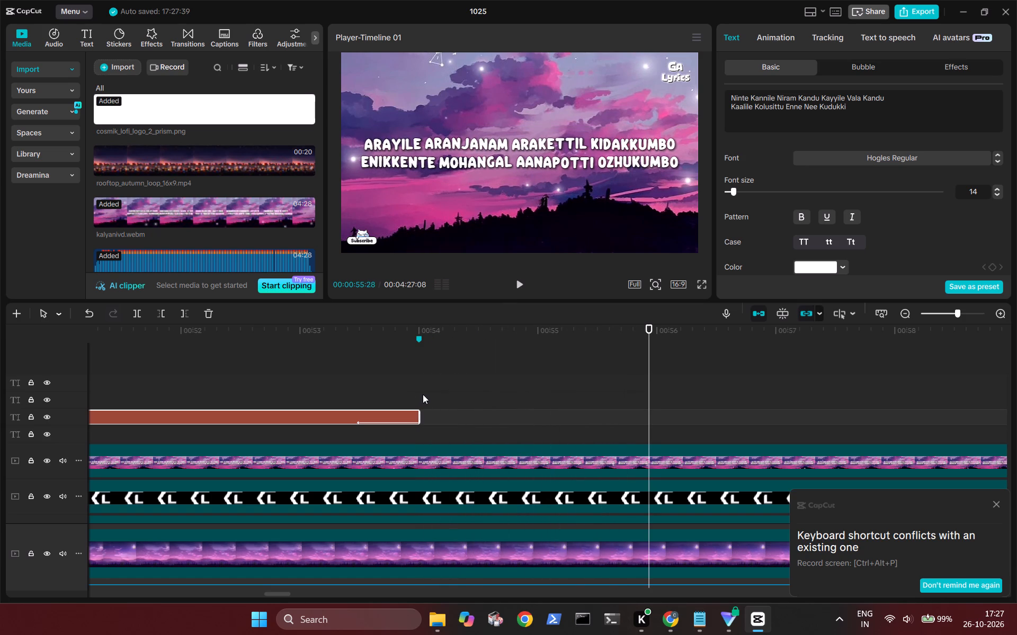
# Paste the placeholder "k" text at the 00:00:54:00 marker.
pyautogui.click(421, 394)
pyautogui.hotkey('ctrl', 'v')
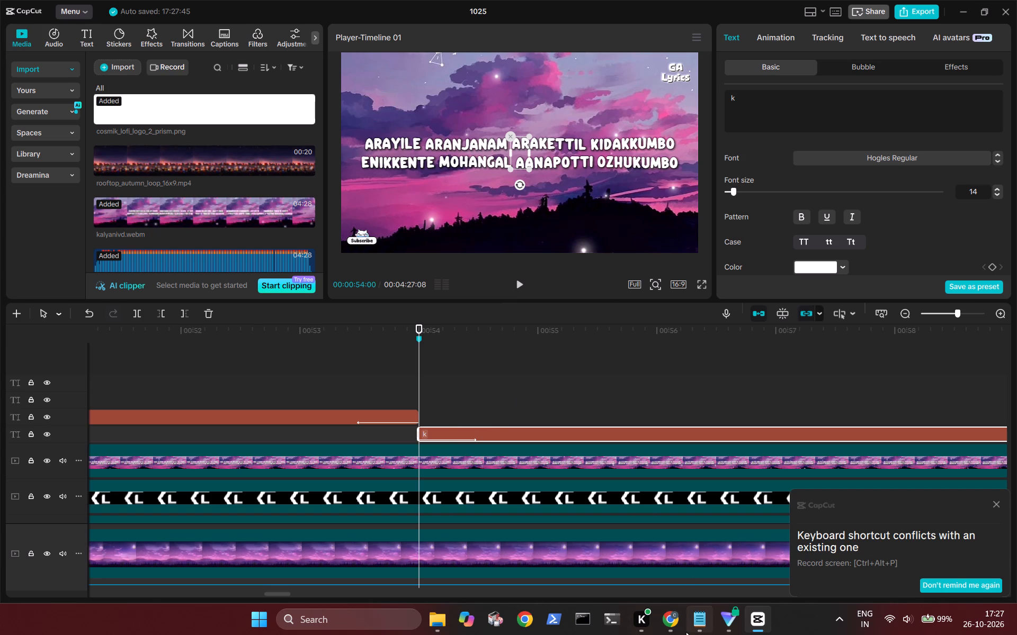
# Copy "Arayile Aranjanam Arakettil Kidakkumbo / Enikkente Mohangal Aanapotti Ozhukumbo" from Chrome's YouTube description and replace the new "k" text in CapCut with it.
pyautogui.click(667, 620)
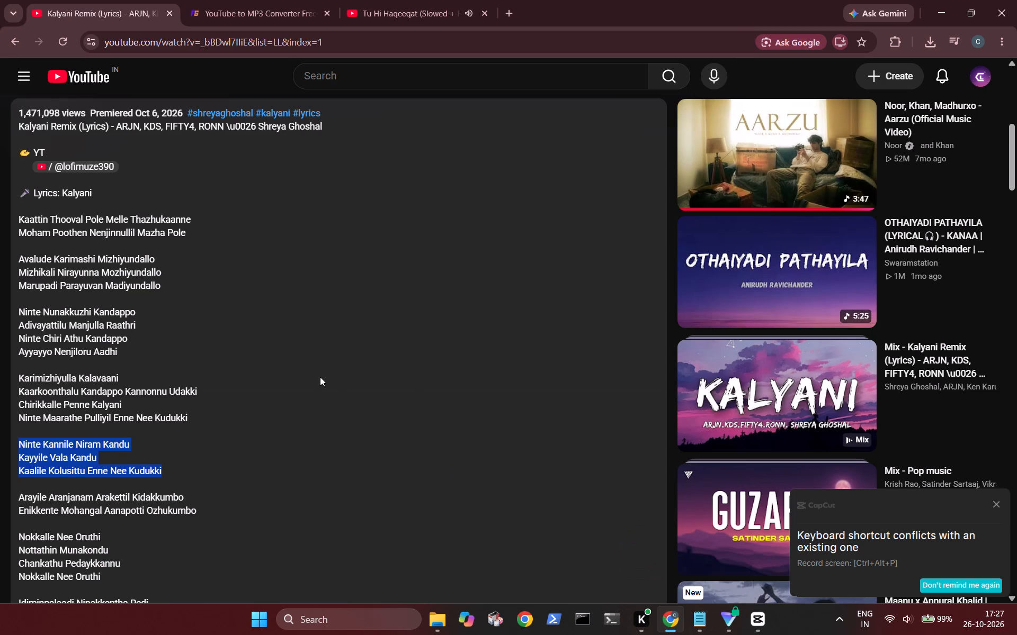
pyautogui.scroll(-3, 320, 377)
pyautogui.moveTo(206, 369); pyautogui.dragTo(40, 361)
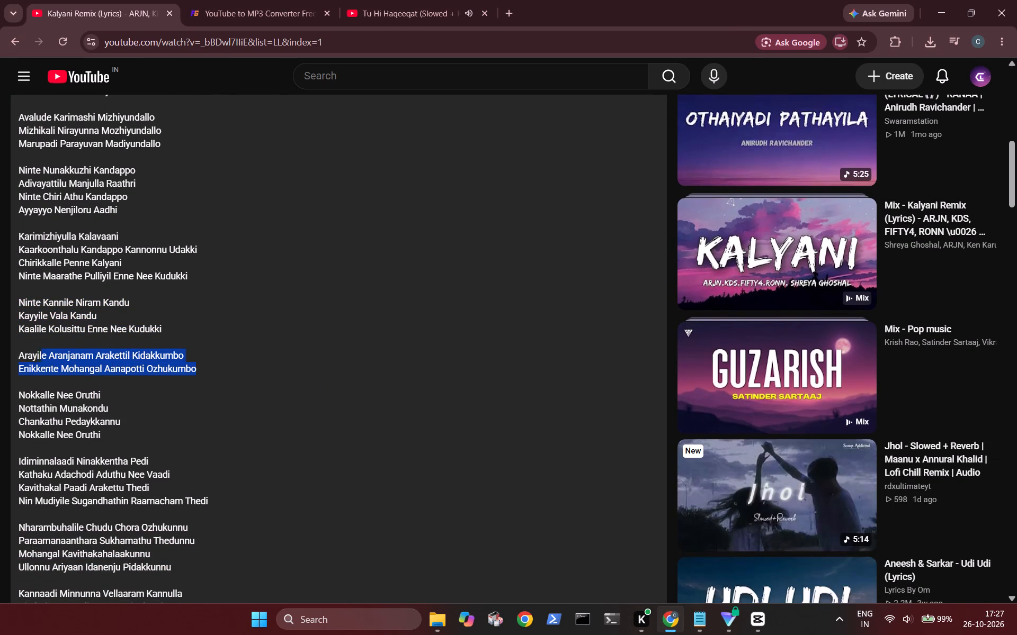
pyautogui.moveTo(40, 361); pyautogui.dragTo(17, 356)
pyautogui.hotkey('ctrl', 'c')
pyautogui.click(761, 619)
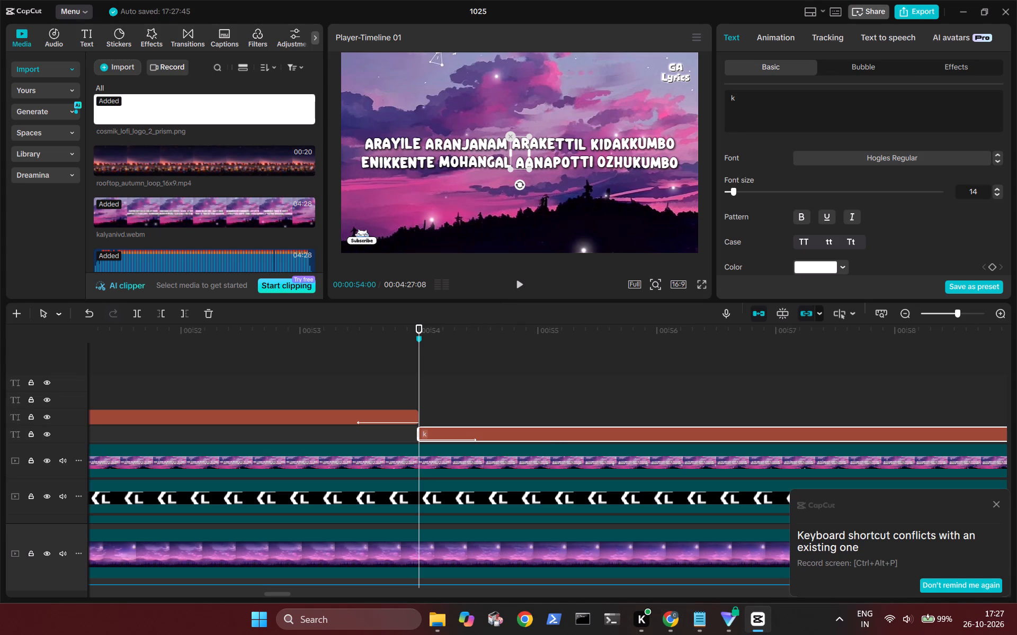
pyautogui.click(760, 107)
pyautogui.press('BackSpace')
pyautogui.hotkey('ctrl', 'v')
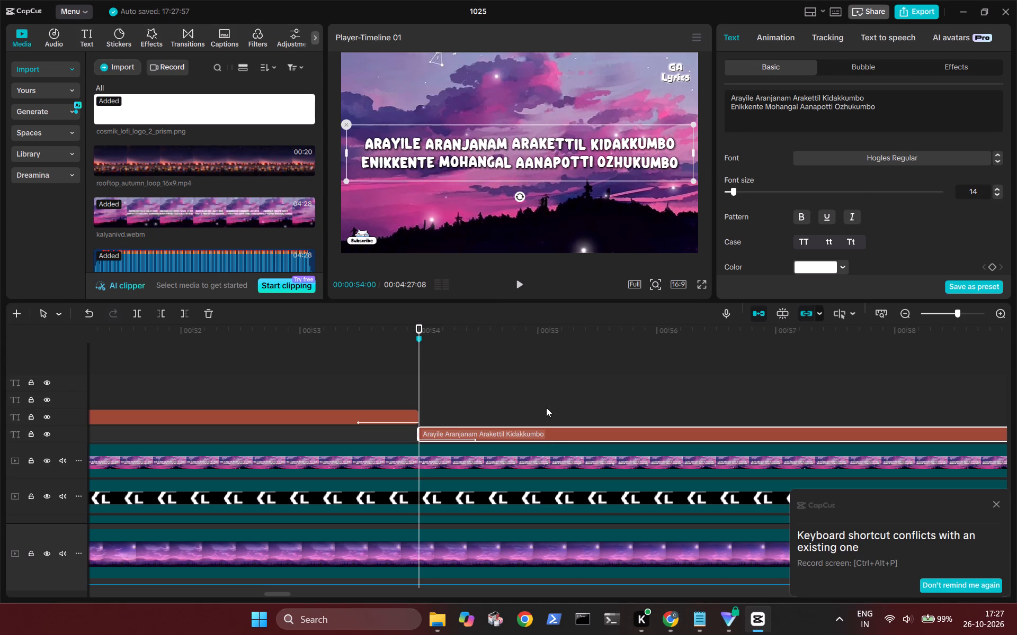
pyautogui.press('space')
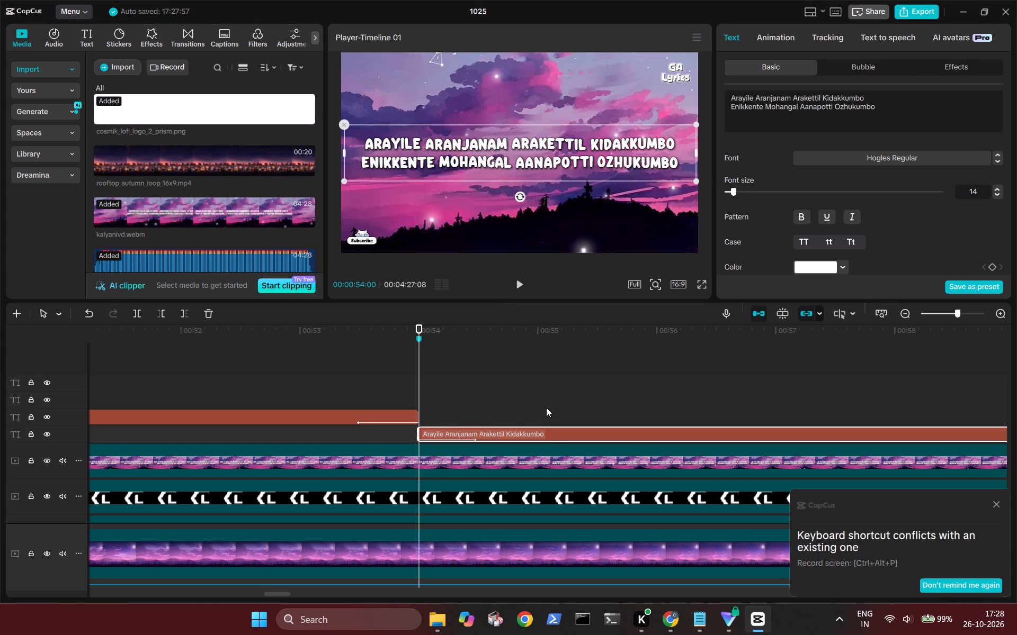
pyautogui.press('BackSpace')
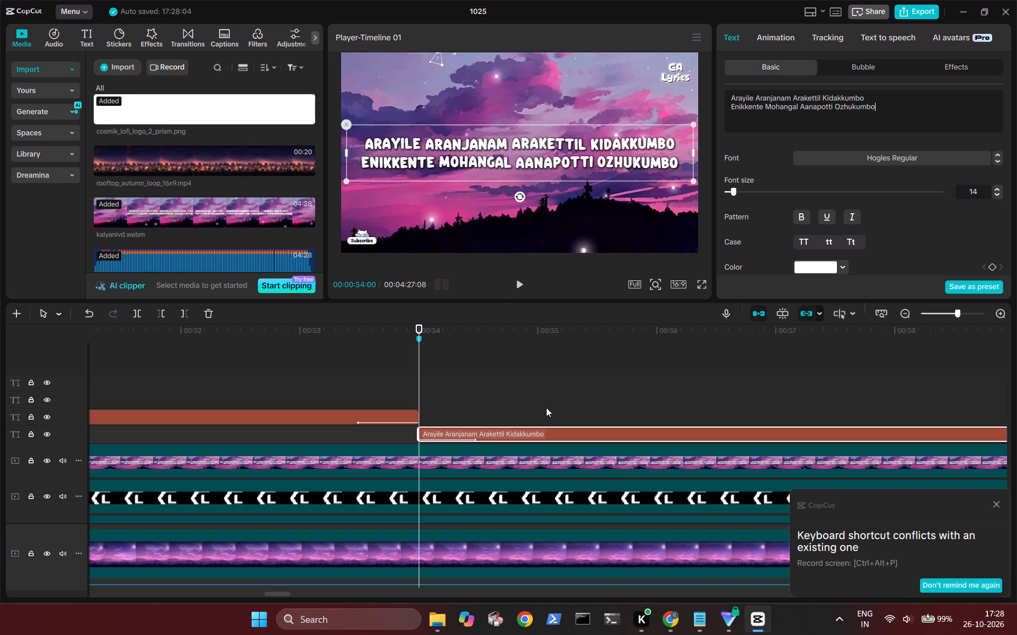
# Trim the end of the "Arayile Aranjanam Arakettil Kidakkumbo" text back to the marker at 00:00:59:01.
pyautogui.click(448, 404)
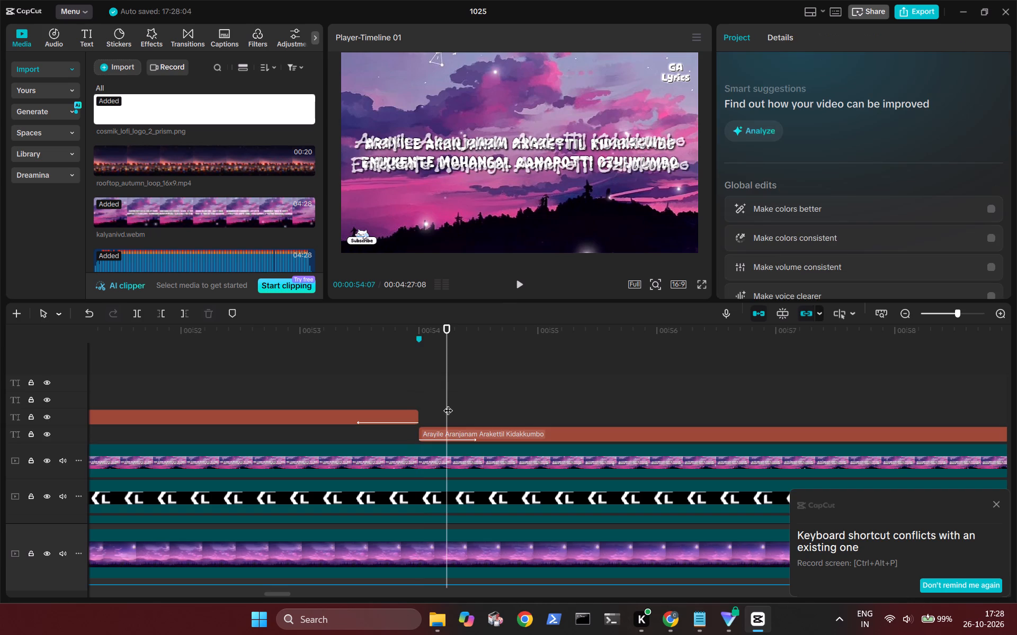
pyautogui.hscroll(-1, 448, 404)
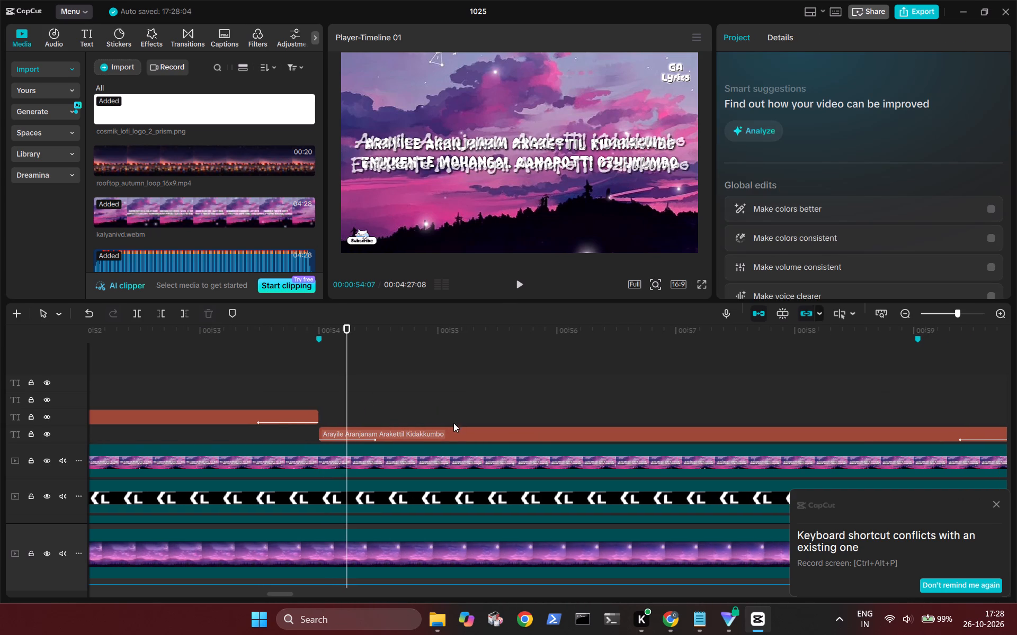
pyautogui.click(449, 435)
pyautogui.hscroll(-1, 449, 435)
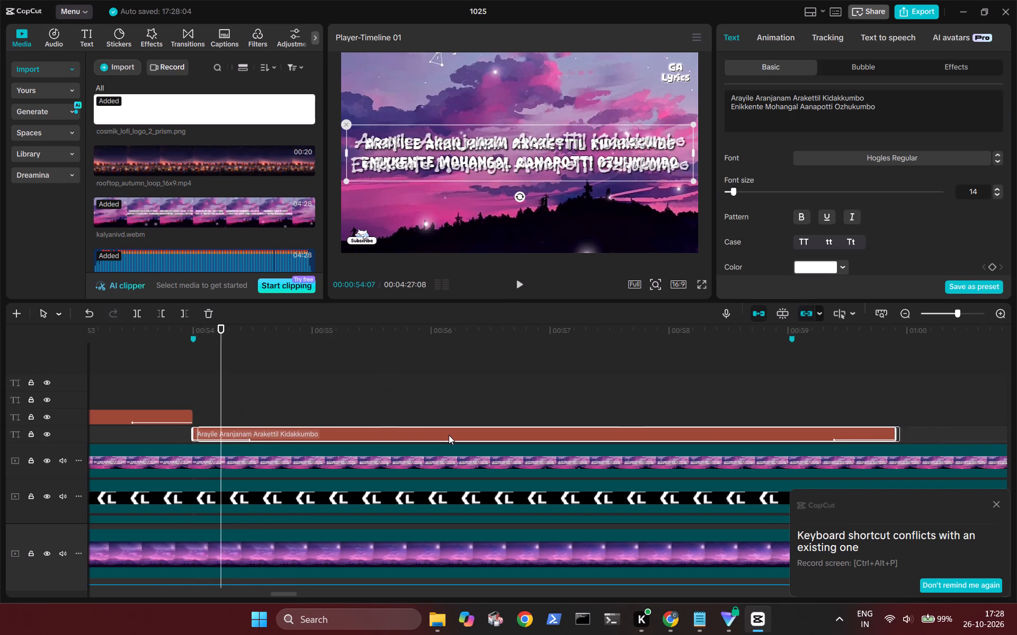
pyautogui.hscroll(-3, 449, 435)
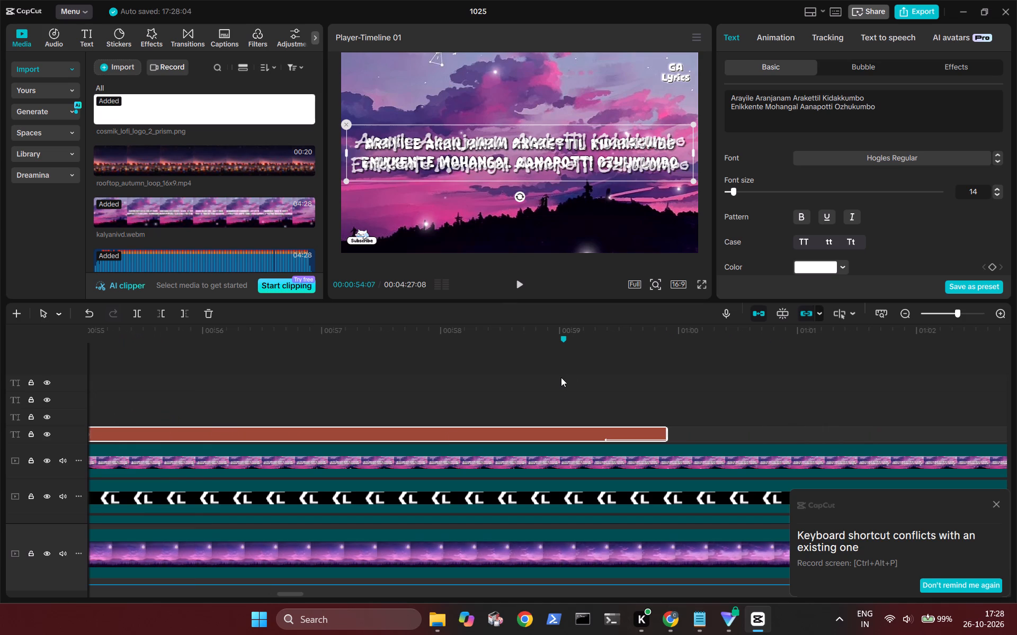
pyautogui.click(561, 377)
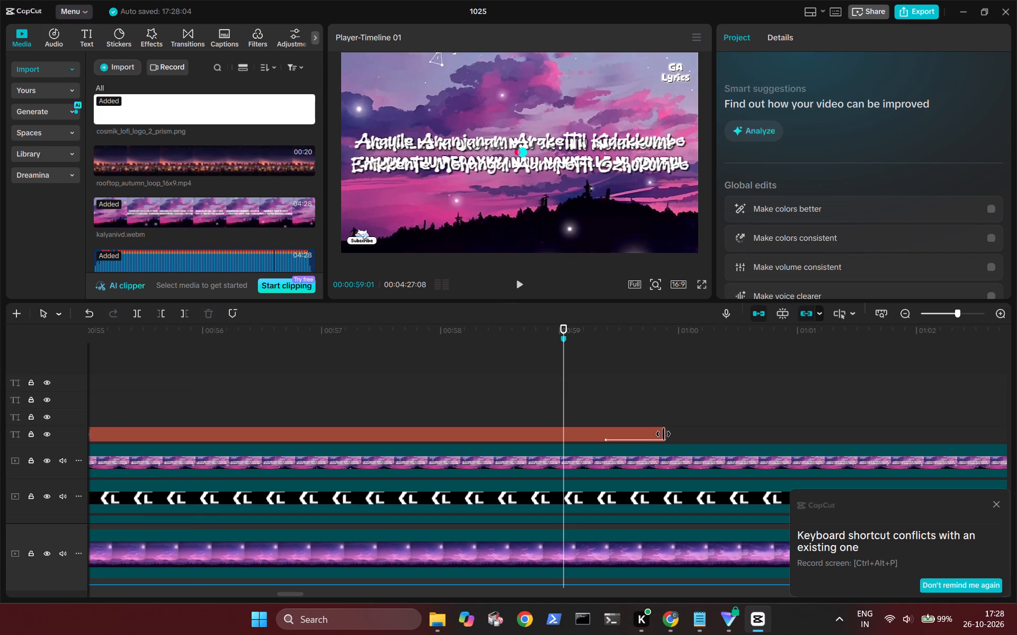
pyautogui.moveTo(663, 434); pyautogui.dragTo(564, 434)
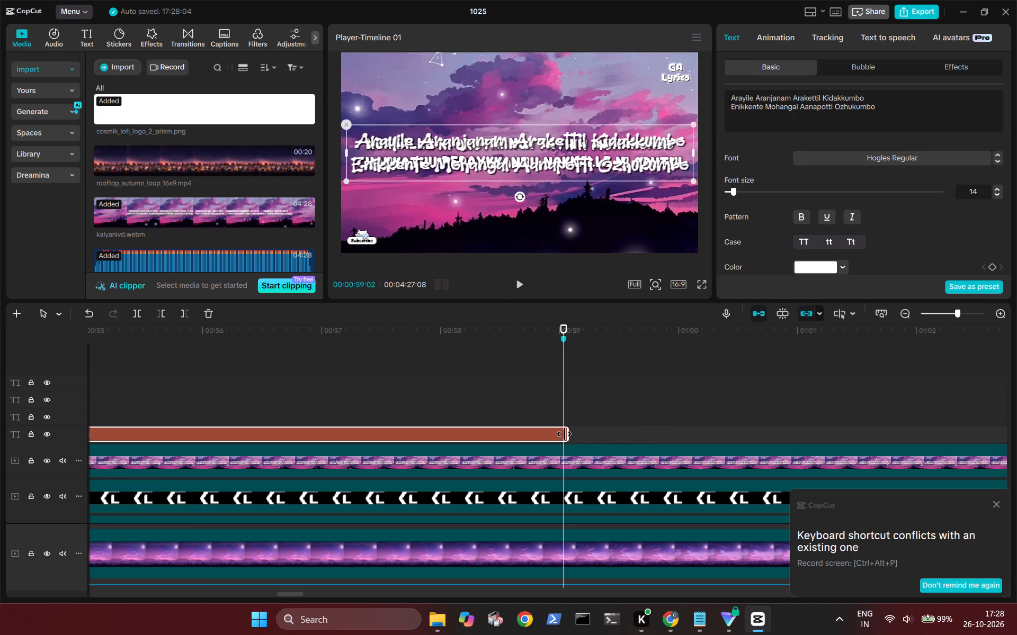
pyautogui.moveTo(564, 434); pyautogui.dragTo(561, 433)
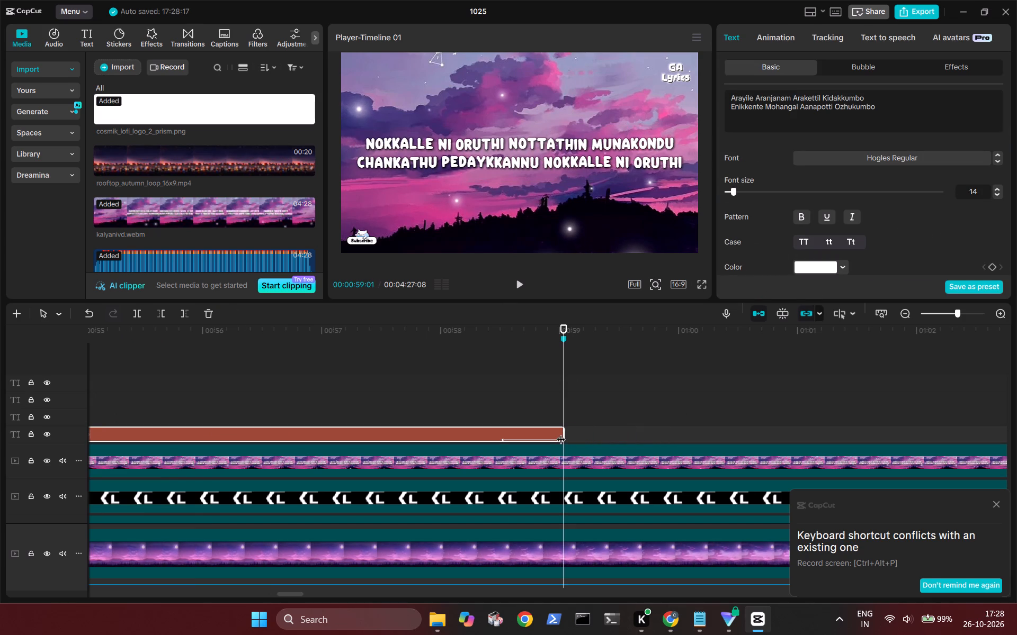
# Paste the placeholder "k" text at the 00:00:59:01 marker.
pyautogui.hotkey('ctrl', 'v')
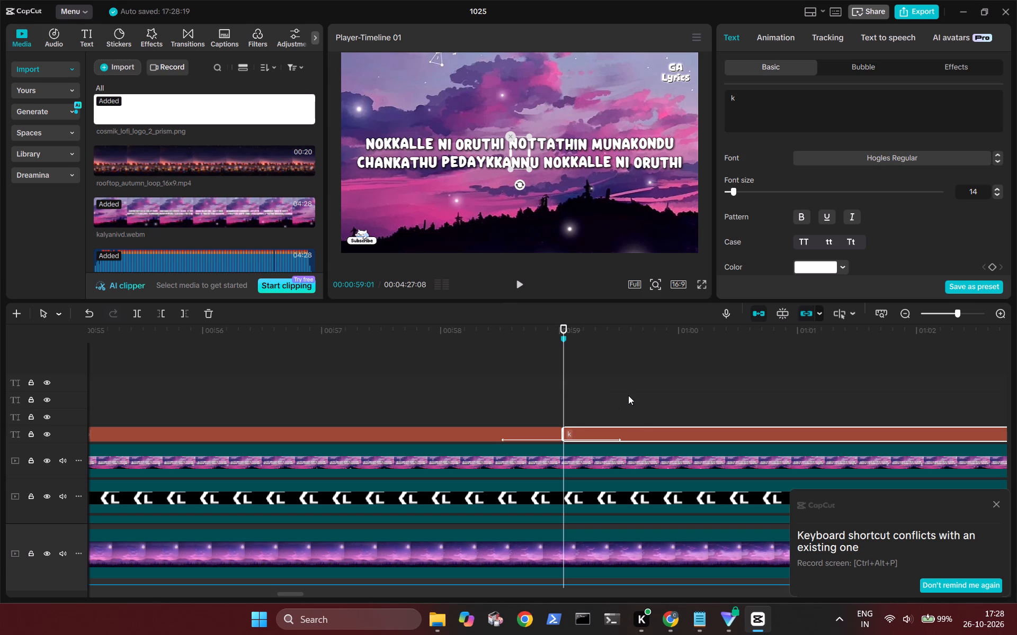
# Copy "Nokkalle Nee Oruthi / Nottathin Munakondu / Chankathu Pedaykkannu / Nokkalle Nee Oruthi" from Chrome's YouTube description and replace the new "k" text in CapCut.
pyautogui.click(663, 383)
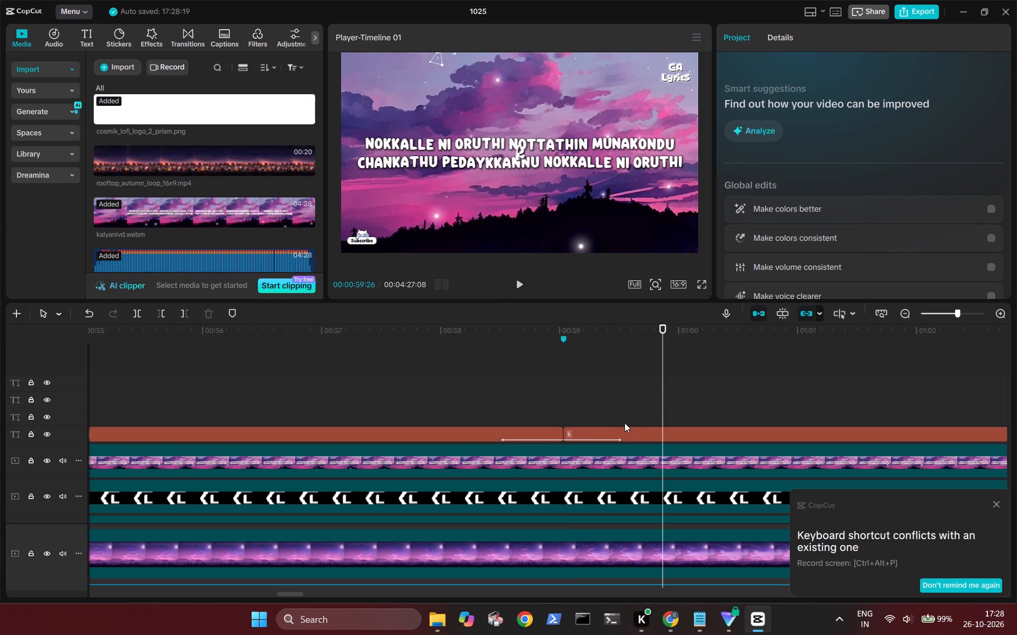
pyautogui.click(620, 430)
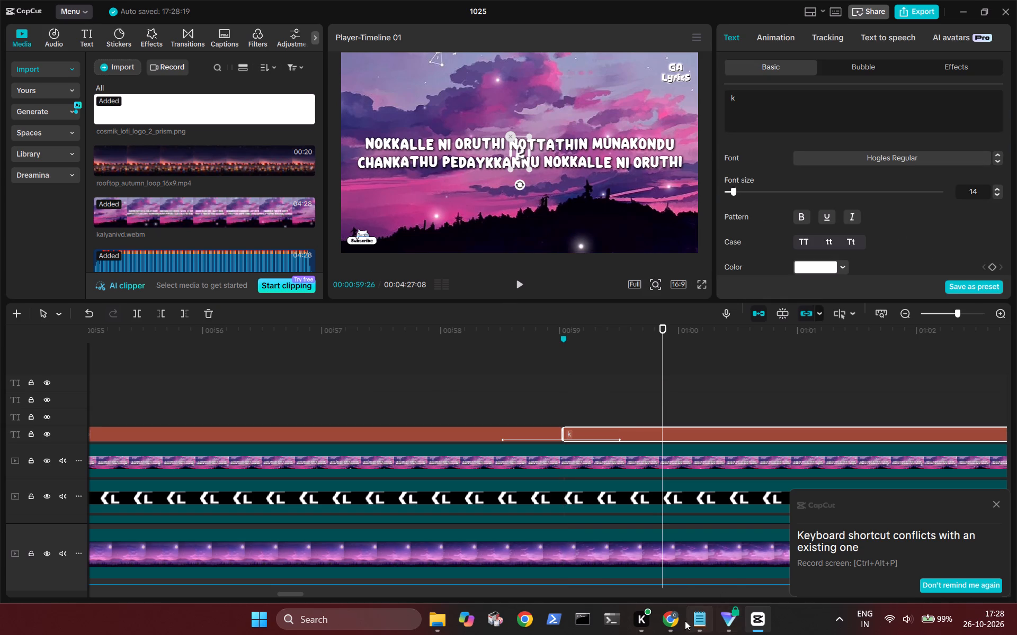
pyautogui.click(663, 621)
pyautogui.scroll(-1, 315, 405)
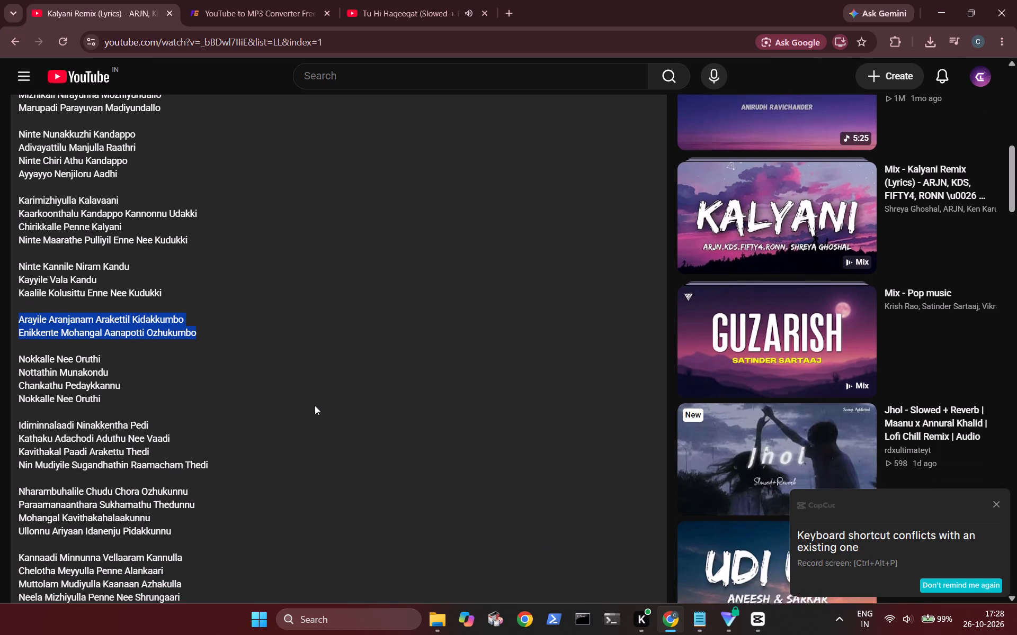
pyautogui.scroll(-1, 315, 405)
pyautogui.moveTo(109, 396); pyautogui.dragTo(40, 369)
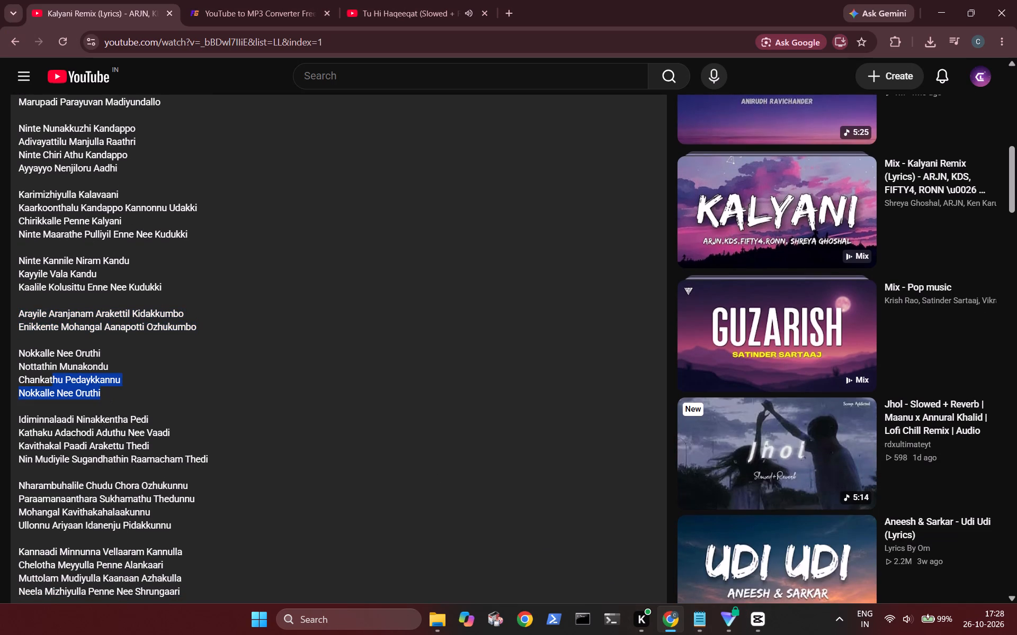
pyautogui.moveTo(40, 369); pyautogui.dragTo(18, 356)
pyautogui.hotkey('ctrl', 'c')
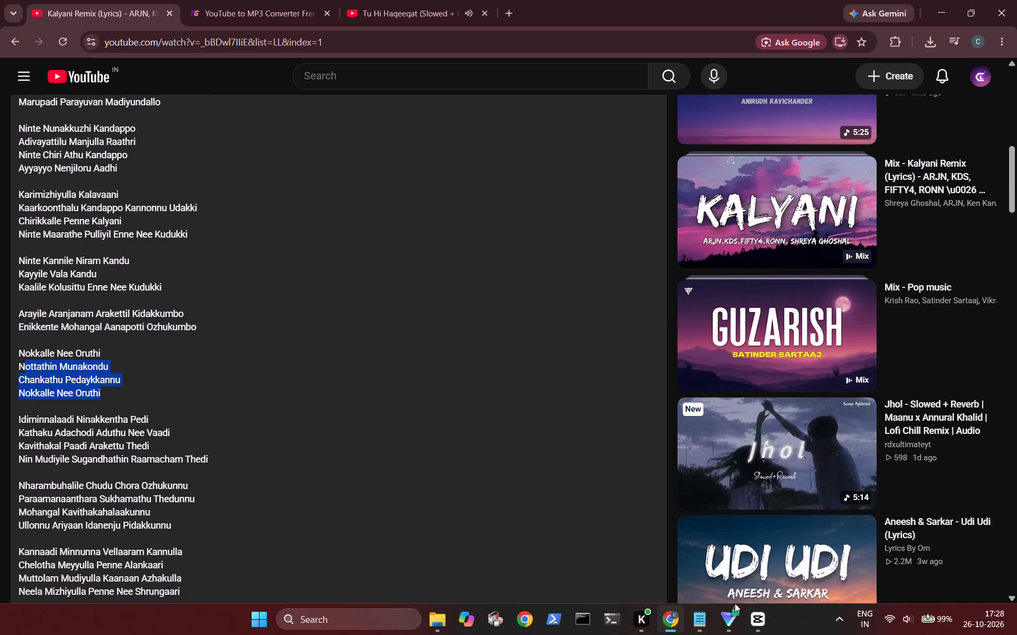
pyautogui.click(755, 619)
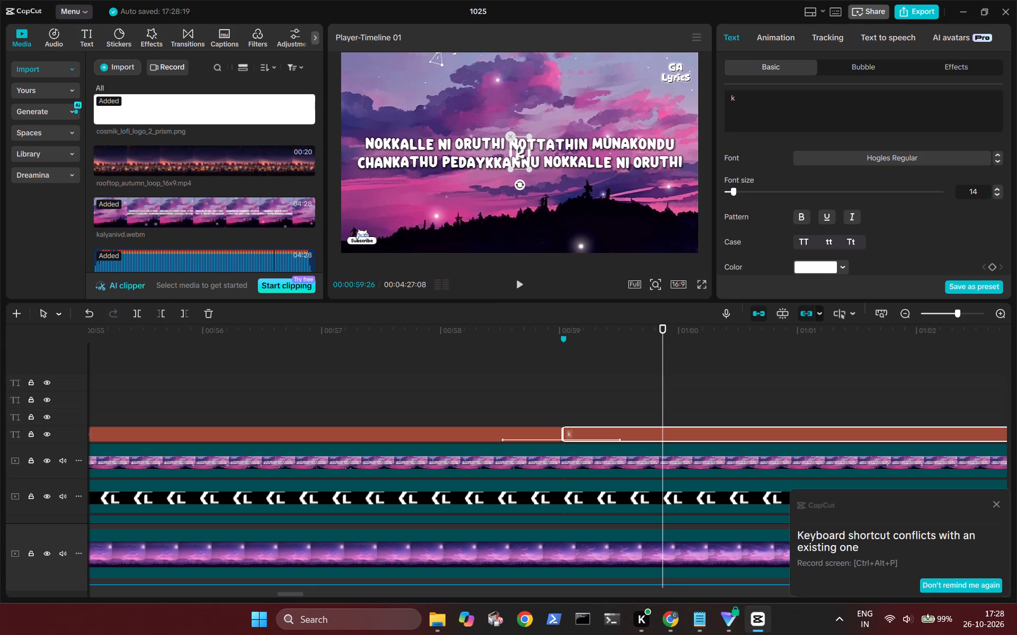
pyautogui.click(798, 97)
pyautogui.press('BackSpace')
pyautogui.hotkey('ctrl', 'v')
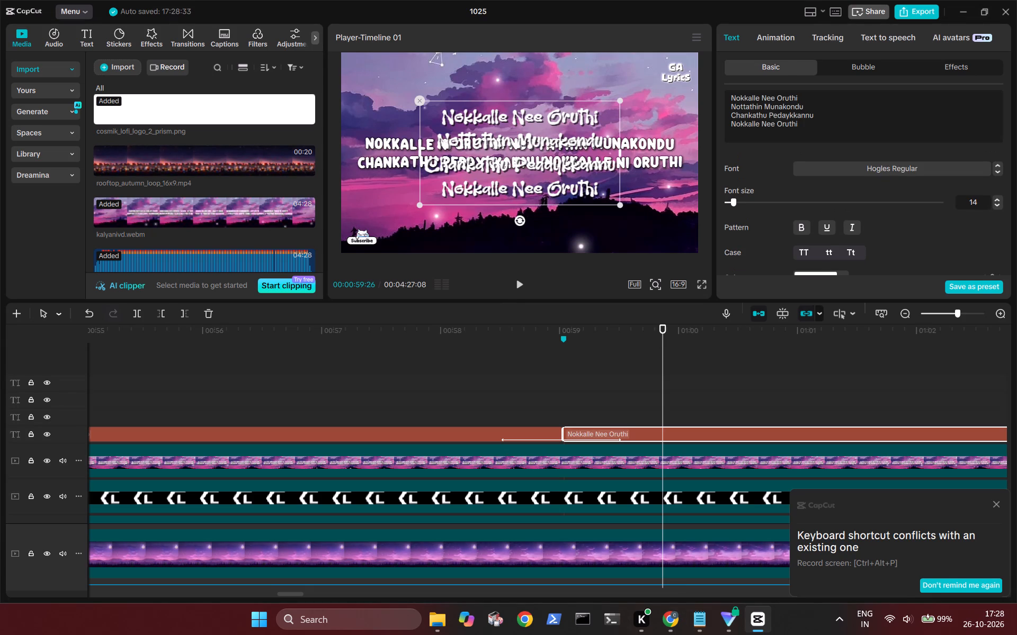
# Merge the four-line lyric into two lines: "Nokkalle Nee Oruthi Nottathin Munakondu" and "Chankathu Pedaykkannu Nokkalle Nee Oruthi".
pyautogui.click(730, 107)
pyautogui.press('BackSpace')
pyautogui.press('space')
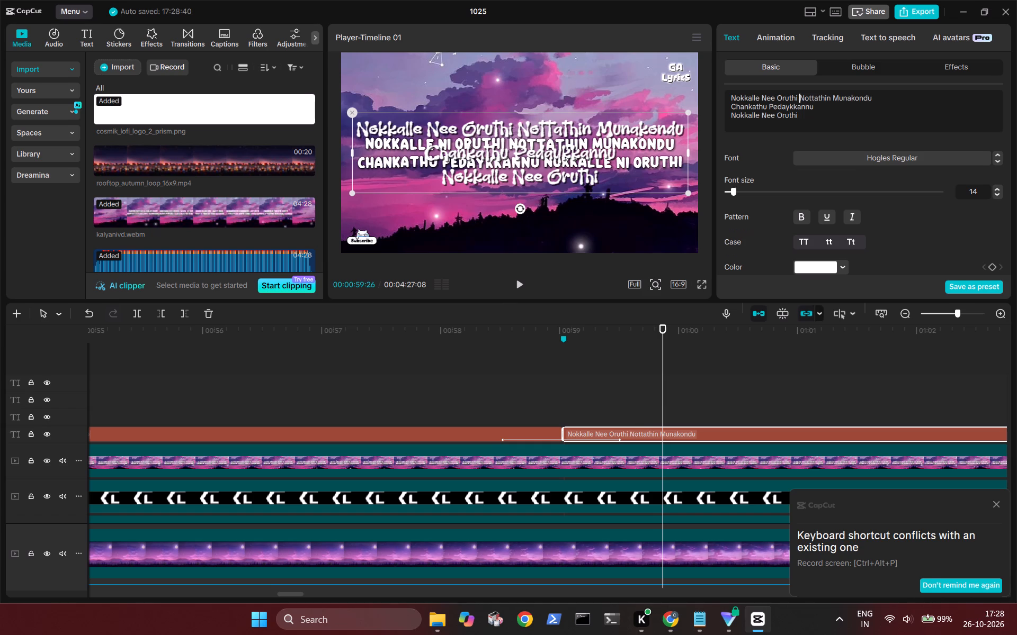
pyautogui.click(731, 106)
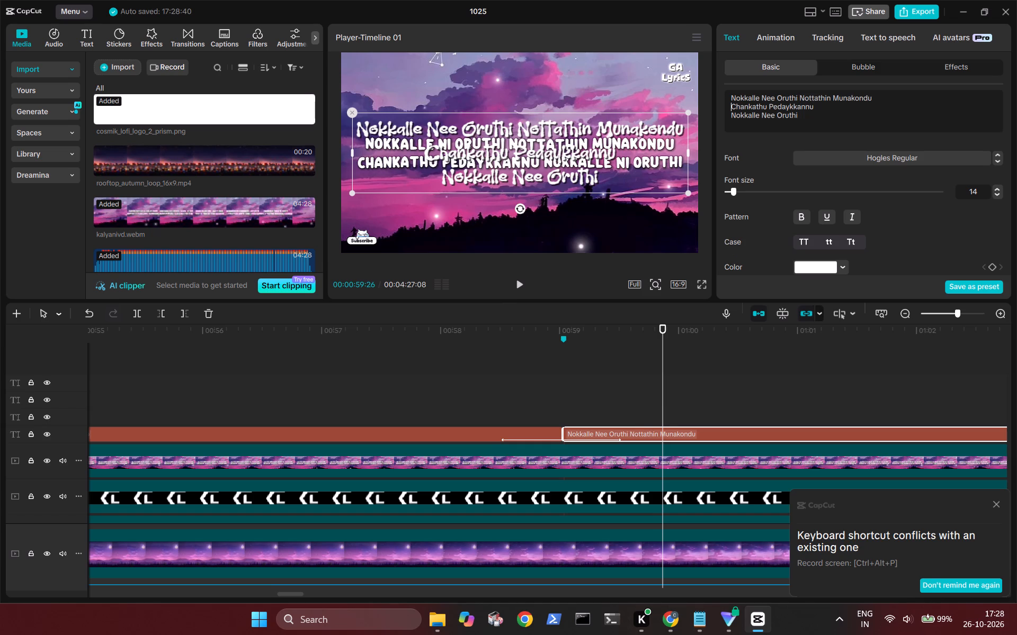
pyautogui.click(731, 115)
pyautogui.press('BackSpace')
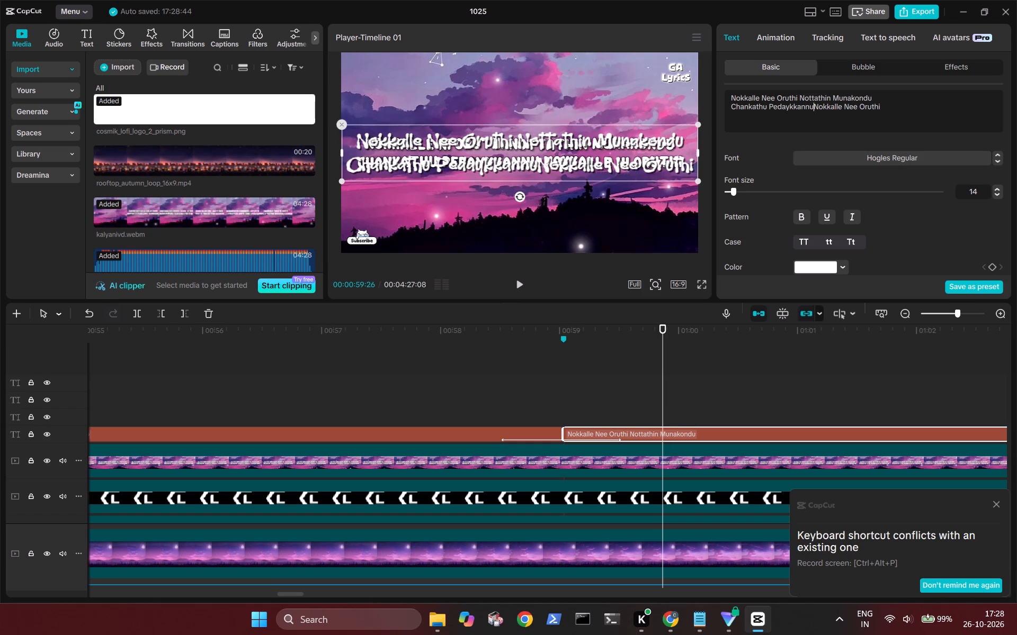
pyautogui.press('space')
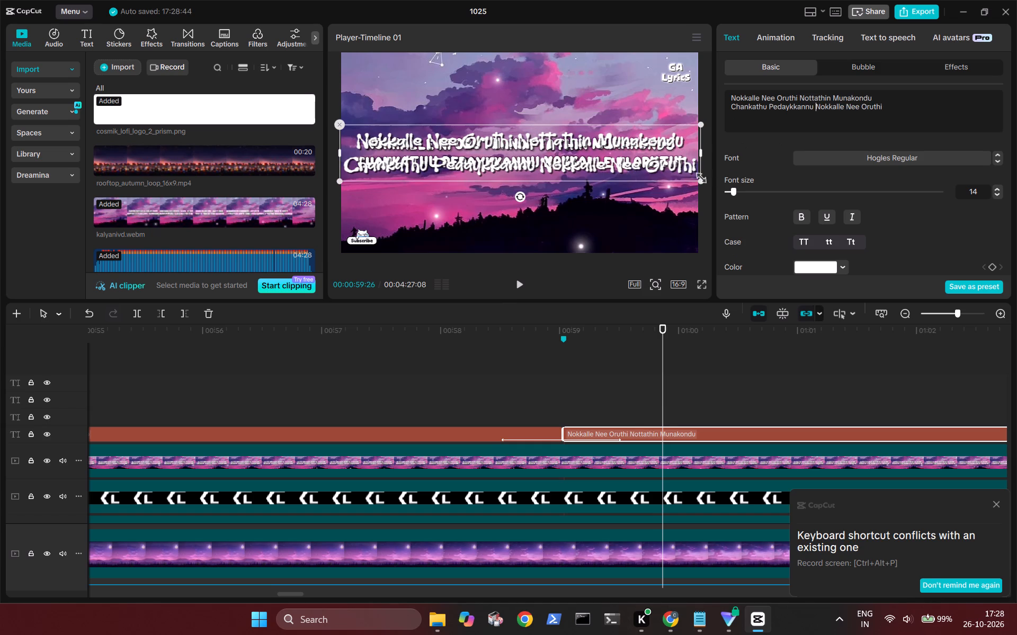
# Scale the "Nokkalle Nee Oruthi Nottathin Munakondu" text down slightly so both lines fit inside the preview frame.
pyautogui.click(703, 181)
pyautogui.moveTo(699, 180); pyautogui.dragTo(683, 173)
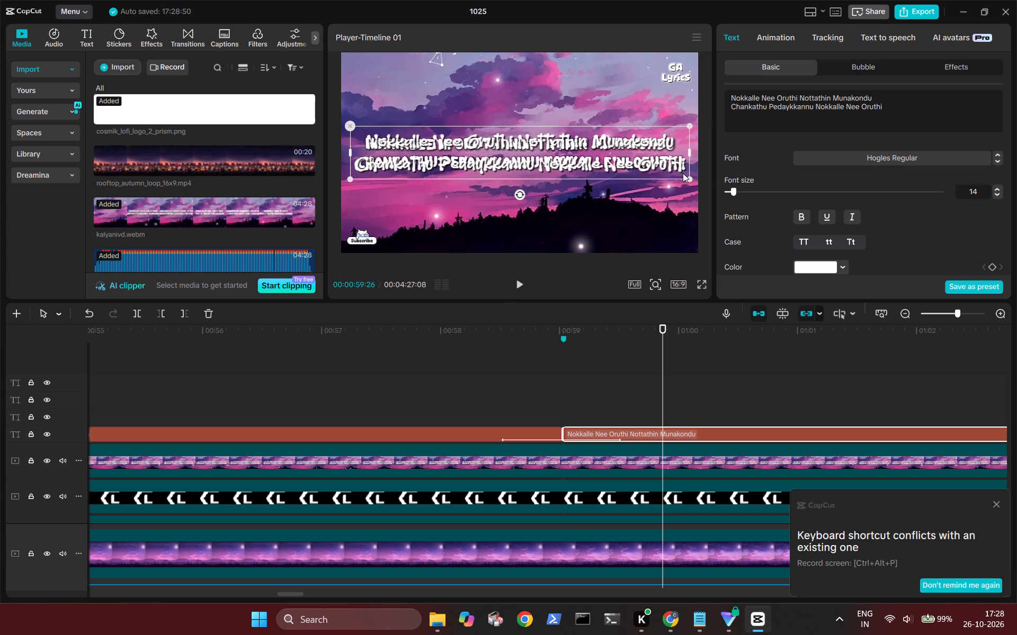
# Extend the "Nokkalle Nee Oruthi Nottathin Munakondu" text so that it ends exactly at the 00:01:06:13 marker.
pyautogui.hscroll(-1, 672, 411)
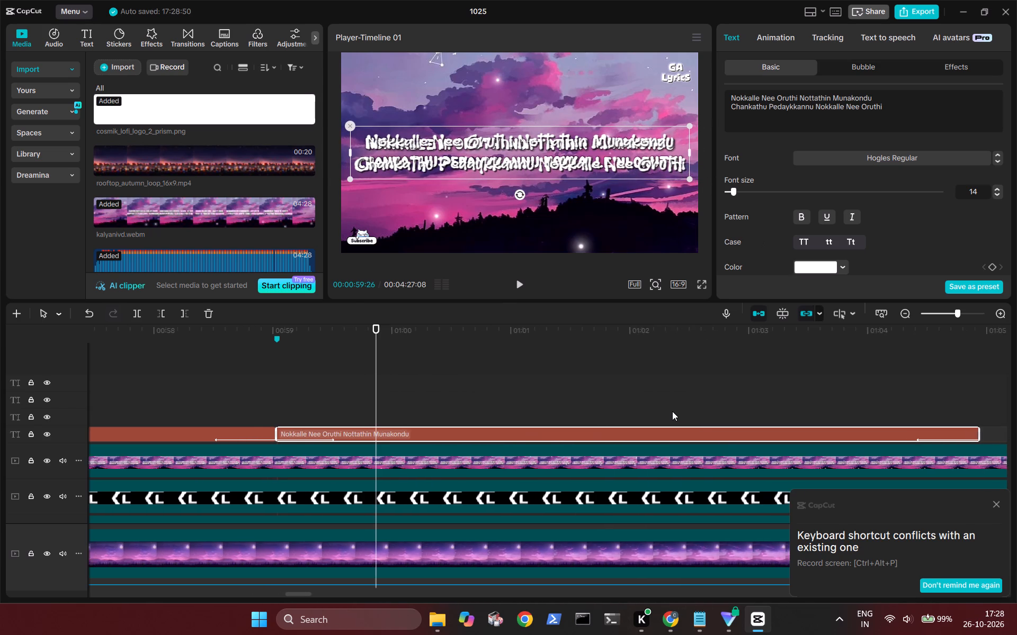
pyautogui.hscroll(-2, 672, 411)
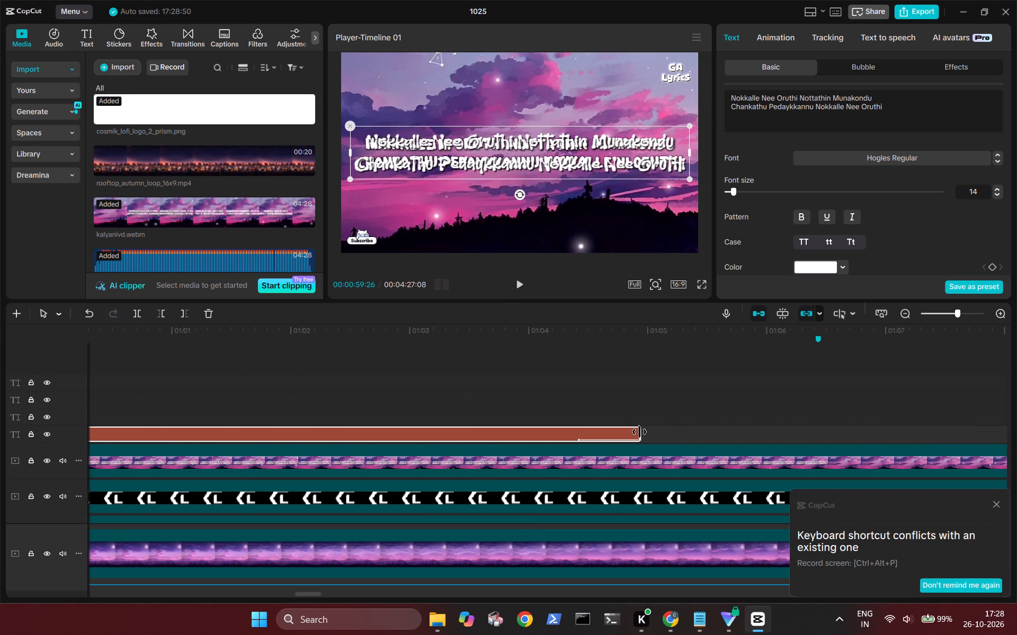
pyautogui.moveTo(639, 432); pyautogui.dragTo(819, 431)
pyautogui.click(822, 375)
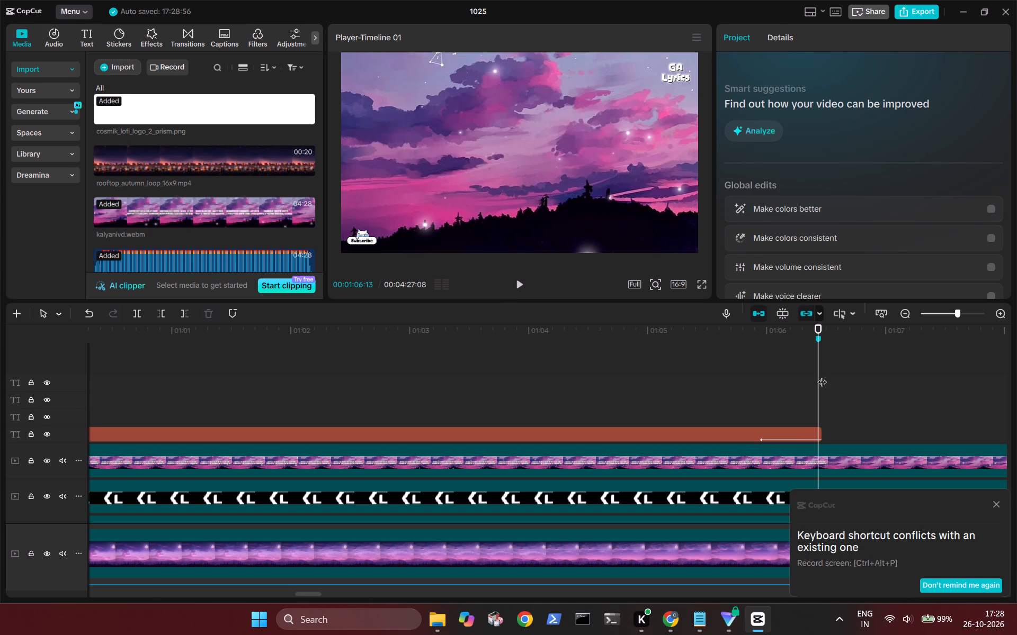
pyautogui.press('w')
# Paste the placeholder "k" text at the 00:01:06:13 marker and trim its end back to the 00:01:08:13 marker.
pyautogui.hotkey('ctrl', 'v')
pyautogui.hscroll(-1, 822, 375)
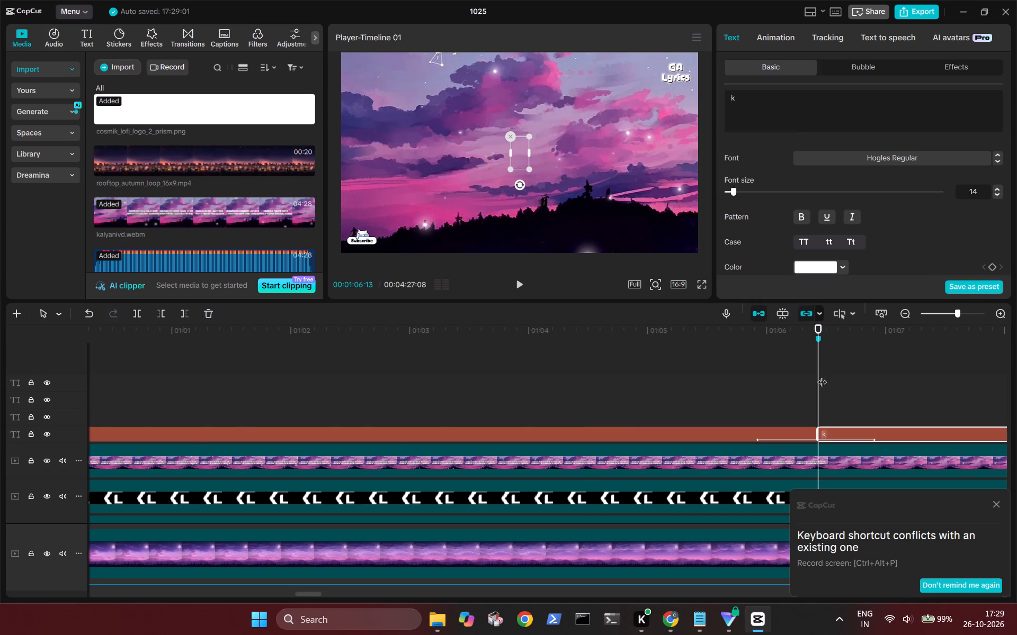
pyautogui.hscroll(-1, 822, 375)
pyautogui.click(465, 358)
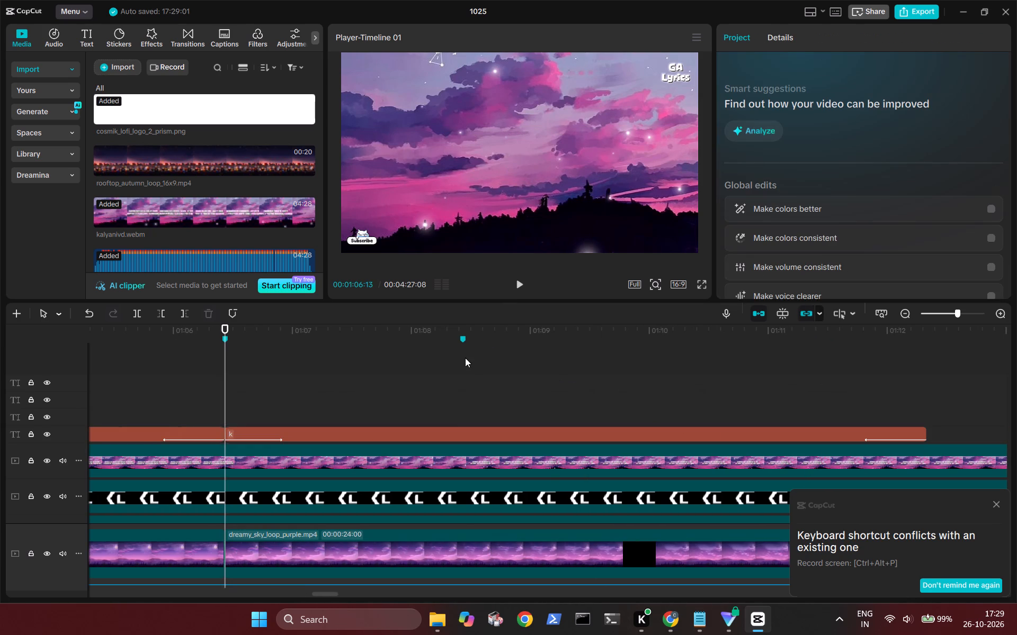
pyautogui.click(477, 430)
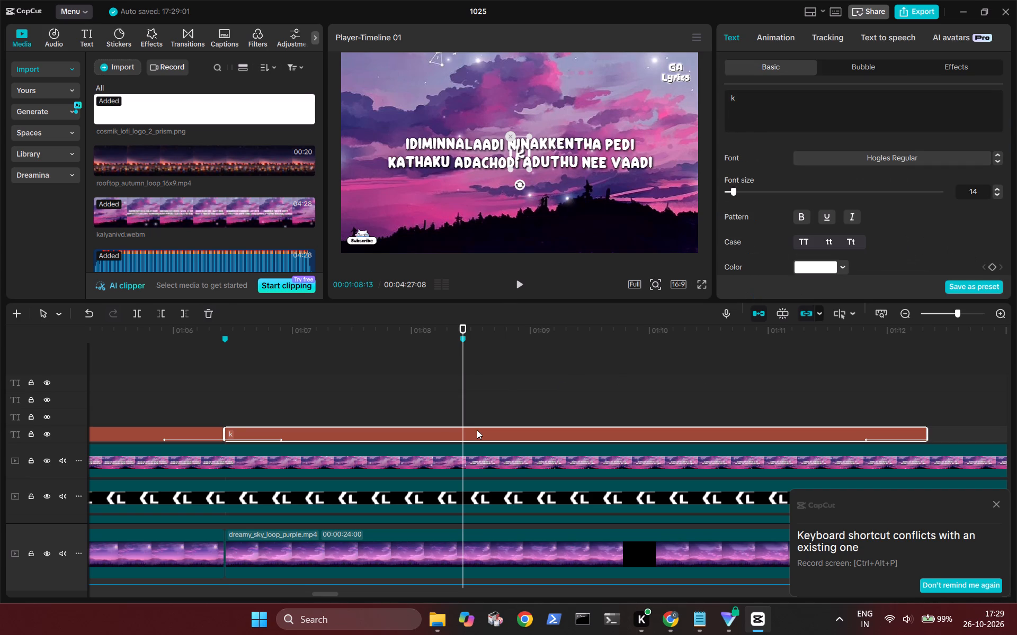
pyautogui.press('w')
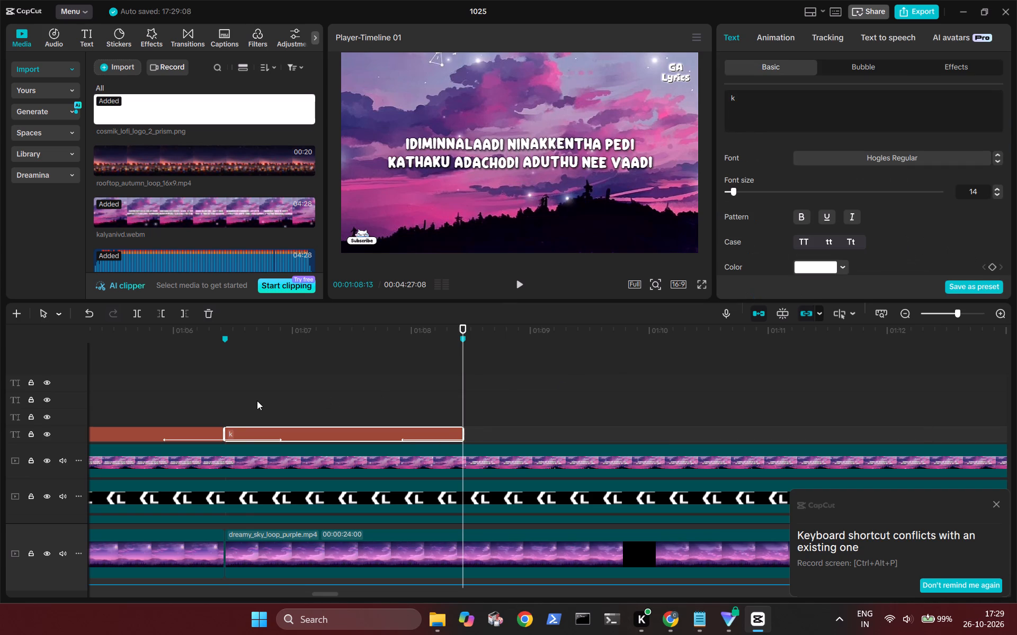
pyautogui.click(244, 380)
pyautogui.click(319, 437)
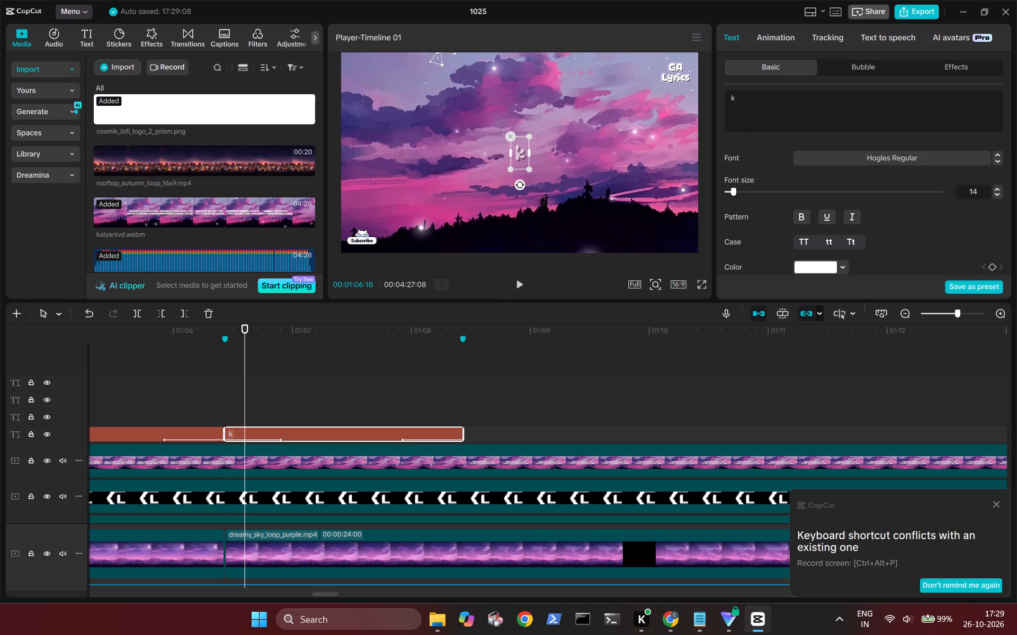
# Paste the placeholder "k" text at the 00:01:08:13 marker.
pyautogui.click(461, 356)
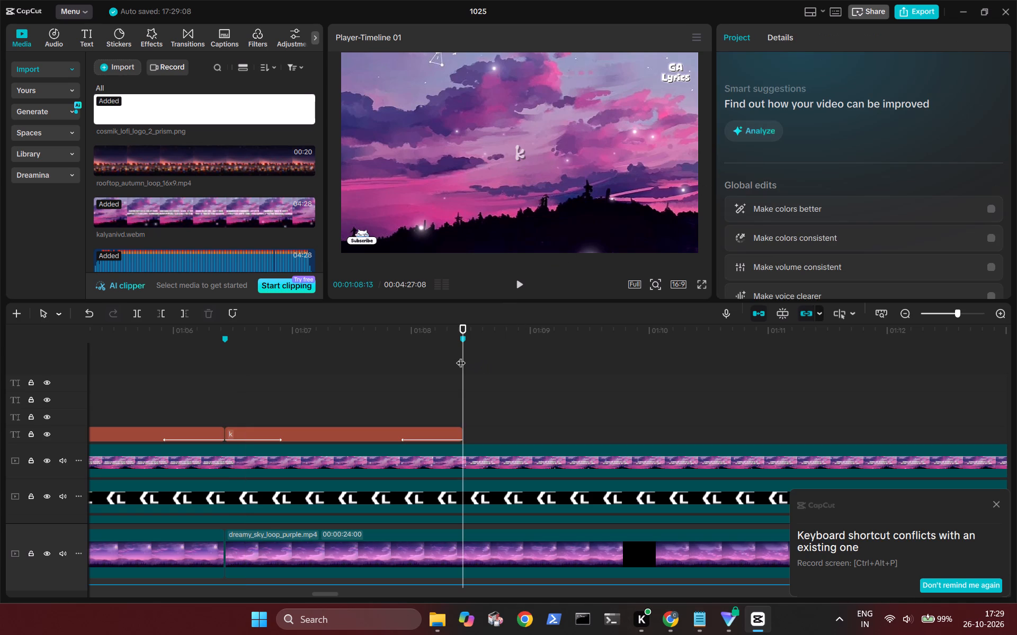
pyautogui.hotkey('ctrl', 'v')
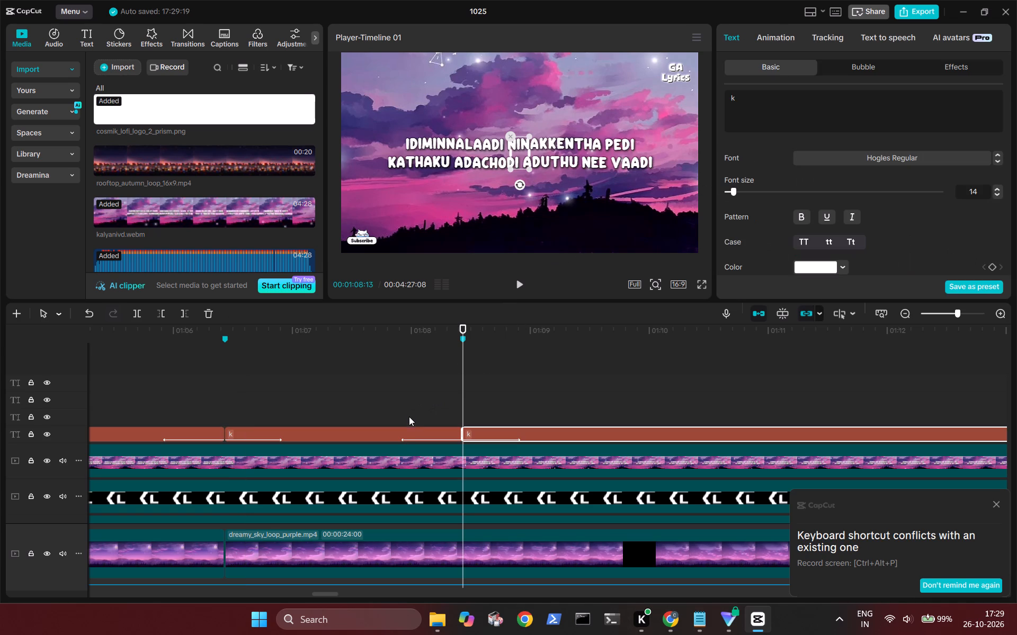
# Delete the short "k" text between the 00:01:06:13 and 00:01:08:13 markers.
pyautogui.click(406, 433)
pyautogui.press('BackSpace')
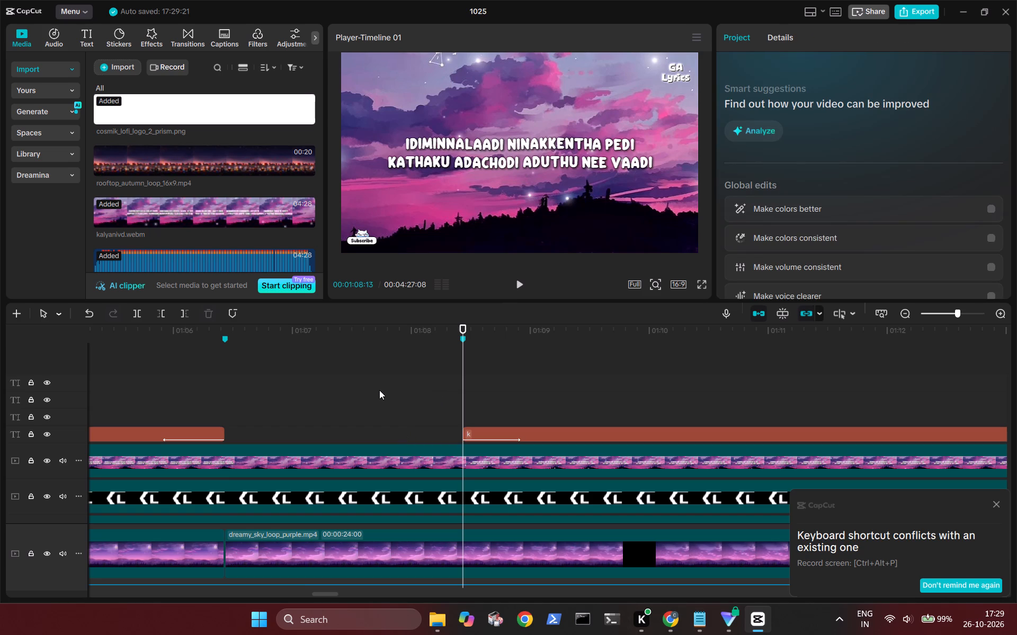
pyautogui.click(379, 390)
# Copy "Idiminnalaadi Ninakkentha Pedi / Kathaku Adachodi Aduthu Nee Vaadi" from Chrome's YouTube description and replace the "k" text in CapCut with it.
pyautogui.click(528, 405)
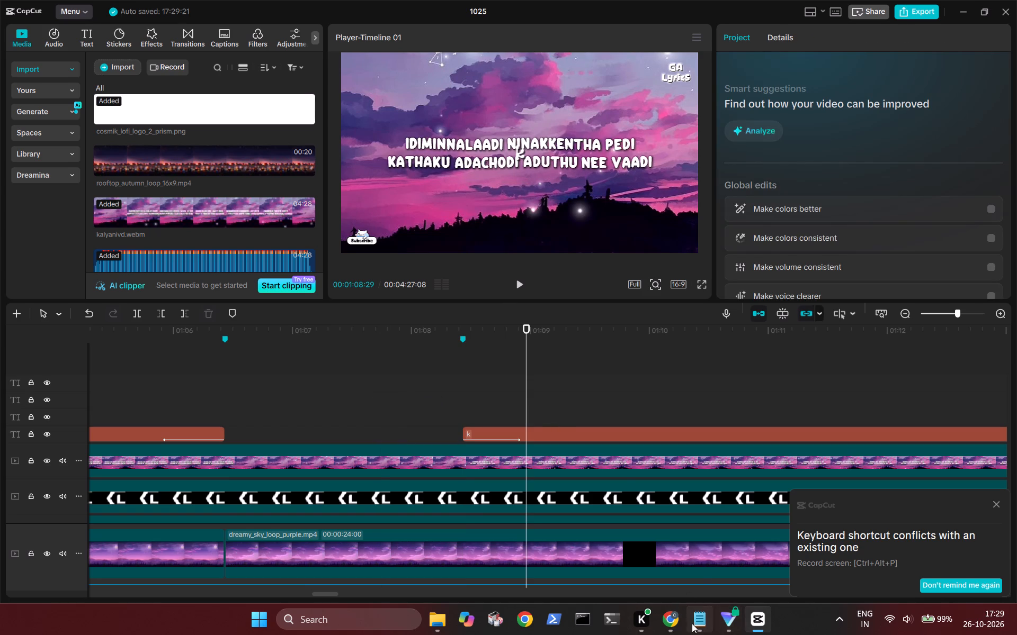
pyautogui.click(669, 620)
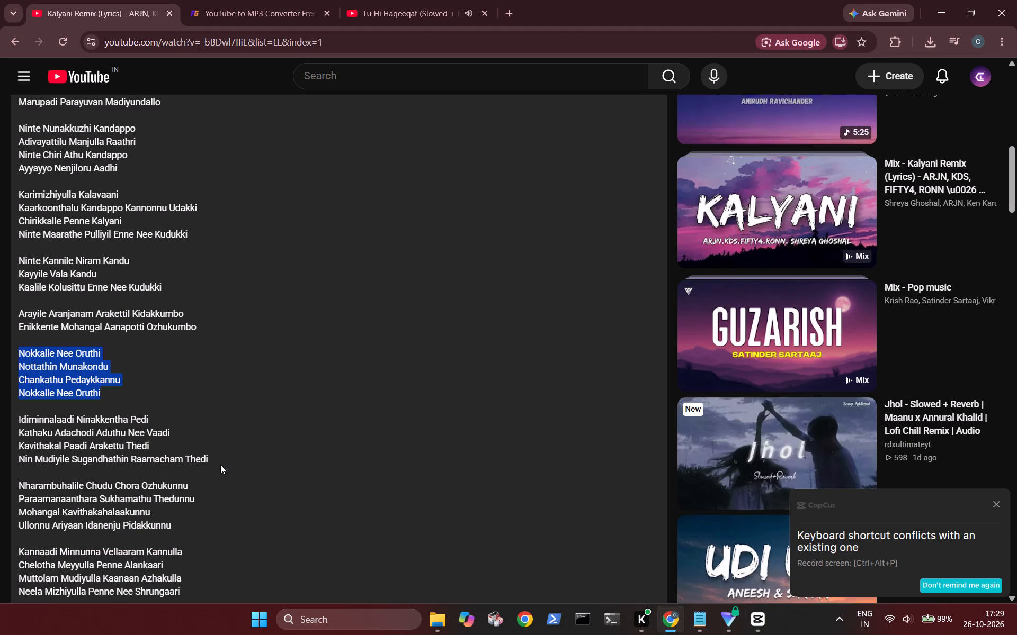
pyautogui.moveTo(175, 426); pyautogui.dragTo(19, 419)
pyautogui.hotkey('ctrl', 'c')
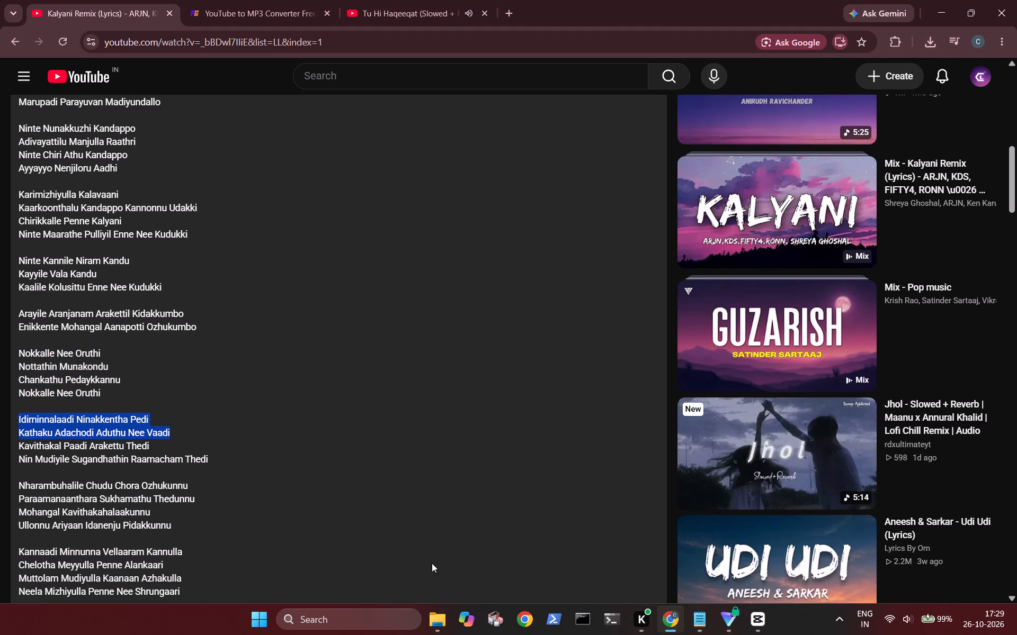
pyautogui.click(767, 623)
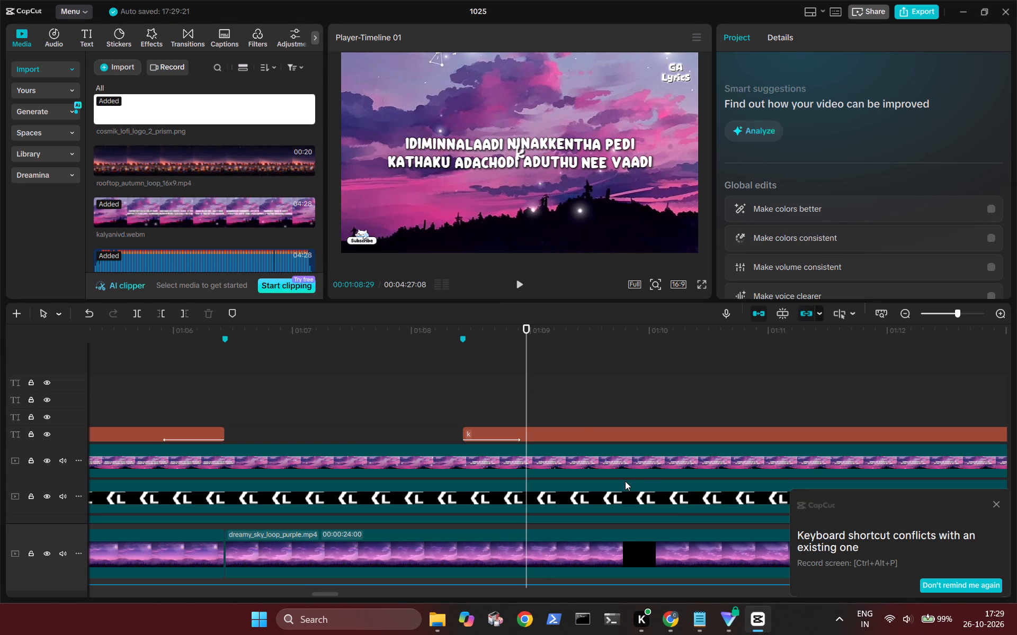
pyautogui.click(535, 425)
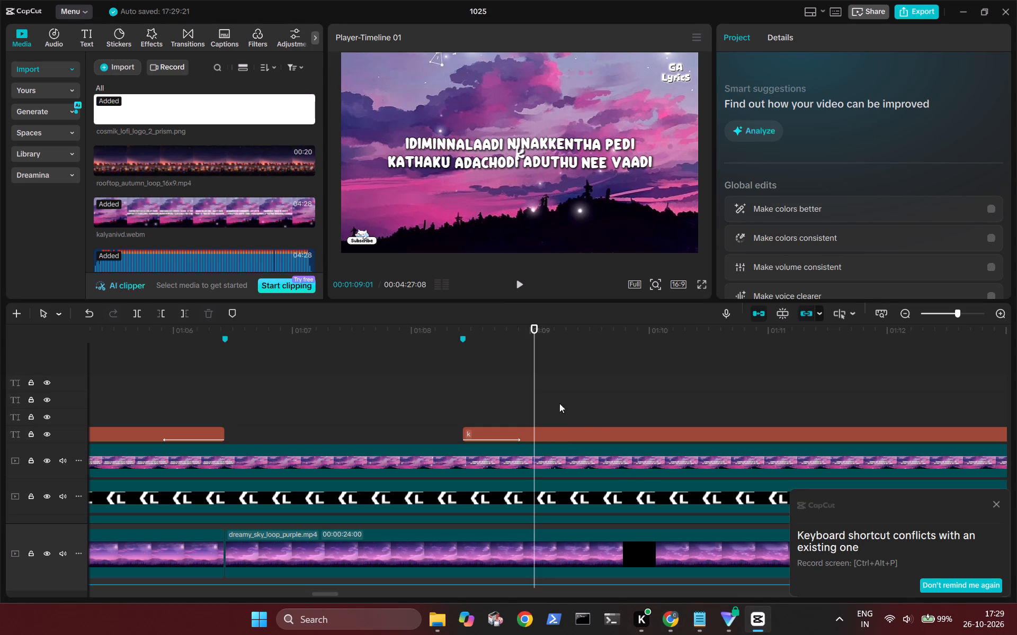
pyautogui.click(587, 427)
pyautogui.click(592, 429)
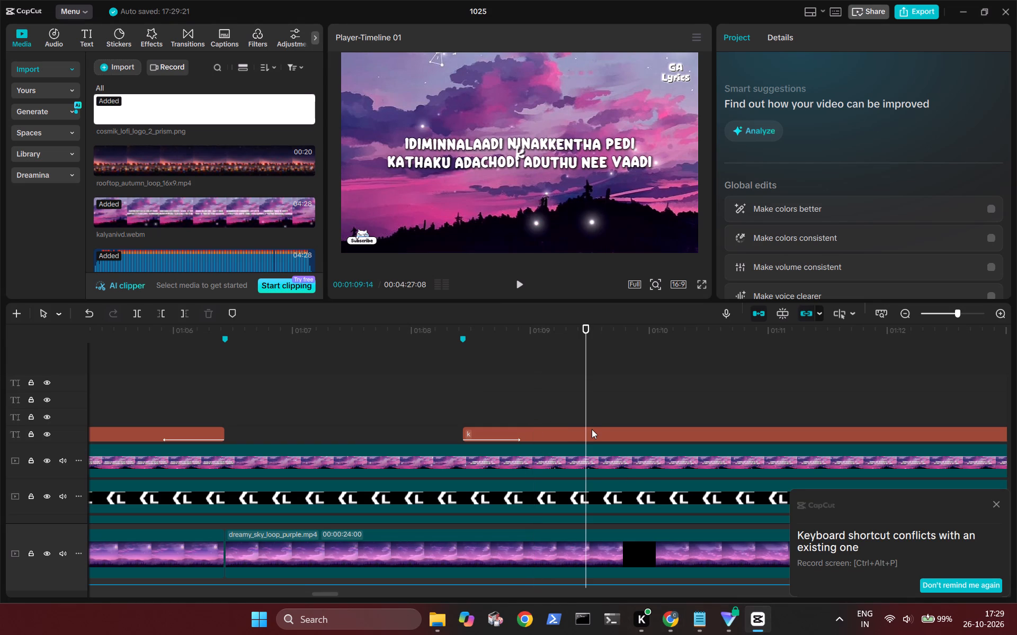
pyautogui.click(787, 115)
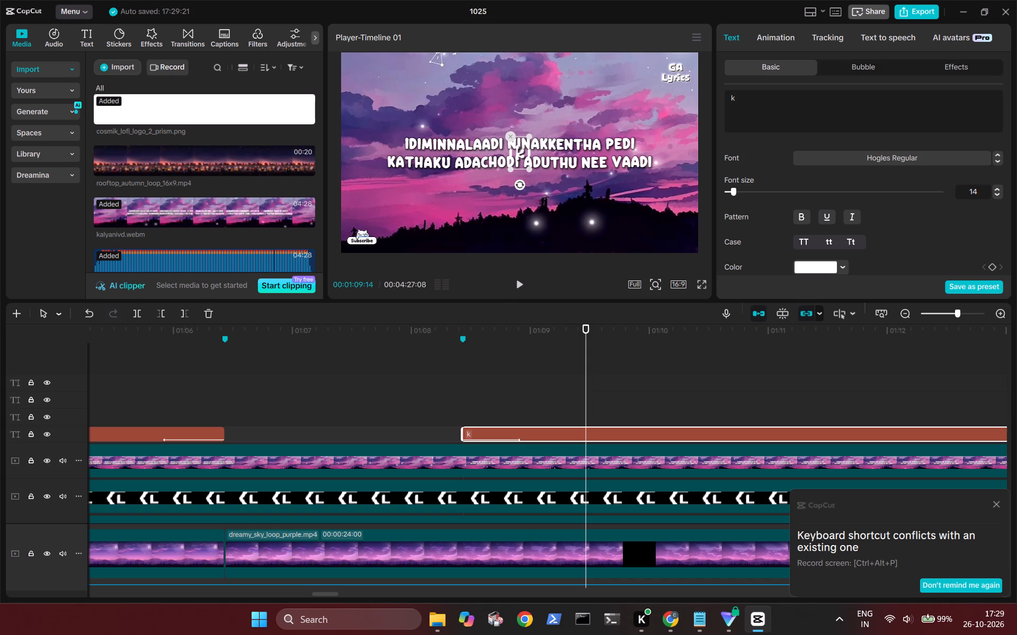
pyautogui.press('BackSpace')
pyautogui.hotkey('ctrl', 'v')
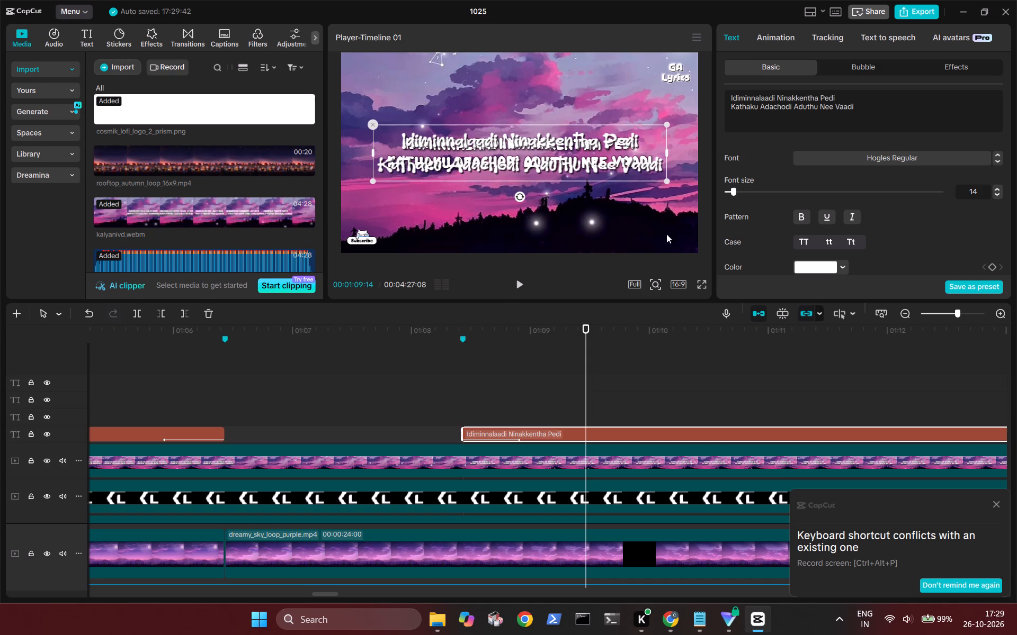
# Trim the end of the "Idiminnalaadi Ninakkentha Pedi" text back to the marker at 00:01:13:27.
pyautogui.hscroll(-2, 578, 413)
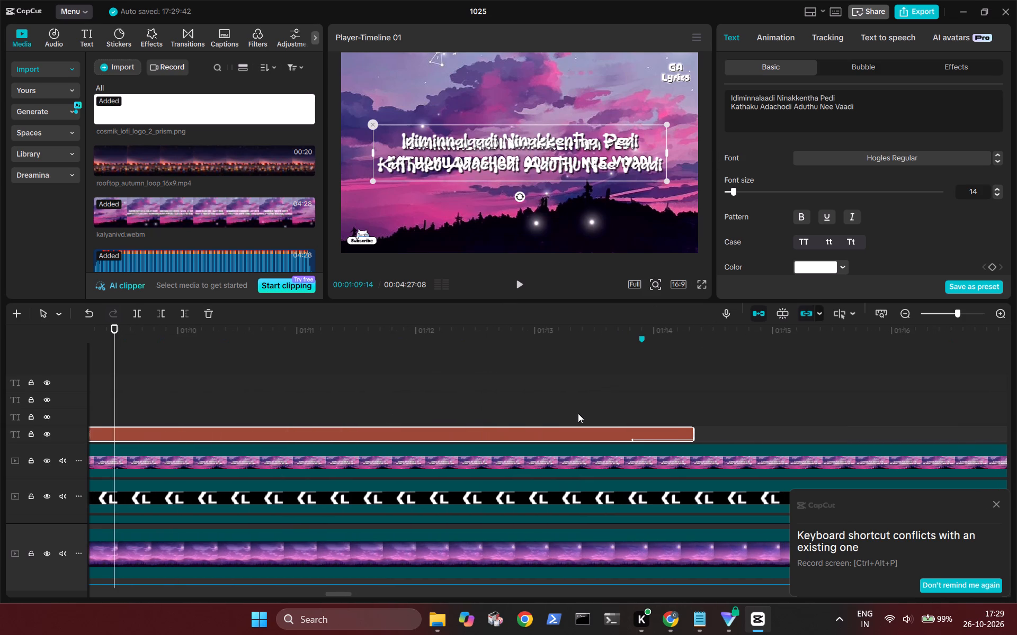
pyautogui.click(644, 357)
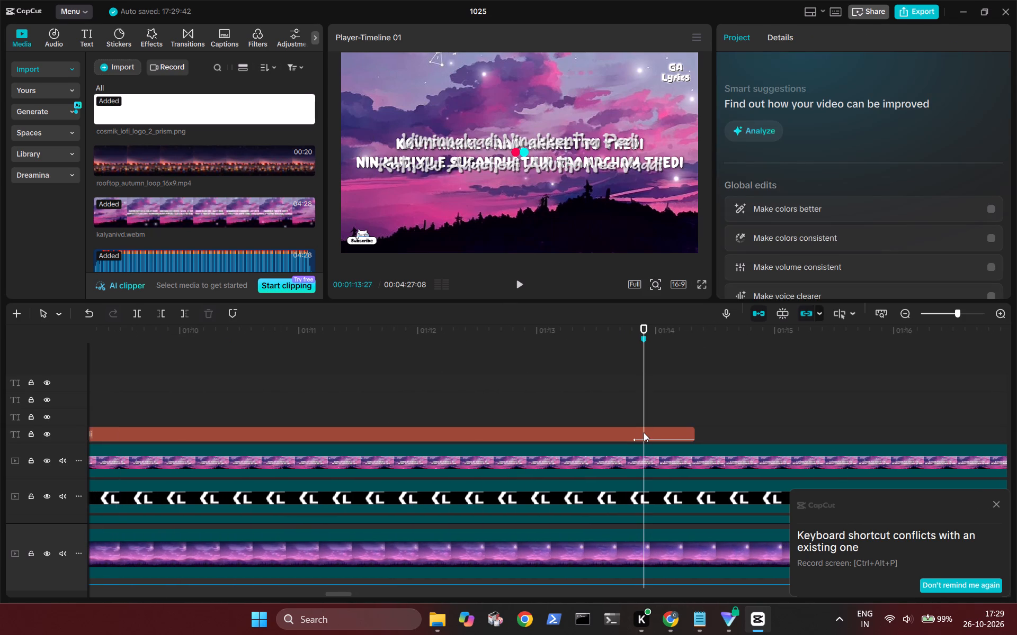
pyautogui.click(644, 432)
pyautogui.press('w')
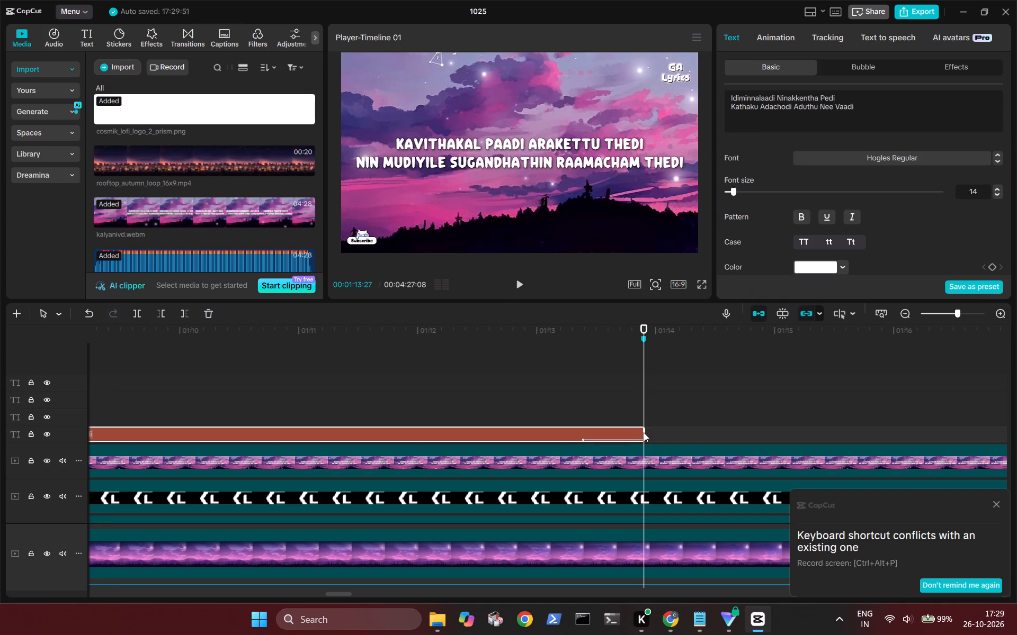
# Paste the placeholder "k" text at the 00:01:13:27 marker.
pyautogui.hotkey('ctrl', 'v')
# Copy "Kavithakal Paadi Arakettu Thedi / Nin Mudiyile Sugandhathin Raamacham Thedi" from Chrome's YouTube description and replace the 00:01:13:27 "k" text in CapCut with it.
pyautogui.hscroll(-1, 644, 432)
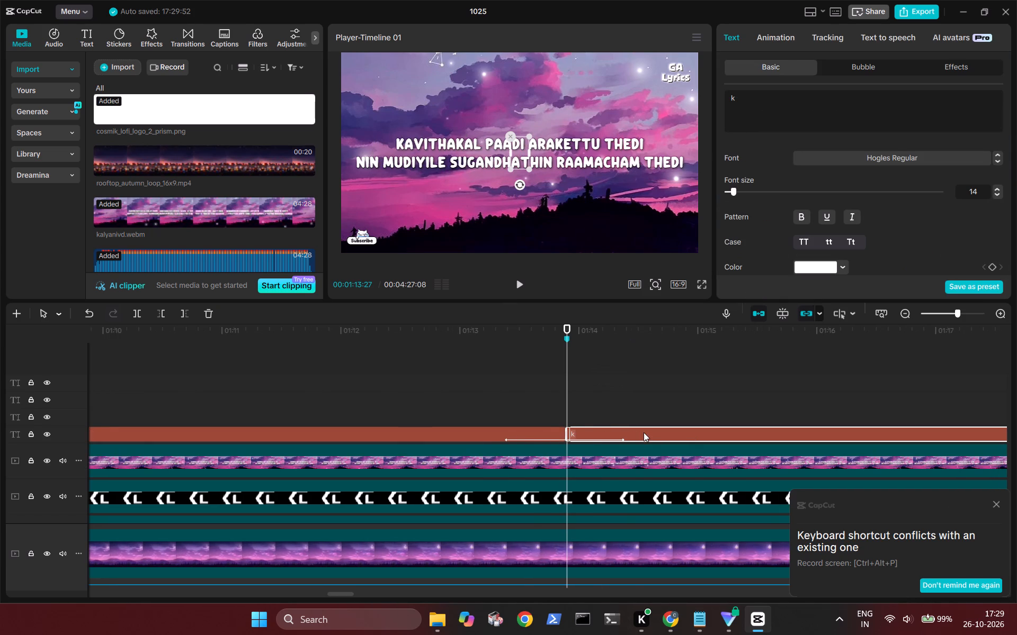
pyautogui.click(617, 404)
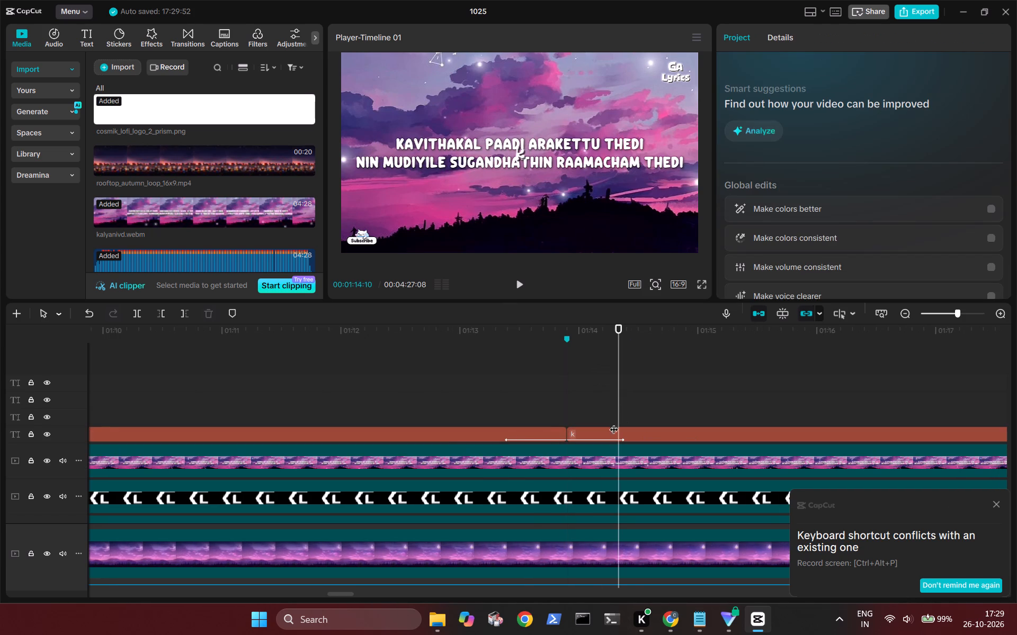
pyautogui.click(612, 430)
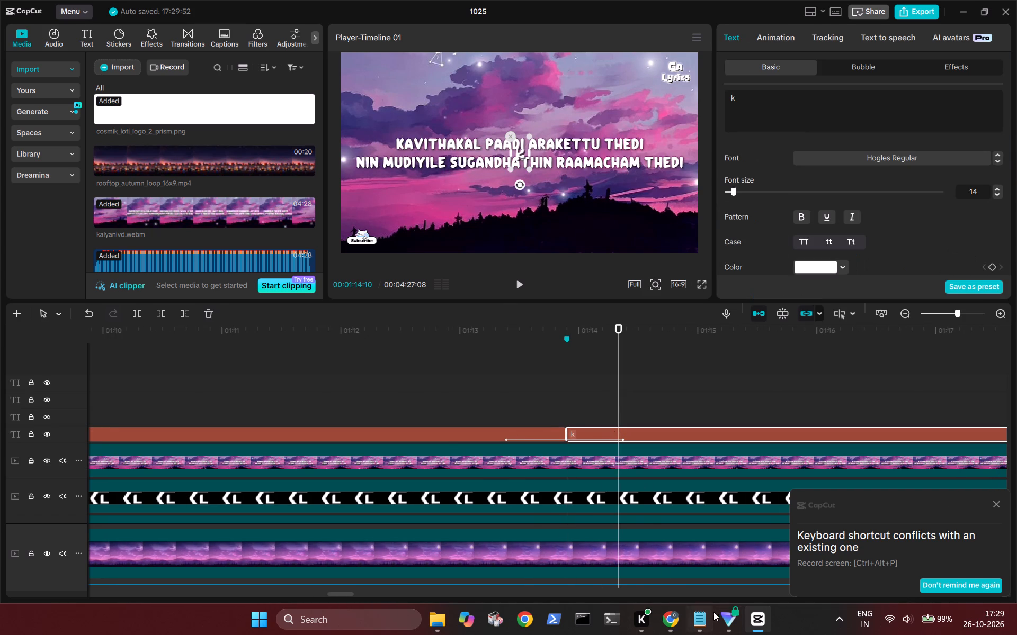
pyautogui.click(672, 614)
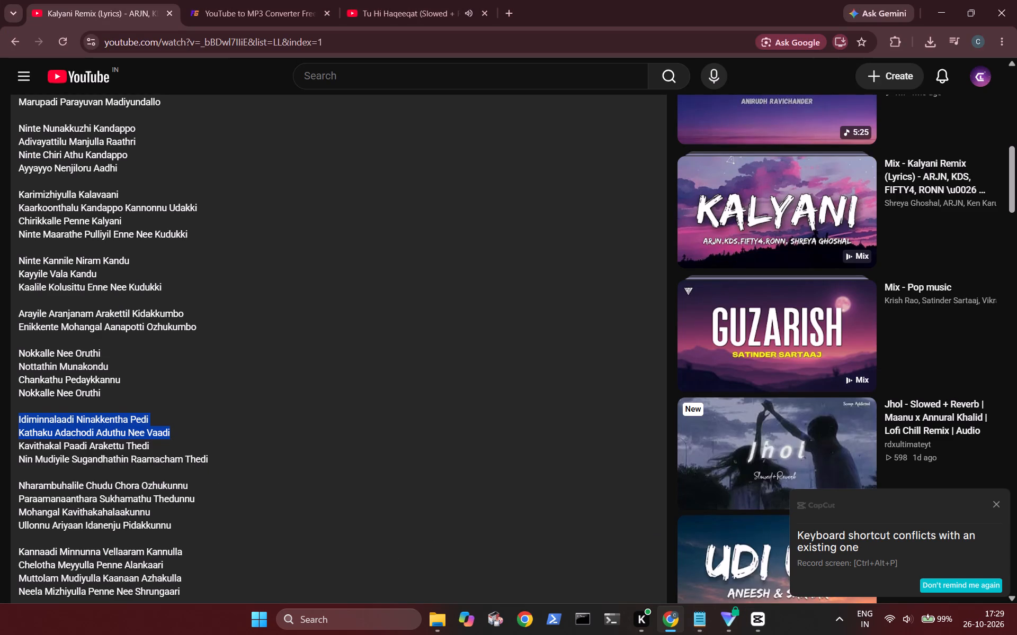
pyautogui.moveTo(219, 461); pyautogui.dragTo(17, 447)
pyautogui.hotkey('ctrl', 'c')
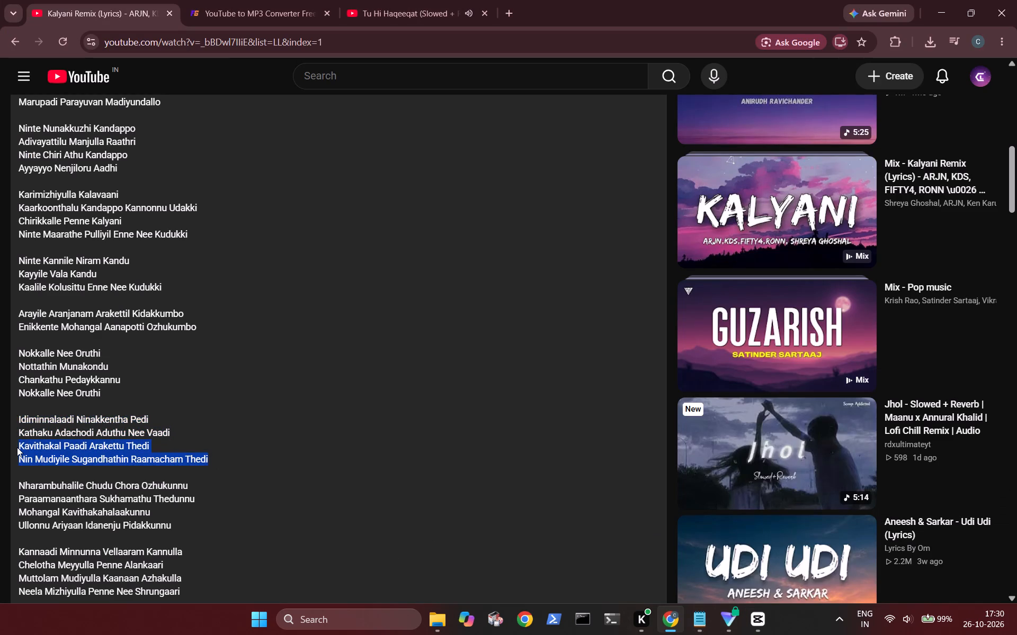
pyautogui.click(754, 625)
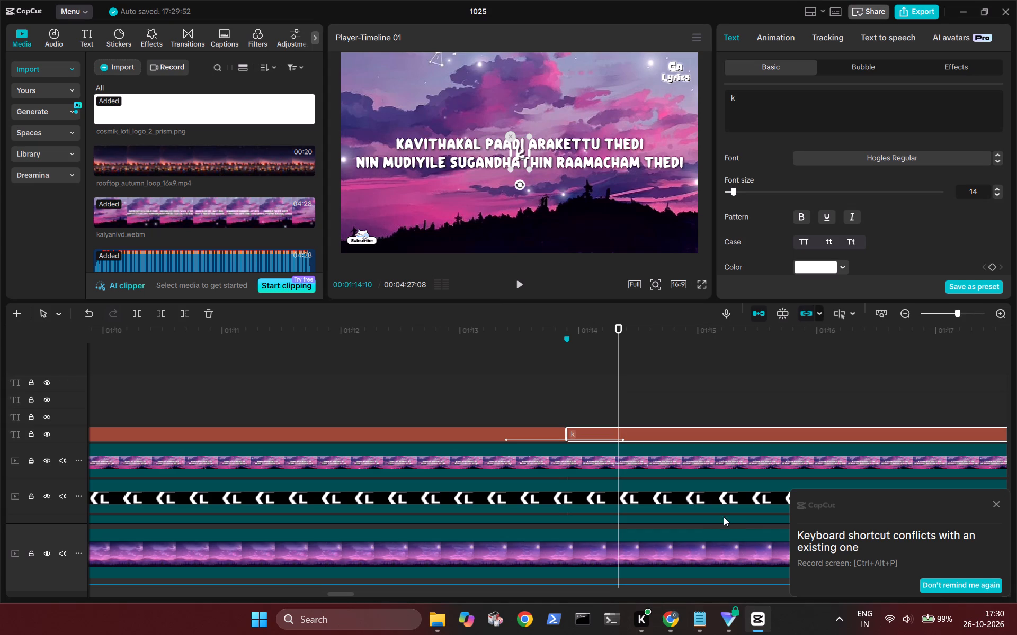
pyautogui.click(798, 110)
pyautogui.press('BackSpace')
pyautogui.hotkey('ctrl', 'v')
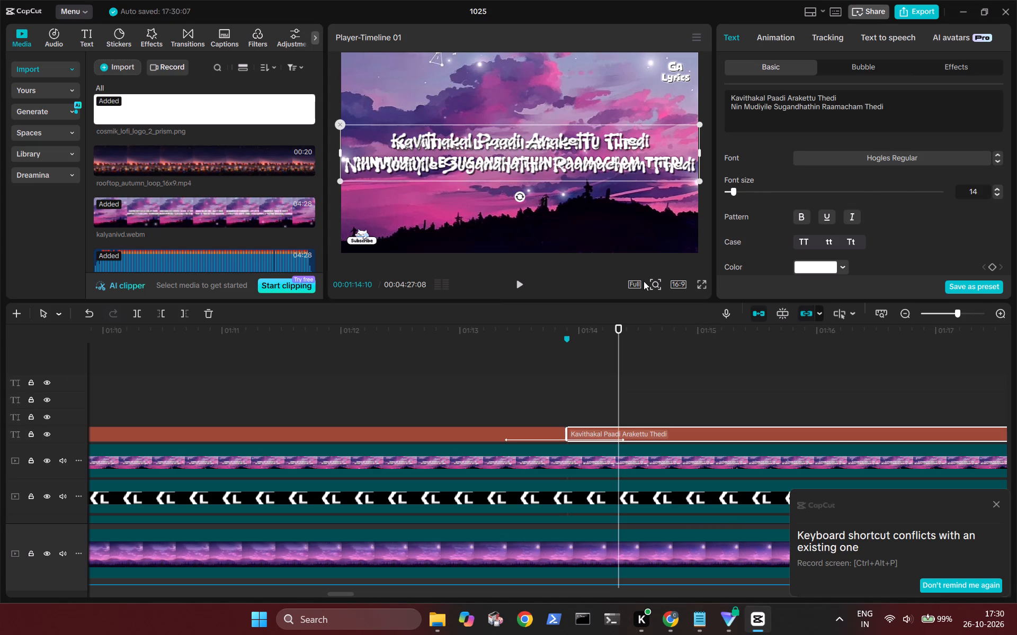
# Scale the "Kavithakal Paadi Arakettu Thedi" text down slightly in the preview so it fits within the frame.
pyautogui.moveTo(697, 180); pyautogui.dragTo(684, 172)
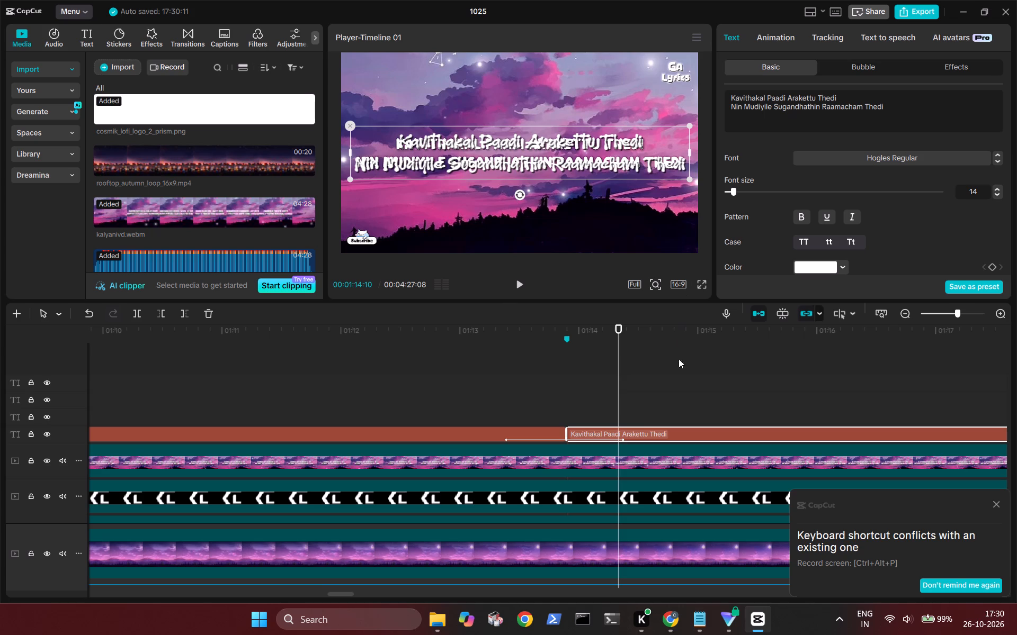
# Trim the end of the "Kavithakal Paadi Arakettu Thedi" text back to the marker at 00:01:18:19.
pyautogui.hscroll(-2, 682, 379)
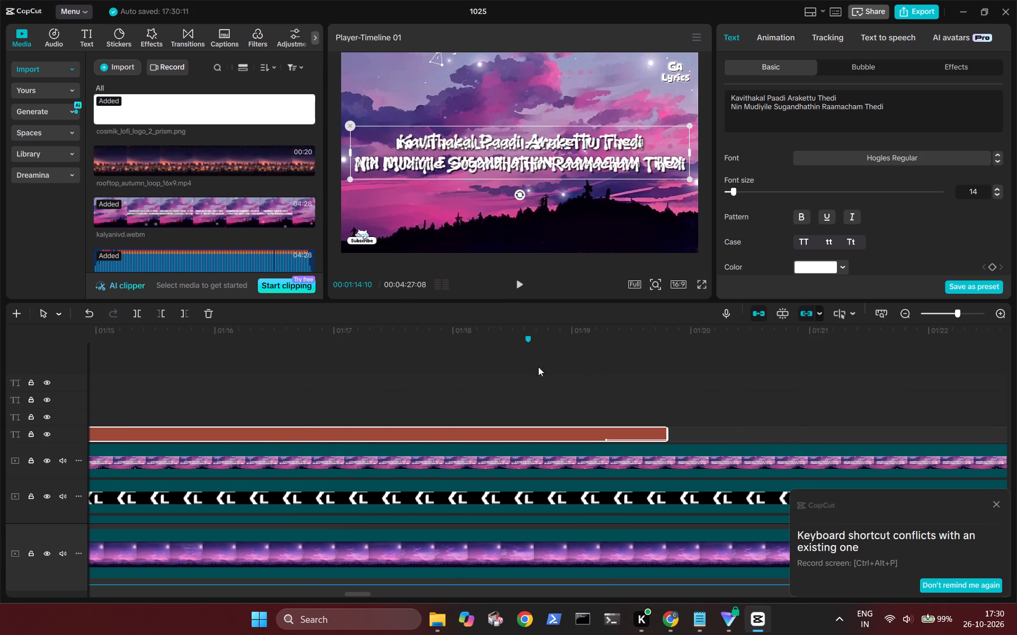
pyautogui.click(527, 362)
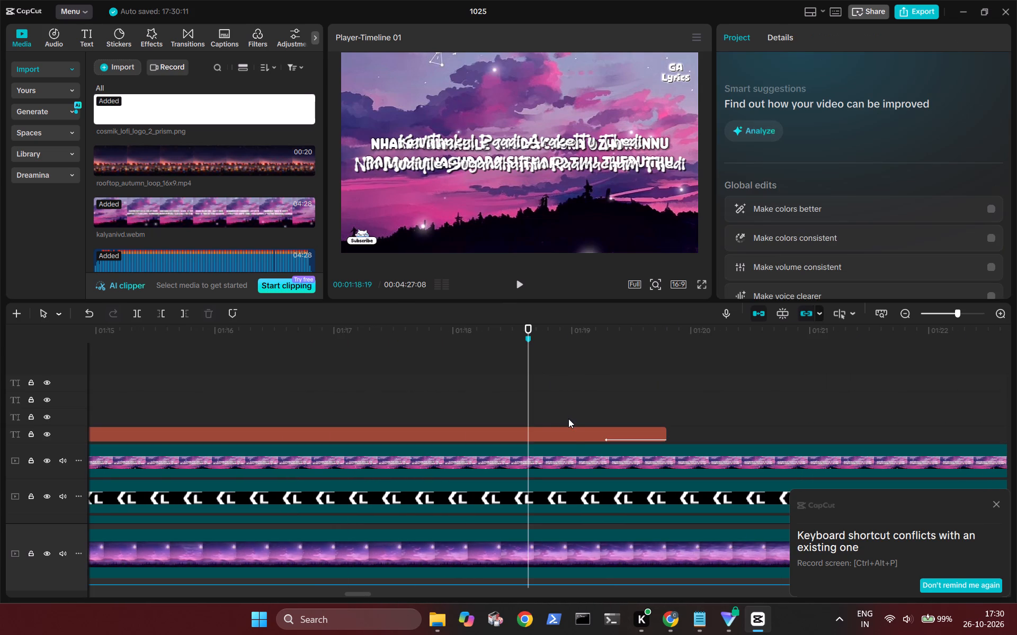
pyautogui.click(569, 434)
pyautogui.press('w')
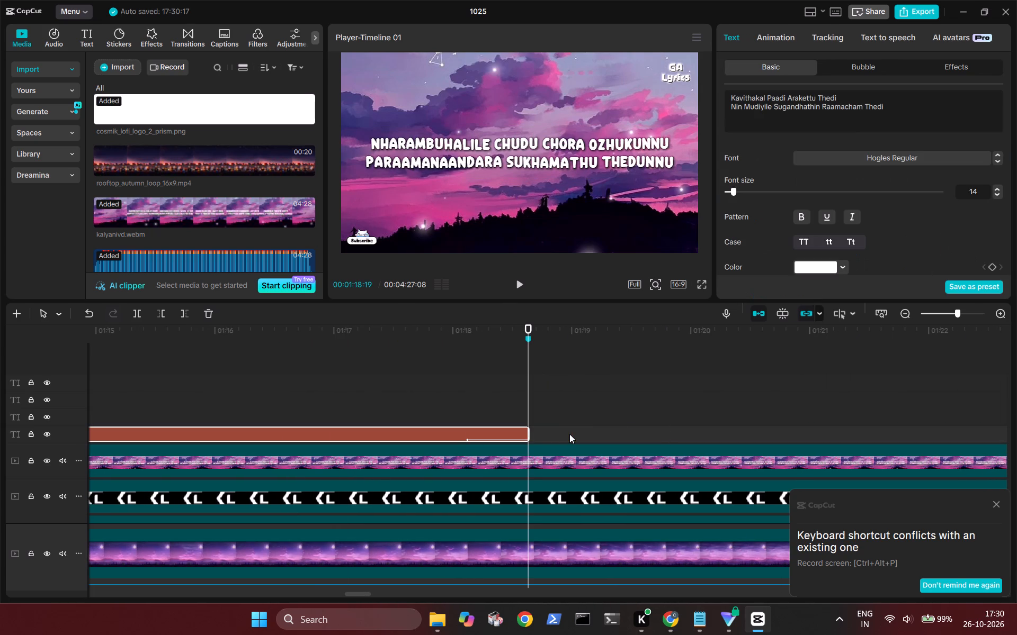
# Paste the "k" text at the 00:01:18:19 marker and replace it with "Nharambuhalile Chudu Chora Ozhukunnu / Paraamanaanthara Sukhamathu Thedunnu" from Chrome's YouTube description.
pyautogui.hotkey('ctrl', 'v')
pyautogui.hscroll(-1, 579, 380)
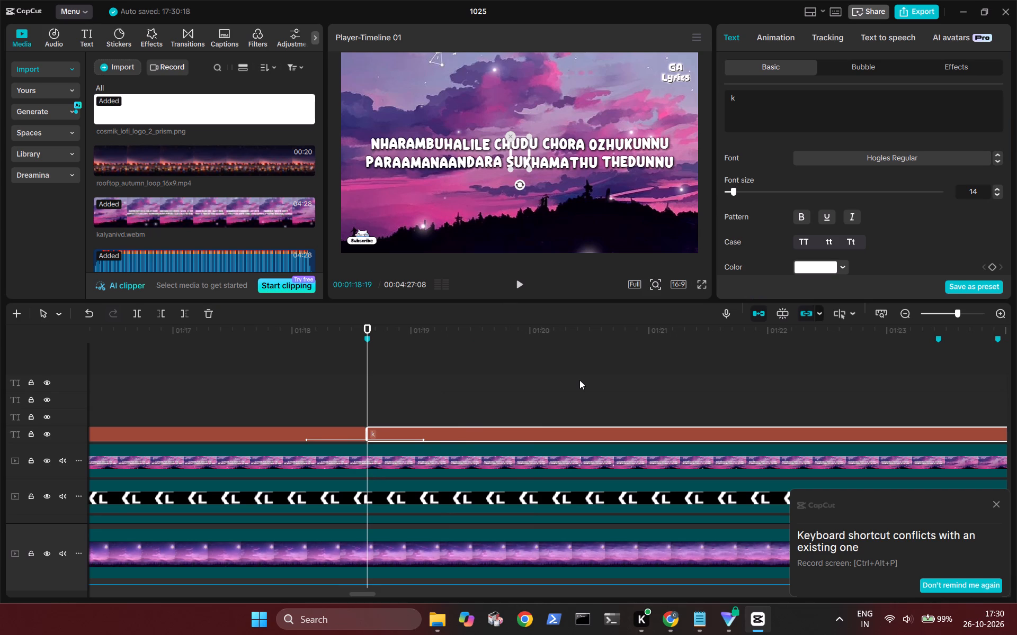
pyautogui.click(692, 618)
pyautogui.click(661, 617)
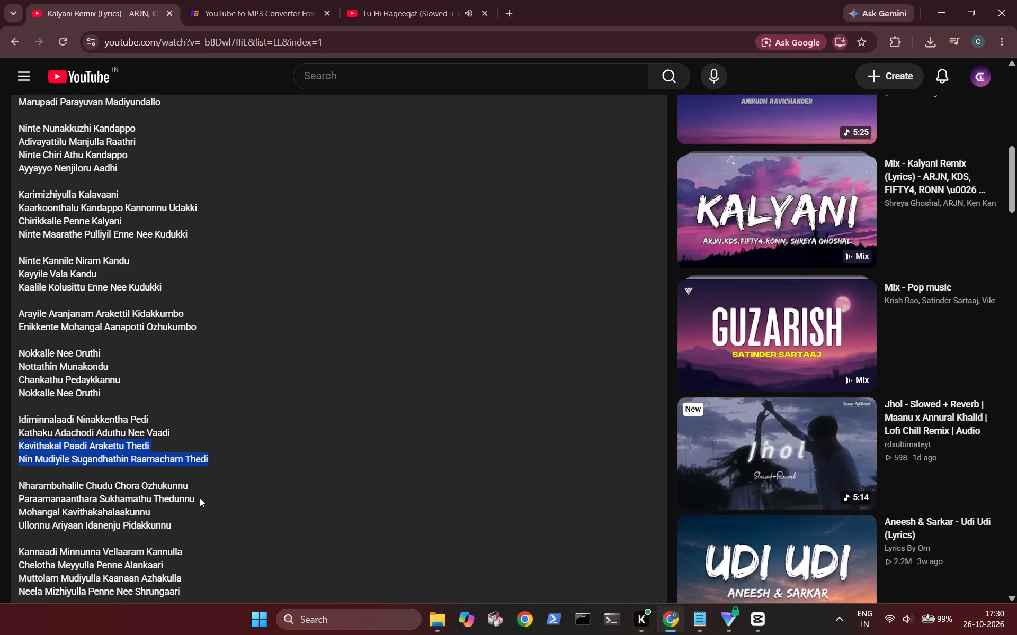
pyautogui.moveTo(200, 498); pyautogui.dragTo(16, 484)
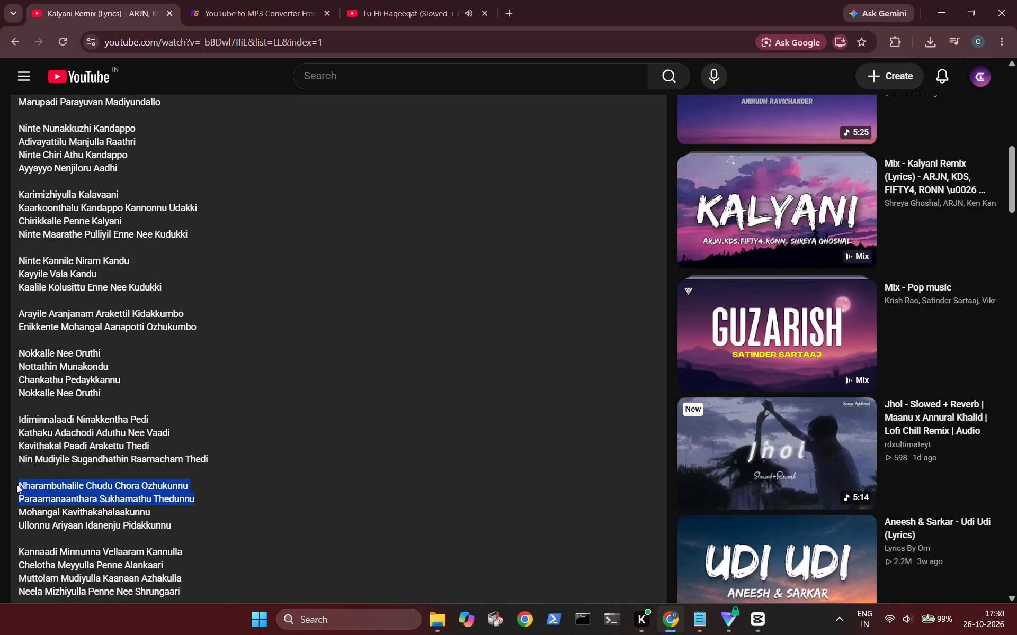
pyautogui.hotkey('ctrl', 'c')
pyautogui.click(762, 624)
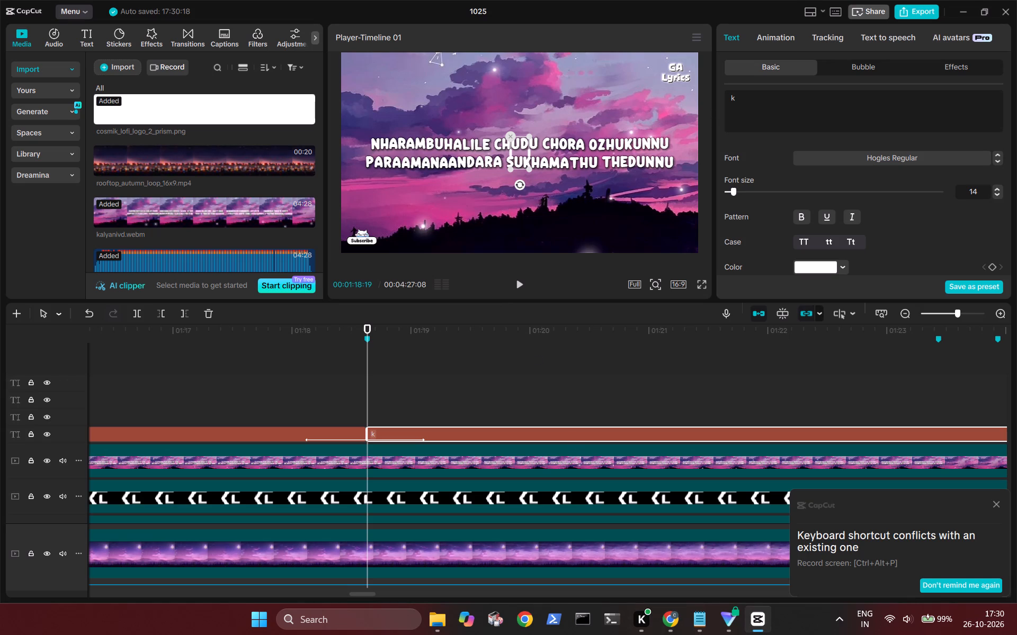
pyautogui.click(739, 108)
pyautogui.press('BackSpace')
pyautogui.hotkey('ctrl', 'v')
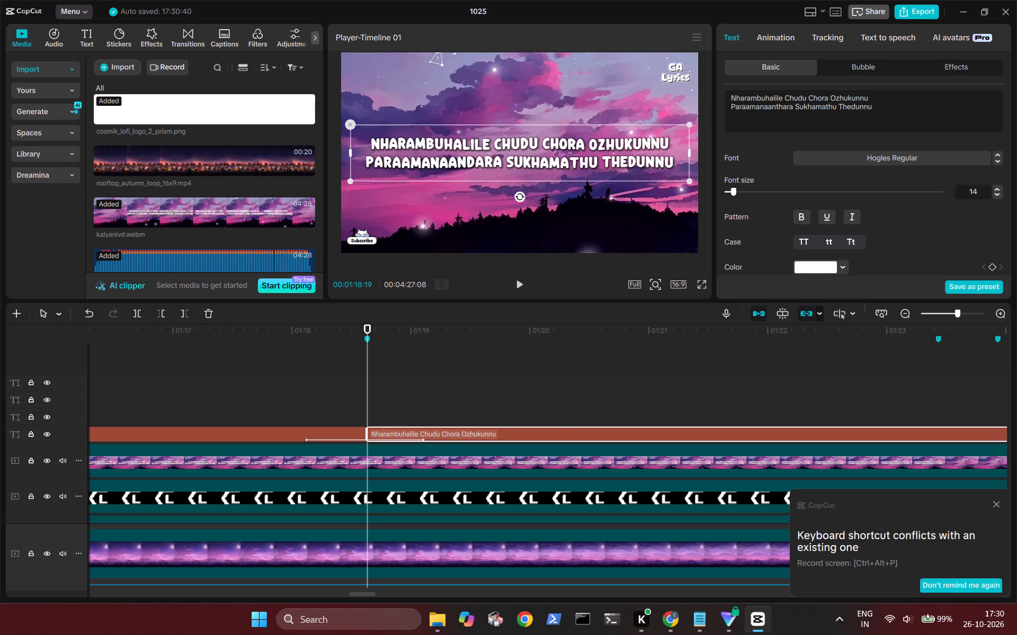
# Trim the end of the "Nharambuhalile Chudu Chora Ozhukunnu" text back to the marker at 00:01:23:13.
pyautogui.click(400, 397)
pyautogui.hscroll(-1, 509, 439)
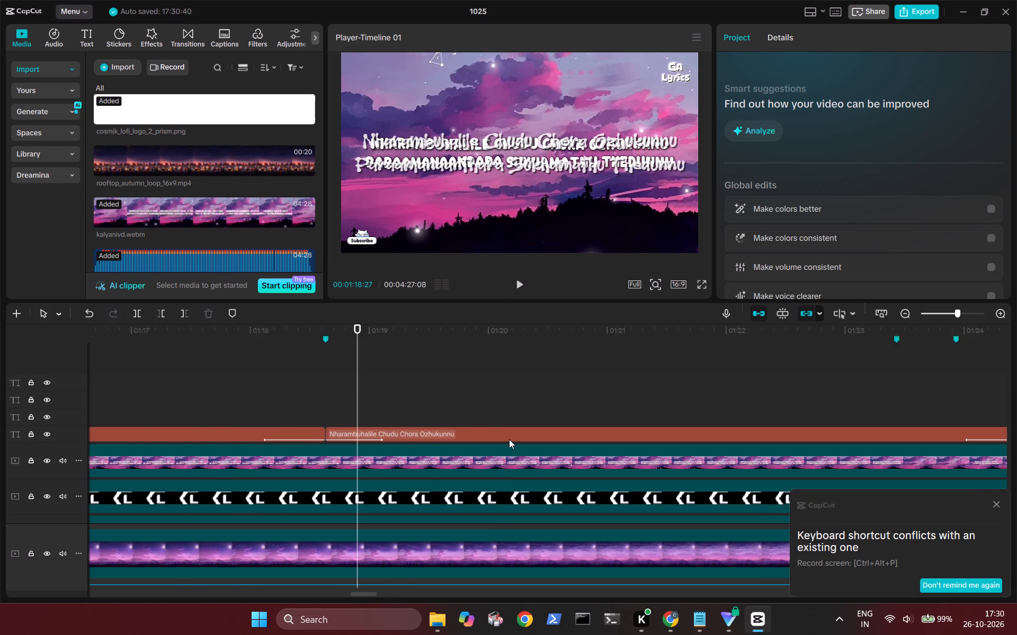
pyautogui.hscroll(-2, 509, 439)
pyautogui.click(585, 395)
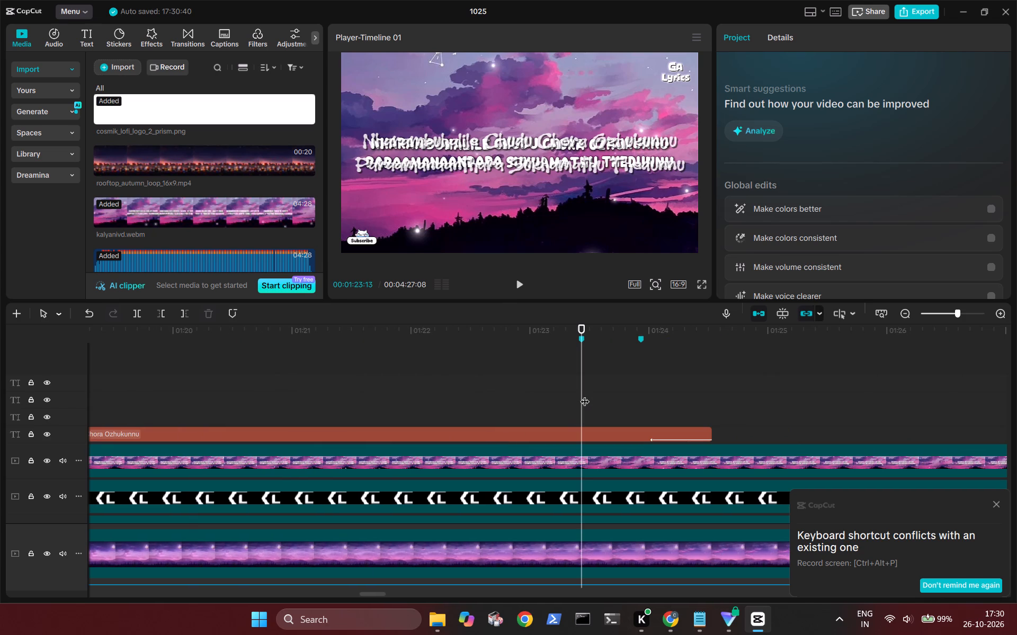
pyautogui.click(592, 438)
pyautogui.press('w')
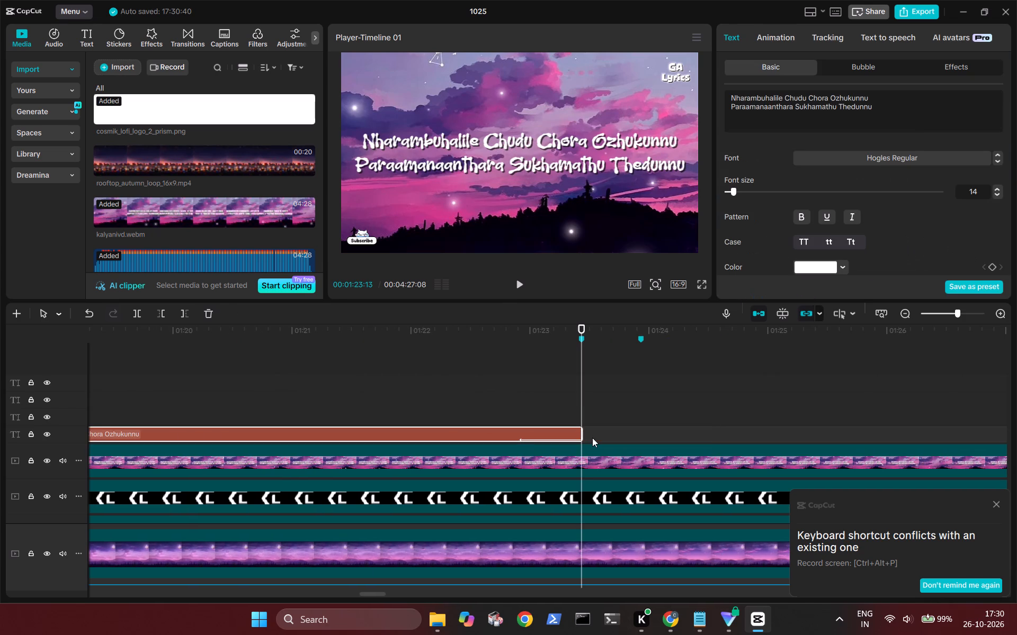
# Paste the "k" text at the 00:01:23:28 marker and replace it with "Mohangal Kavithakahalaakunnu / Ullonnu Ariyaan Idanenju Pidakkunnu" from Chrome's YouTube description.
pyautogui.click(645, 365)
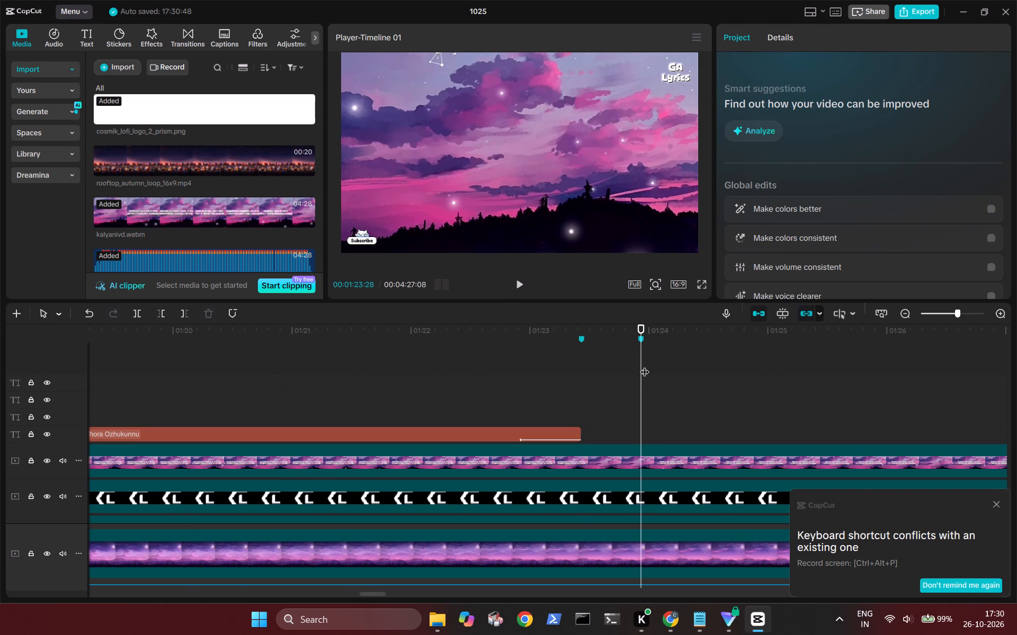
pyautogui.hotkey('ctrl', 'v')
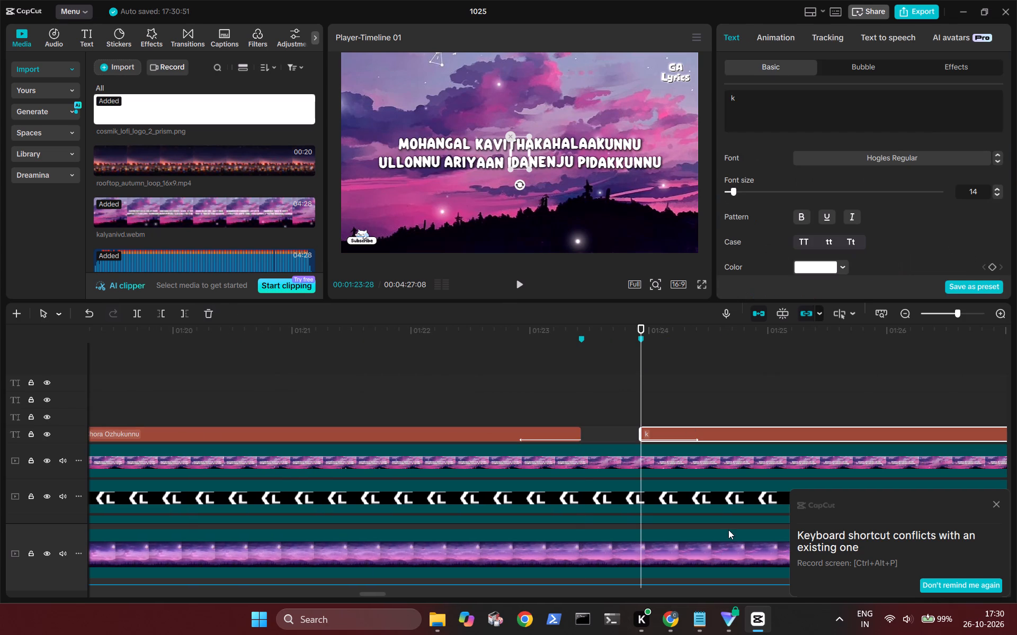
pyautogui.click(668, 614)
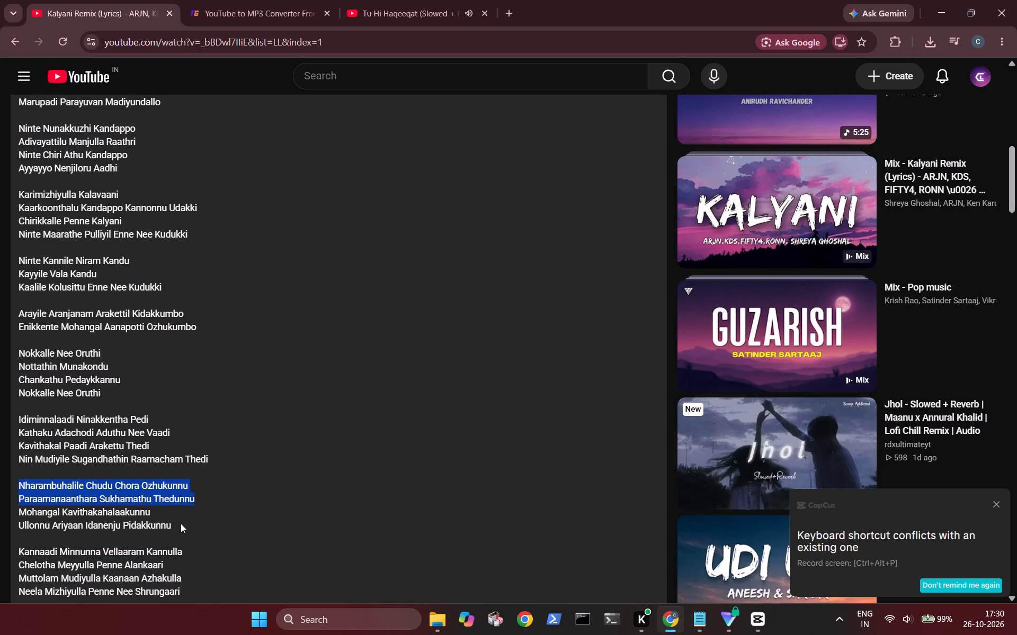
pyautogui.moveTo(181, 523); pyautogui.dragTo(17, 514)
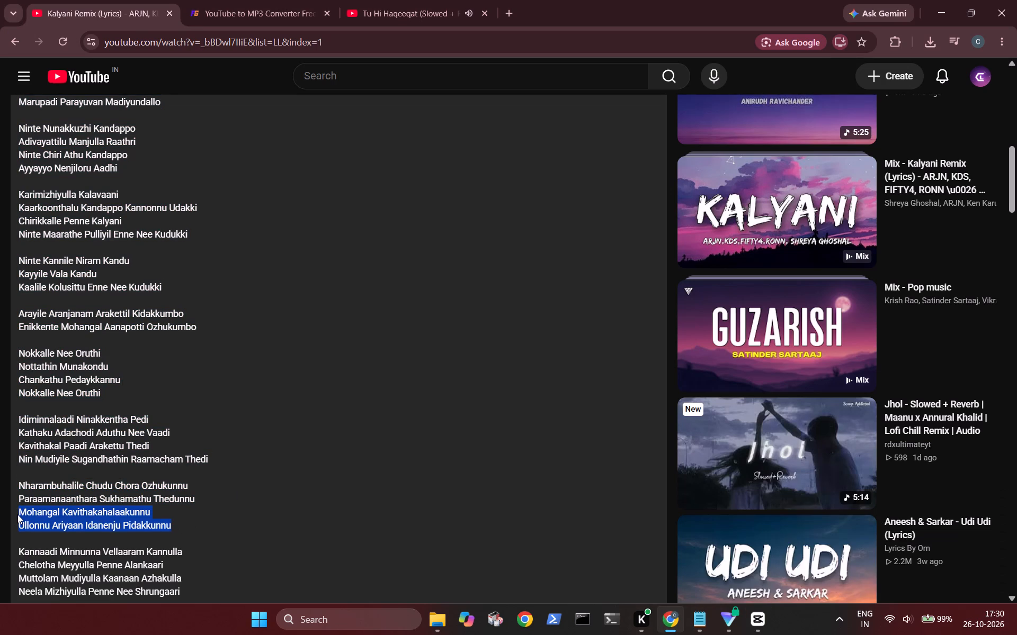
pyautogui.hotkey('ctrl', 'c')
pyautogui.scroll(-4, 391, 460)
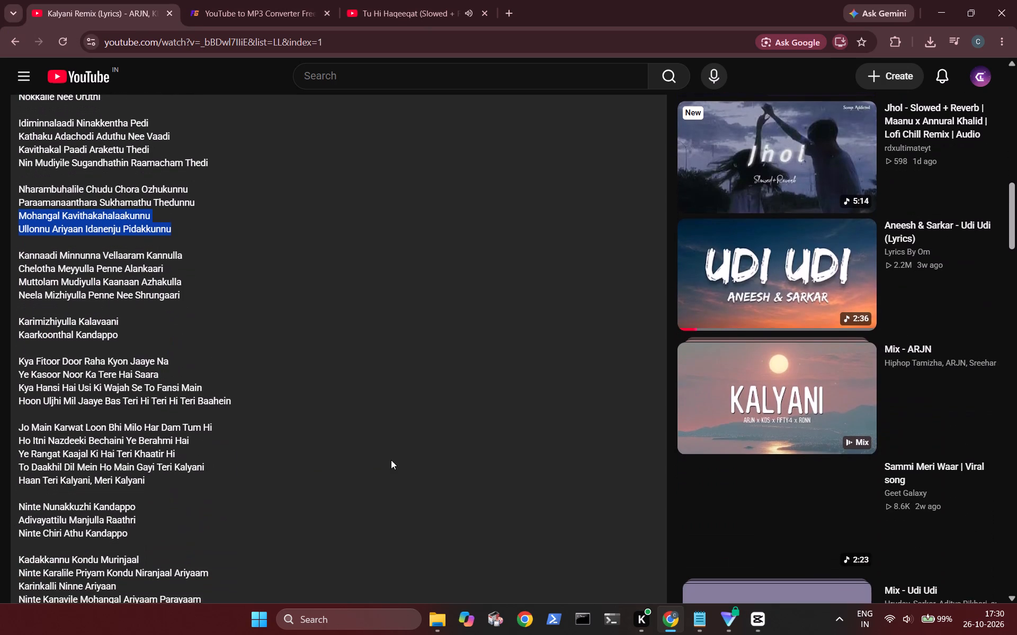
pyautogui.scroll(-1, 391, 460)
pyautogui.click(765, 621)
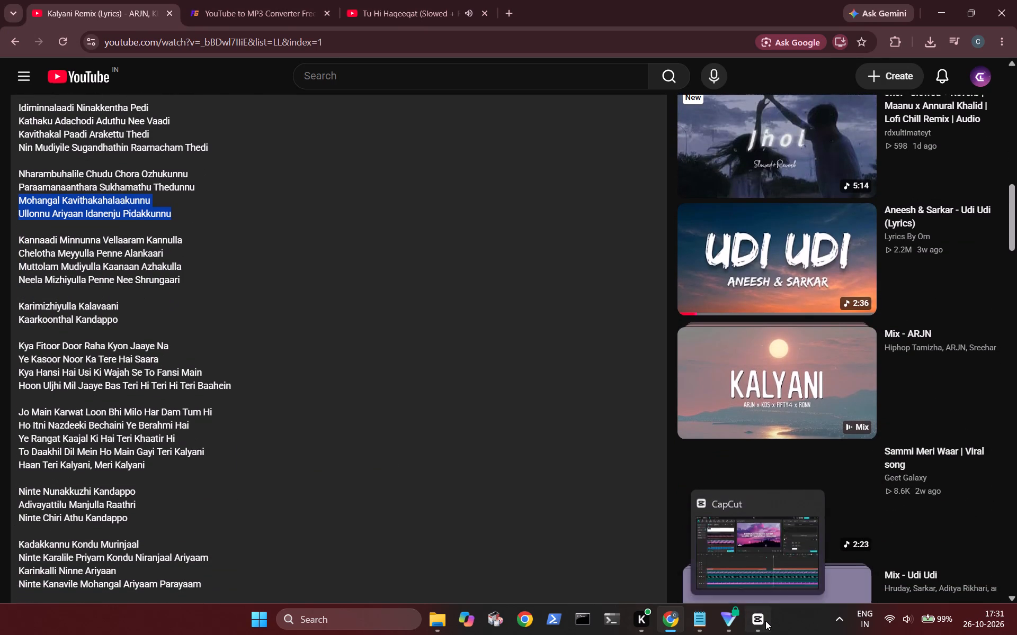
pyautogui.click(775, 113)
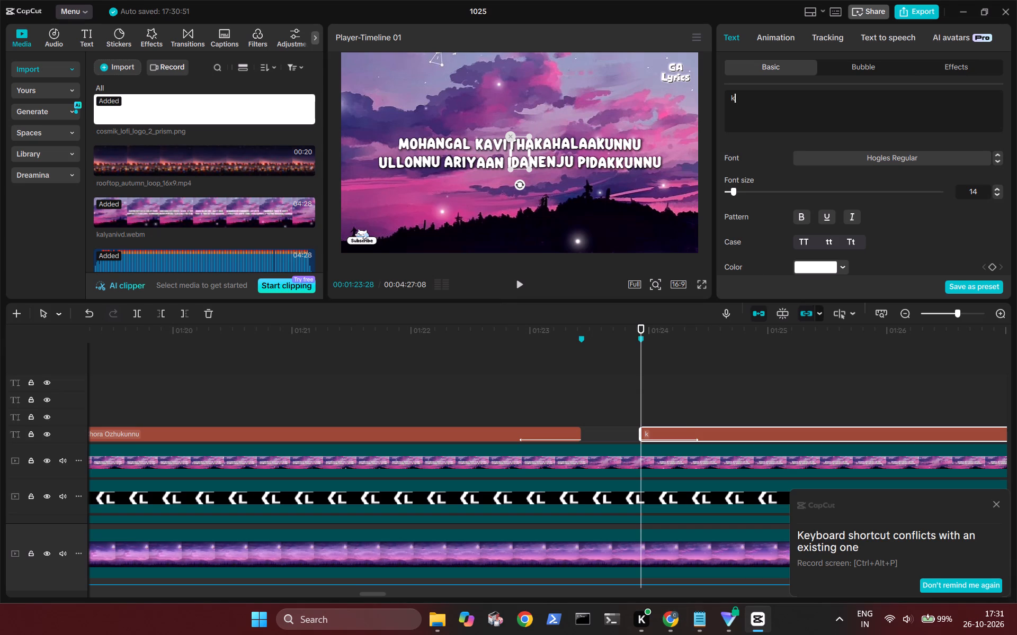
pyautogui.press('BackSpace')
pyautogui.hotkey('ctrl', 'v')
# Trim the end of the "Mohangal Kavithakahalaakunnu" text back to the marker at 00:01:28:15.
pyautogui.hscroll(-1, 775, 113)
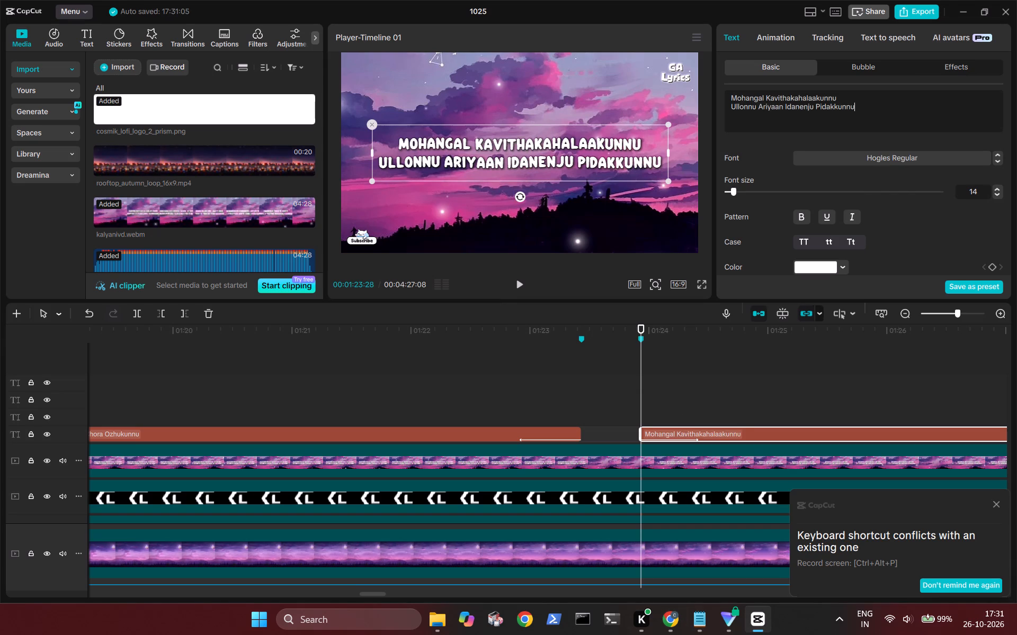
pyautogui.hscroll(-2, 736, 385)
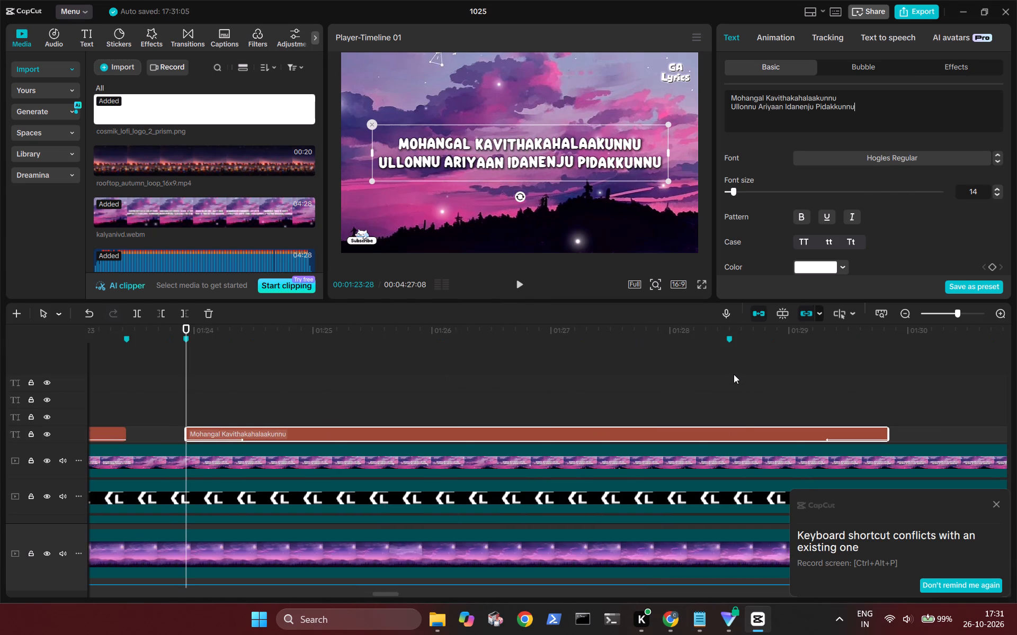
pyautogui.click(729, 365)
pyautogui.click(744, 429)
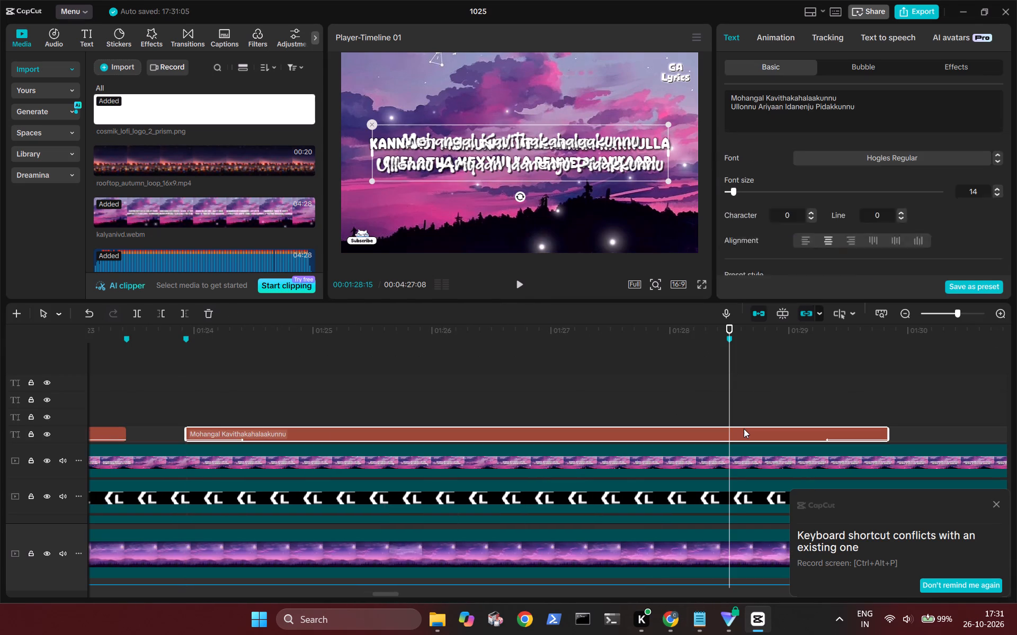
pyautogui.press('w')
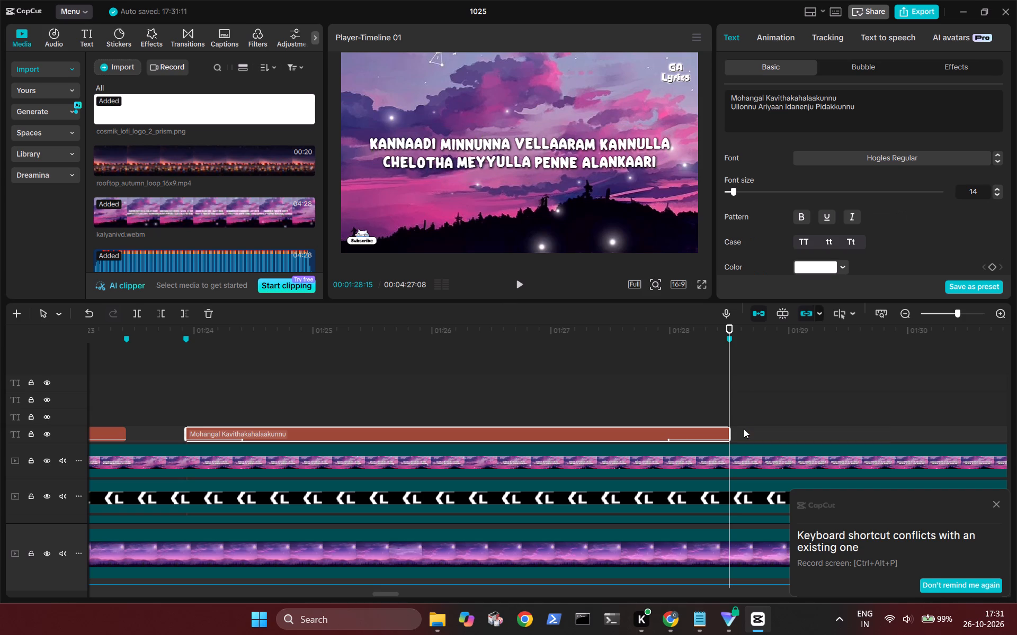
# Paste the "k" text at the 00:01:28:15 marker and replace it with "Kannaadi Minnunna Vellaaram Kannulla / Chelotha Meyyulla Penne Alankaari" from Chrome's YouTube description.
pyautogui.hotkey('ctrl', 'v')
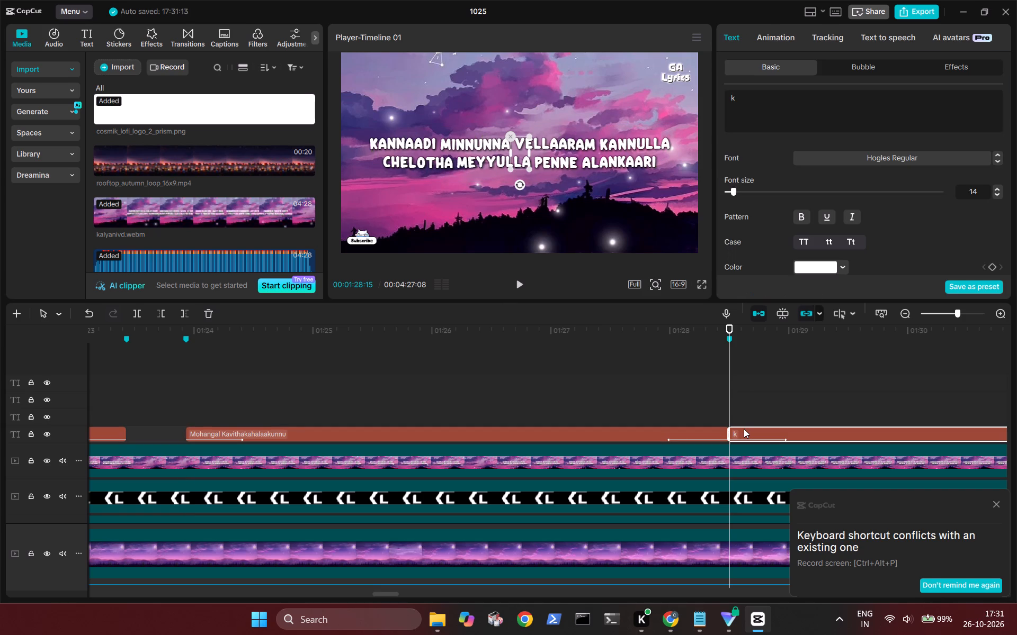
pyautogui.hscroll(-1, 744, 429)
pyautogui.click(795, 91)
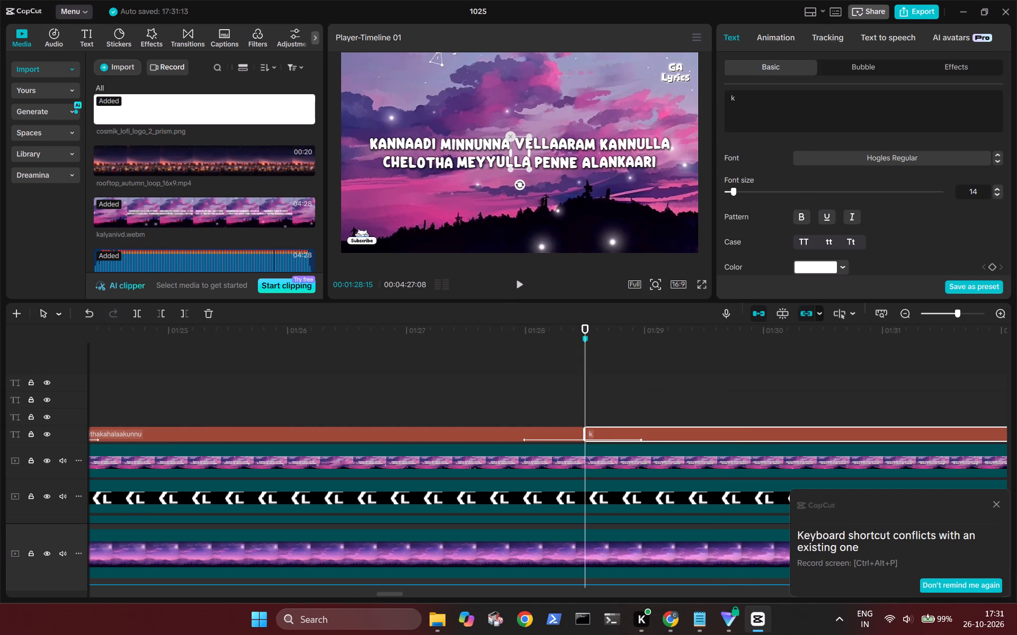
pyautogui.press('Right')
pyautogui.press('BackSpace')
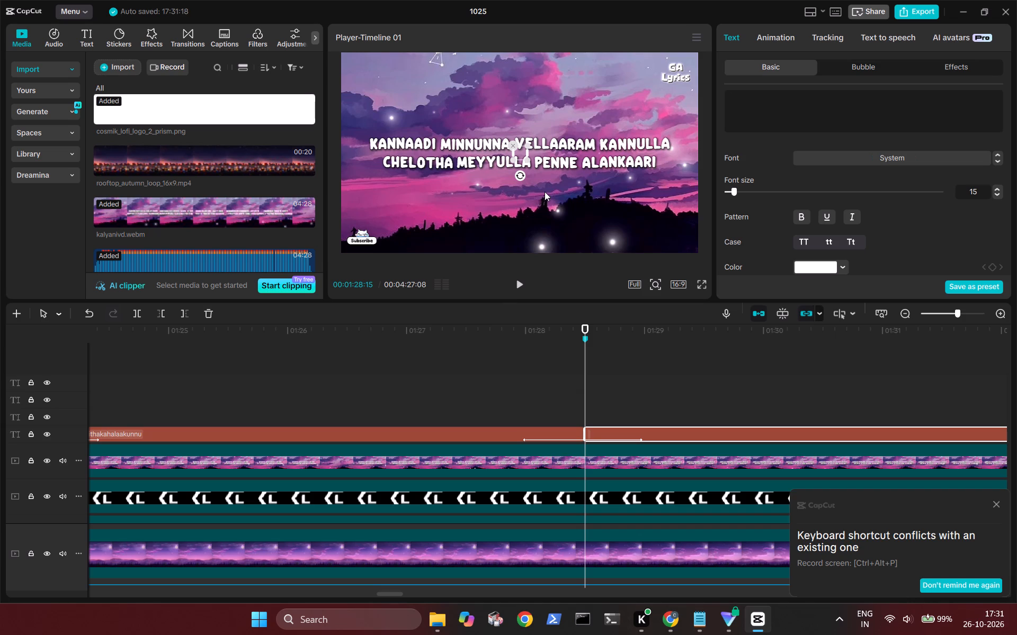
pyautogui.scroll(-1, 545, 192)
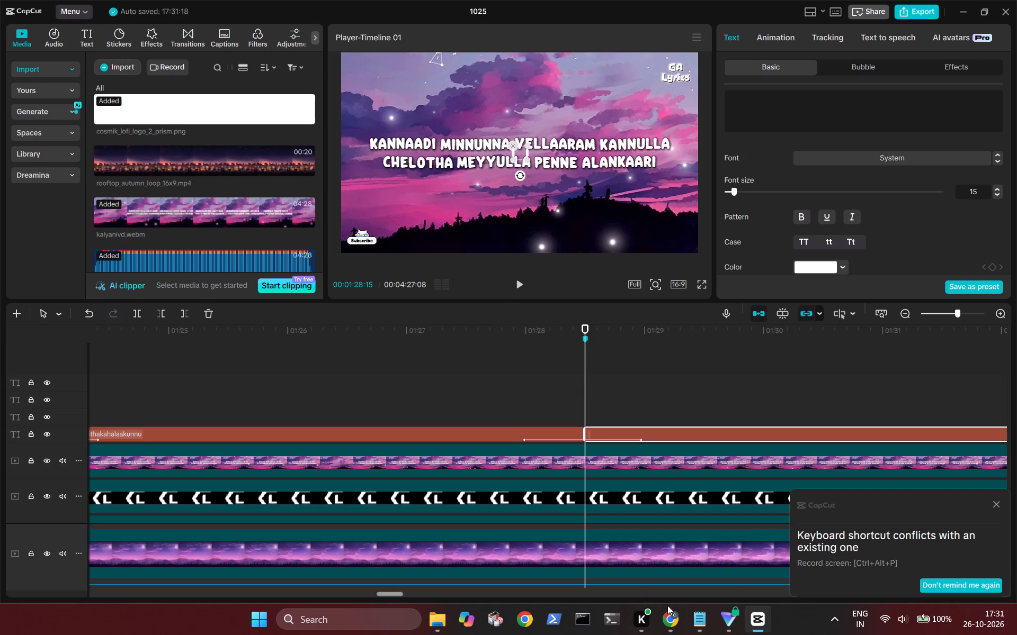
pyautogui.click(673, 618)
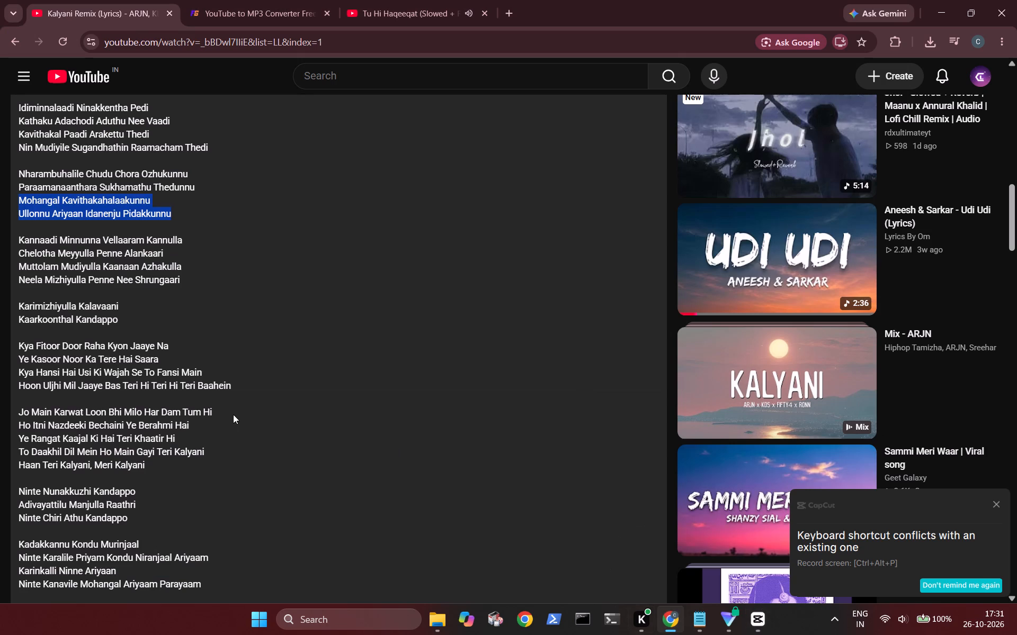
pyautogui.moveTo(165, 249); pyautogui.dragTo(127, 242)
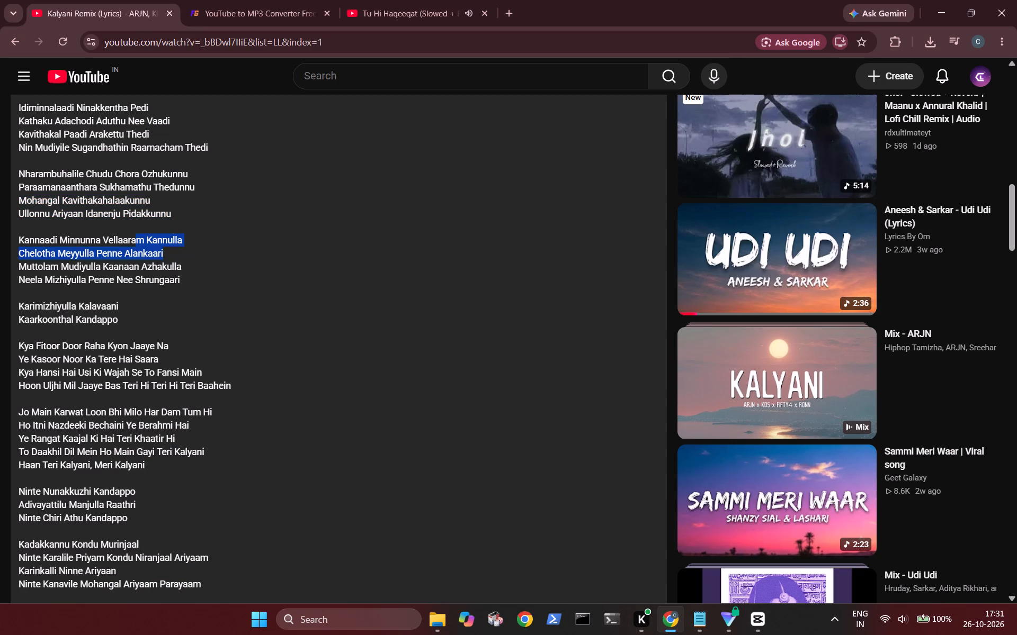
pyautogui.moveTo(127, 242); pyautogui.dragTo(17, 237)
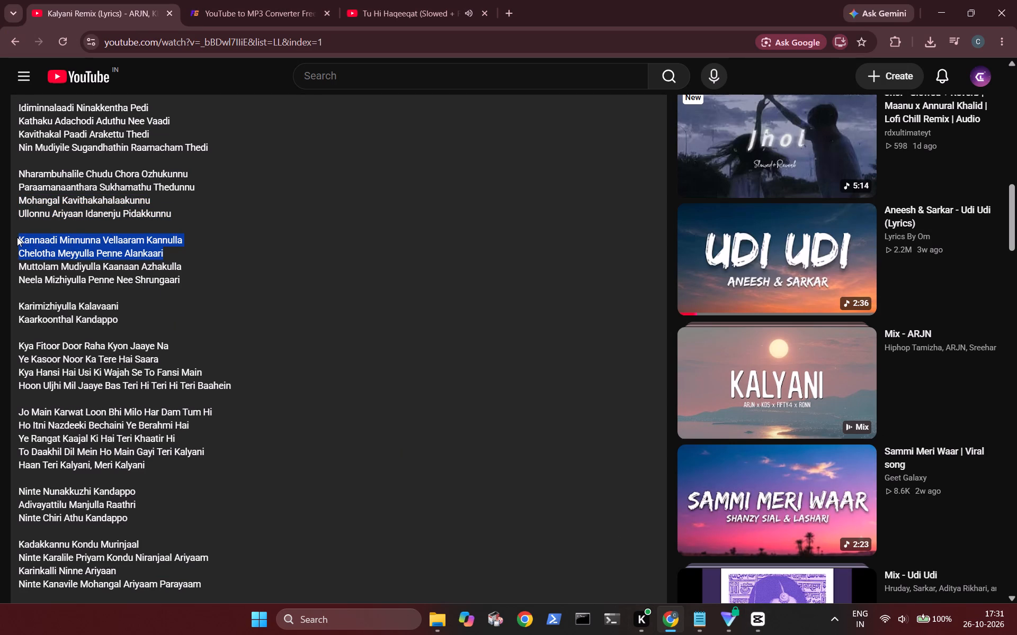
pyautogui.hotkey('ctrl', 'c')
pyautogui.click(755, 634)
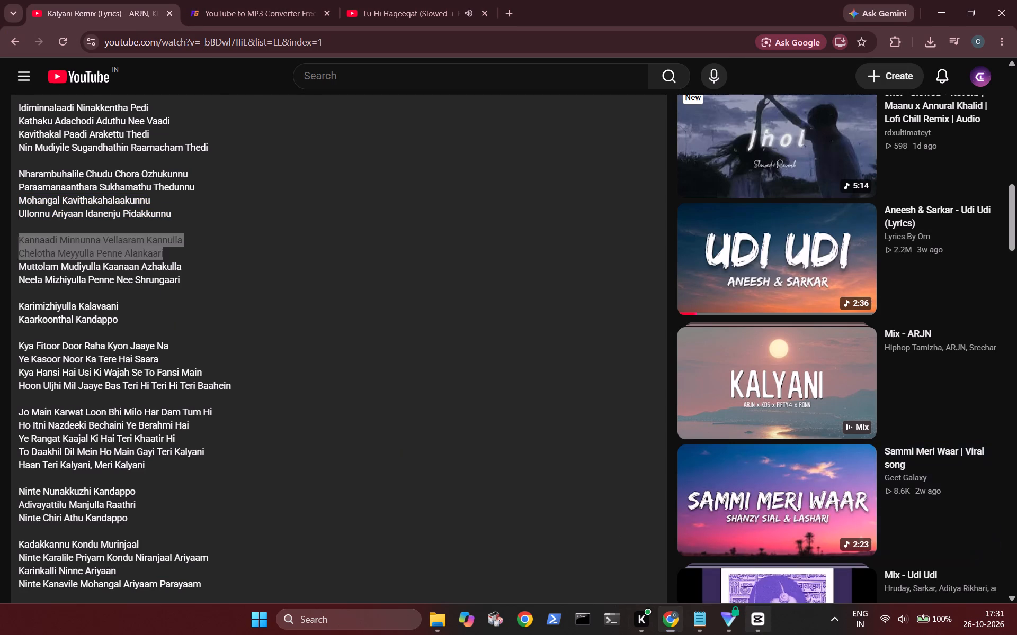
pyautogui.hotkey('ctrl', 'v')
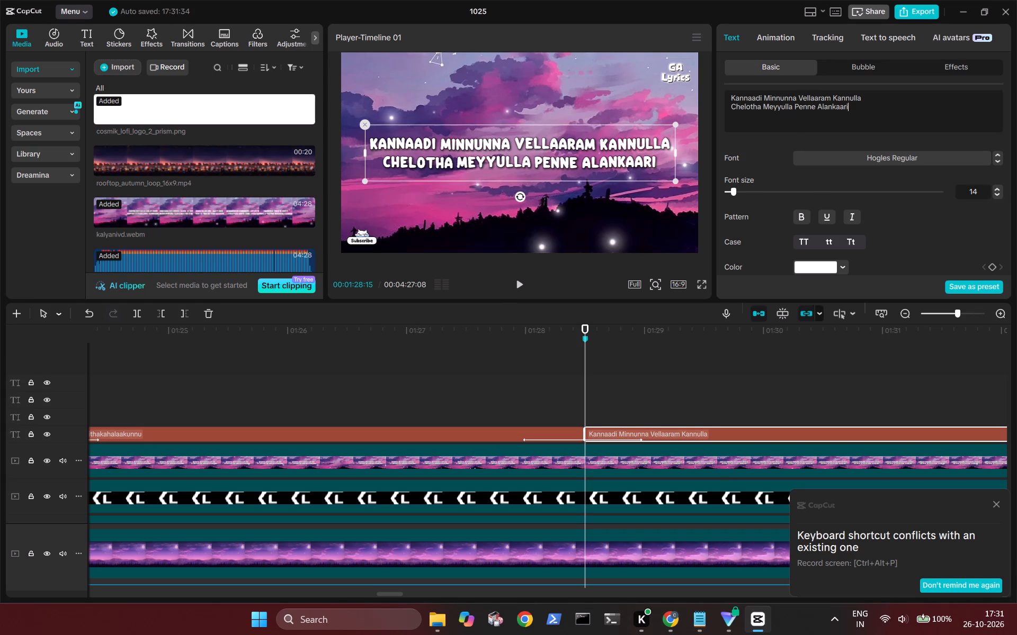
# Trim the end of the "Kannaadi Minnunna Vellaaram Kannulla" text back to the marker at 00:01:33:07.
pyautogui.click(650, 386)
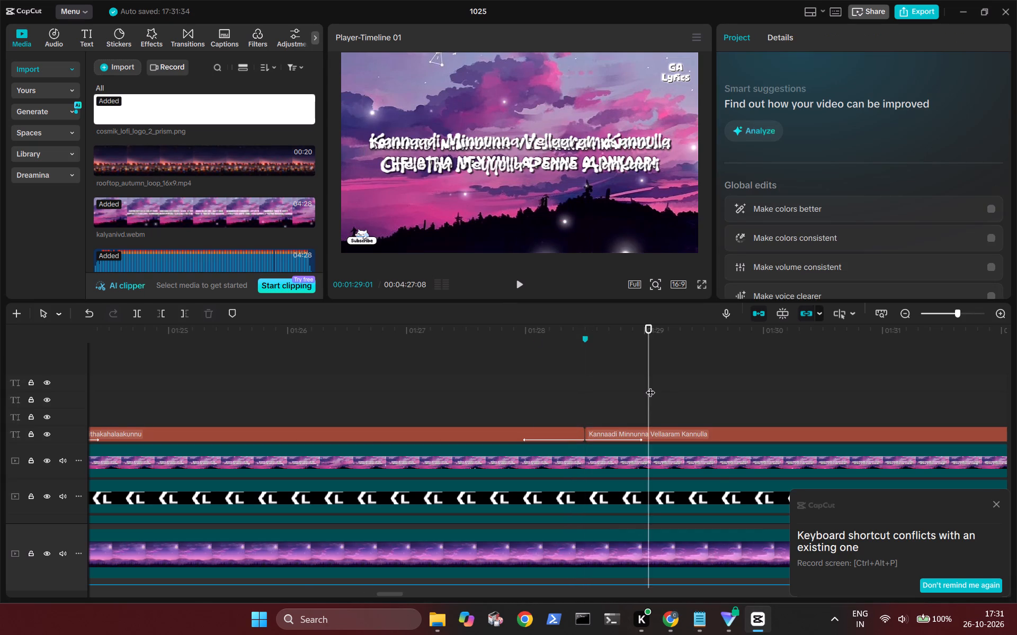
pyautogui.hscroll(-2, 650, 386)
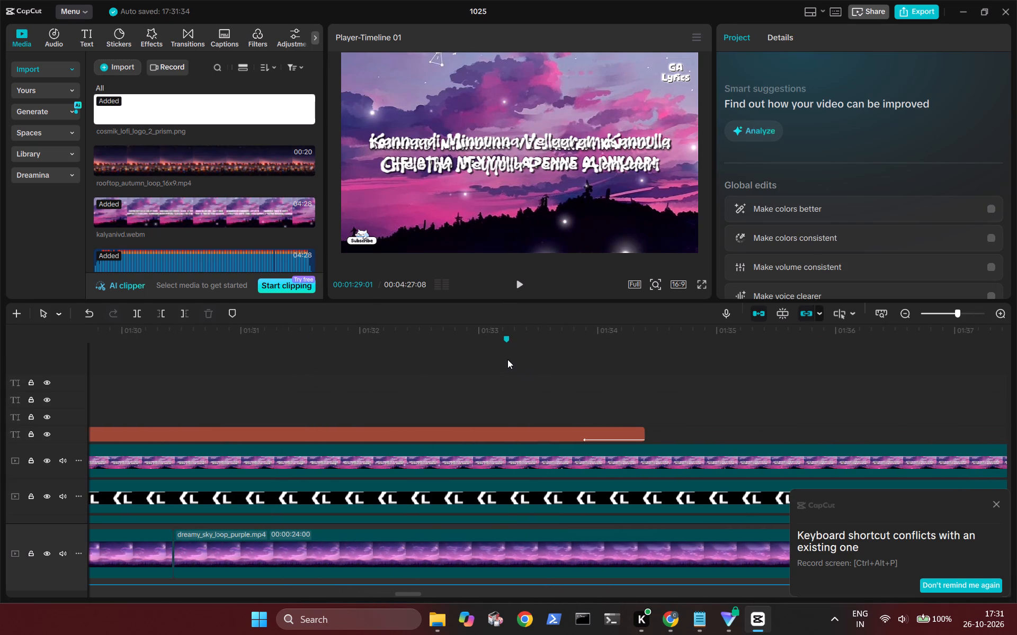
pyautogui.click(507, 358)
pyautogui.click(534, 432)
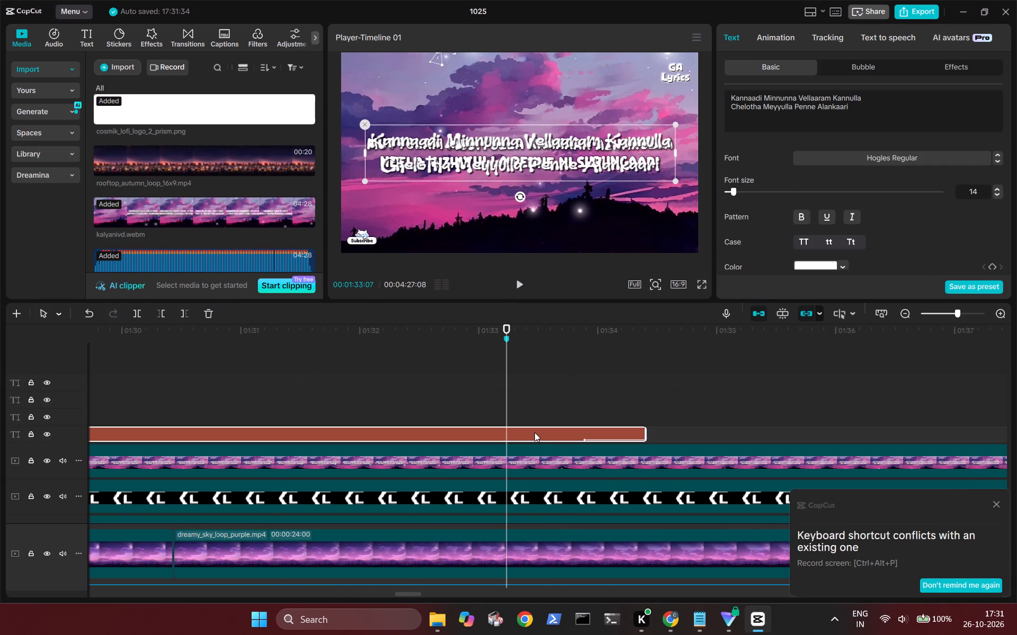
pyautogui.press('w')
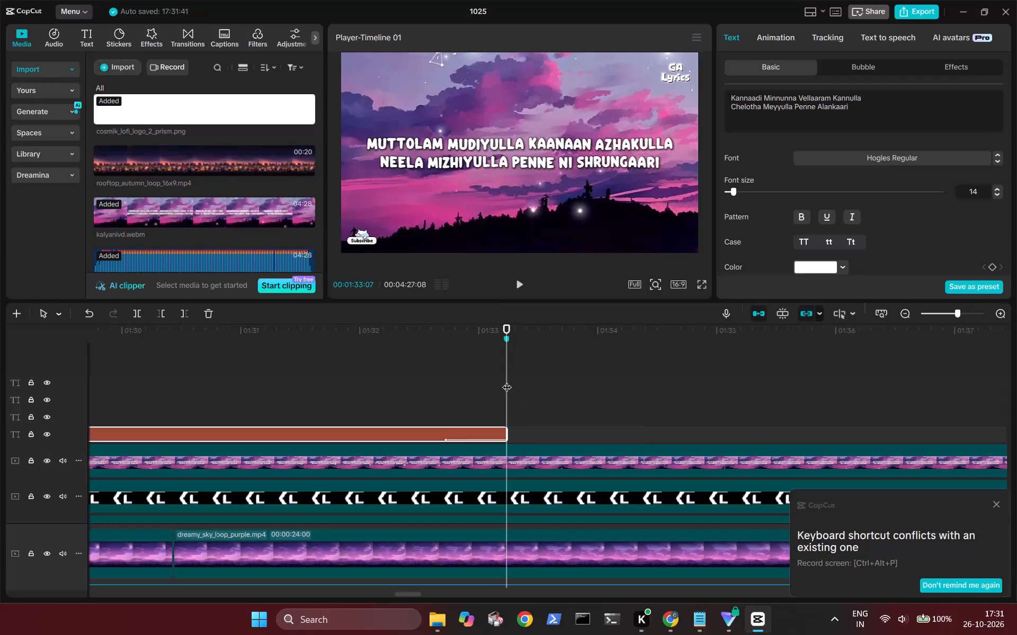
# Paste the "k" text at the 00:01:33:07 marker and replace it with "Muttolam Mudiyulla Kaanaan Azhakulla / Neela Mizhiyulla Penne Nee Shrungaari" from Chrome's YouTube description.
pyautogui.hscroll(-1, 507, 380)
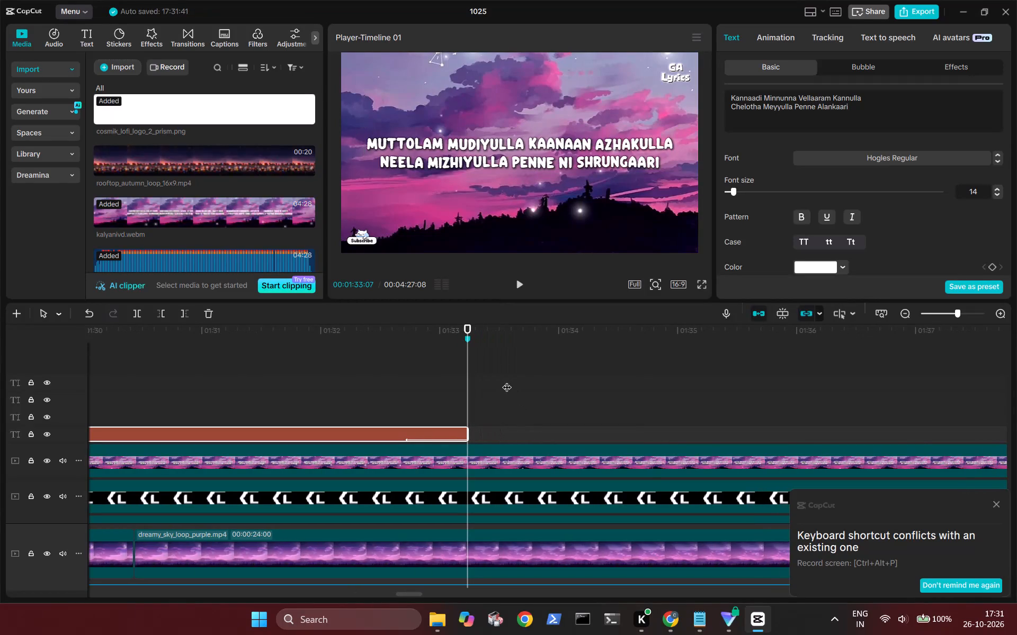
pyautogui.hotkey('ctrl', 'v')
pyautogui.click(507, 380)
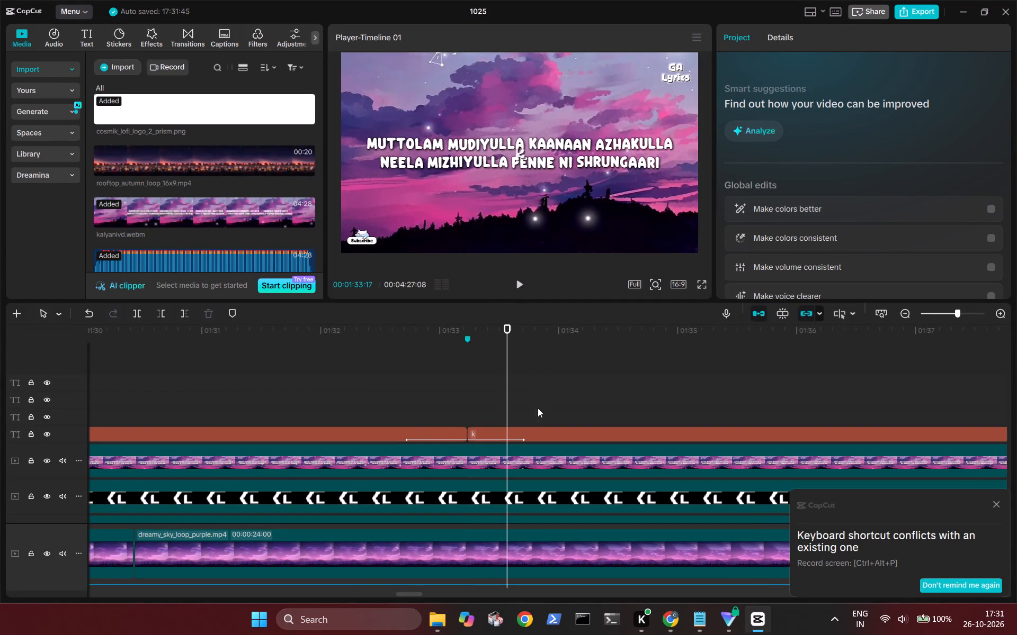
pyautogui.click(534, 431)
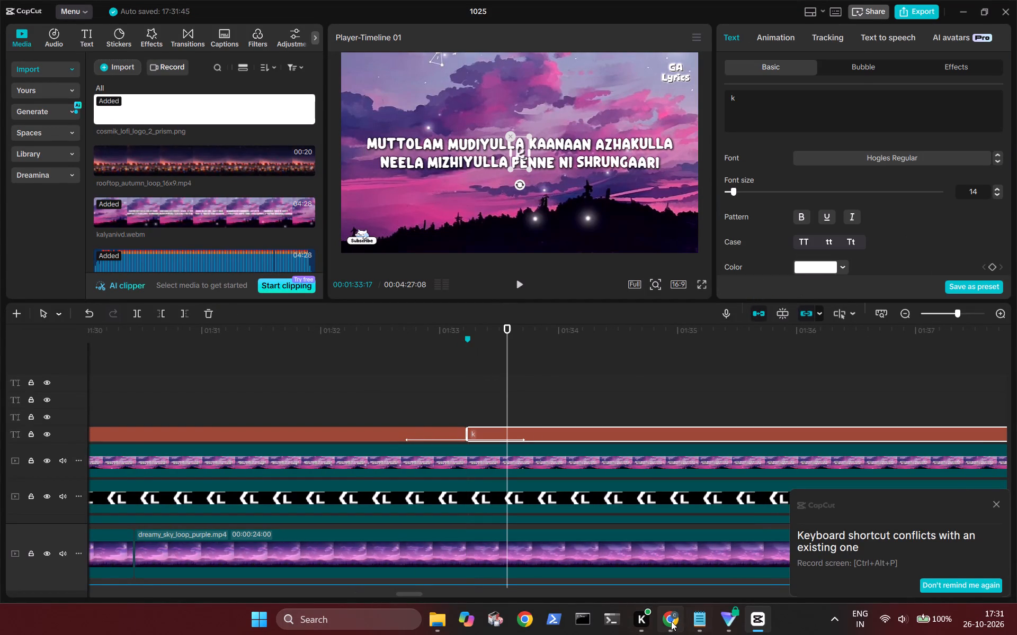
pyautogui.click(671, 621)
pyautogui.moveTo(188, 283); pyautogui.dragTo(16, 270)
pyautogui.hotkey('ctrl', 'c')
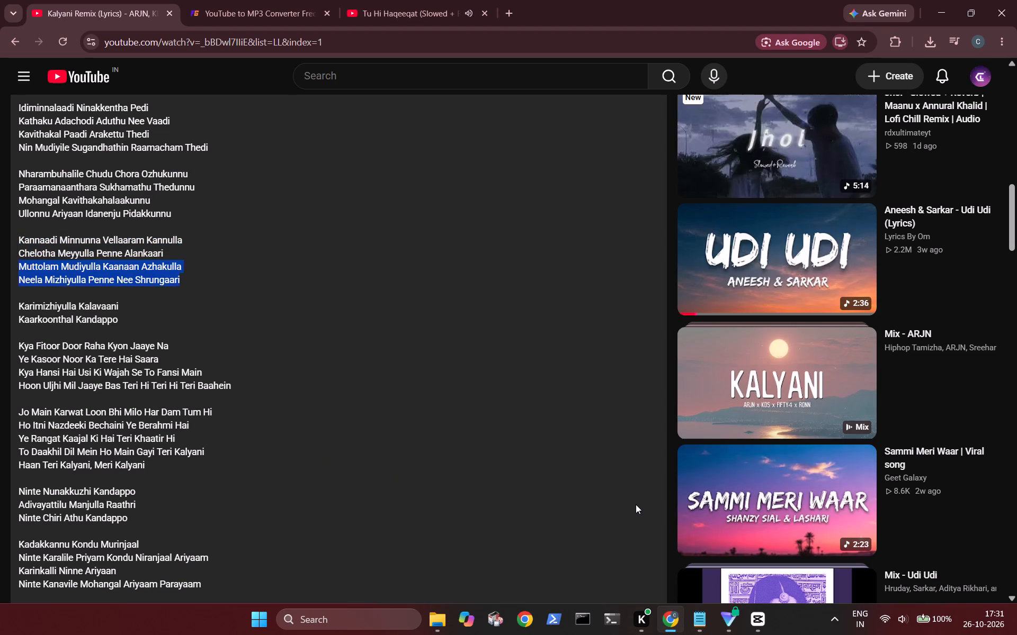
pyautogui.click(751, 633)
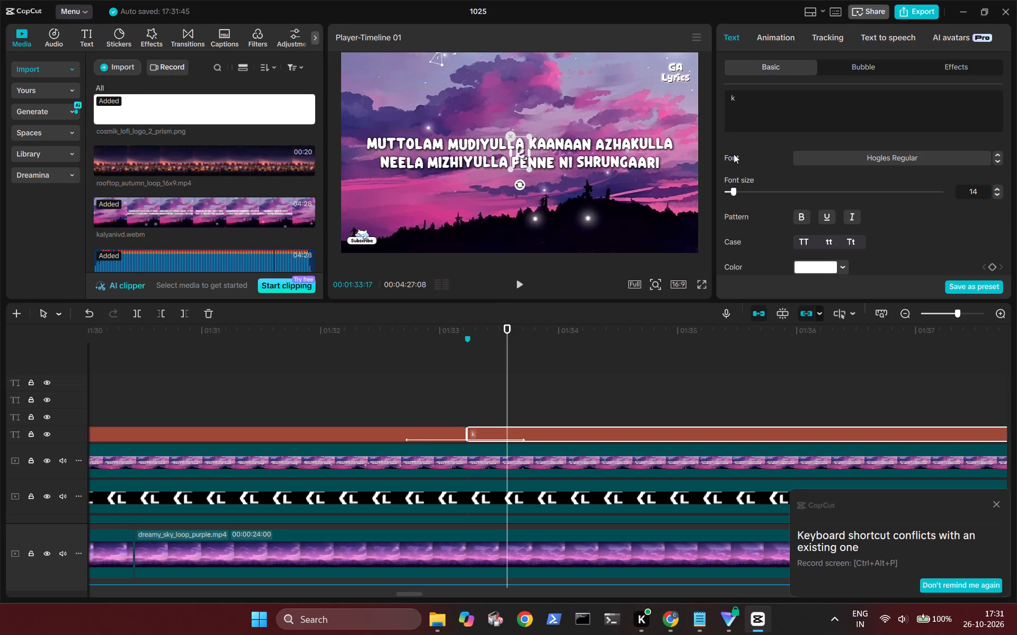
pyautogui.click(777, 103)
pyautogui.press('BackSpace')
pyautogui.hotkey('ctrl', 'v')
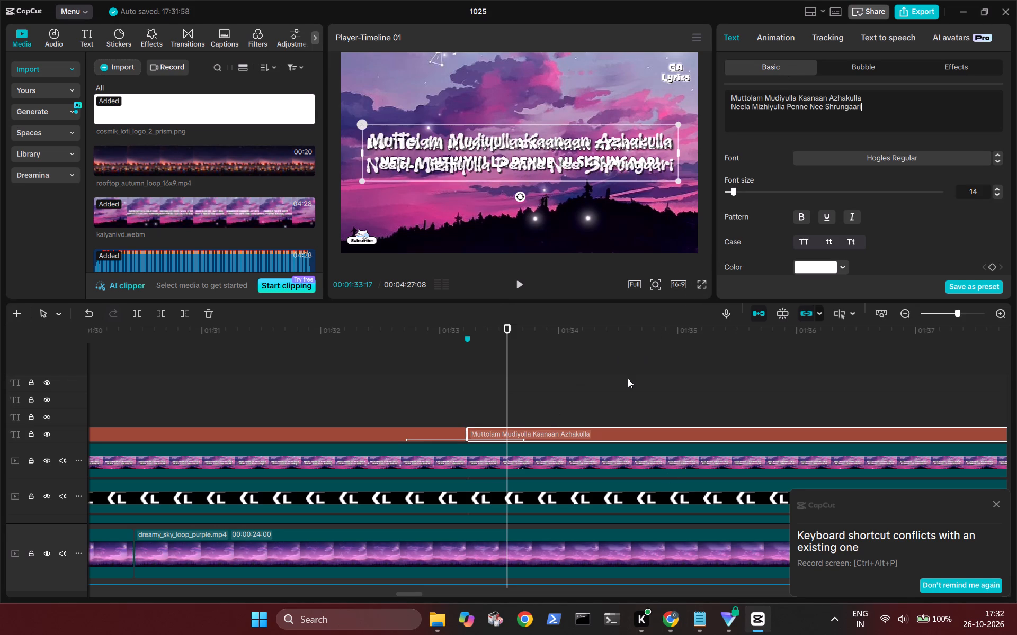
# Trim the end of the "Muttolam Mudiyulla Kaanaan Azhakulla" text back to the marker at 00:01:38:08.
pyautogui.hscroll(-2, 628, 378)
pyautogui.click(580, 365)
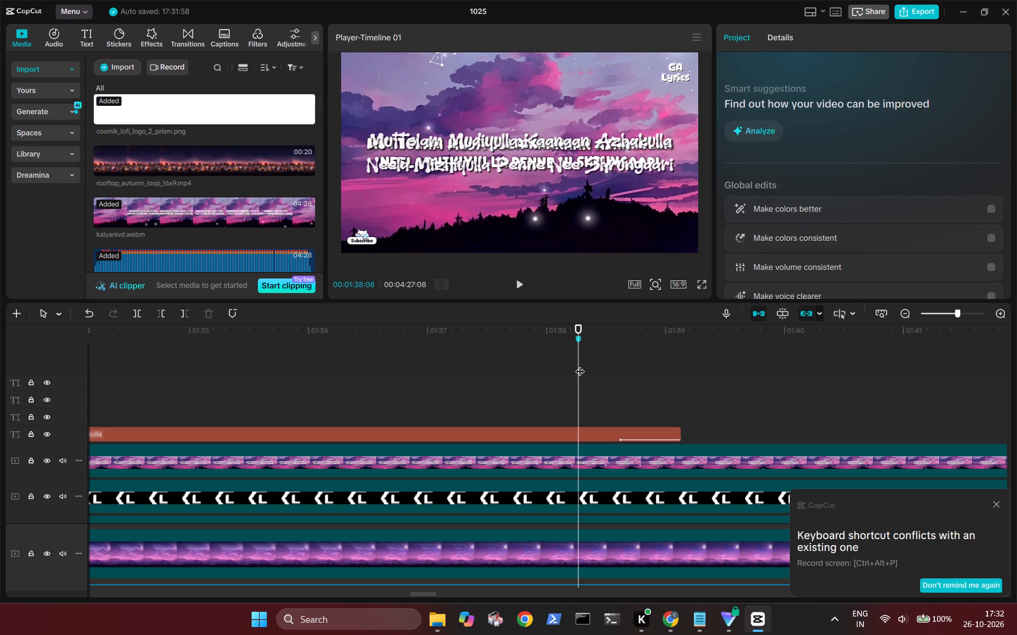
pyautogui.click(606, 434)
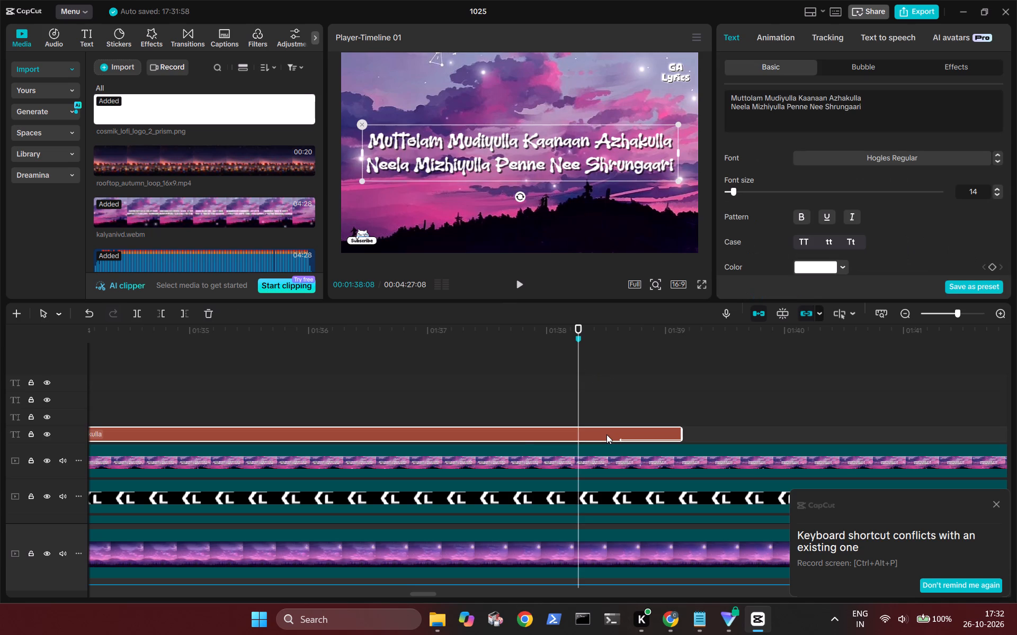
pyautogui.press('w')
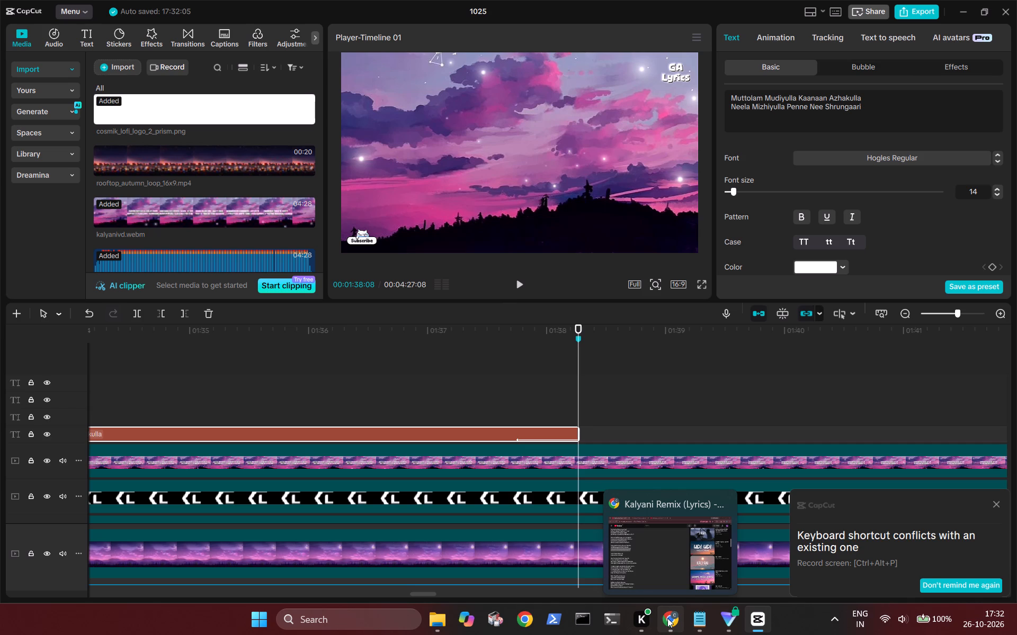
# Paste the "k" text at the 00:01:38:08 marker and replace it with "Karimizhiyulla Kalavaani / Kaarkoonthal Kandappo" from Chrome's YouTube description.
pyautogui.hotkey('ctrl', 'v')
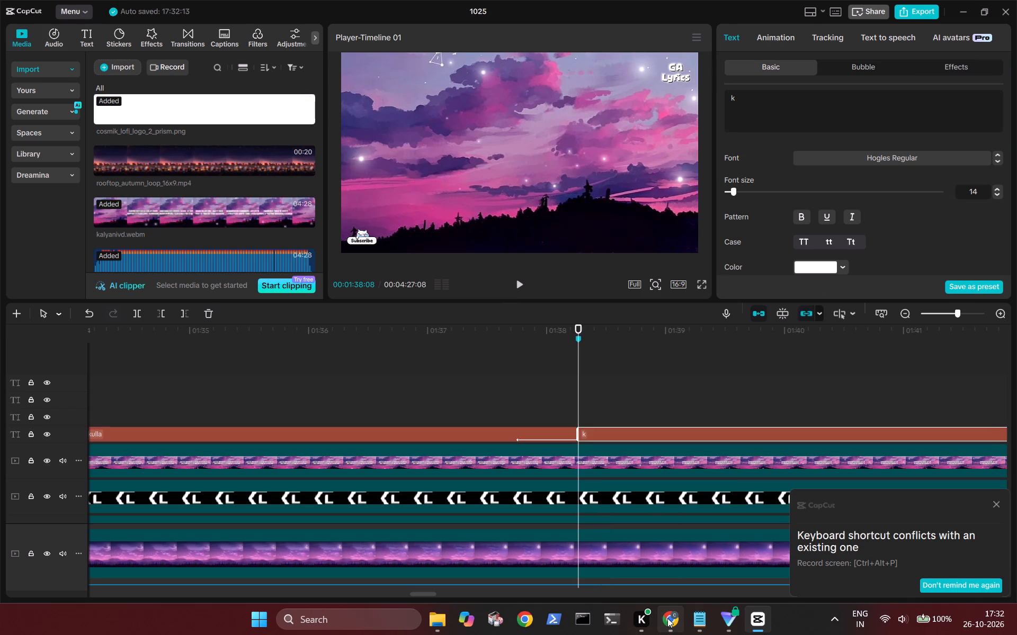
pyautogui.click(611, 392)
pyautogui.click(627, 438)
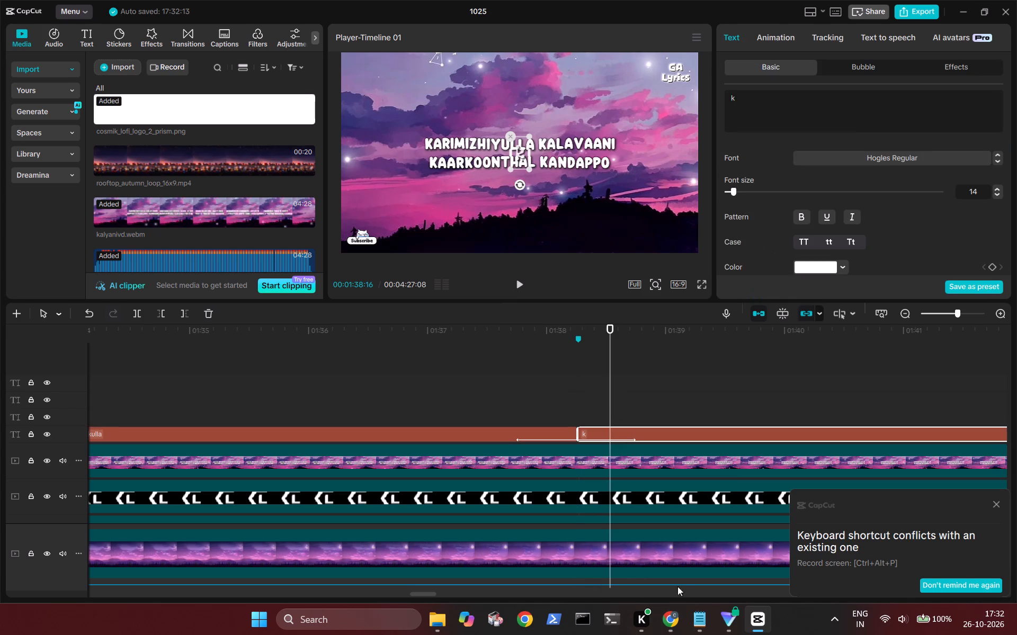
pyautogui.click(672, 616)
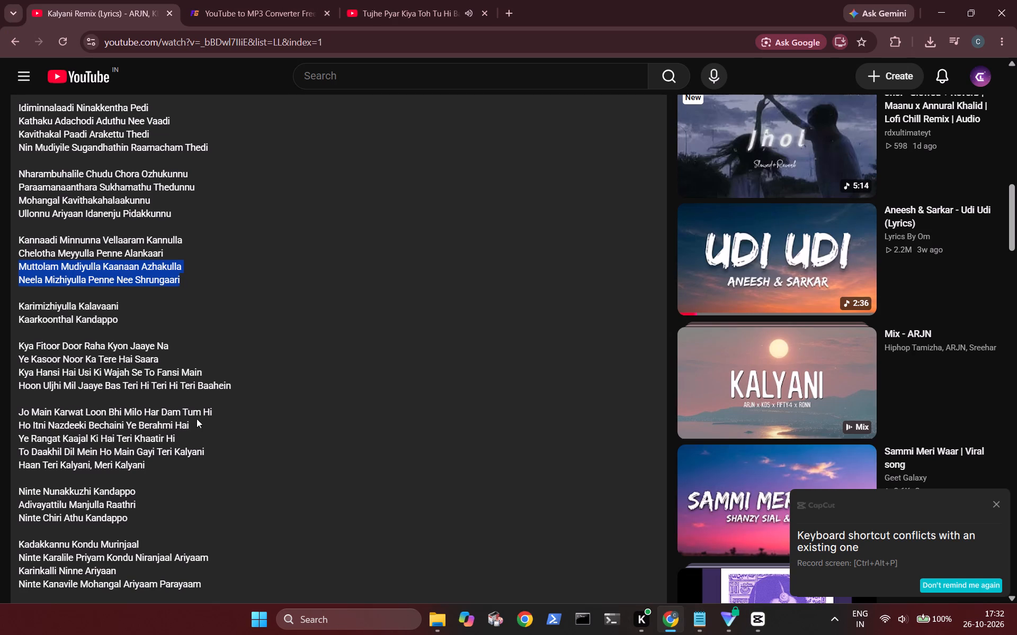
pyautogui.moveTo(127, 322); pyautogui.dragTo(19, 300)
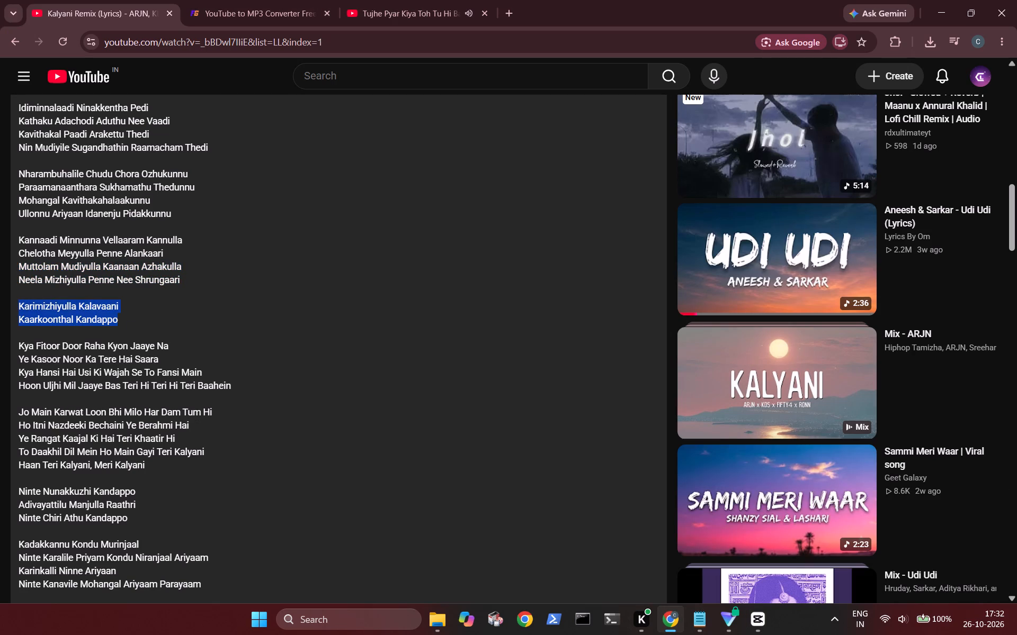
pyautogui.hotkey('ctrl', 'c')
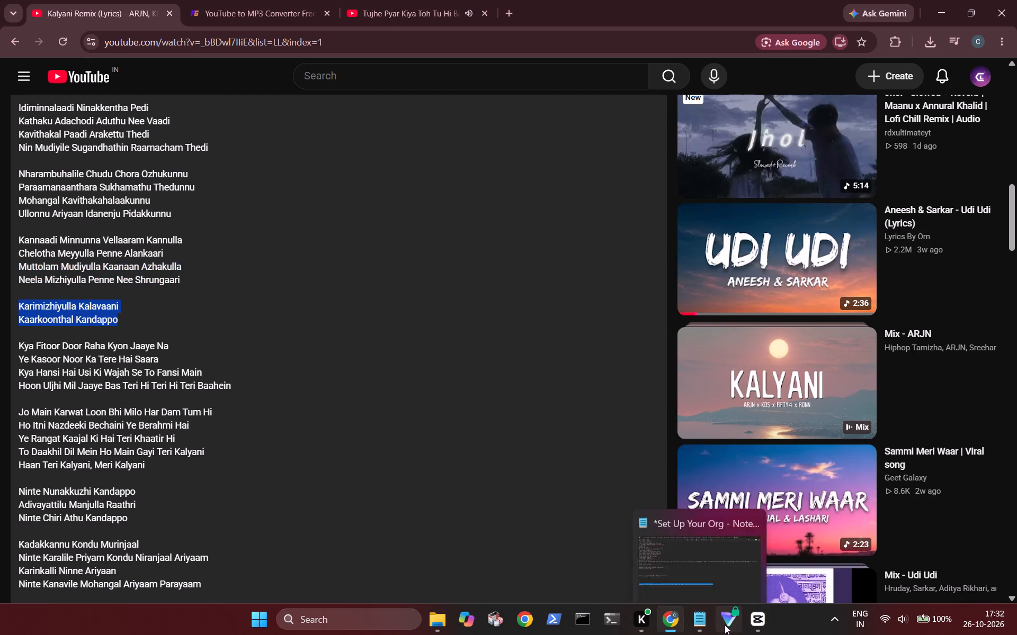
pyautogui.click(747, 624)
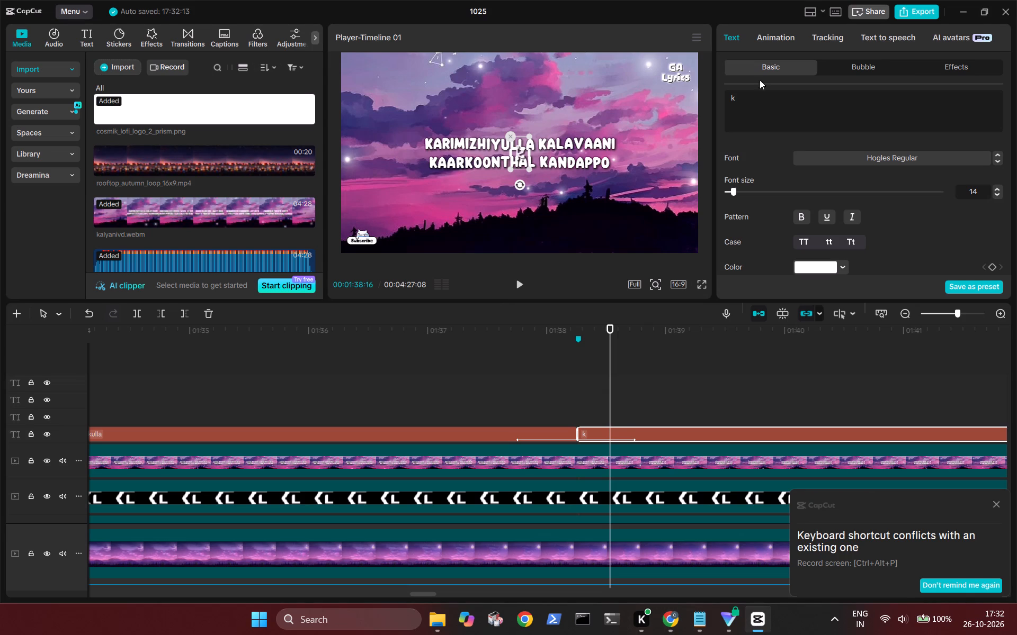
pyautogui.click(761, 100)
pyautogui.press('BackSpace')
pyautogui.hotkey('ctrl', 'v')
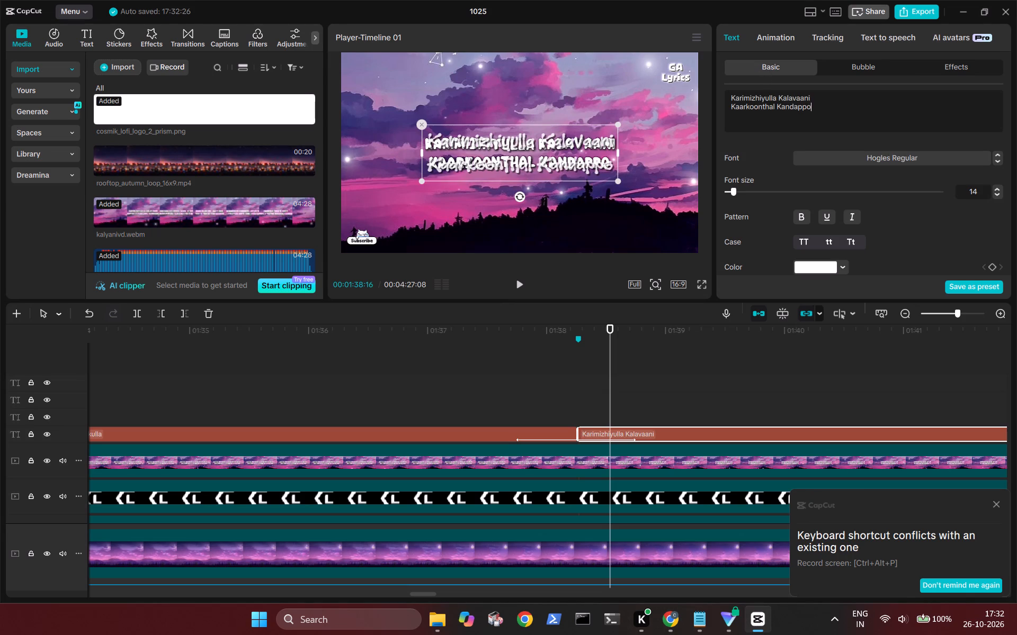
# Trim the end of the "Karimizhiyulla Kalavaani" text back to the marker at 00:01:42:01.
pyautogui.hscroll(-1, 651, 411)
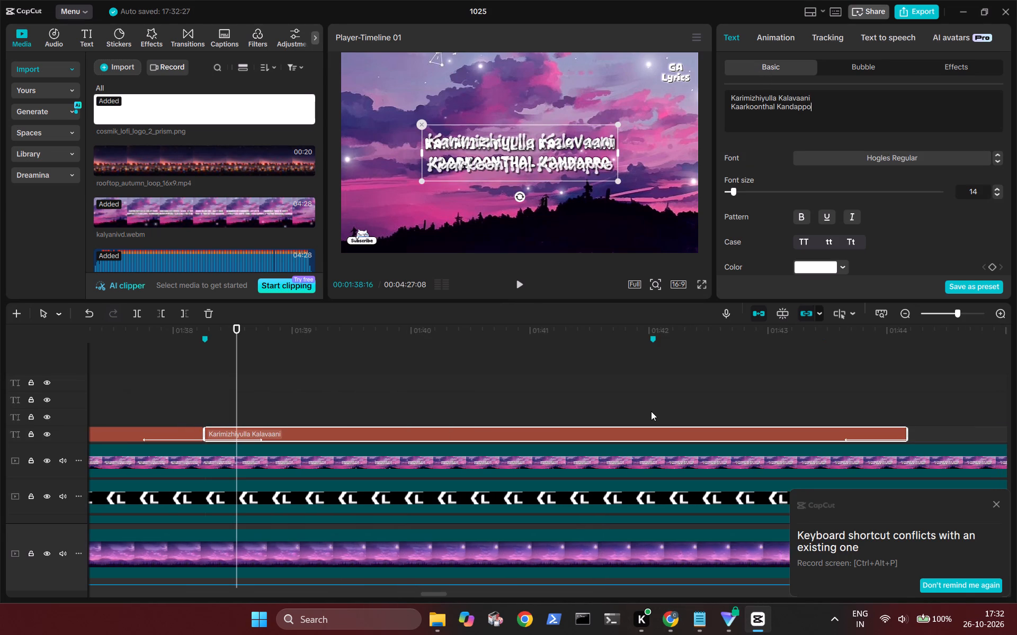
pyautogui.hscroll(-1, 651, 411)
pyautogui.click(556, 371)
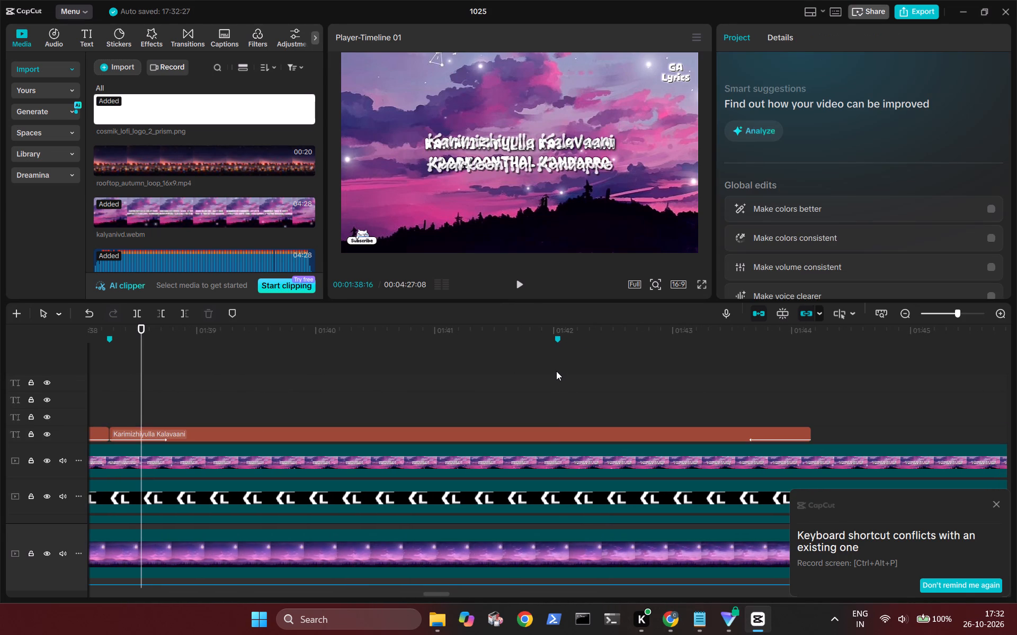
pyautogui.click(533, 437)
pyautogui.press('w')
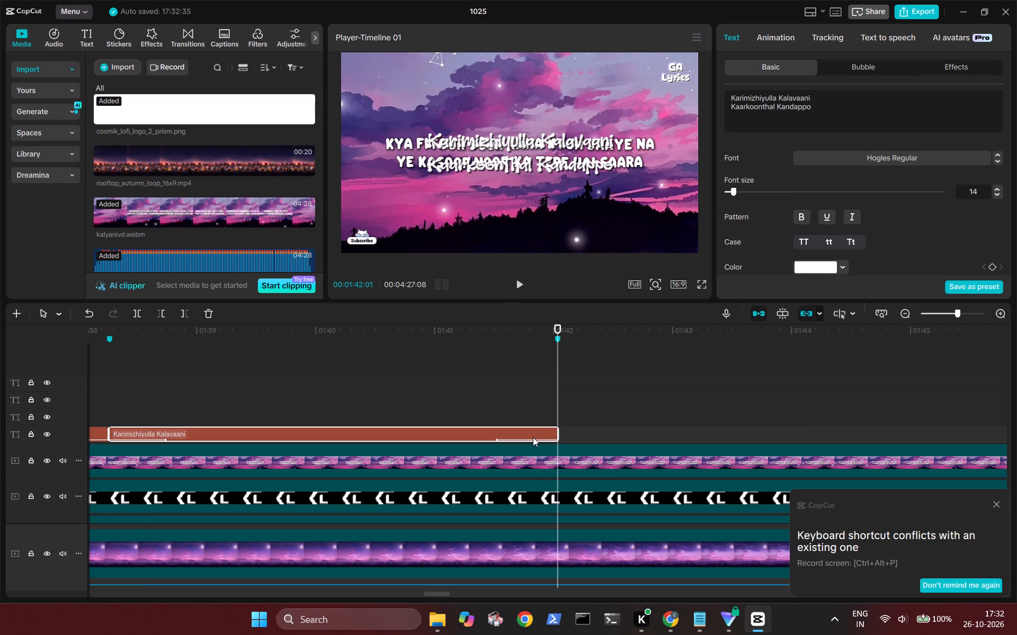
pyautogui.hscroll(-1, 587, 402)
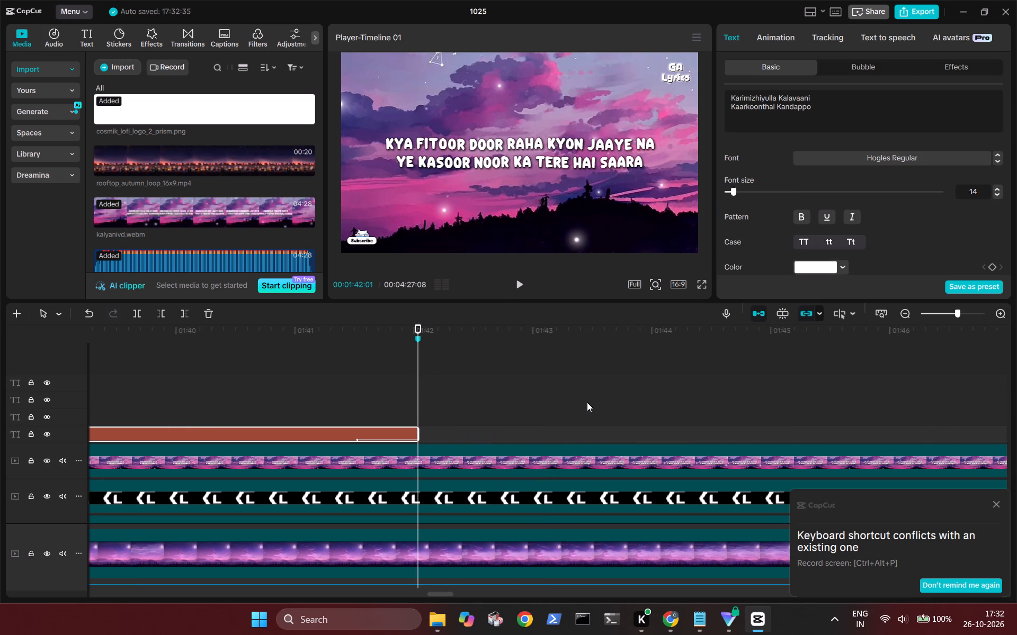
# Paste the "k" text at 00:01:42:01 and replace it with "Kya Fitoor Door Raha Kyon Jaaye Na / Ye Kasoor Noor Ka Tere Hai Saara" from Chrome's YouTube description.
pyautogui.hotkey('ctrl', 'v')
pyautogui.hscroll(-3, 594, 396)
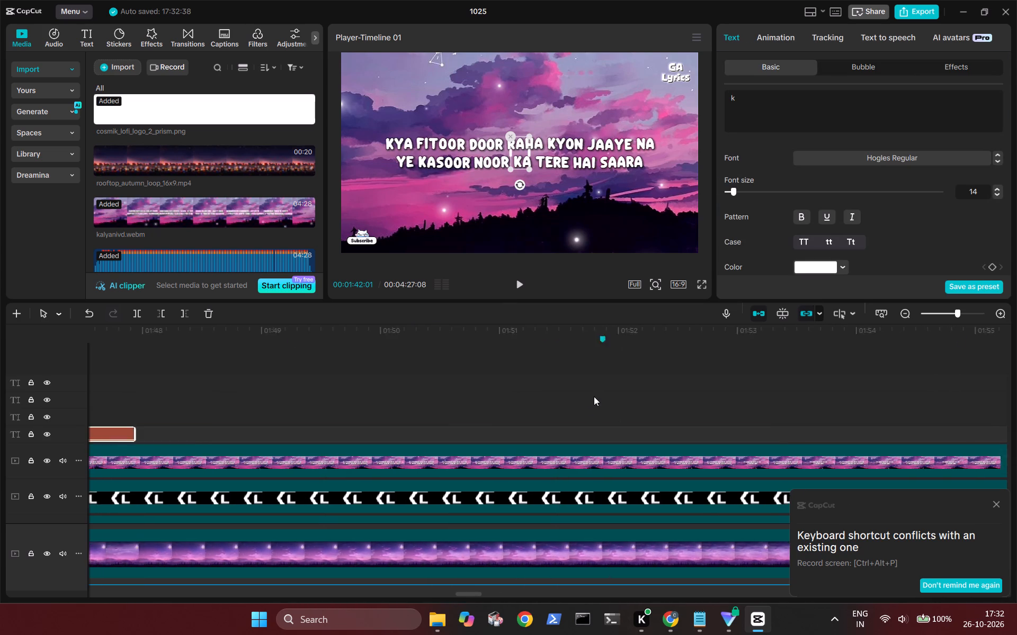
pyautogui.hscroll(-1, 594, 396)
pyautogui.click(677, 621)
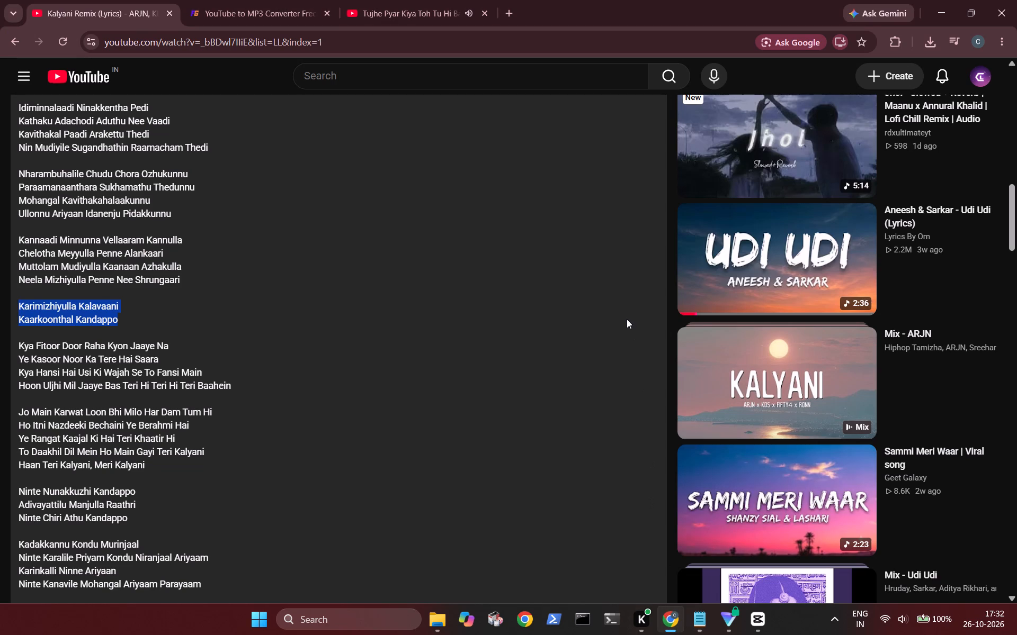
pyautogui.moveTo(164, 357); pyautogui.dragTo(97, 362)
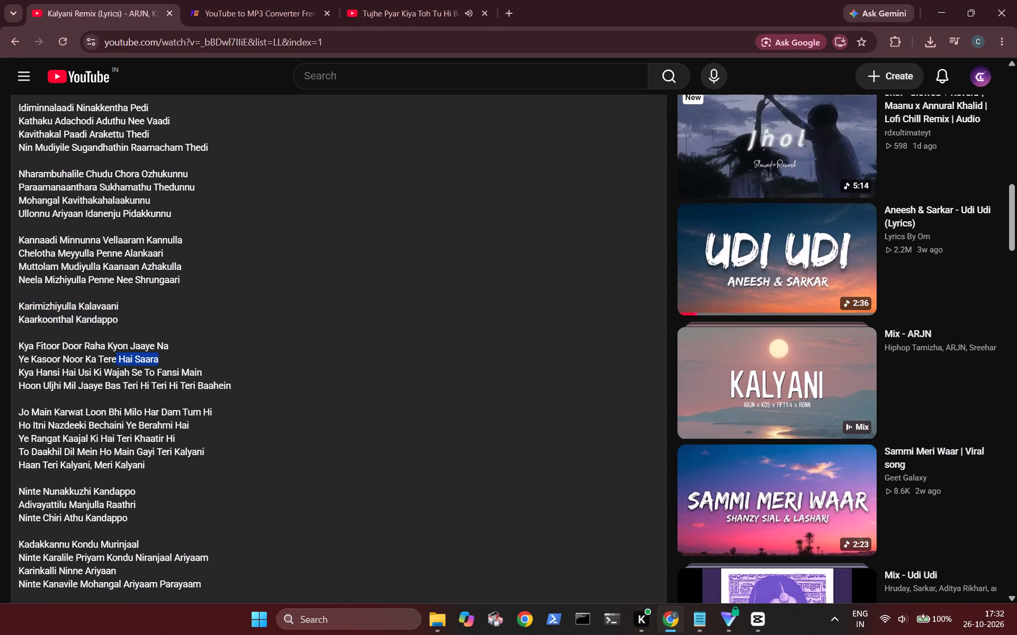
pyautogui.moveTo(97, 362); pyautogui.dragTo(15, 349)
pyautogui.hotkey('ctrl', 'c')
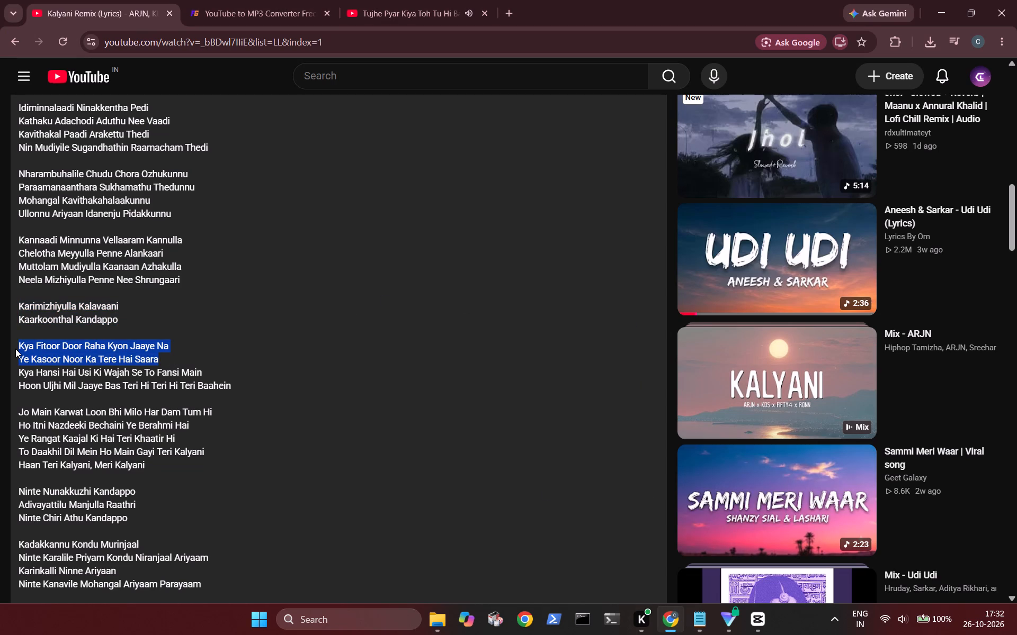
pyautogui.click(753, 615)
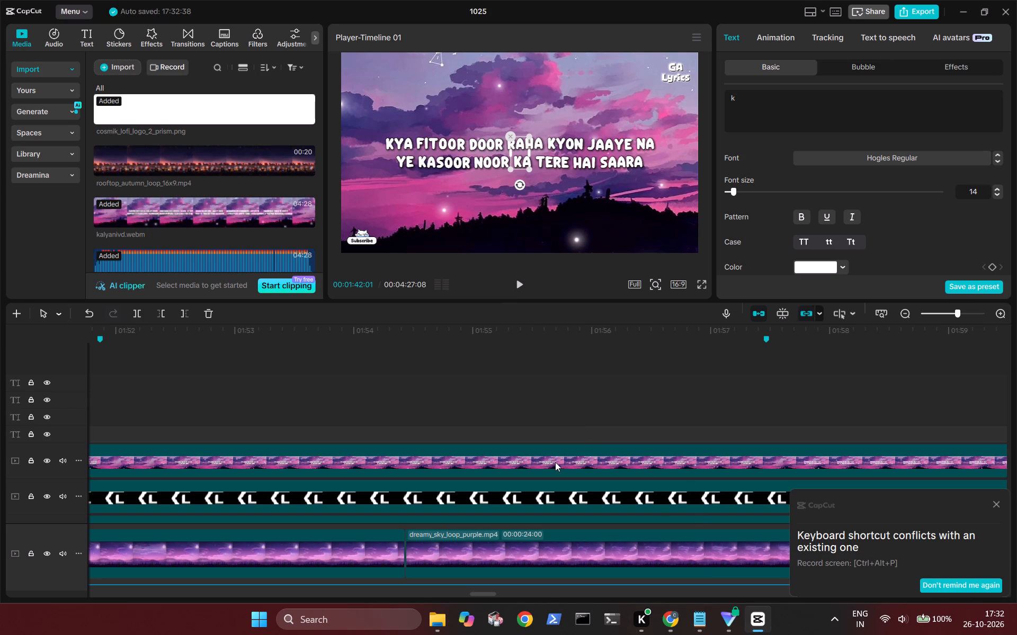
pyautogui.hscroll(3, 555, 462)
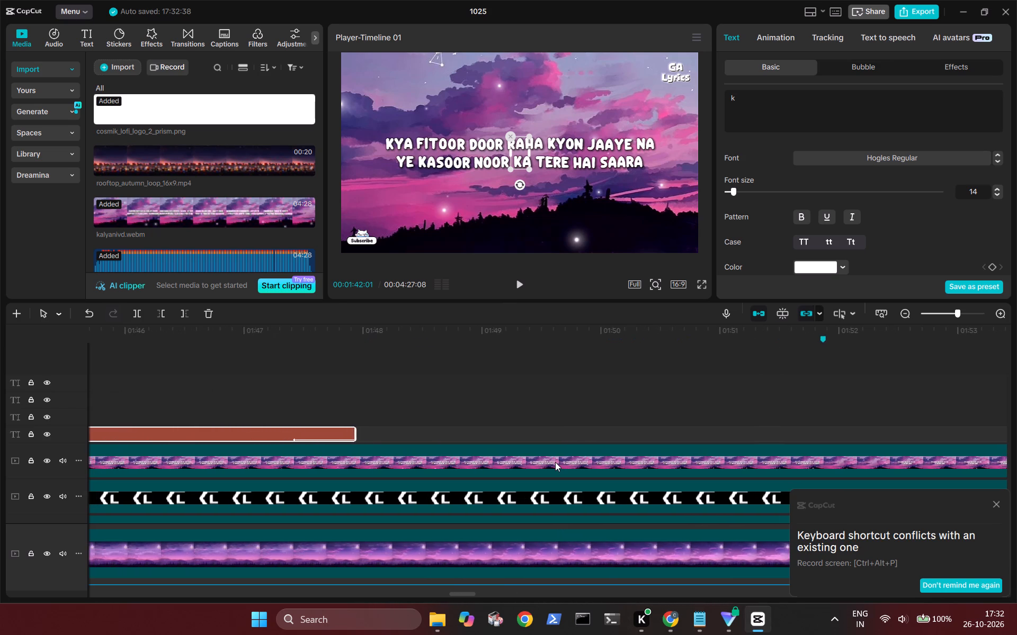
pyautogui.hscroll(3, 555, 462)
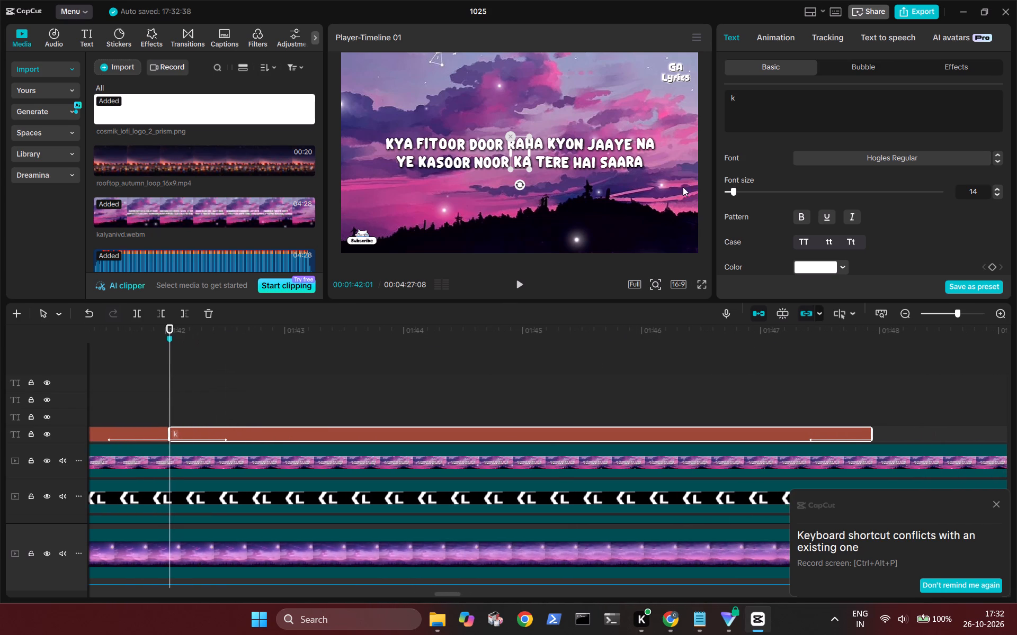
pyautogui.click(754, 94)
pyautogui.press('BackSpace')
pyautogui.hotkey('ctrl', 'v')
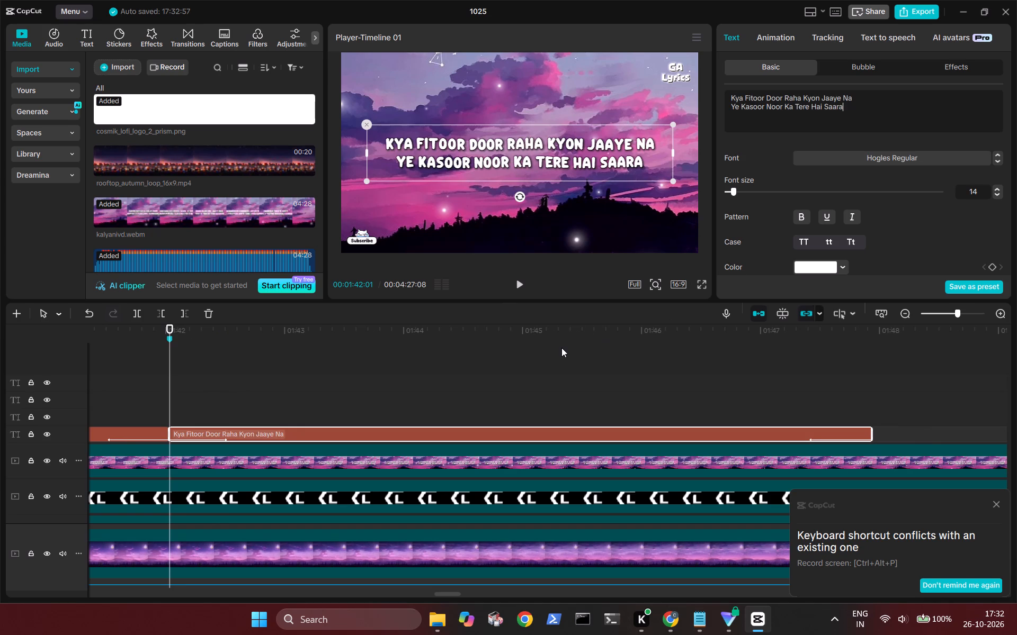
# Extend the "Kya Fitoor Door Raha Kyon Jaaye Na" text past the 00:01:51:26 marker and trim its end back to that marker.
pyautogui.click(476, 385)
pyautogui.hscroll(-1, 476, 385)
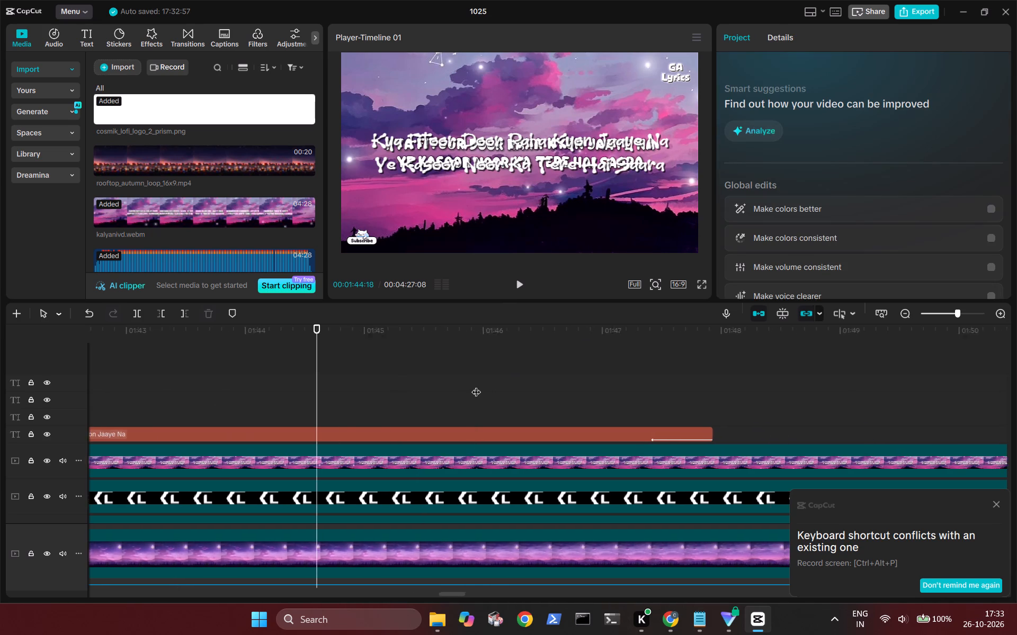
pyautogui.hscroll(-1, 476, 385)
pyautogui.click(498, 427)
pyautogui.hscroll(-2, 498, 427)
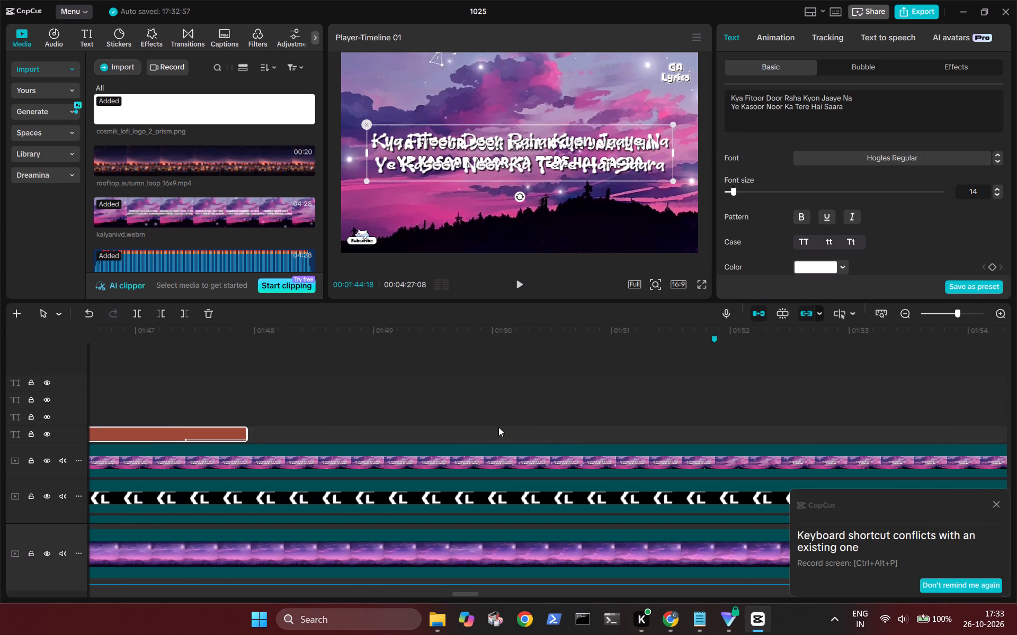
pyautogui.moveTo(244, 436); pyautogui.dragTo(632, 370)
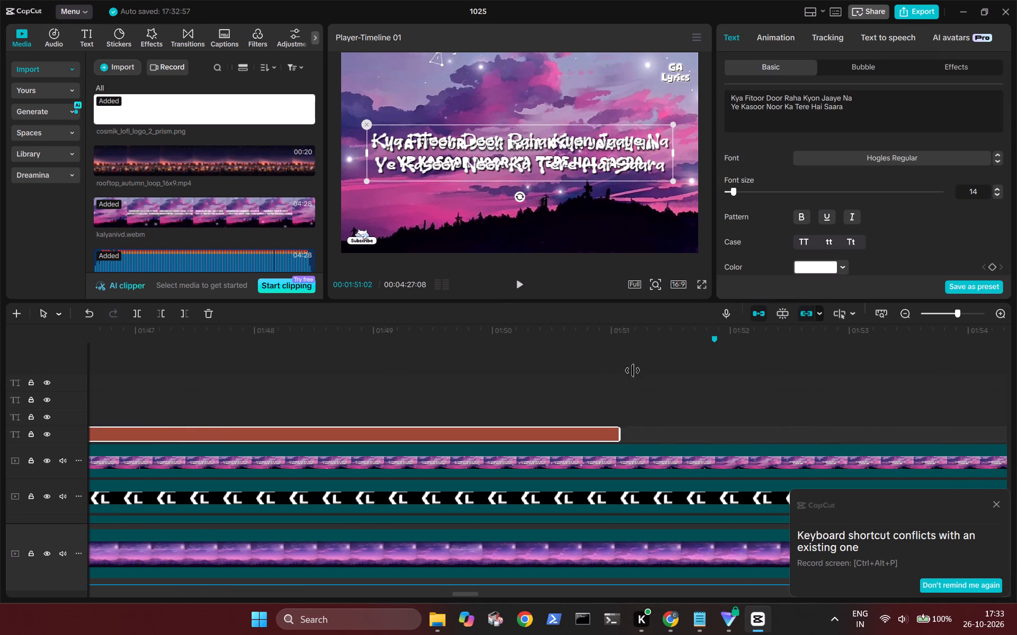
pyautogui.moveTo(632, 370); pyautogui.dragTo(705, 378)
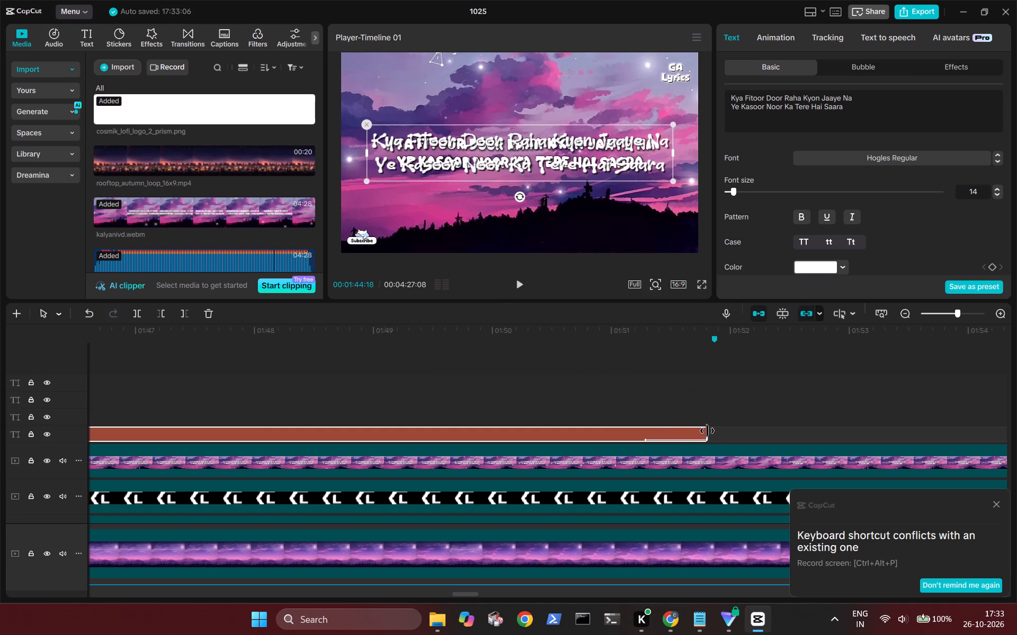
pyautogui.moveTo(707, 431); pyautogui.dragTo(779, 410)
pyautogui.click(712, 348)
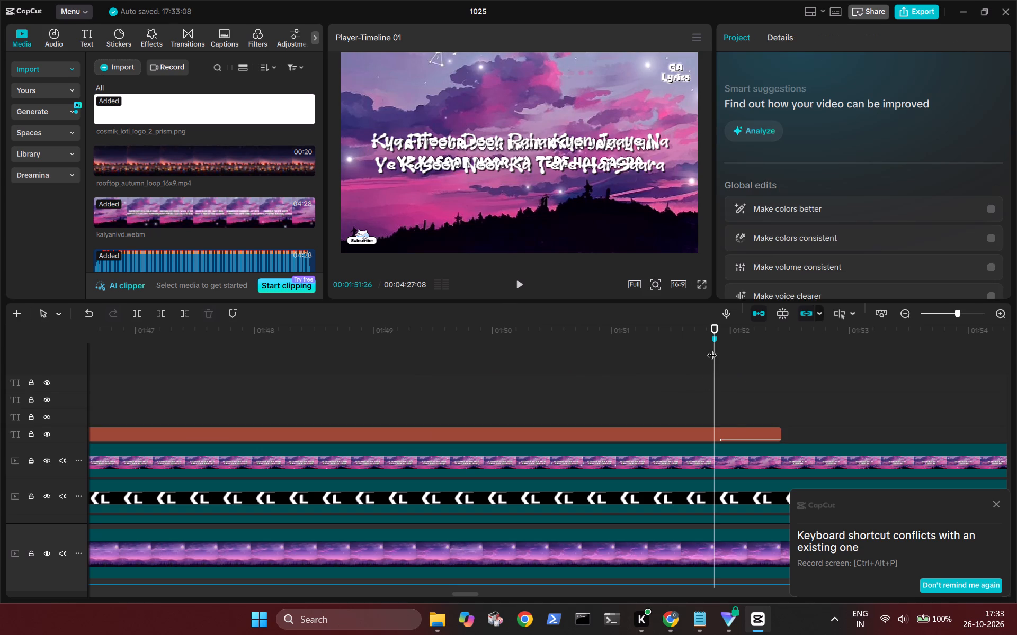
pyautogui.click(731, 436)
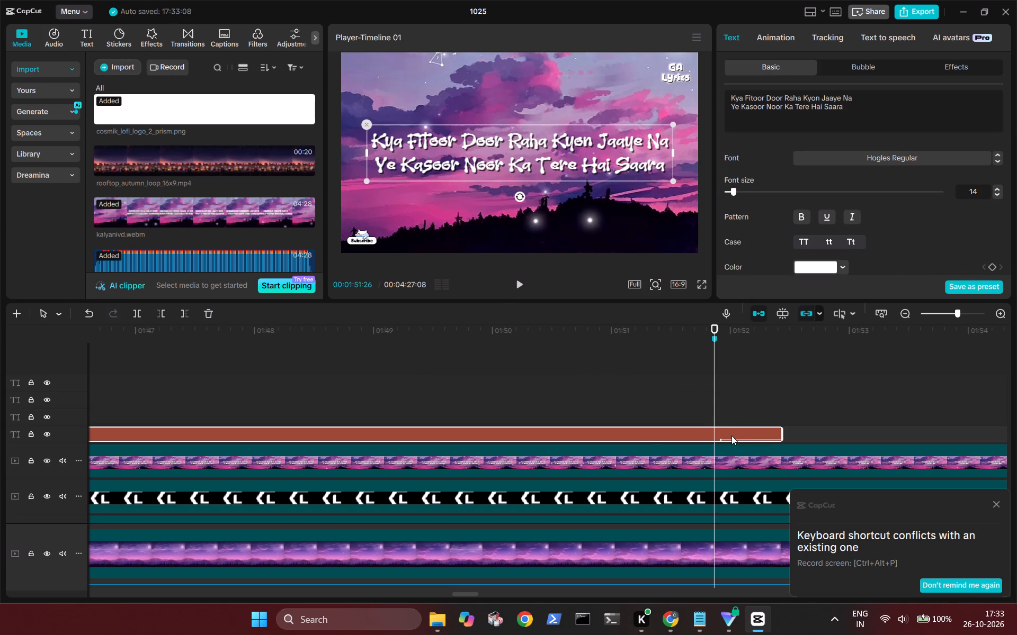
pyautogui.press('w')
# Paste the "k" text at the 00:01:51:26 marker.
pyautogui.hscroll(-1, 731, 436)
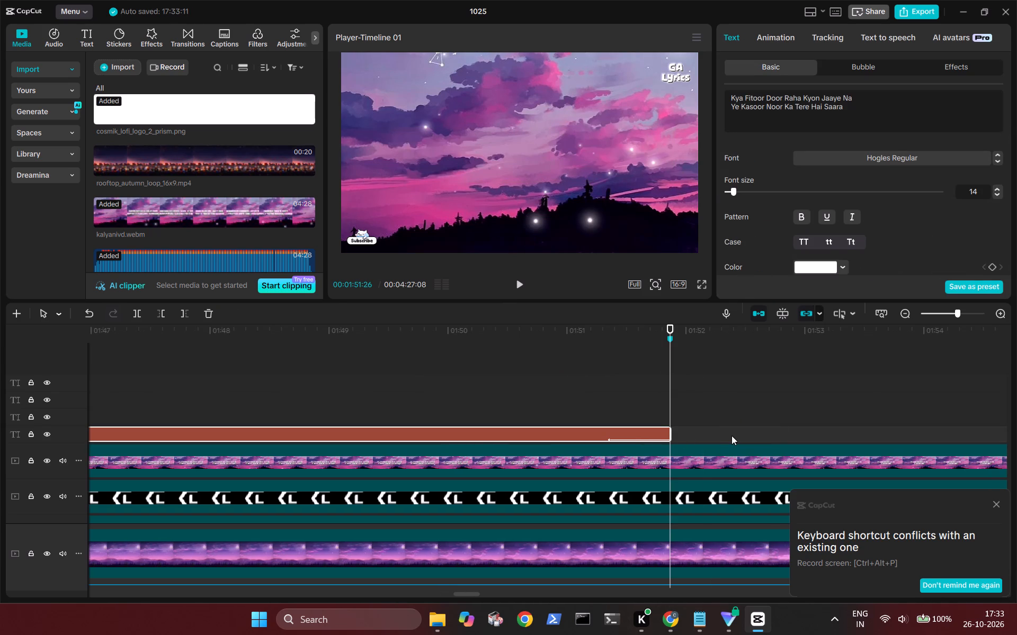
pyautogui.hotkey('ctrl', 'v')
pyautogui.hscroll(-1, 731, 436)
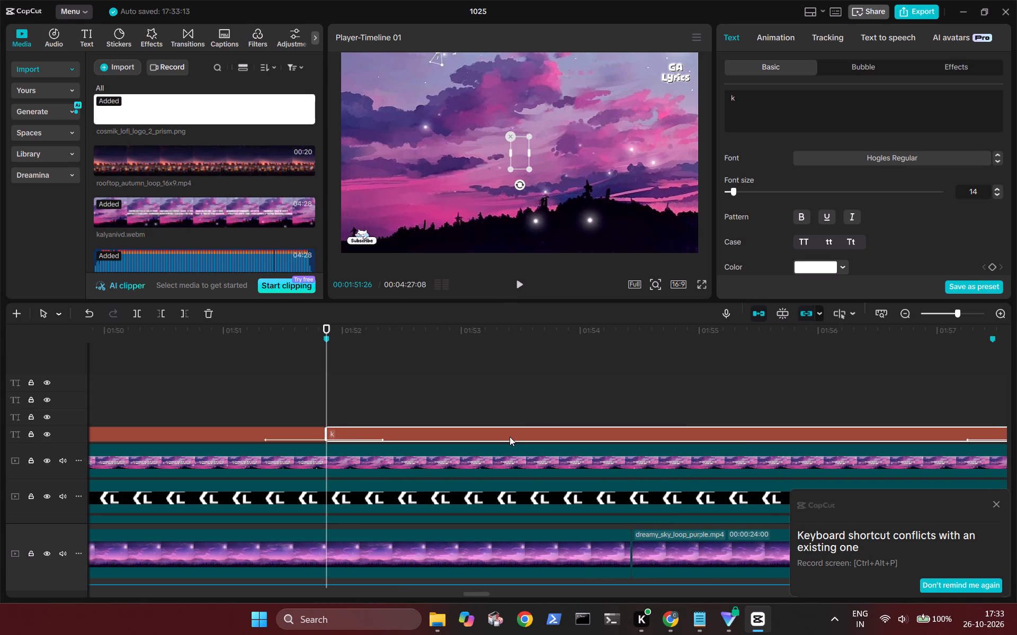
pyautogui.hscroll(-1, 510, 437)
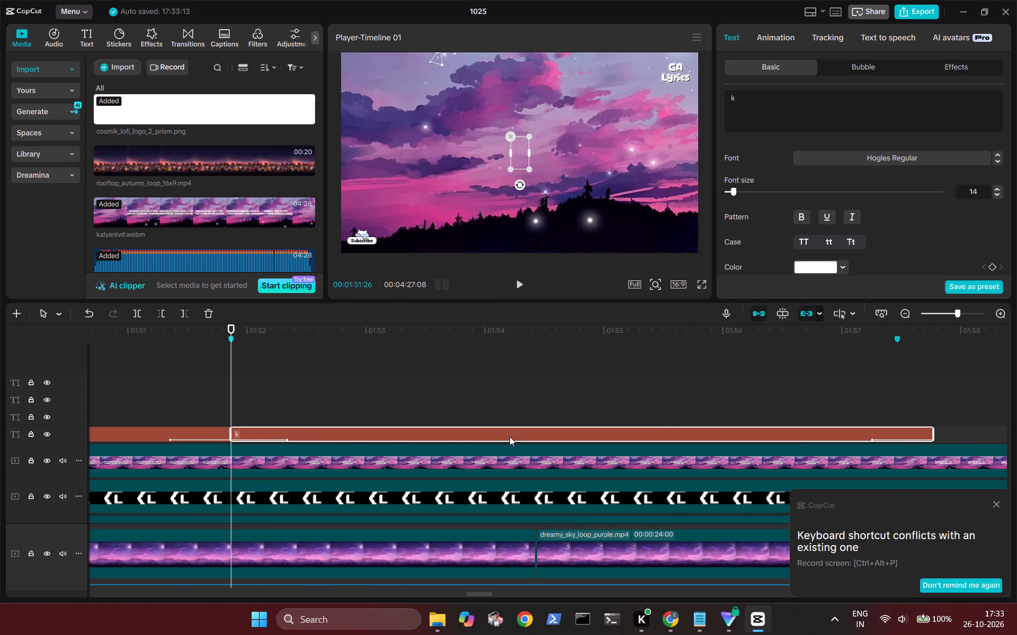
# Check the lyric wording after 00:01:51:26 against the reference video and Chrome's YouTube description, playing the timeline up to about 00:01:53:16.
pyautogui.click(420, 404)
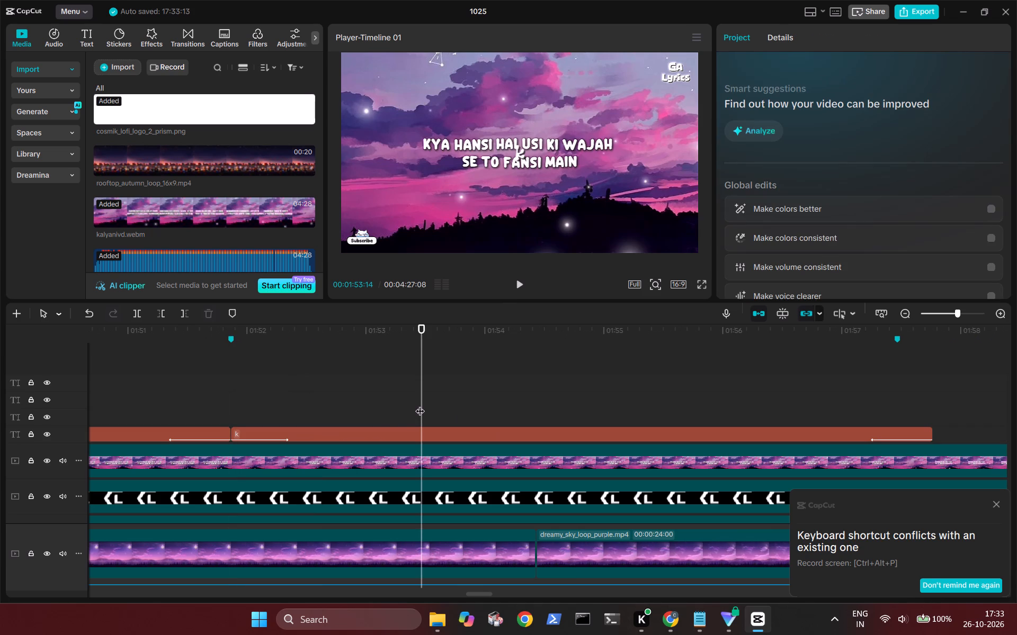
pyautogui.click(380, 428)
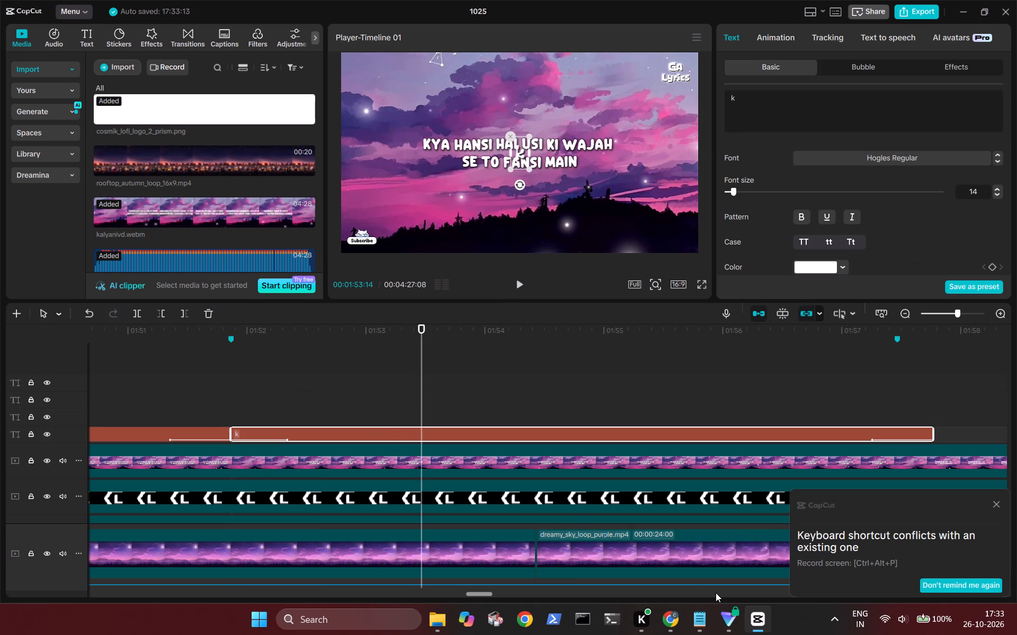
pyautogui.click(665, 620)
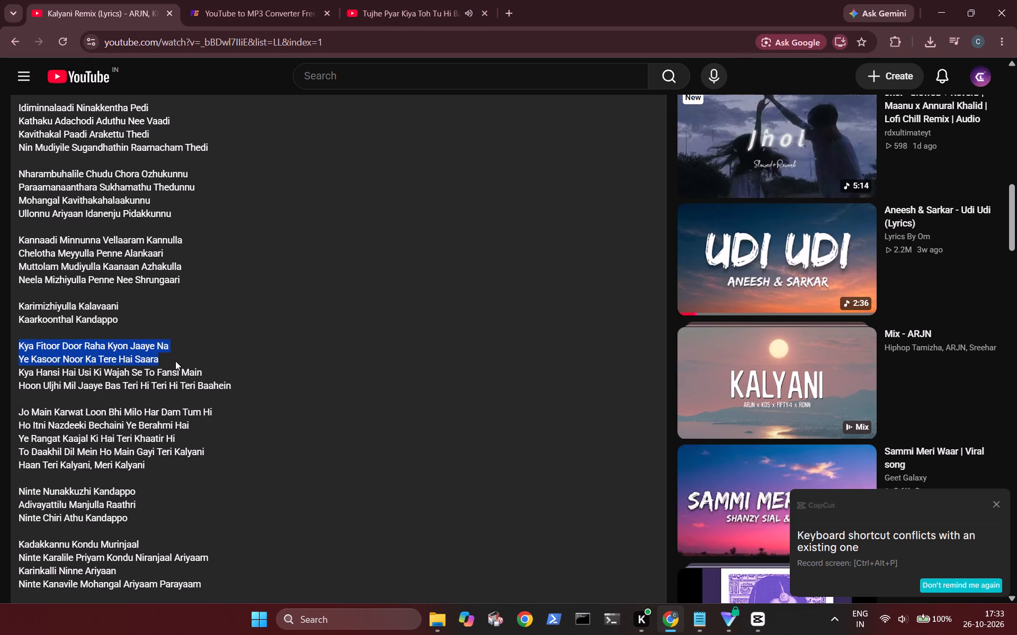
pyautogui.scroll(-1, 175, 361)
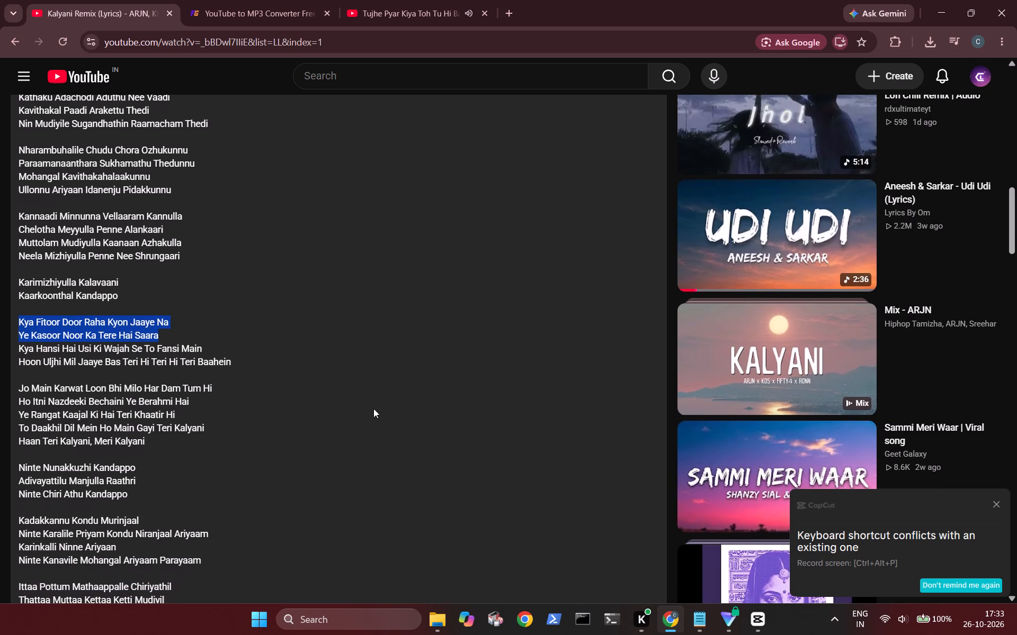
pyautogui.click(759, 616)
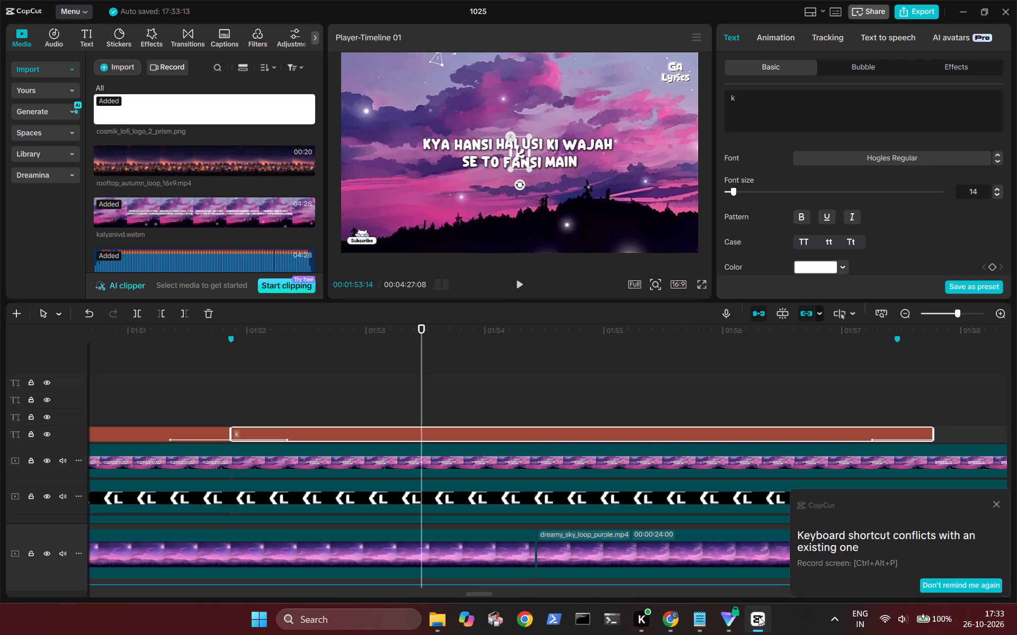
pyautogui.hscroll(5, 390, 419)
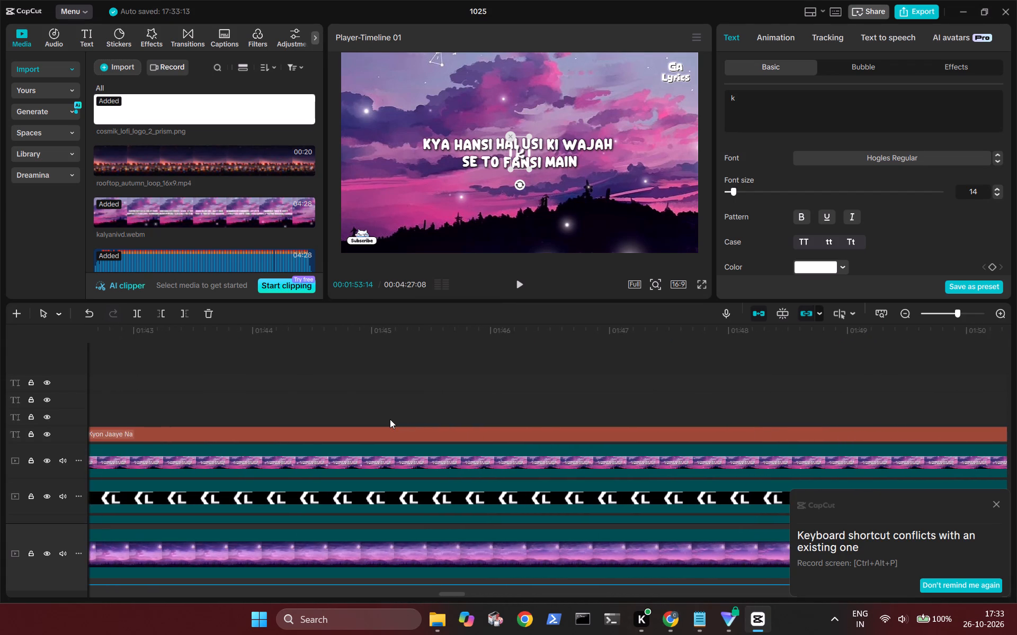
pyautogui.hscroll(1, 390, 419)
pyautogui.click(190, 383)
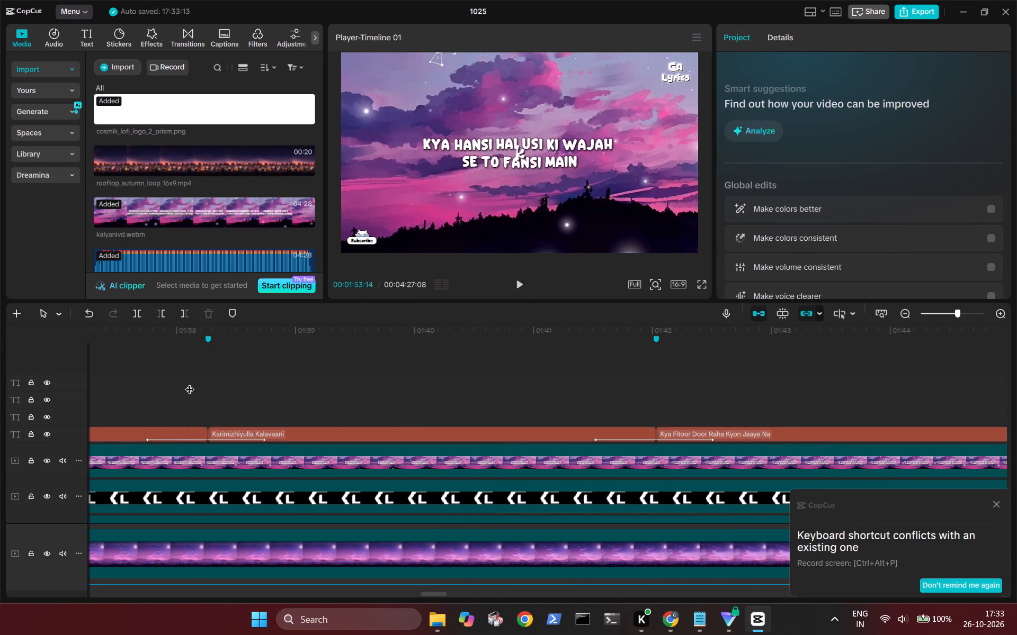
pyautogui.press('space')
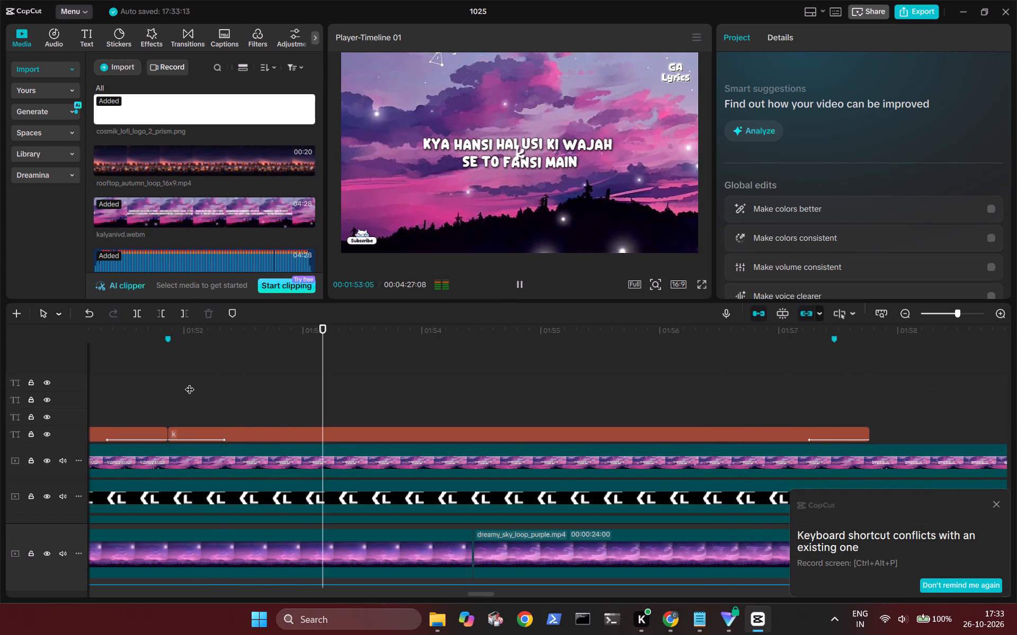
pyautogui.press('space')
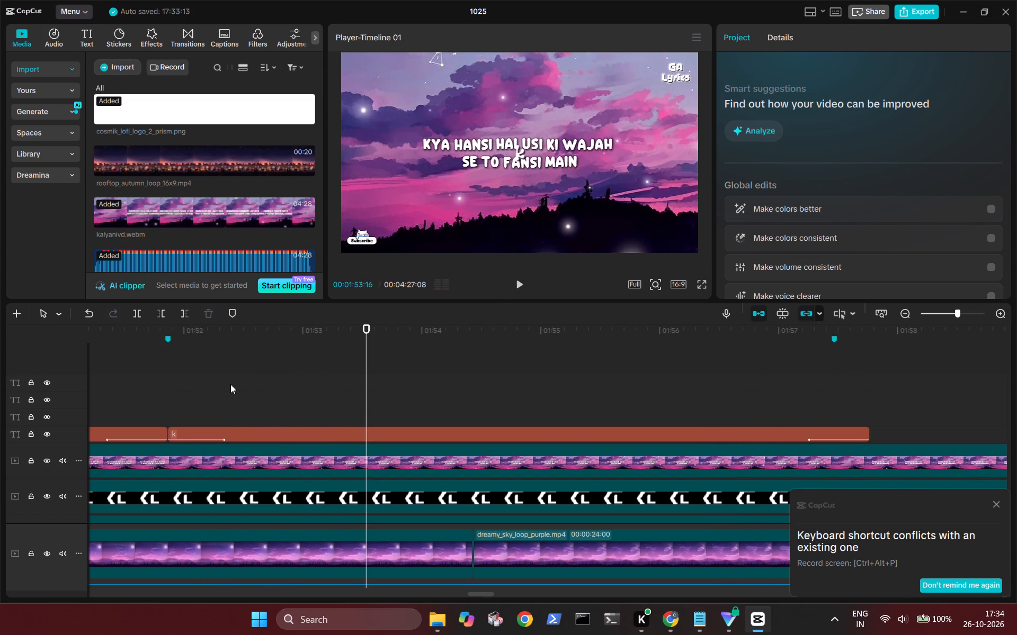
# Replace the "k" text with "Kya Hansi Hai Usi Ki Wajah Se To Fansi Main" from Chrome's YouTube description, breaking the line after "Wajah".
pyautogui.click(387, 438)
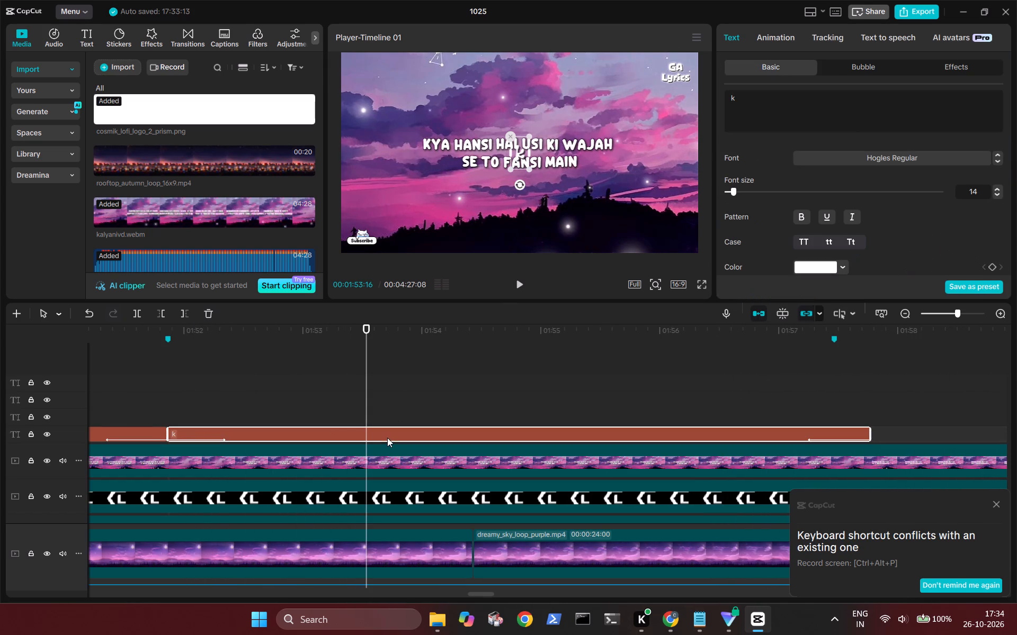
pyautogui.click(671, 622)
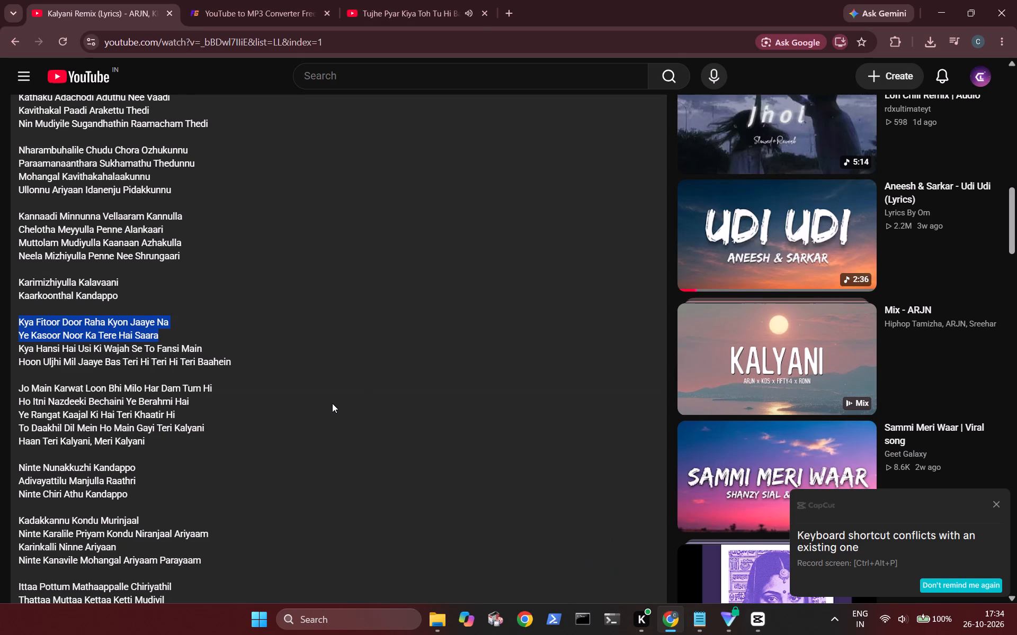
pyautogui.scroll(-1, 332, 403)
pyautogui.moveTo(207, 338); pyautogui.dragTo(33, 342)
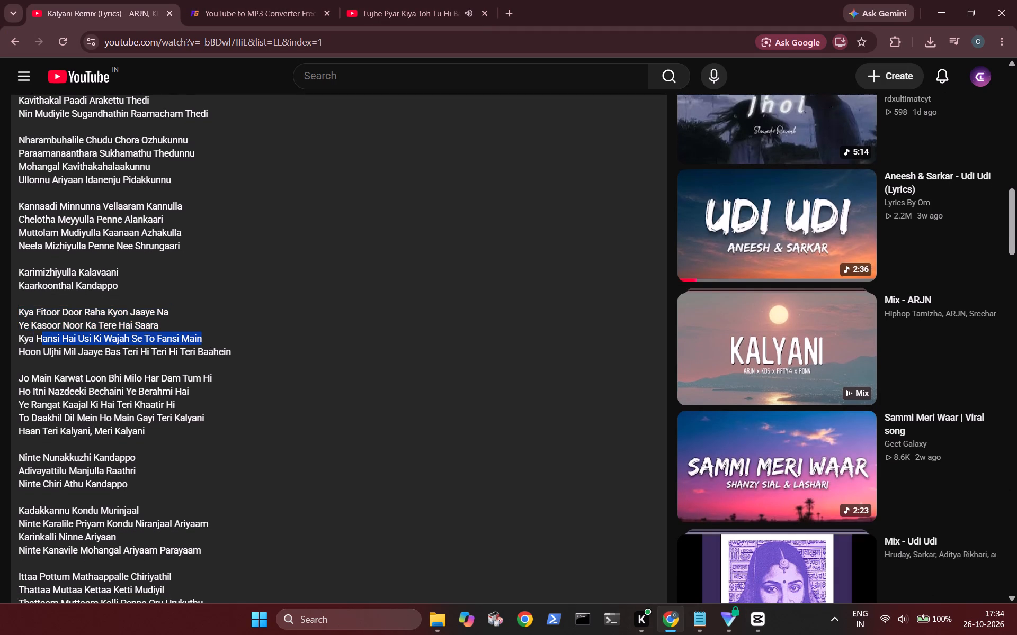
pyautogui.moveTo(33, 342); pyautogui.dragTo(19, 342)
pyautogui.hotkey('ctrl', 'c')
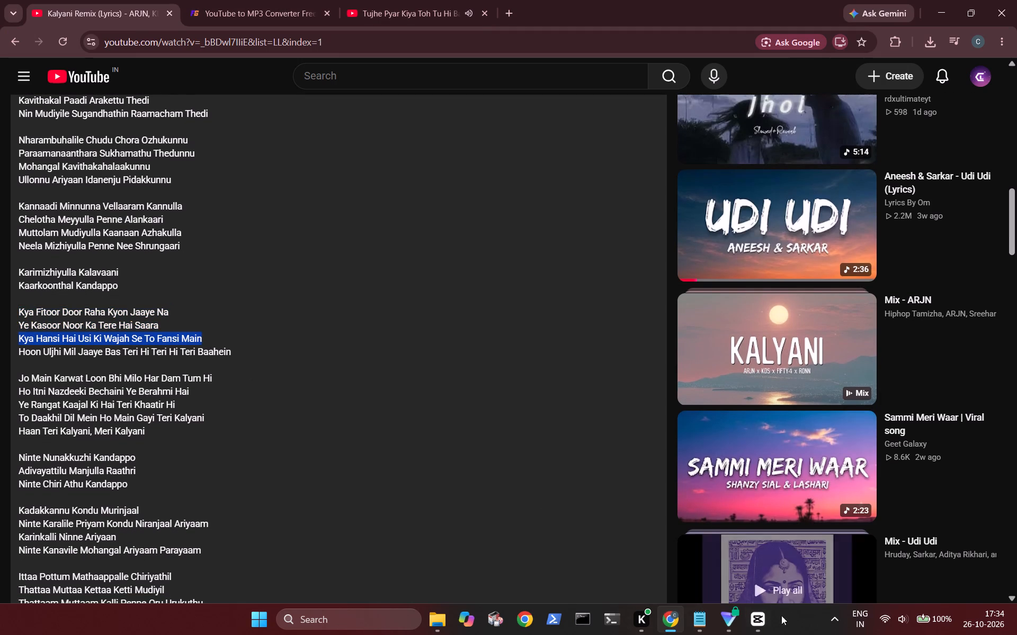
pyautogui.click(754, 624)
pyautogui.click(762, 117)
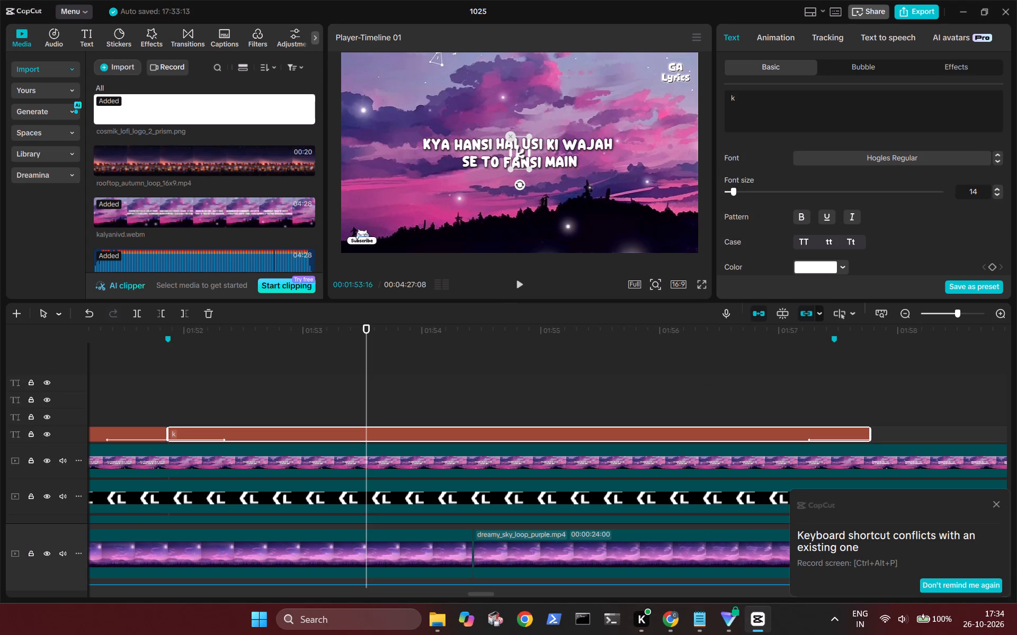
pyautogui.press('BackSpace')
pyautogui.hotkey('ctrl', 'v')
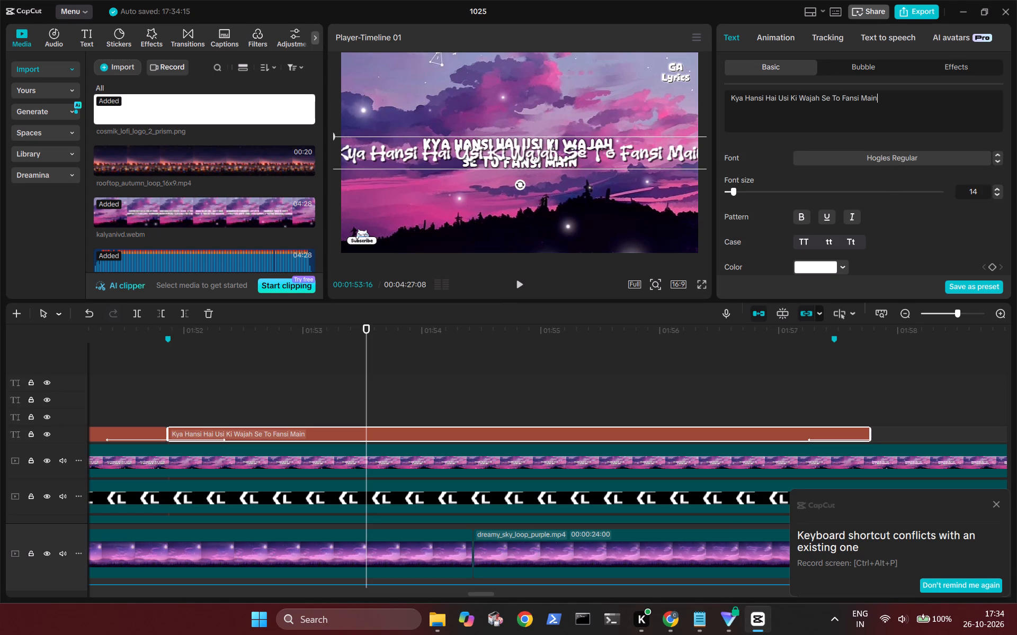
pyautogui.click(818, 98)
pyautogui.press('Return')
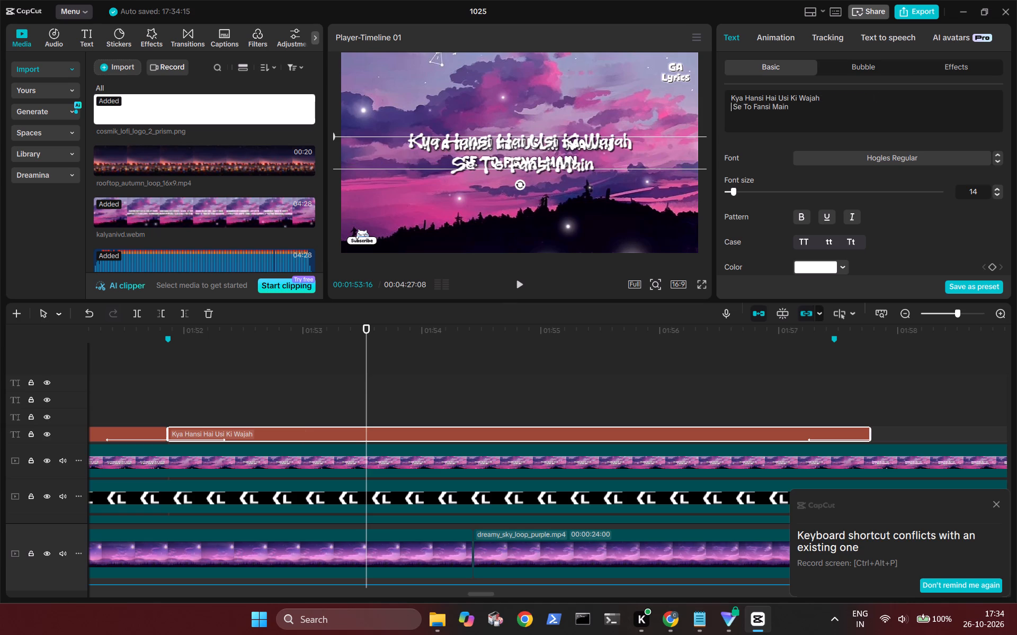
# Remove the leading space before "Se To Fansi Main" in the second line of the lyric text.
pyautogui.press('Right')
pyautogui.press('BackSpace')
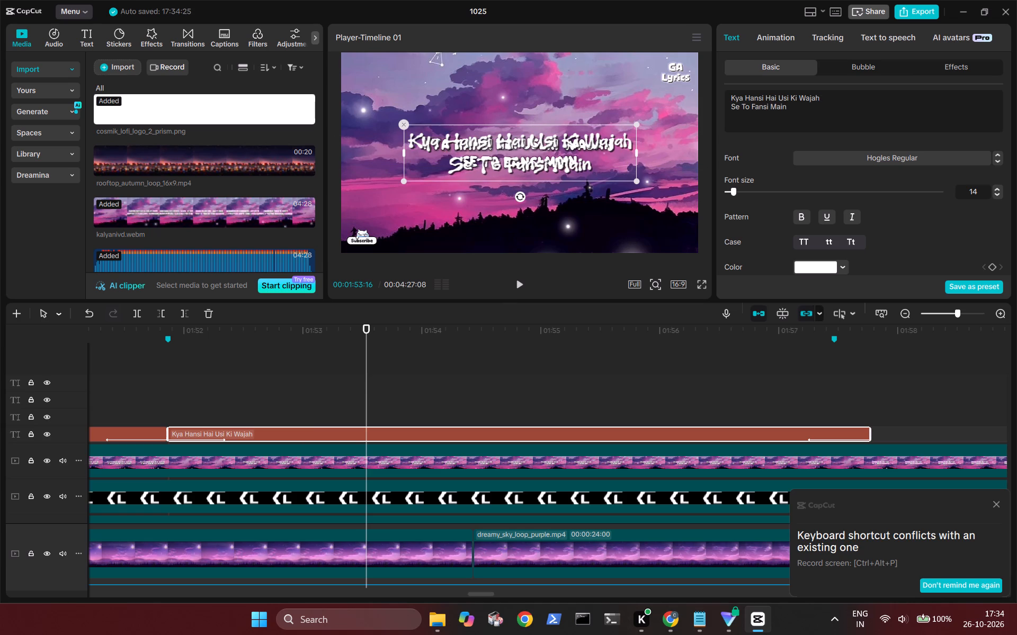
# Trim the end of the "Kya Hansi Hai Usi Ki Wajah" text to the 00:01:57:14 marker.
pyautogui.hscroll(-1, 647, 398)
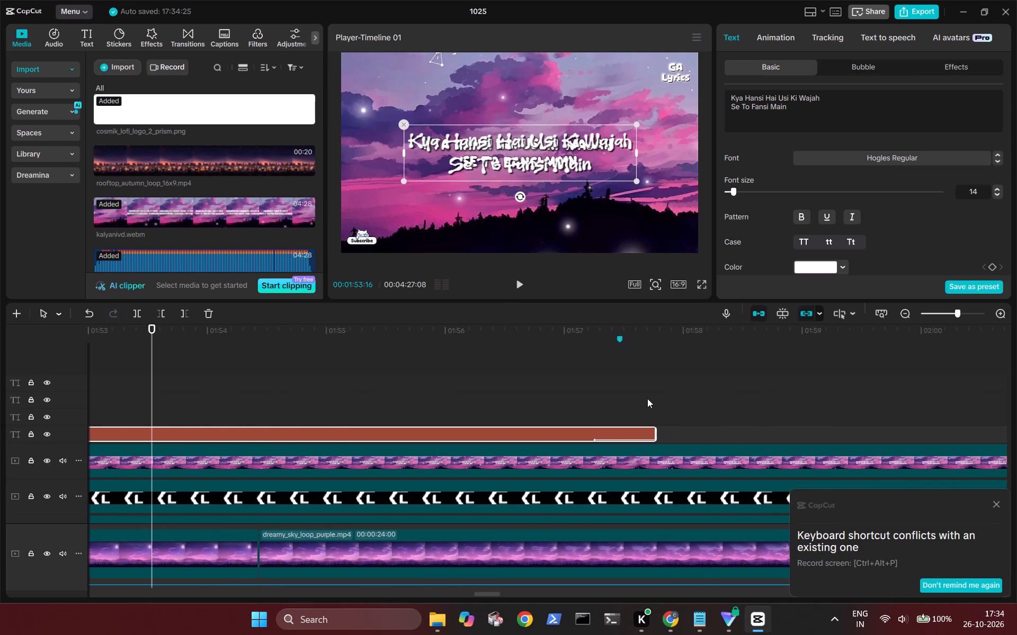
pyautogui.click(621, 387)
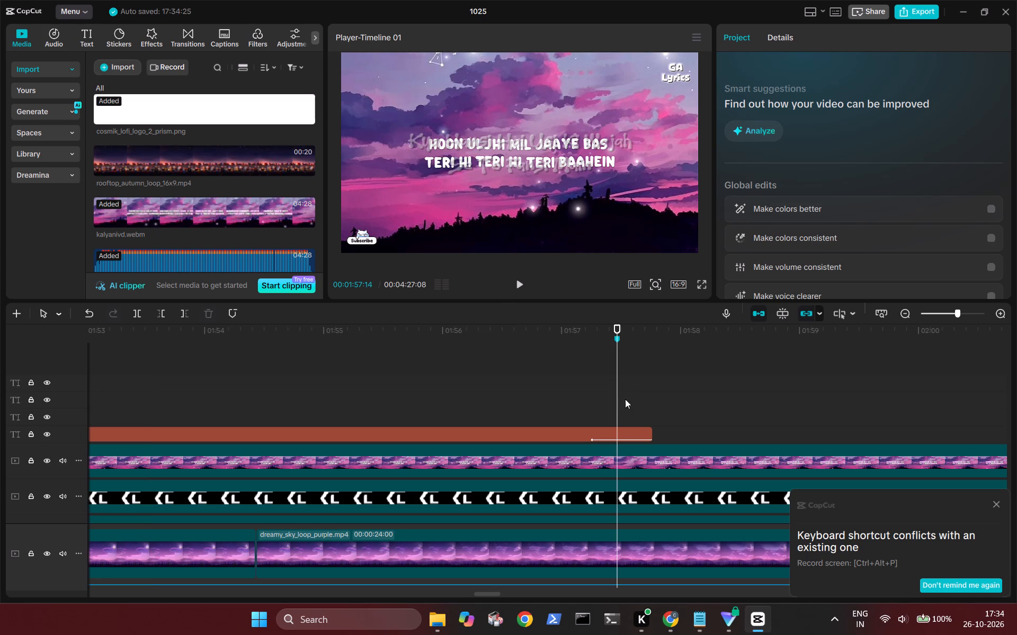
pyautogui.click(629, 430)
pyautogui.press('w')
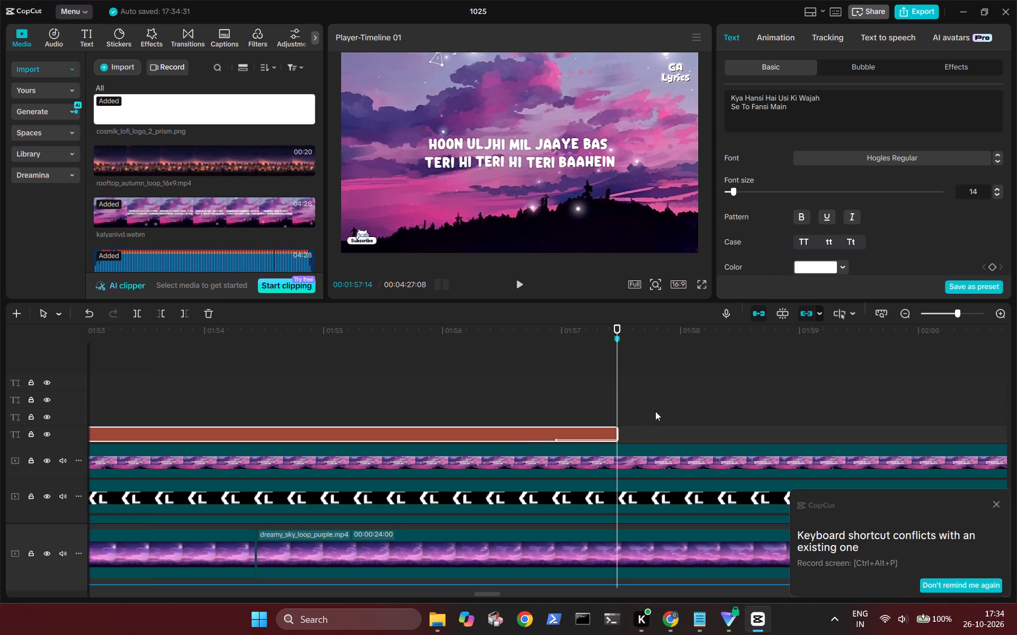
# Paste the "k" text at the 00:01:57:14 marker and reword it as "Hoon Uljhi Mil Jaaye Bas / Teri Hi Teri Hi Teri Baahein" from Chrome's YouTube description.
pyautogui.hotkey('ctrl', 'v')
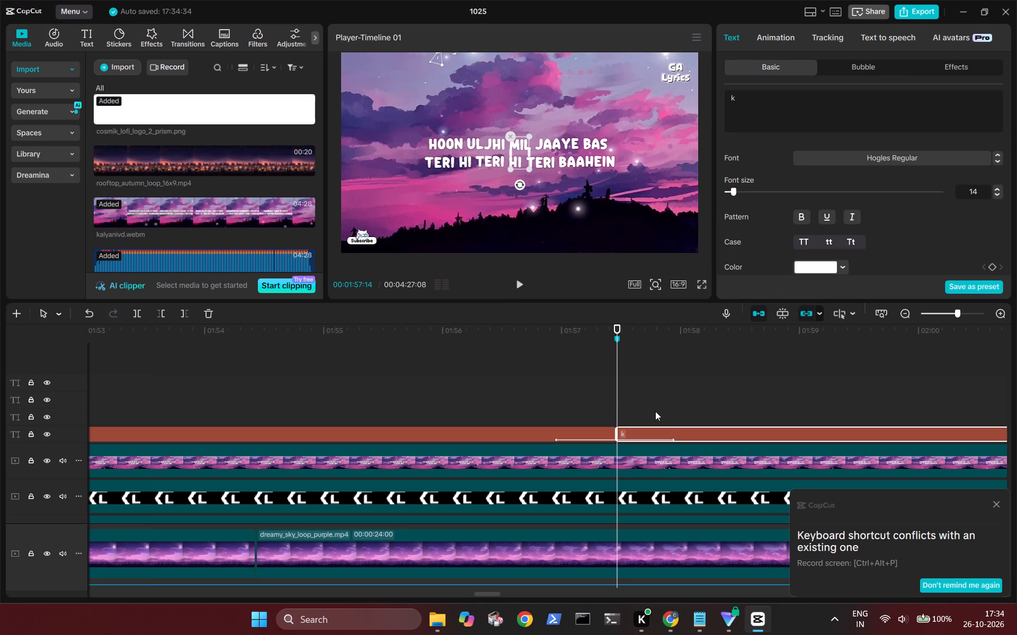
pyautogui.click(672, 616)
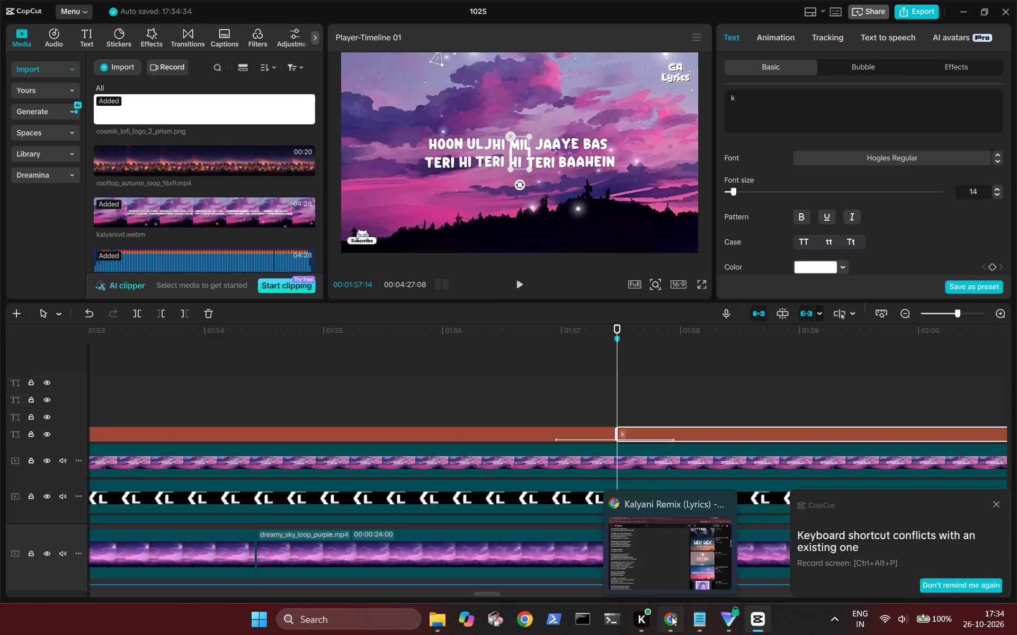
pyautogui.moveTo(239, 351); pyautogui.dragTo(42, 356)
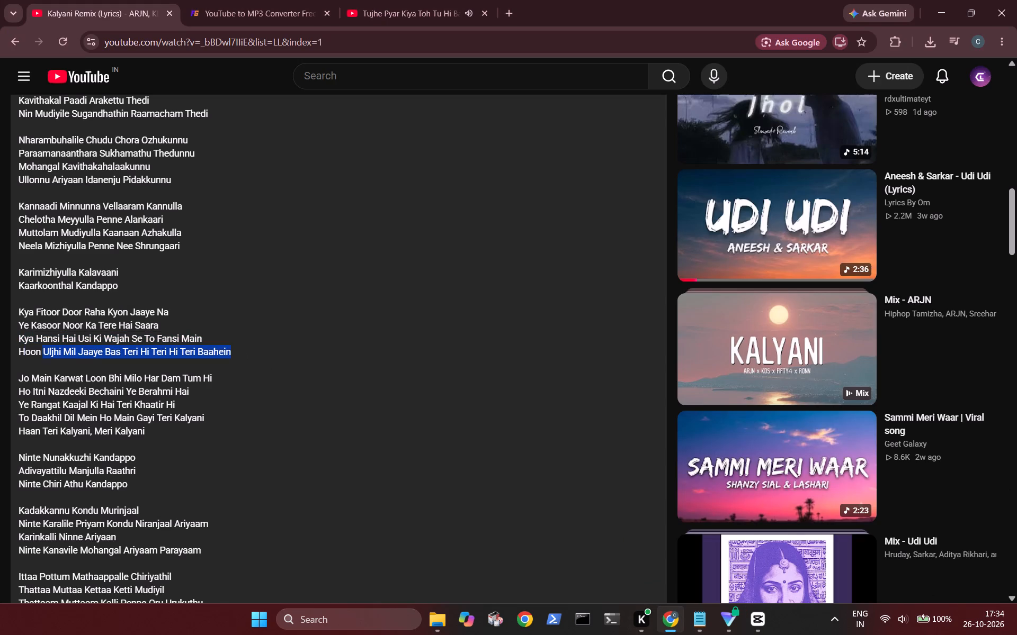
pyautogui.moveTo(42, 356); pyautogui.dragTo(17, 352)
pyautogui.hotkey('ctrl', 'c')
pyautogui.click(751, 620)
pyautogui.click(777, 101)
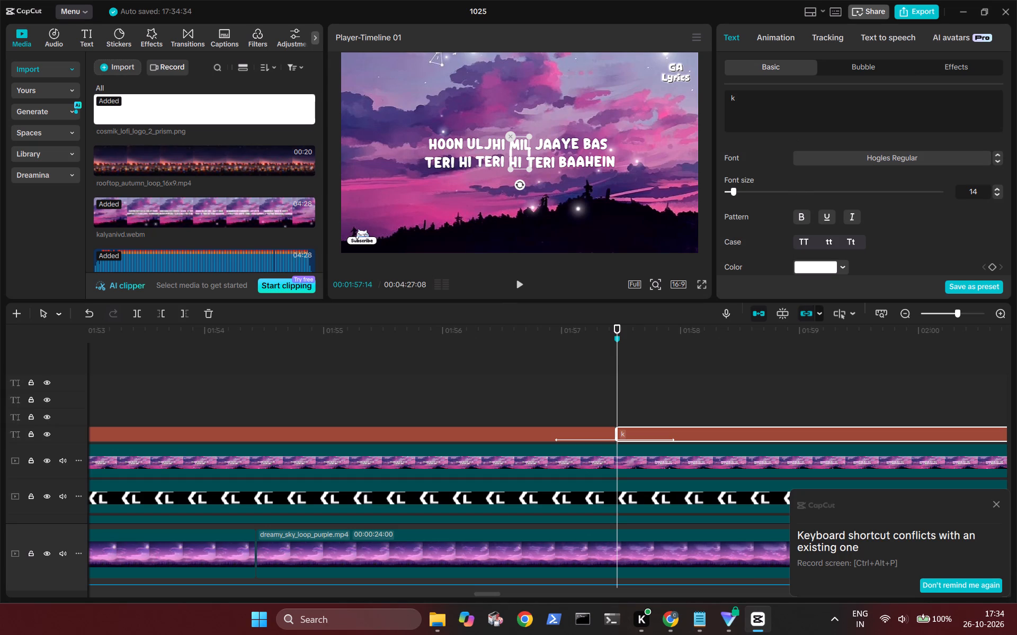
pyautogui.press('BackSpace')
pyautogui.hotkey('ctrl', 'v')
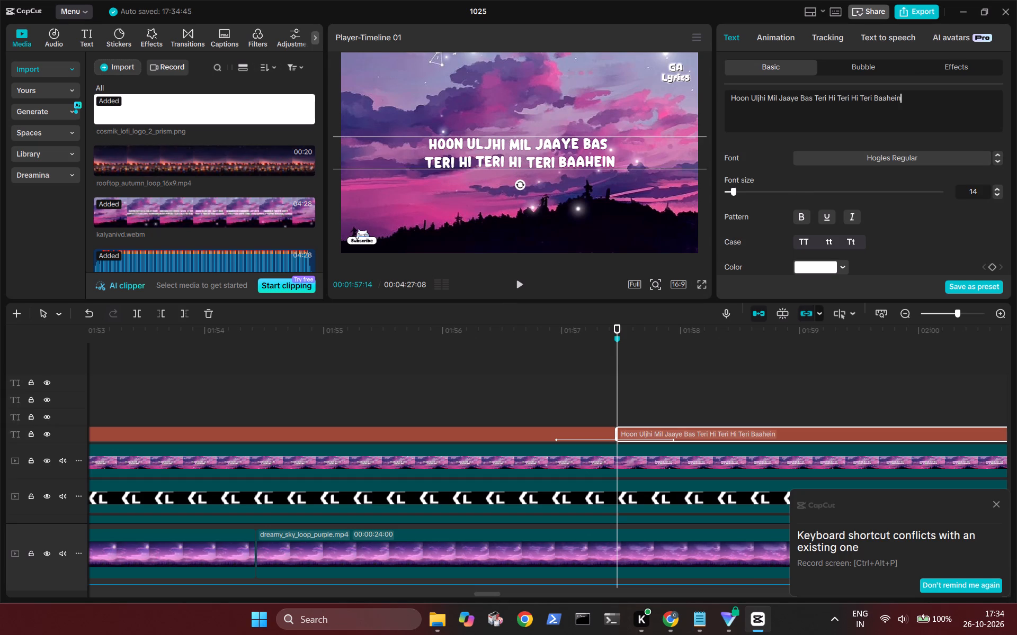
pyautogui.click(813, 101)
pyautogui.click(813, 101)
pyautogui.press('Right')
pyautogui.press('BackSpace')
pyautogui.press('Return')
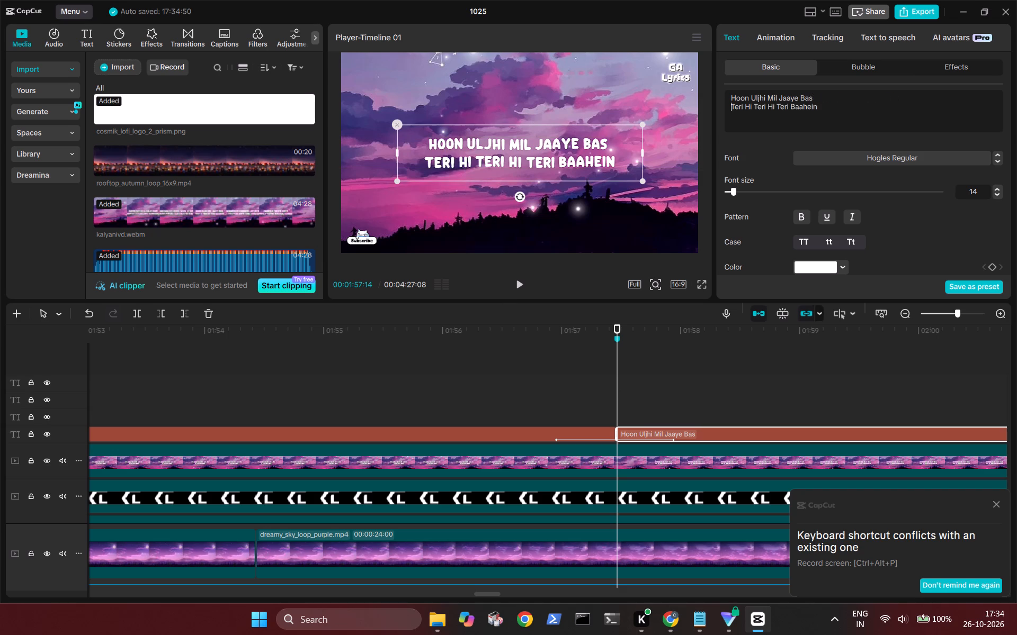
# Trim the end of the "Hoon Uljhi Mil Jaaye Bas" text to the 00:02:02:28 marker.
pyautogui.hscroll(-1, 706, 361)
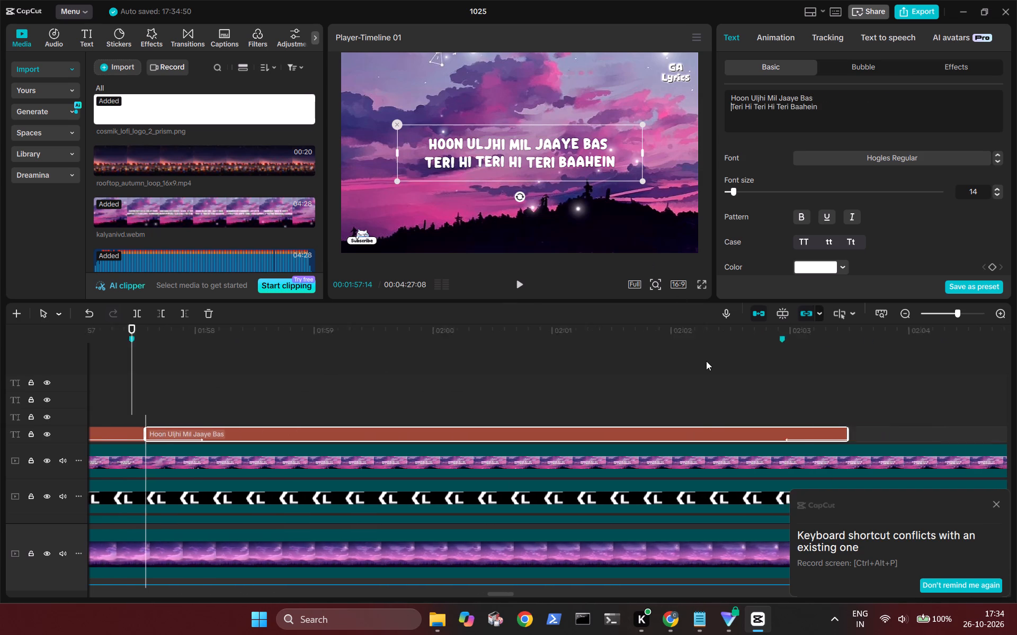
pyautogui.hscroll(-1, 706, 361)
pyautogui.click(759, 371)
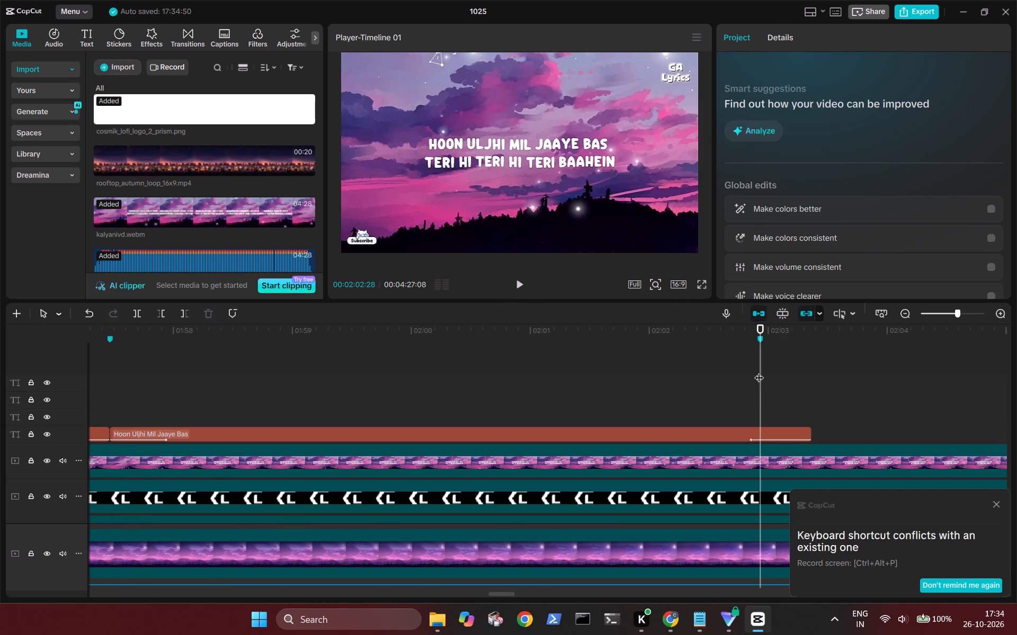
pyautogui.click(778, 438)
pyautogui.press('w')
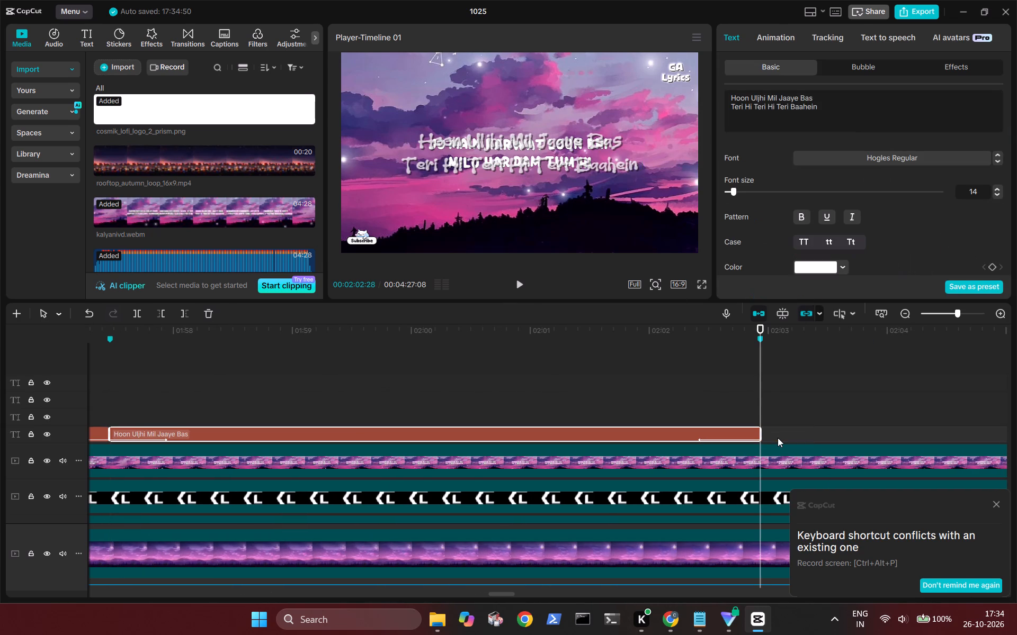
# Paste the "k" text at the 00:02:02:28 marker and reword it as "Jo Main Karwat Loon Bhi / Milo Har Dam Tum Hi" from Chrome's YouTube description.
pyautogui.hscroll(-1, 778, 438)
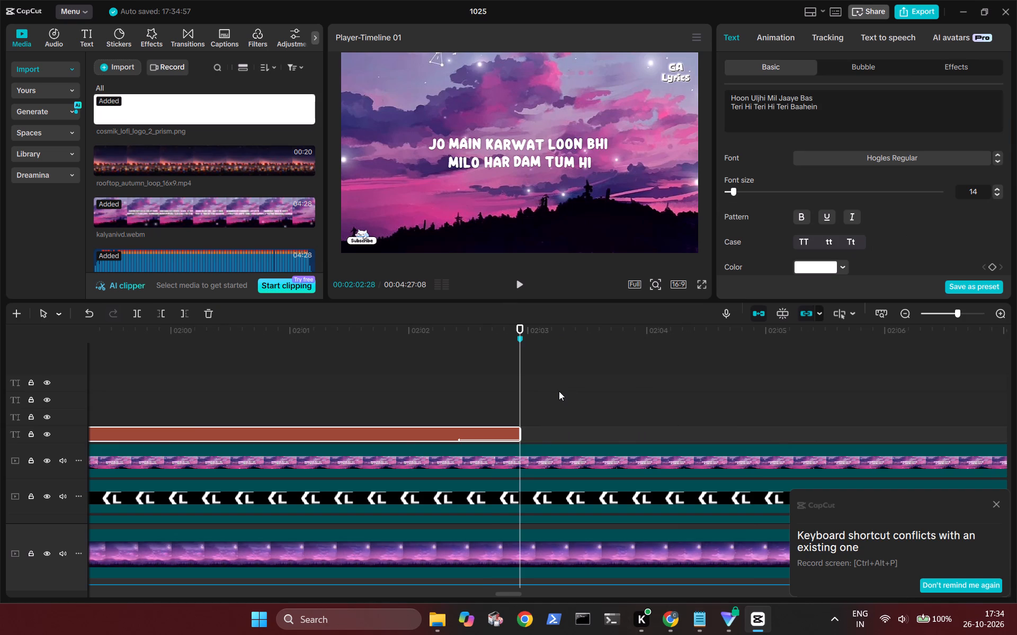
pyautogui.hscroll(-1, 559, 391)
pyautogui.hotkey('ctrl', 'v')
pyautogui.hscroll(-1, 559, 391)
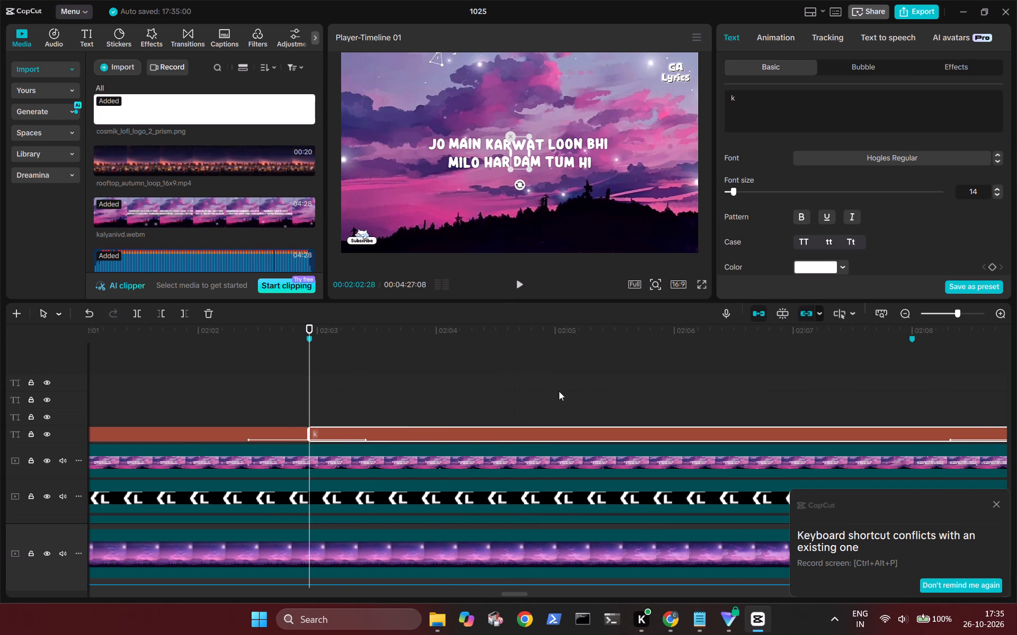
pyautogui.click(559, 391)
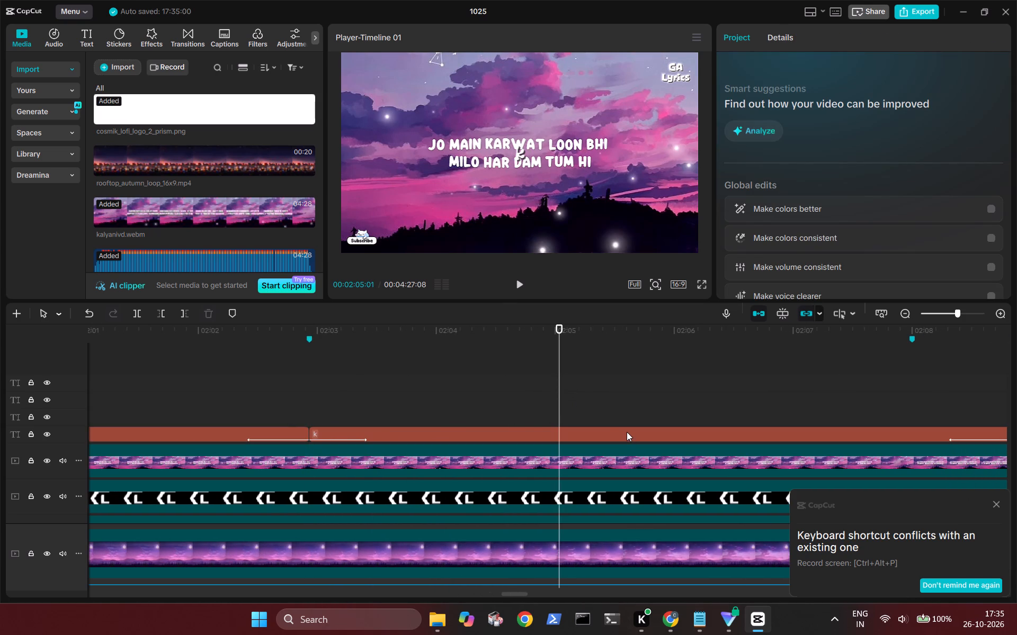
pyautogui.click(627, 432)
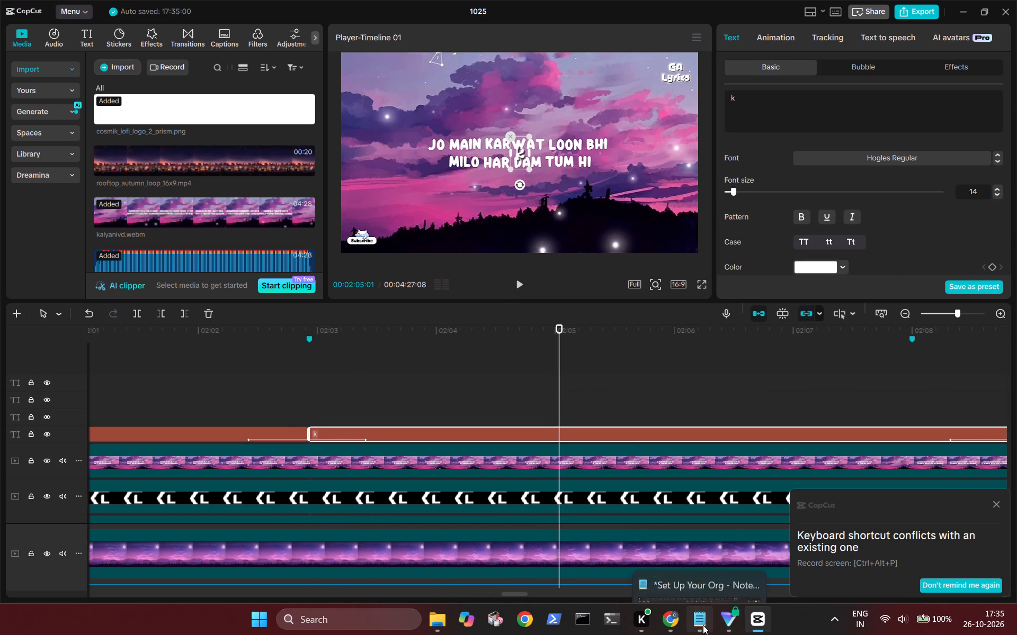
pyautogui.click(703, 625)
pyautogui.click(674, 618)
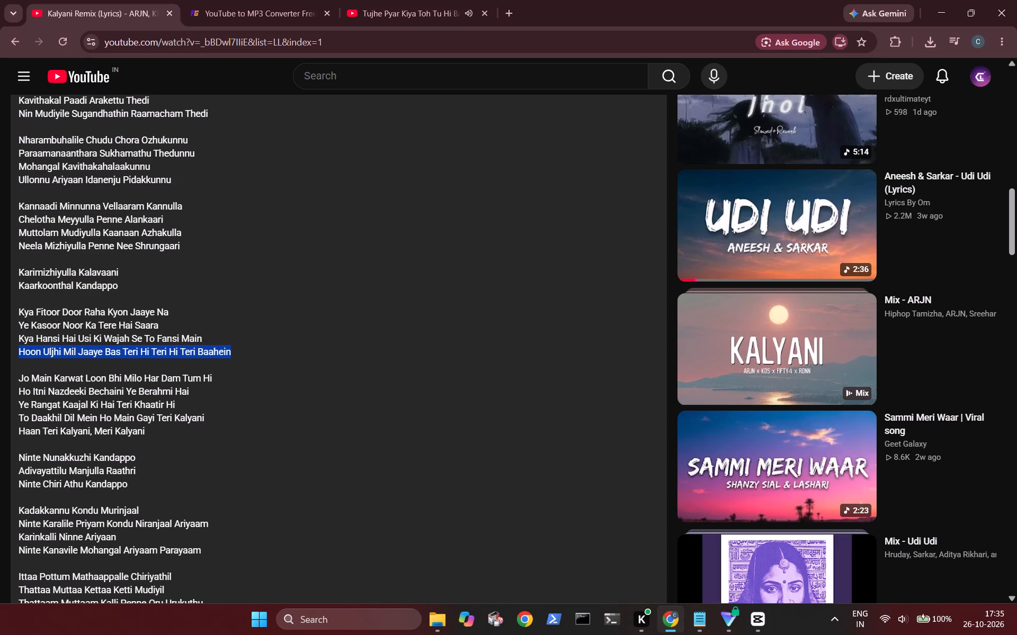
pyautogui.moveTo(220, 380); pyautogui.dragTo(15, 382)
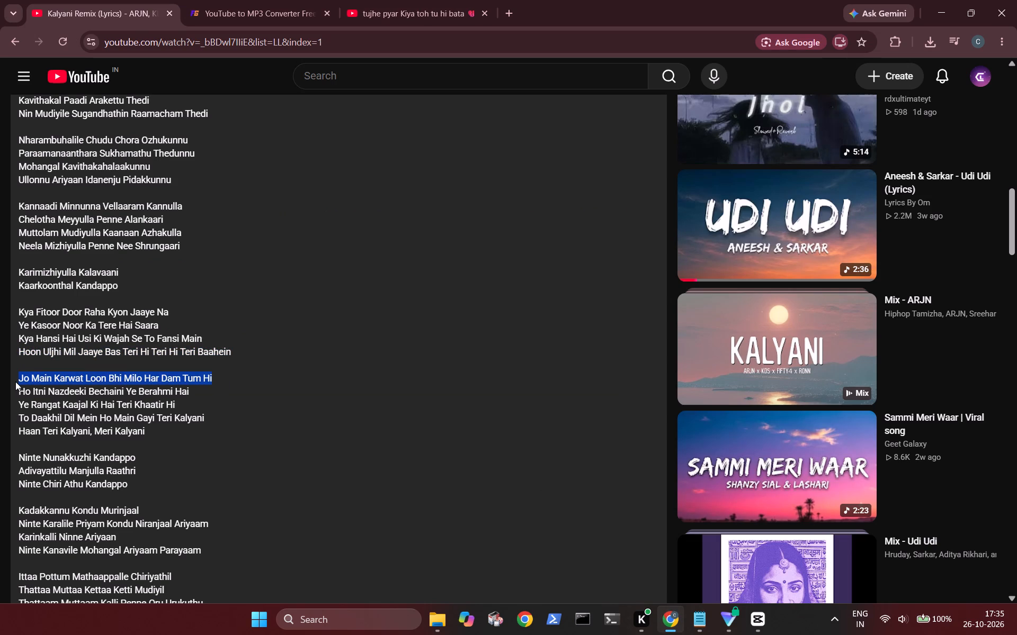
pyautogui.hotkey('ctrl', 'c')
pyautogui.click(753, 618)
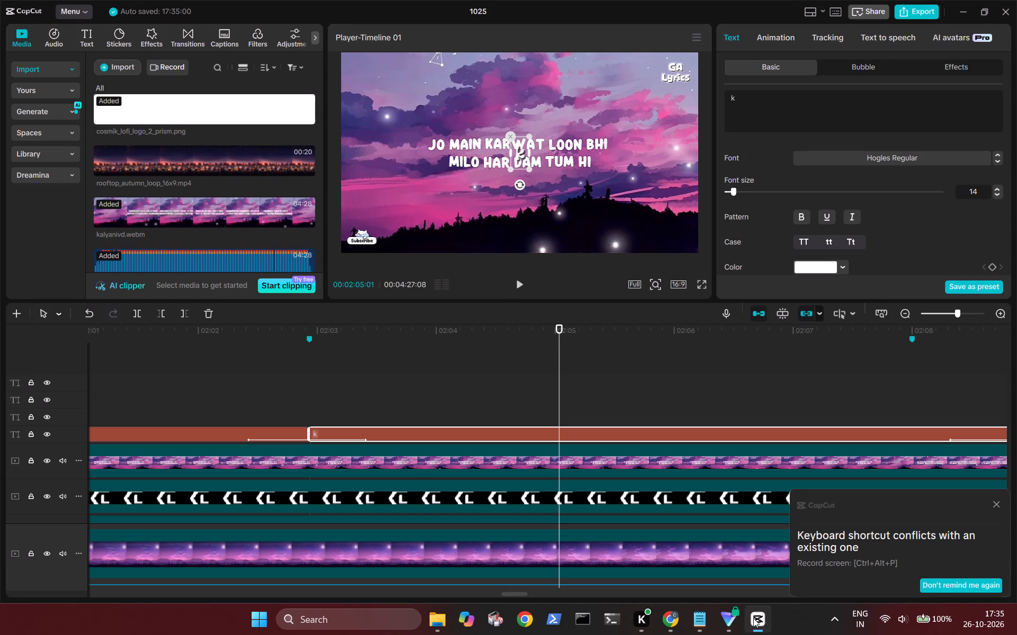
pyautogui.click(776, 98)
pyautogui.press('BackSpace')
pyautogui.hotkey('ctrl', 'v')
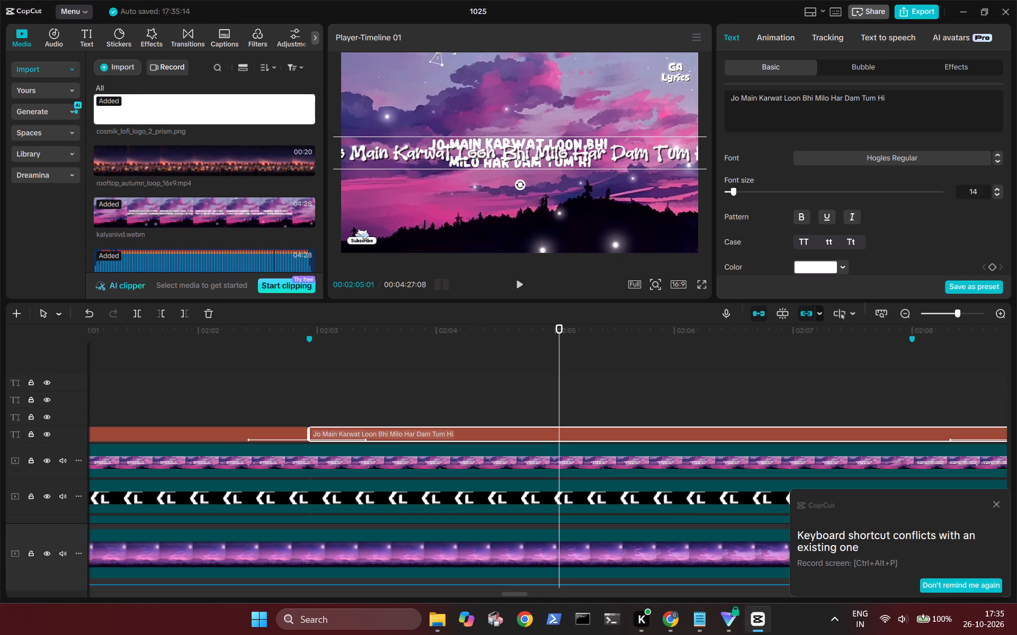
pyautogui.click(816, 97)
pyautogui.press('Return')
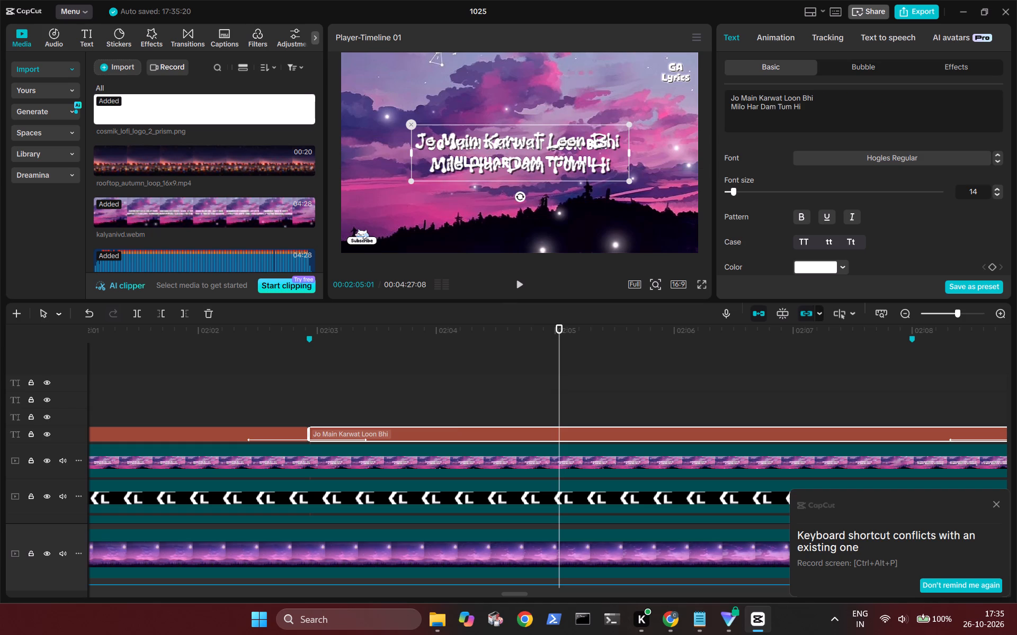
# Trim the end of the "Jo Main Karwat Loon Bhi" text to the 00:02:08:00 marker.
pyautogui.hscroll(-1, 606, 396)
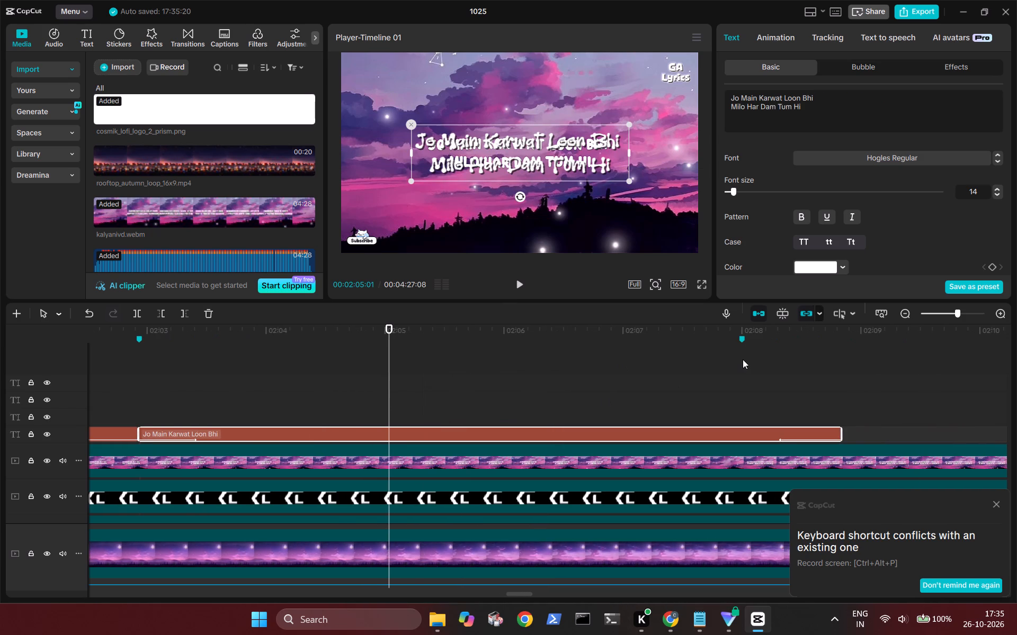
pyautogui.click(743, 359)
pyautogui.click(772, 434)
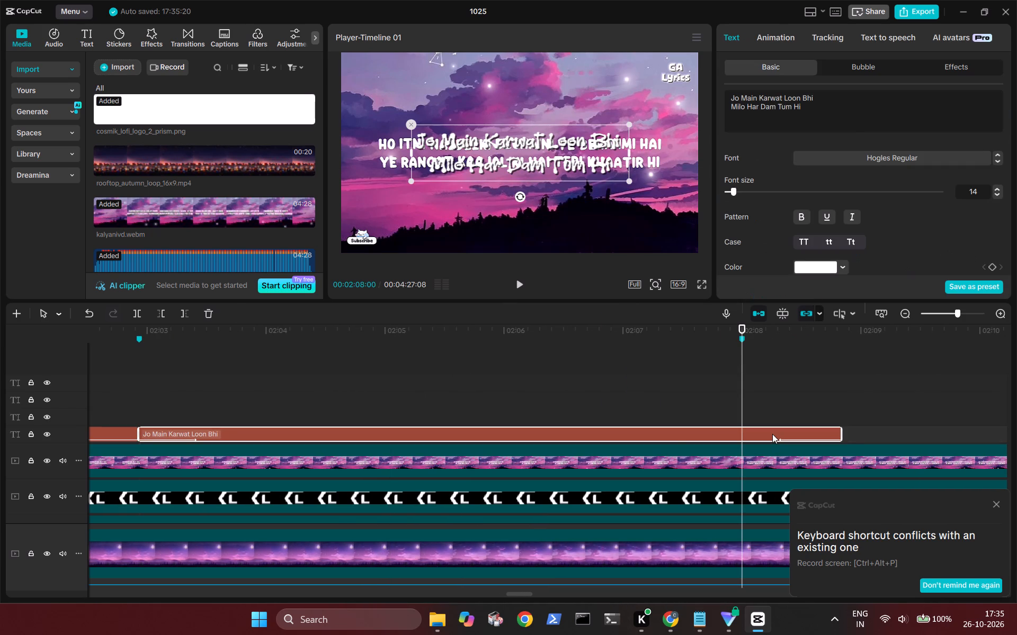
pyautogui.press('w')
# Paste "k" at 00:02:08:00 and replace it with "Ho Itni Nazdeeki Bechaini Ye Berahmi Hai / Ye Rangat Kaajal Ki Hai Teri Khaatir Hi" from Chrome's YouTube description.
pyautogui.hotkey('ctrl', 'v')
pyautogui.hscroll(-1, 772, 434)
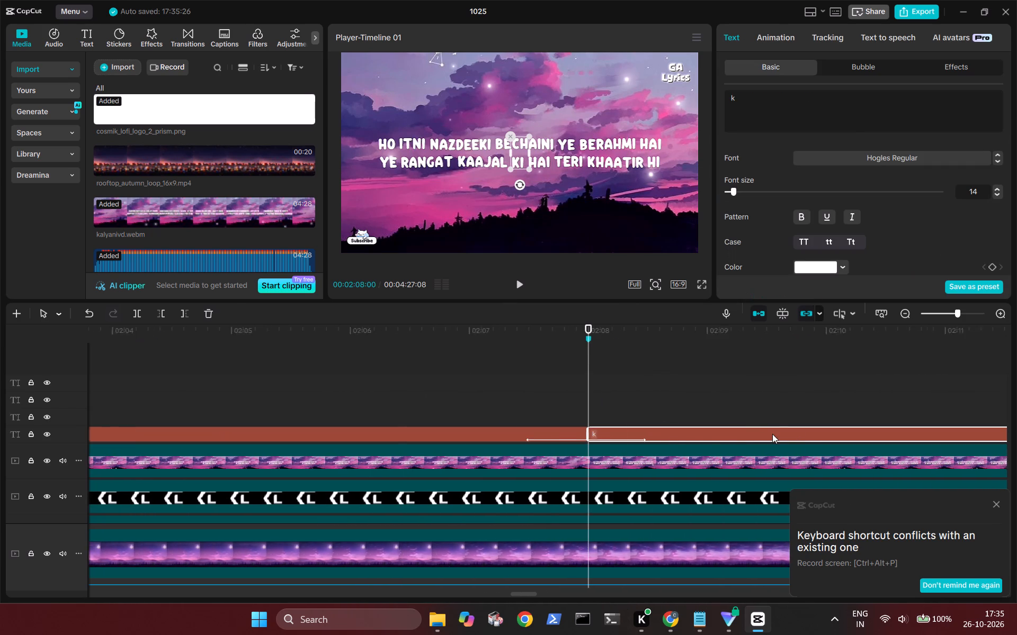
pyautogui.hscroll(-1, 772, 434)
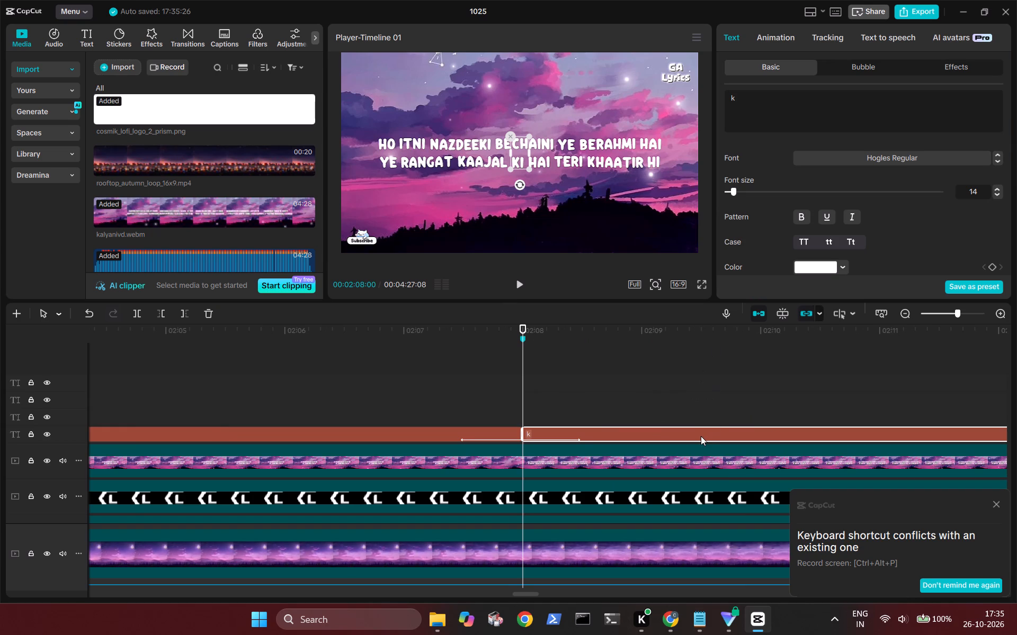
pyautogui.click(761, 100)
pyautogui.press('BackSpace')
pyautogui.click(661, 615)
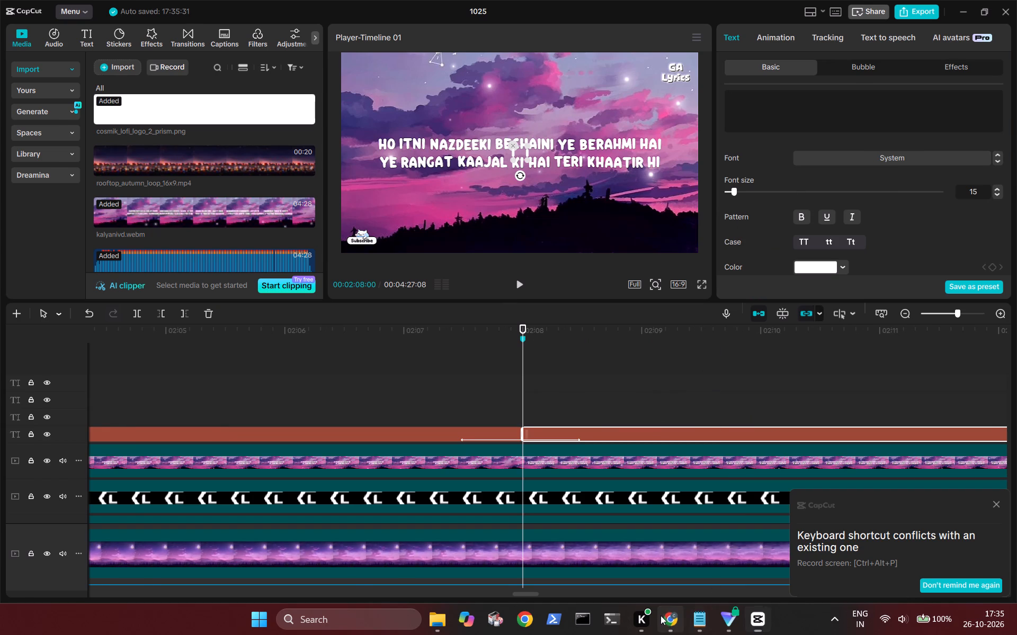
pyautogui.moveTo(180, 402); pyautogui.dragTo(19, 395)
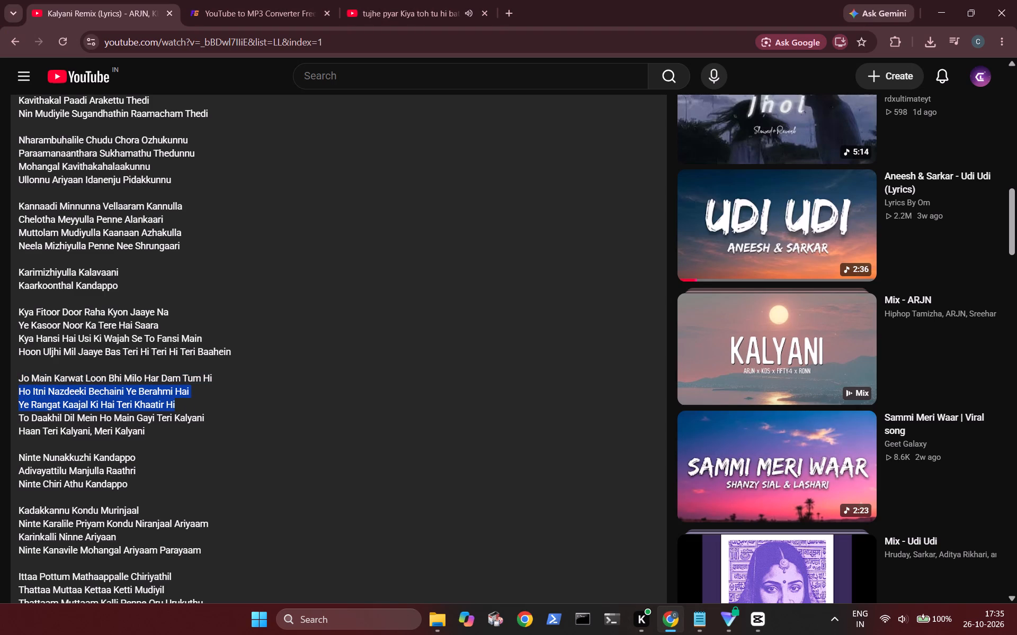
pyautogui.hotkey('ctrl', 'c')
pyautogui.click(755, 626)
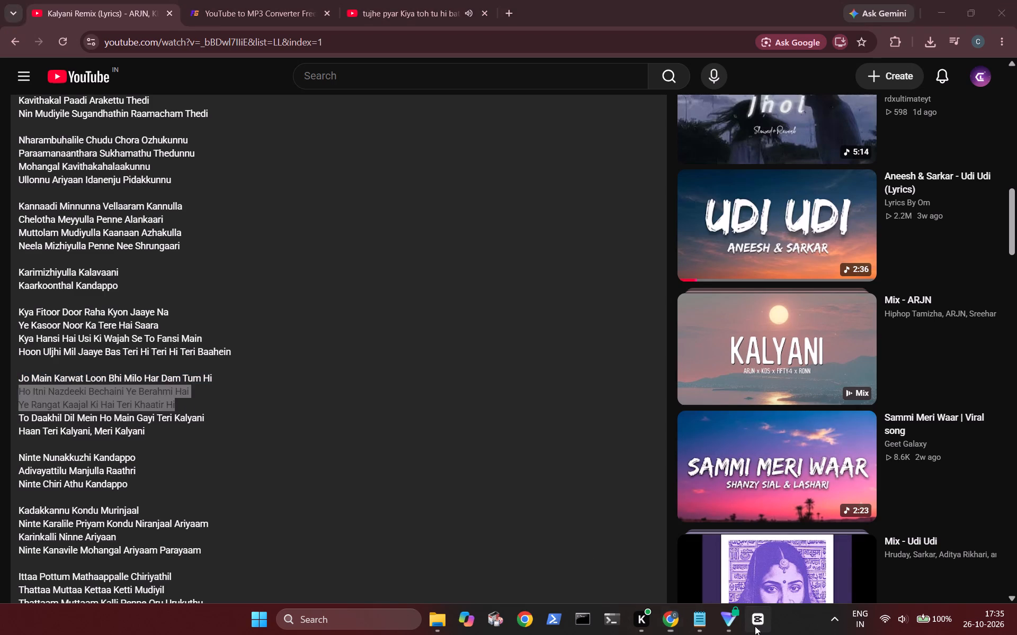
pyautogui.hotkey('ctrl', 'v')
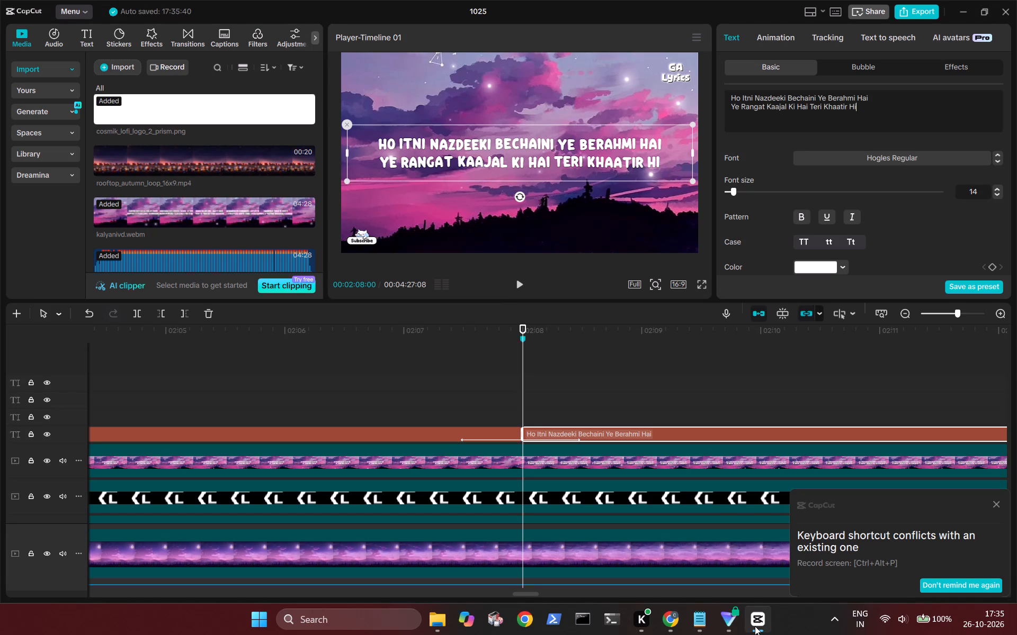
pyautogui.hscroll(-2, 755, 626)
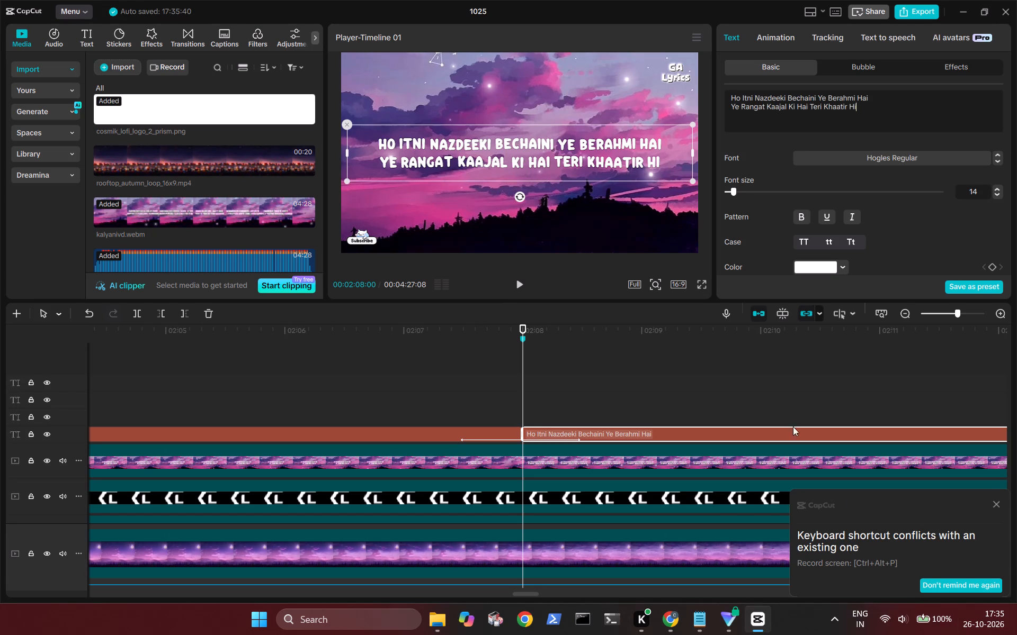
# Scale down the "Ho Itni Nazdeeki Bechaini" text slightly to match the size of the reference lyrics in the preview.
pyautogui.click(786, 420)
pyautogui.hscroll(-2, 786, 420)
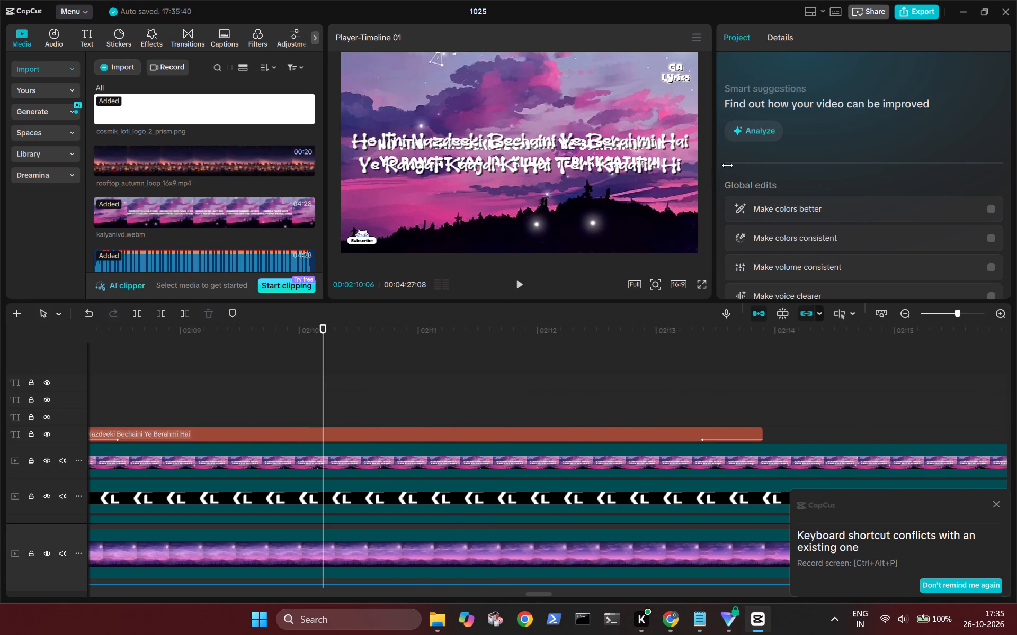
pyautogui.click(663, 435)
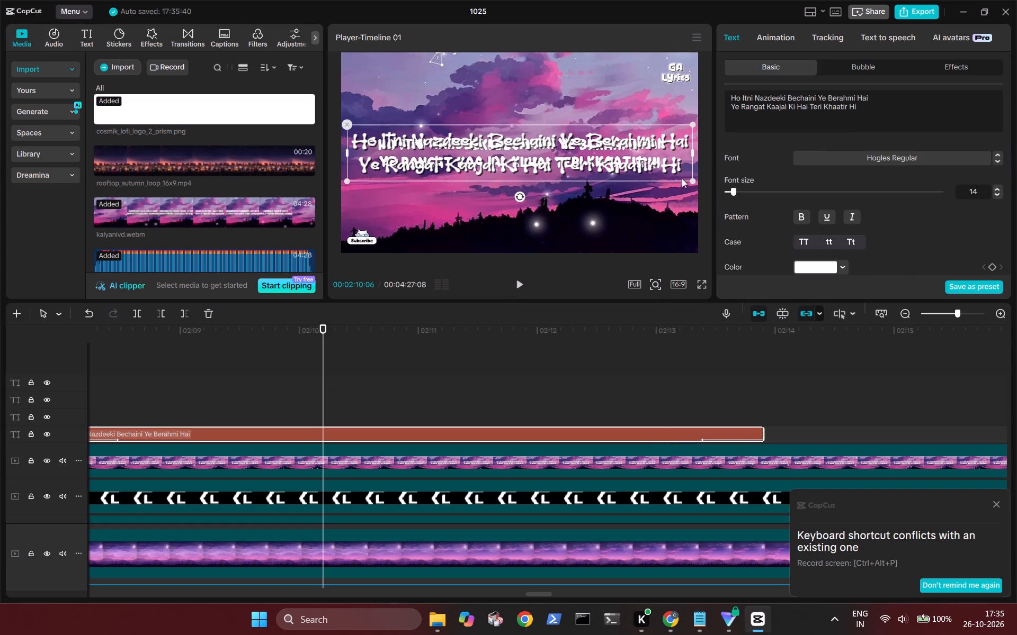
pyautogui.moveTo(692, 179); pyautogui.dragTo(669, 170)
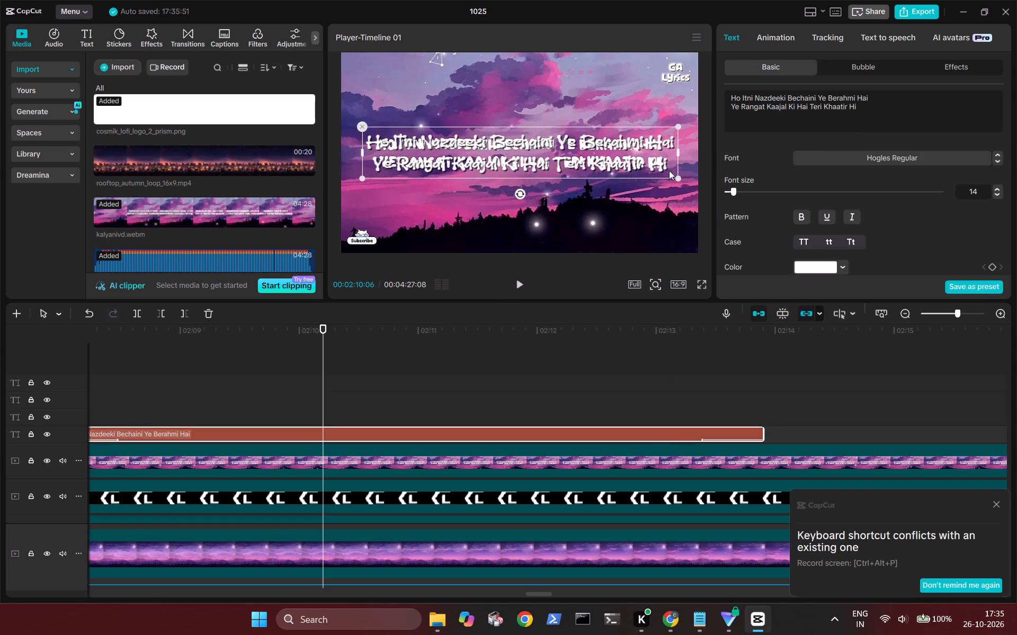
# Extend the "Ho Itni Nazdeeki Bechaini" text and trim its end to the 00:02:17:26 marker.
pyautogui.hscroll(-1, 762, 428)
pyautogui.click(447, 414)
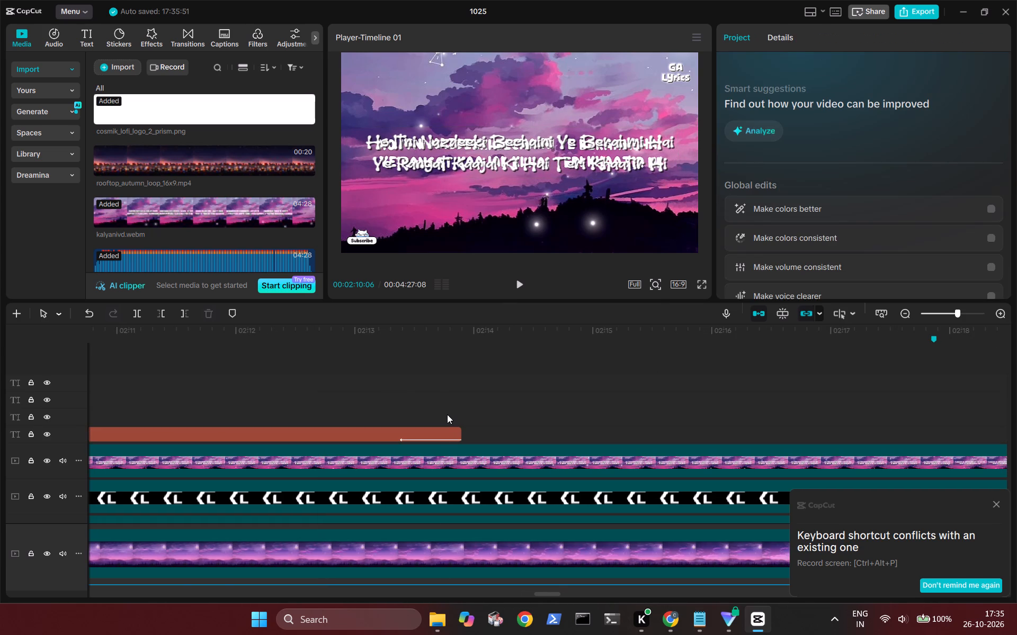
pyautogui.click(450, 432)
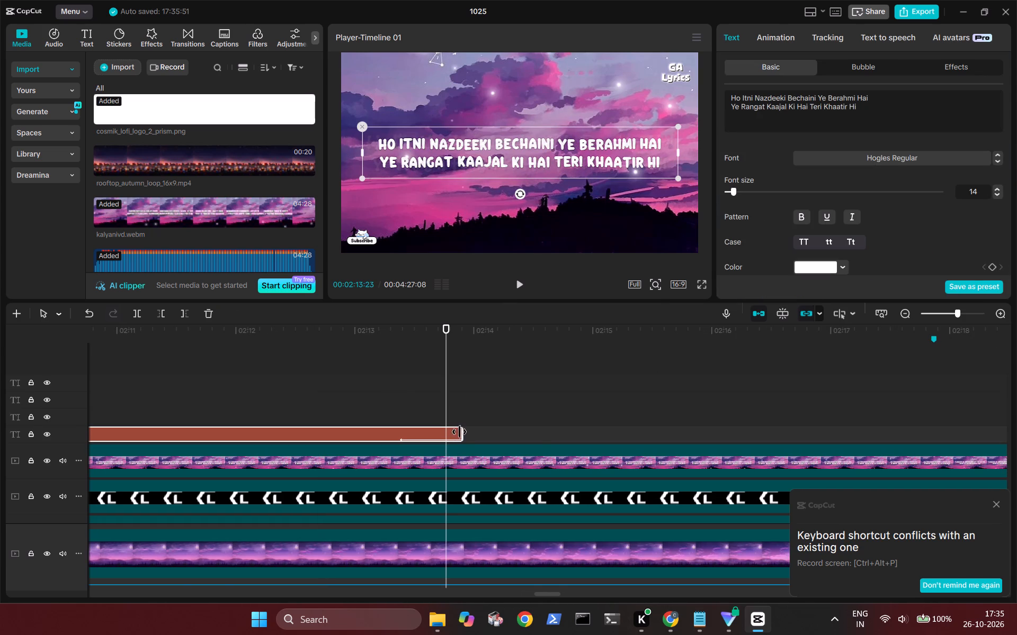
pyautogui.moveTo(461, 432); pyautogui.dragTo(965, 421)
pyautogui.hscroll(-1, 965, 421)
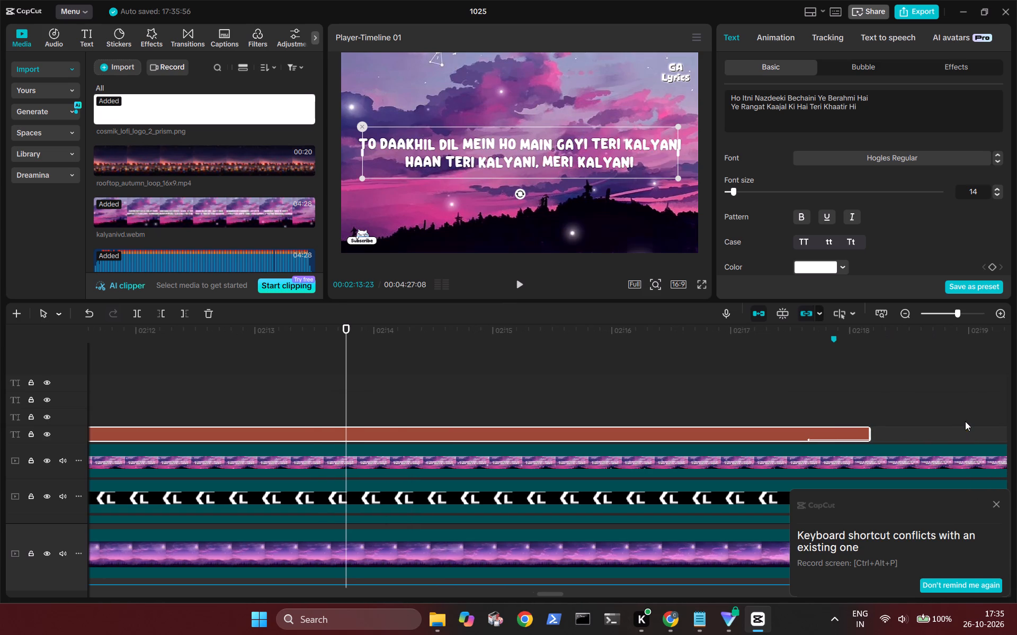
pyautogui.click(835, 363)
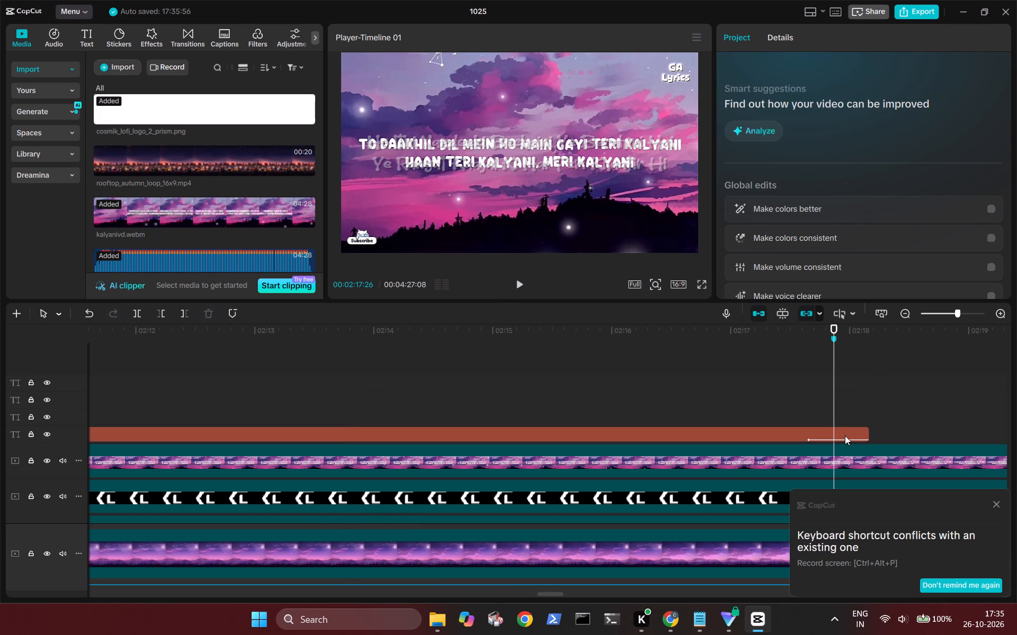
pyautogui.click(845, 436)
pyautogui.press('w')
# Paste "k" at 00:02:17:26 and replace it with "To Daakhil Dil Mein Ho Main Gayi Teri Kalyani / Haan Teri Kalyani, Meri Kalyani" from Chrome's YouTube description.
pyautogui.hscroll(-1, 845, 436)
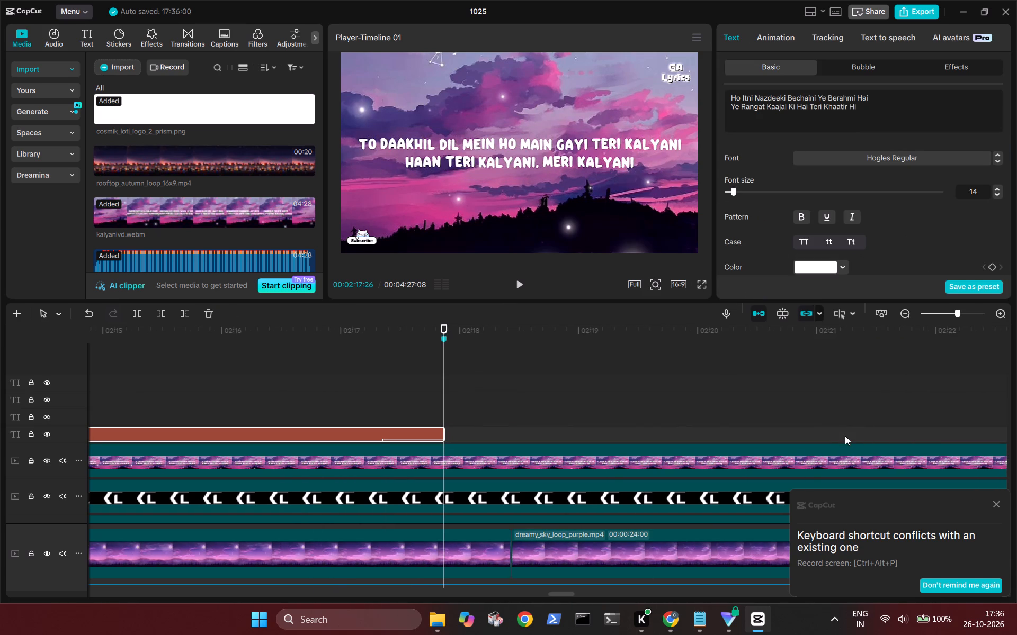
pyautogui.hotkey('ctrl', 'v')
pyautogui.hscroll(-1, 697, 429)
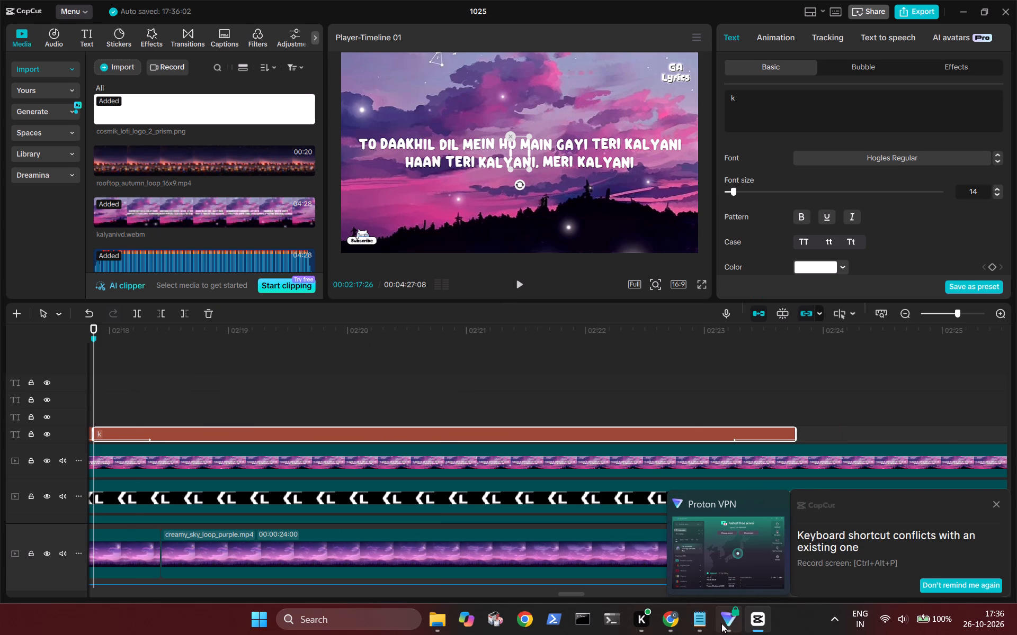
pyautogui.click(669, 618)
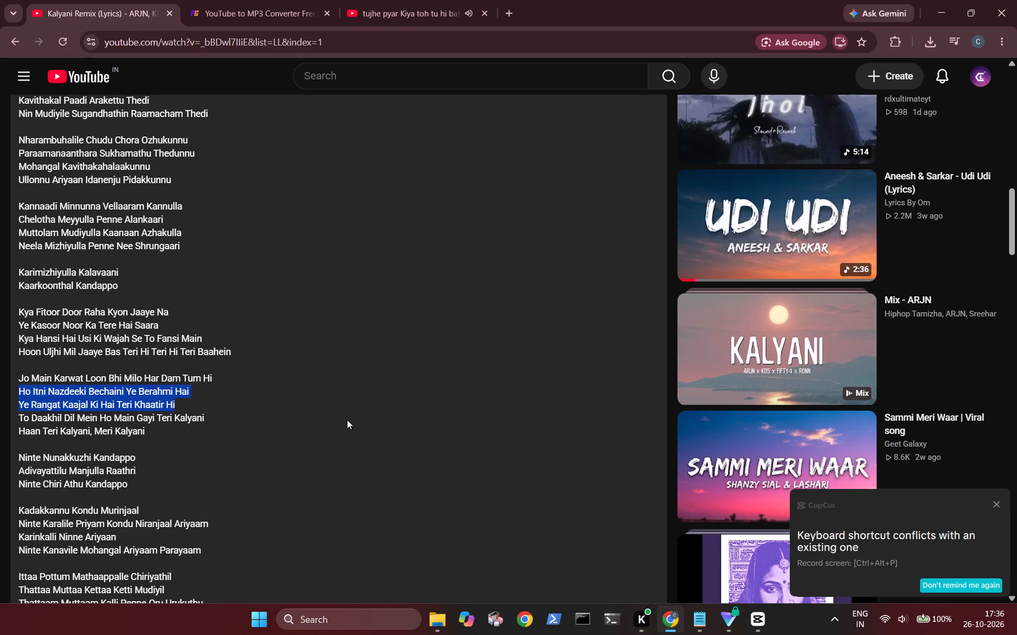
pyautogui.moveTo(154, 428); pyautogui.dragTo(15, 424)
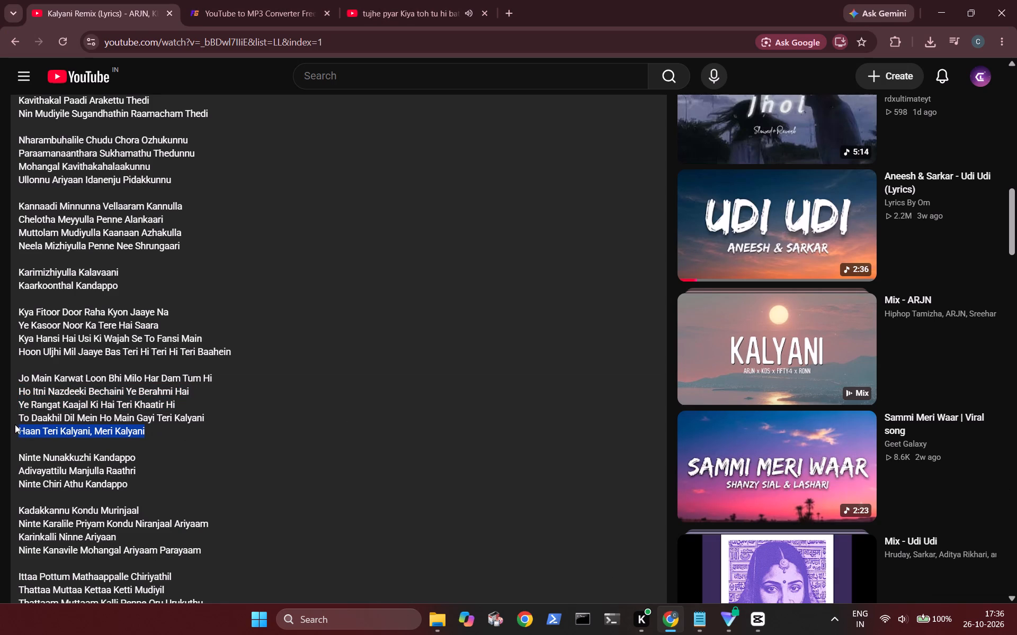
pyautogui.moveTo(15, 424); pyautogui.dragTo(13, 420)
pyautogui.click(13, 420)
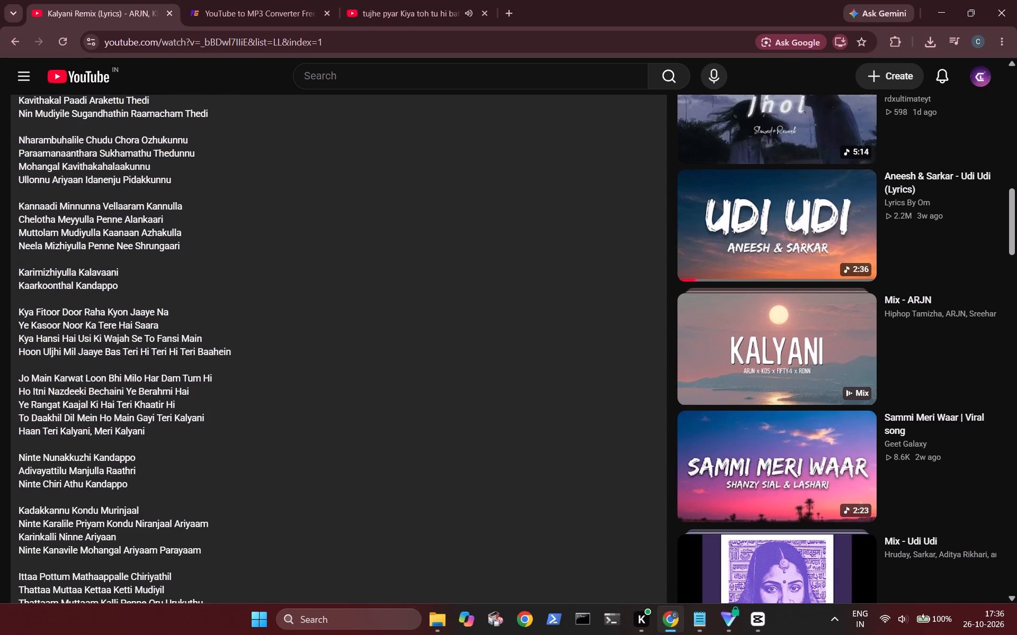
pyautogui.moveTo(19, 417); pyautogui.dragTo(152, 431)
pyautogui.hotkey('ctrl', 'c')
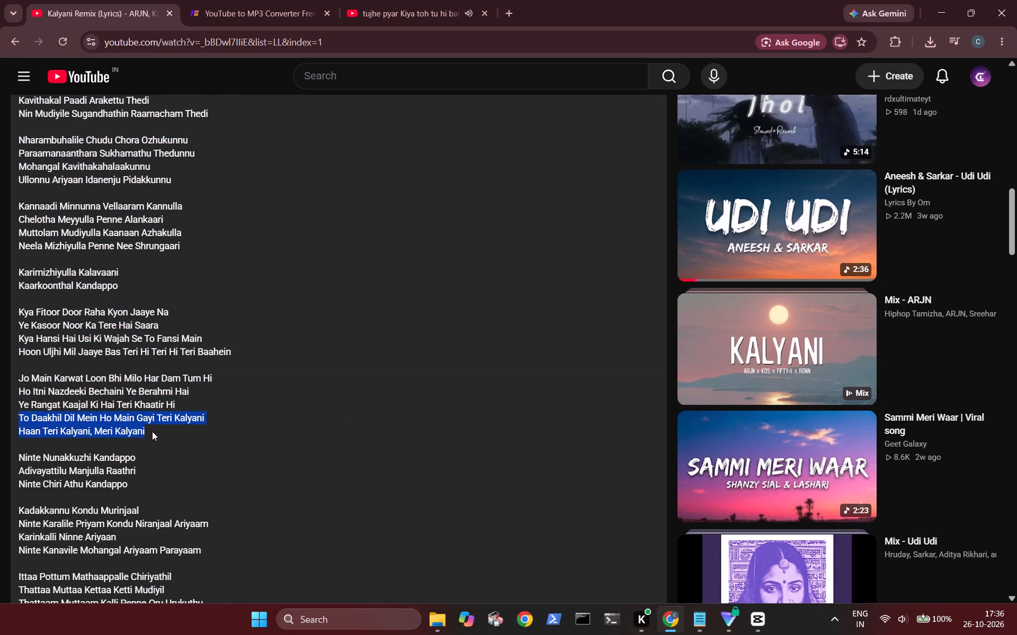
pyautogui.click(757, 621)
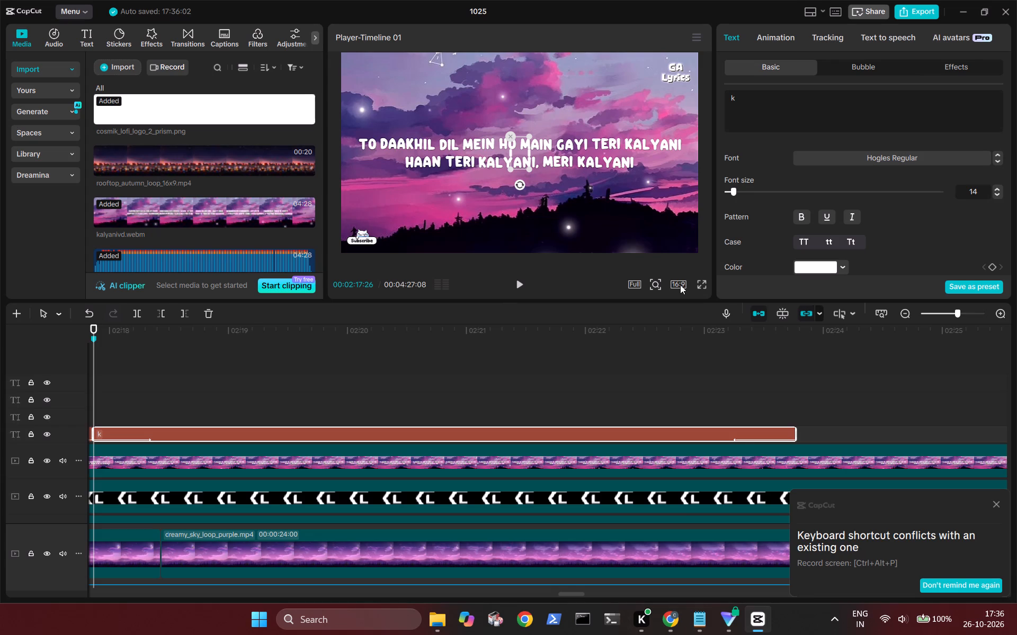
pyautogui.click(817, 109)
pyautogui.press('BackSpace')
pyautogui.hotkey('ctrl', 'v')
# Extend the end of the "To Daakhil Dil Mein" text past the 00:02:32:21 marker.
pyautogui.hscroll(-1, 817, 109)
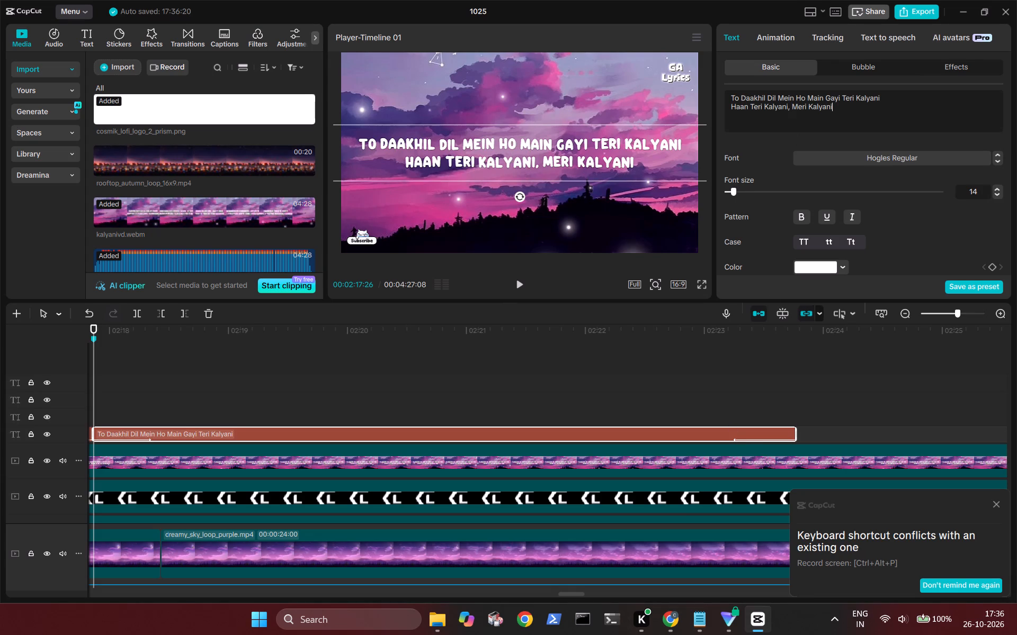
pyautogui.hscroll(-3, 772, 373)
pyautogui.hscroll(1, 321, 395)
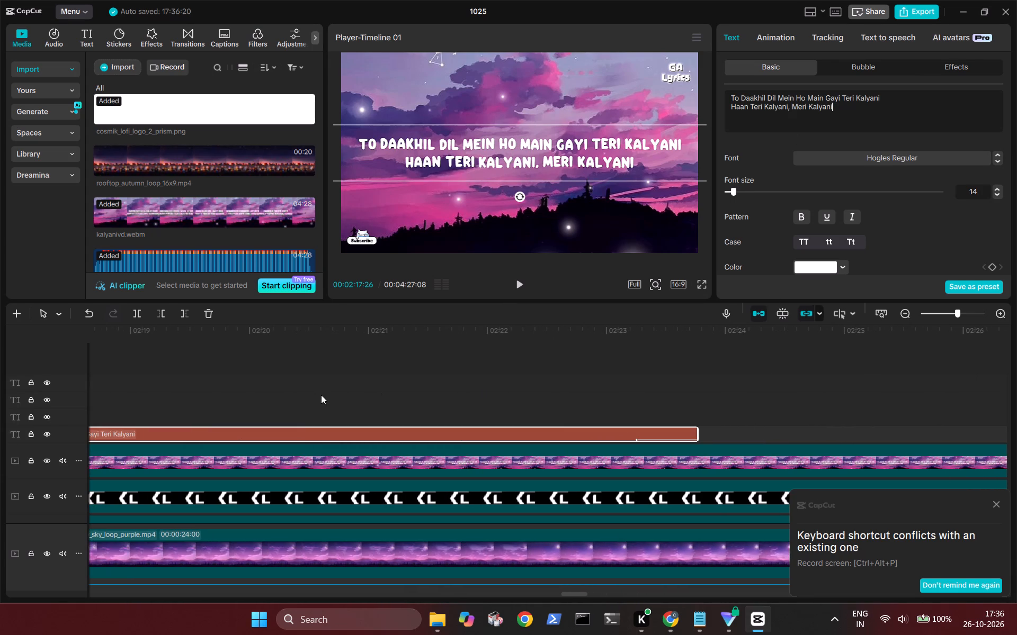
pyautogui.keyDown('ctrl'); pyautogui.scroll(-7, 600, 431); pyautogui.keyUp('ctrl')
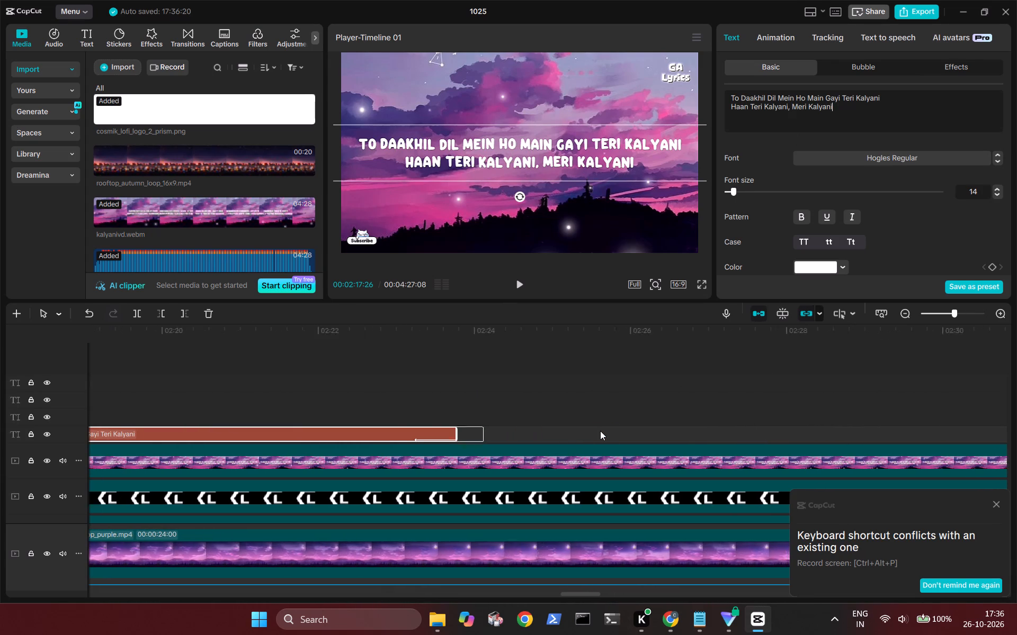
pyautogui.keyDown('ctrl'); pyautogui.scroll(-1, 600, 431); pyautogui.keyUp('ctrl')
pyautogui.moveTo(400, 431); pyautogui.dragTo(978, 448)
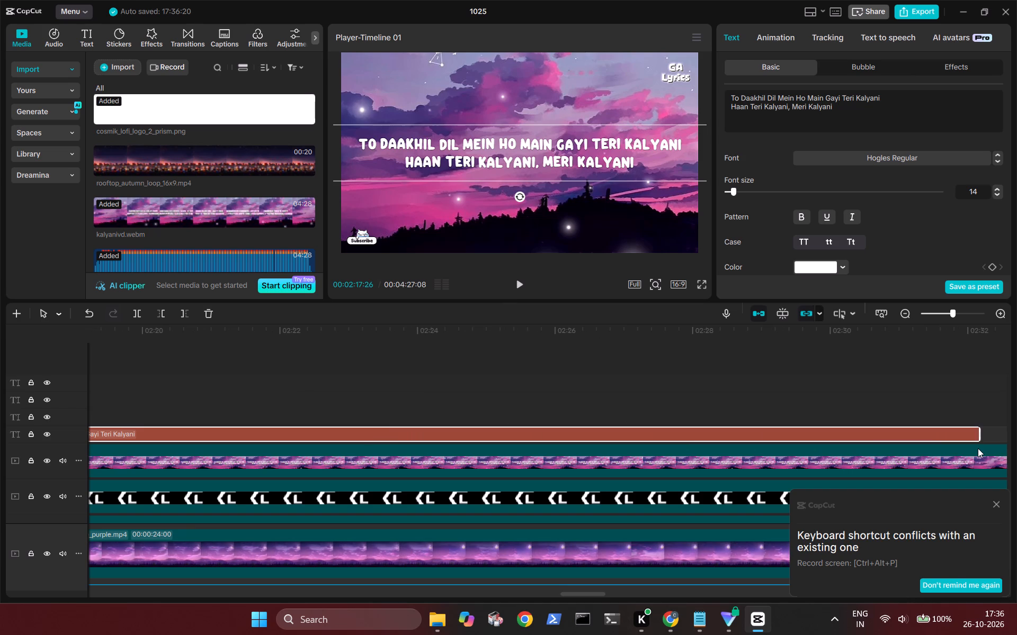
pyautogui.hscroll(-2, 978, 448)
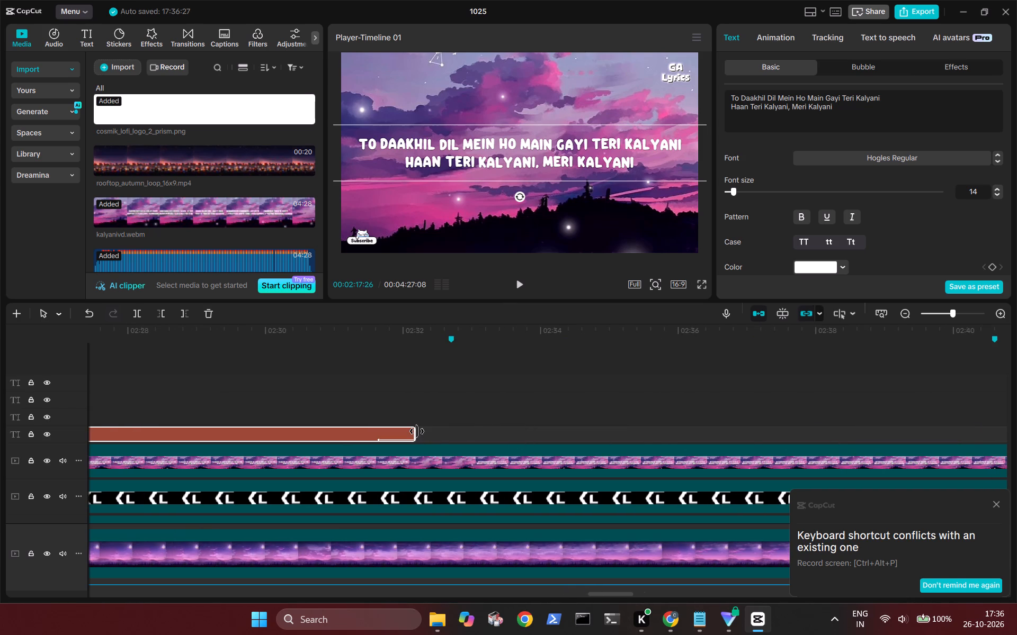
pyautogui.moveTo(417, 431); pyautogui.dragTo(487, 432)
# Scale the "To Daakhil Dil Mein" text down to about 69% to match the reference lyrics.
pyautogui.click(382, 389)
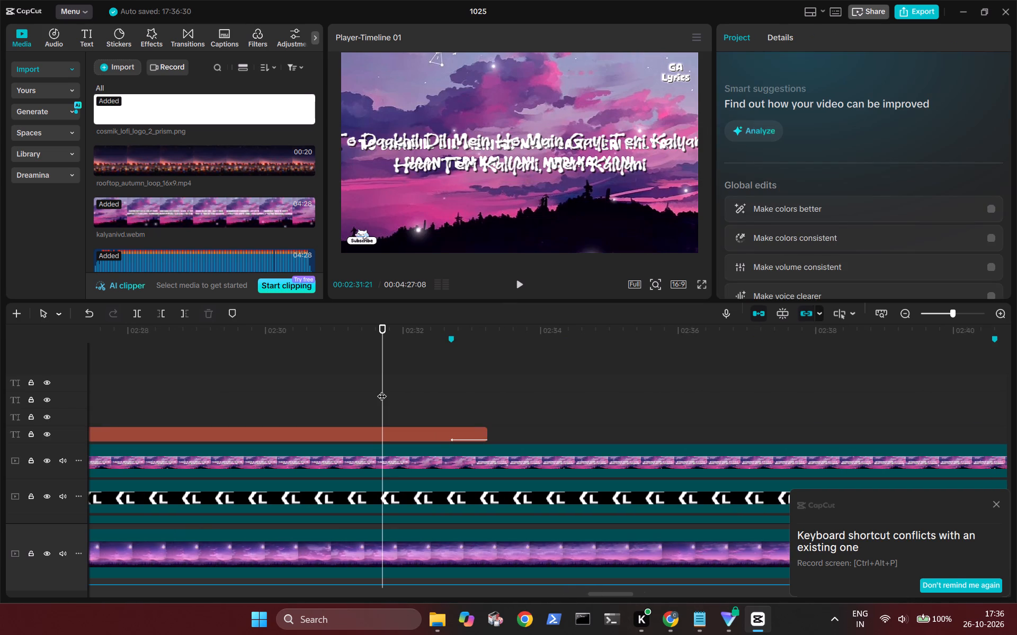
pyautogui.click(448, 431)
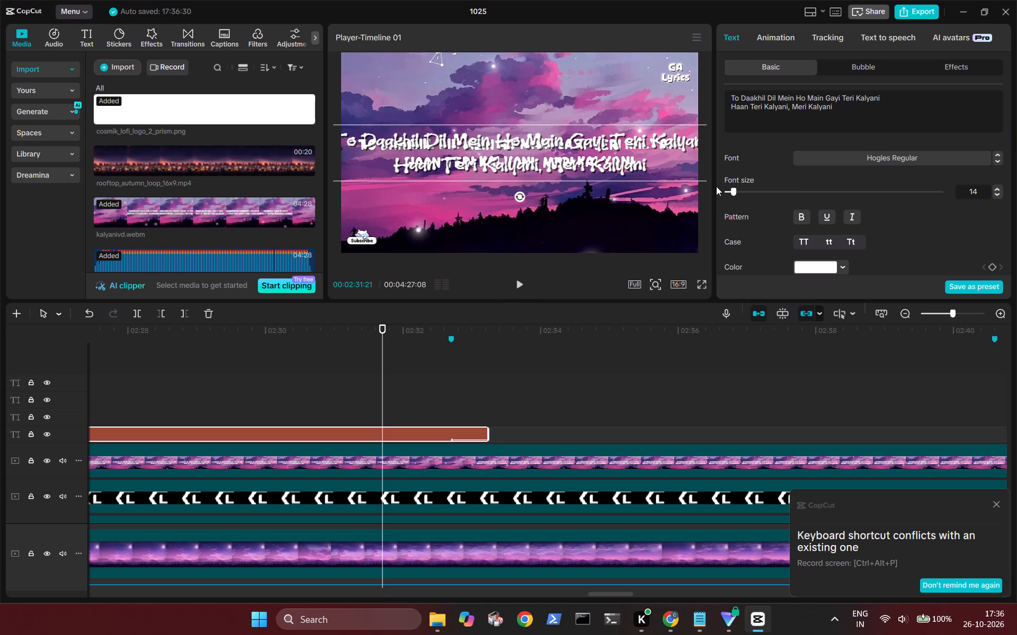
pyautogui.scroll(-1, 790, 216)
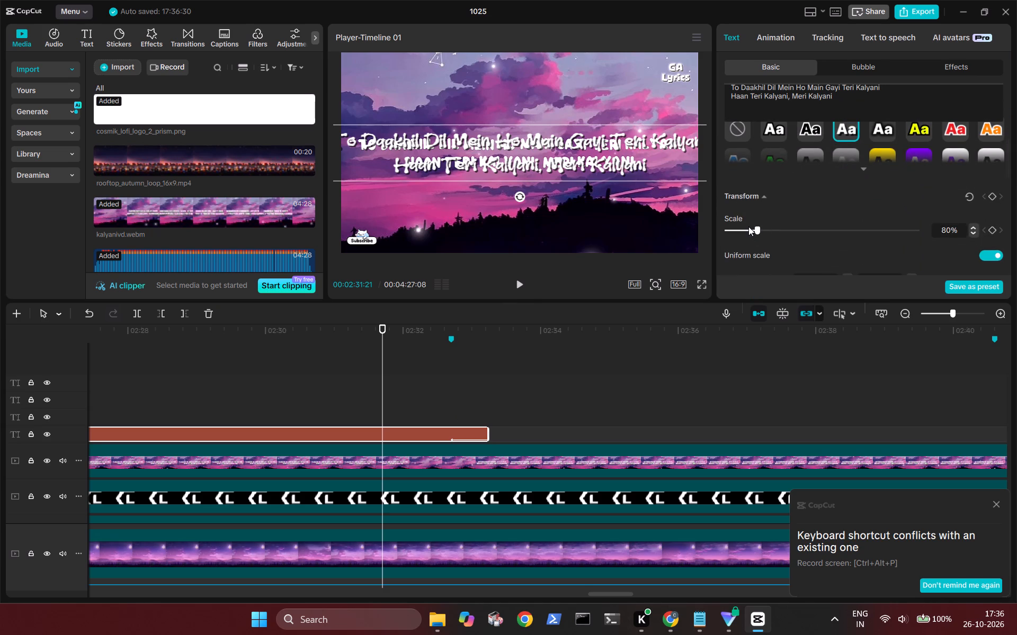
pyautogui.click(748, 226)
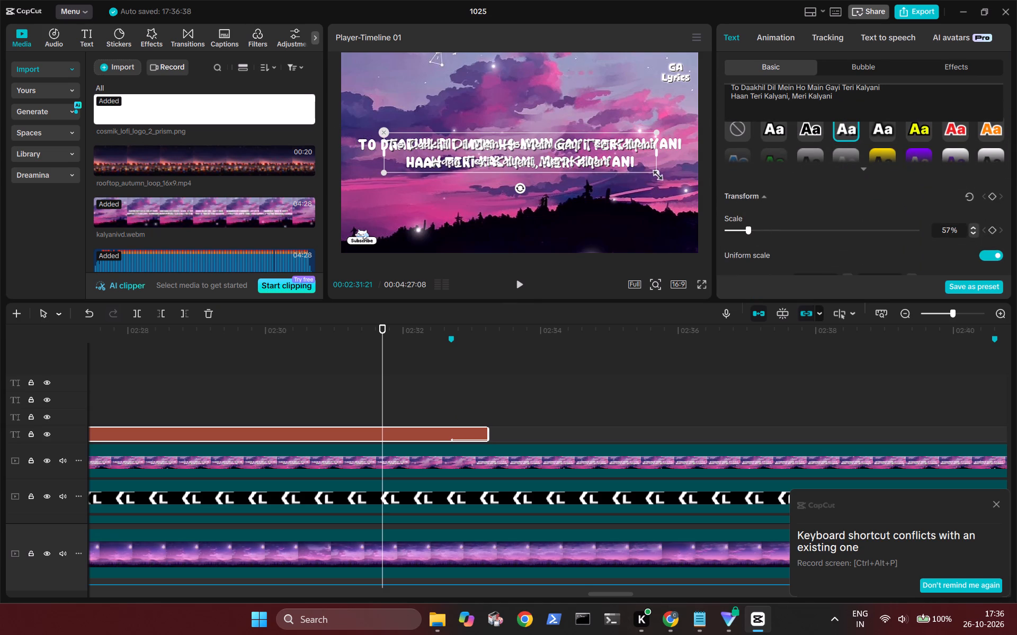
pyautogui.moveTo(655, 173); pyautogui.dragTo(698, 179)
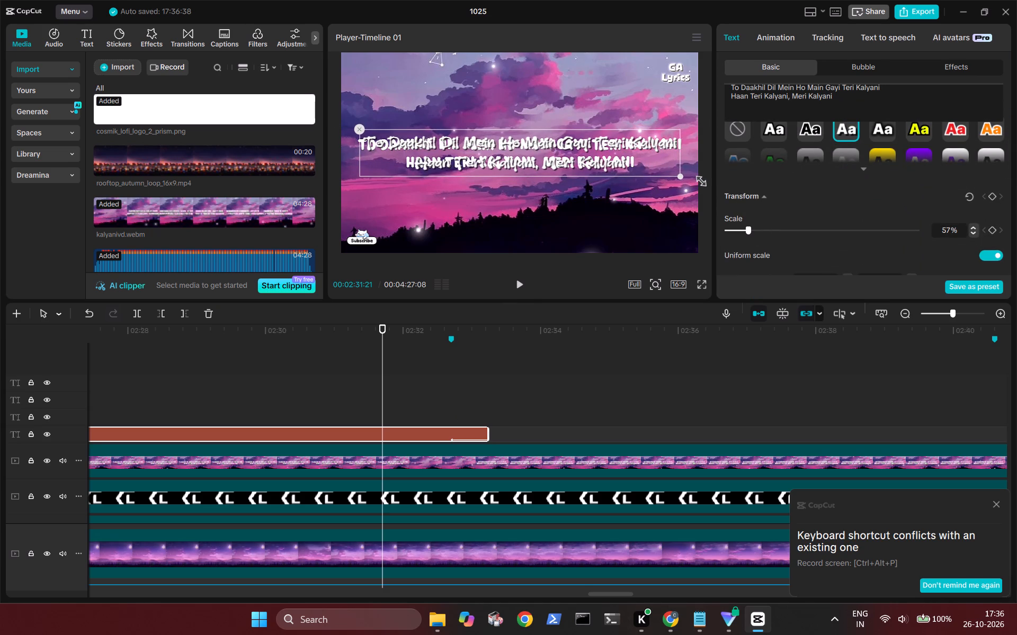
pyautogui.moveTo(698, 179); pyautogui.dragTo(704, 180)
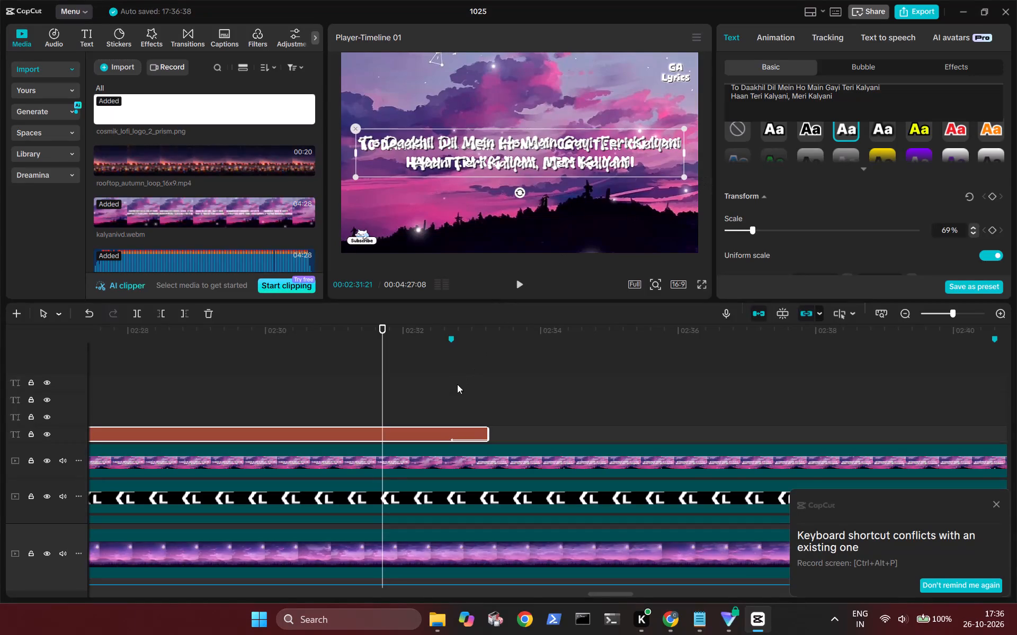
# Trim the end of the "To Daakhil Dil Mein" text to the 00:02:32:21 marker.
pyautogui.click(451, 374)
pyautogui.click(459, 431)
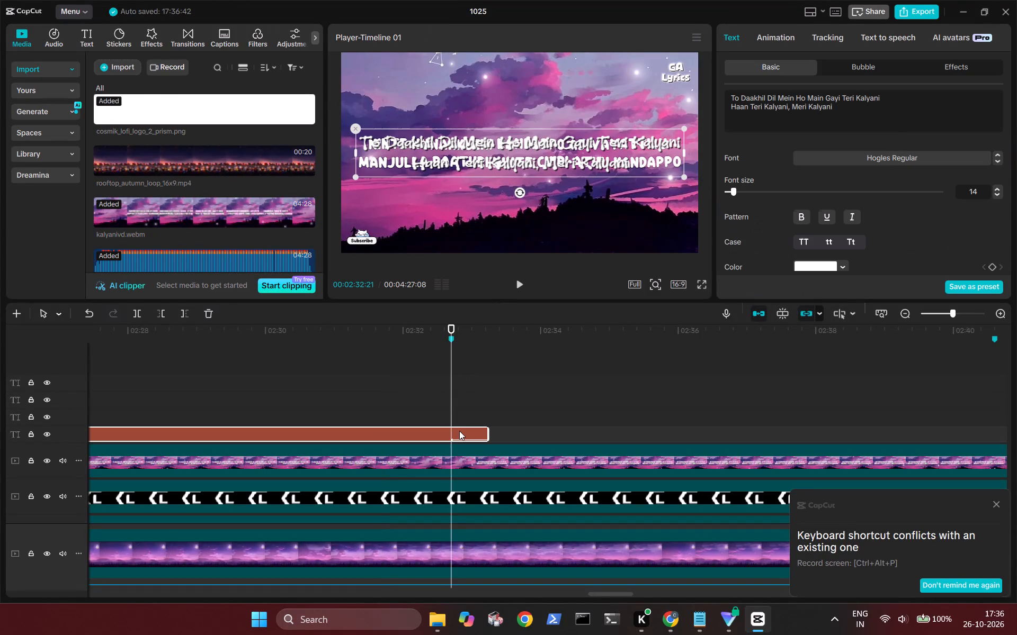
pyautogui.press('w')
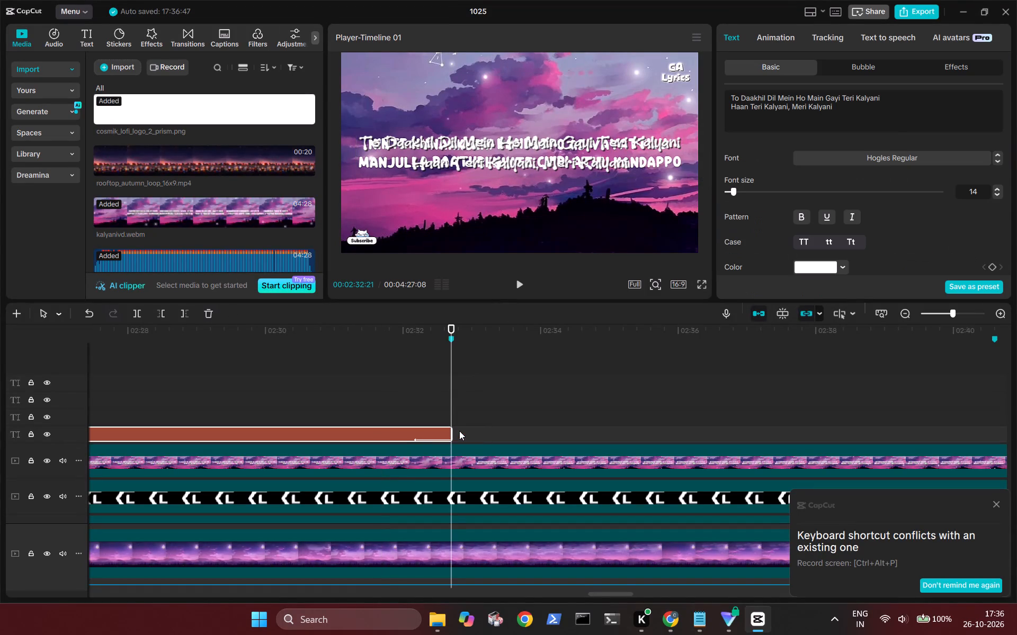
# Paste "k" at 00:02:32:21 and replace it with "Ninte Nunakkuzhi Kandappo / Adivayattilu Manjulla Raathri / Ninte Chiri Athu Kandappo" from Chrome's YouTube description.
pyautogui.hotkey('ctrl', 'v')
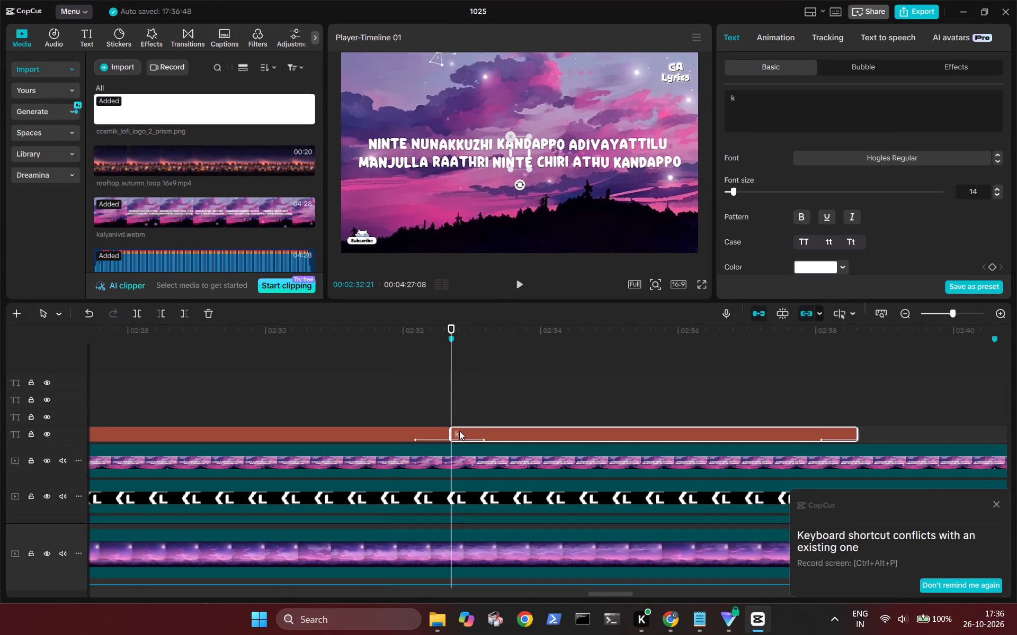
pyautogui.click(678, 618)
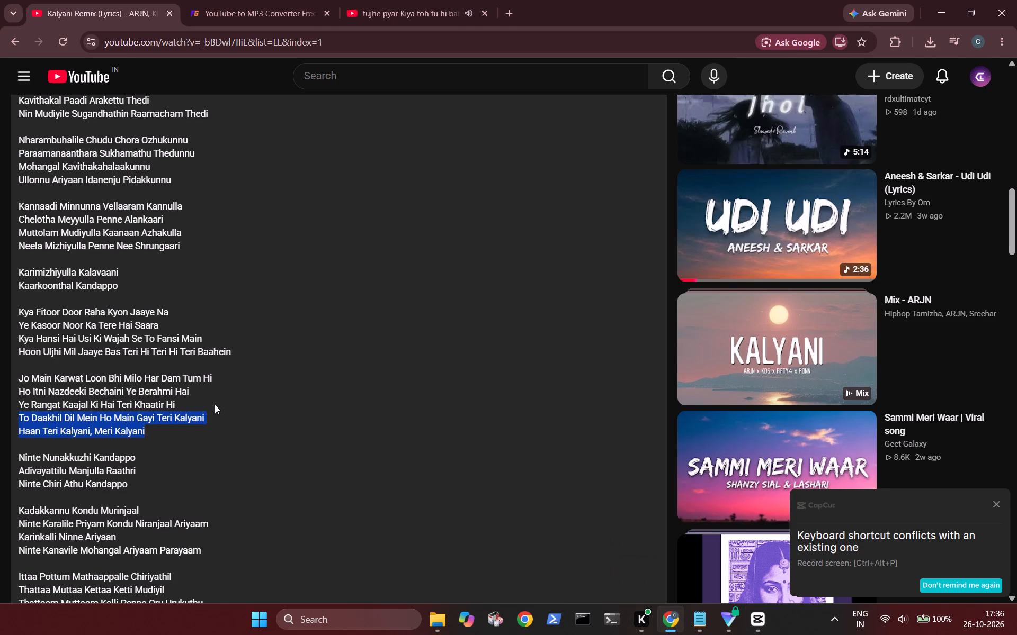
pyautogui.scroll(-3, 215, 404)
pyautogui.moveTo(139, 358); pyautogui.dragTo(39, 331)
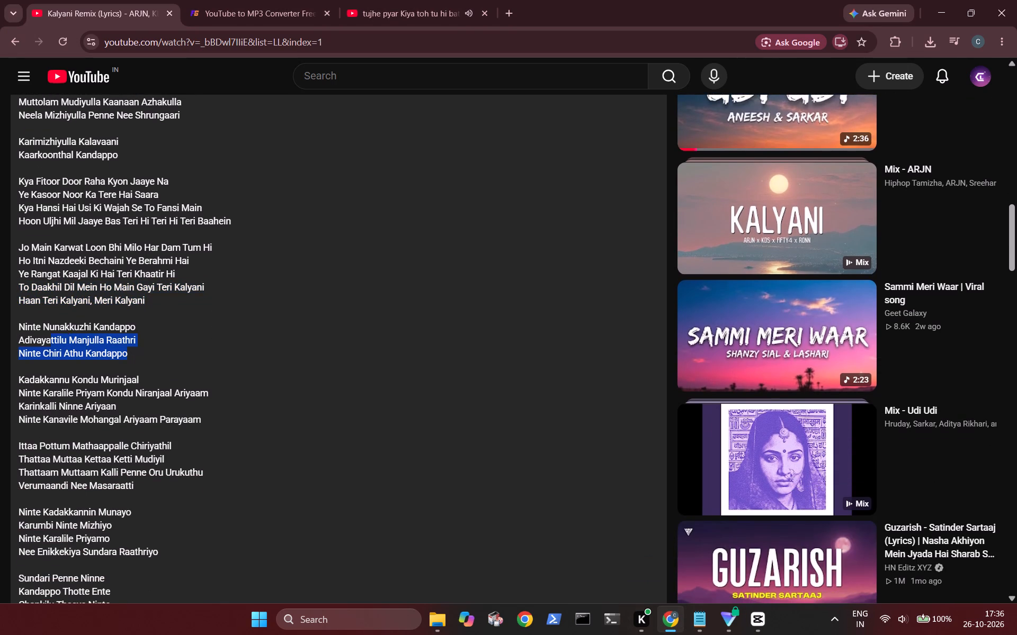
pyautogui.moveTo(39, 331); pyautogui.dragTo(14, 323)
pyautogui.hotkey('ctrl', 'c')
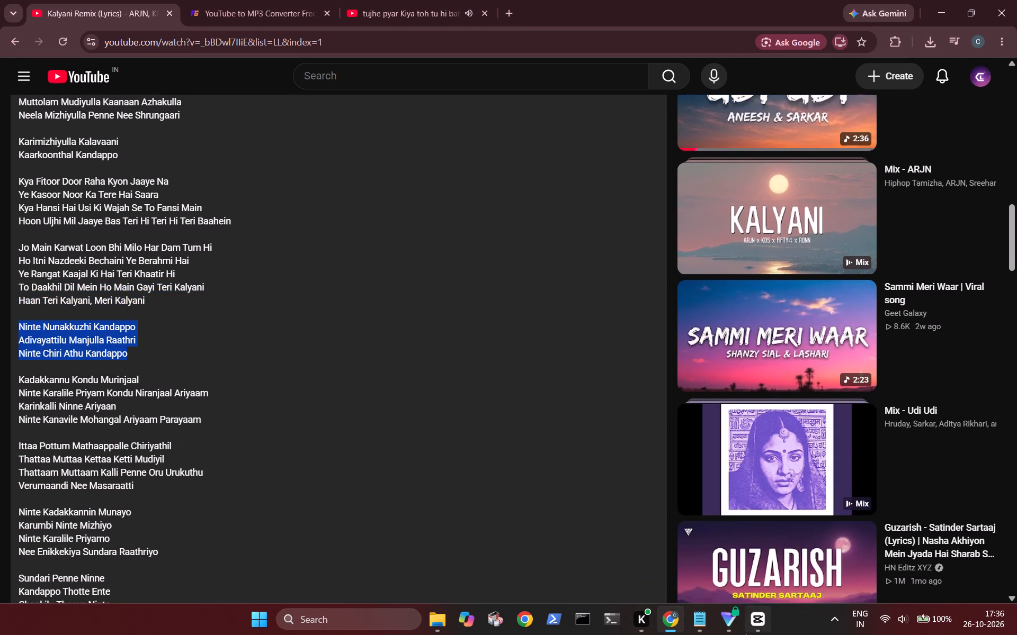
pyautogui.click(752, 625)
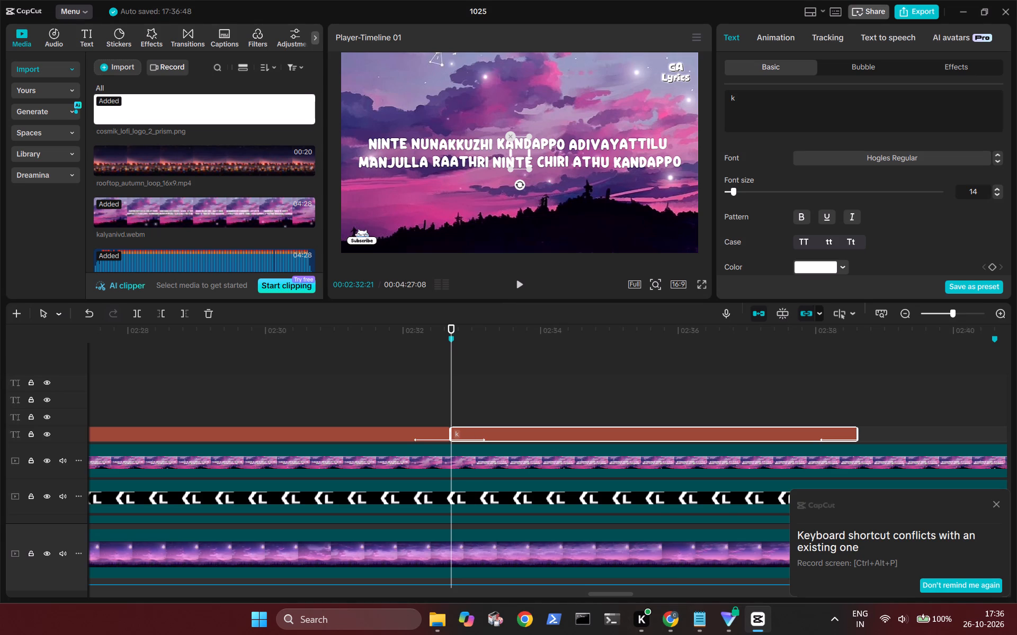
pyautogui.click(779, 99)
pyautogui.press('BackSpace')
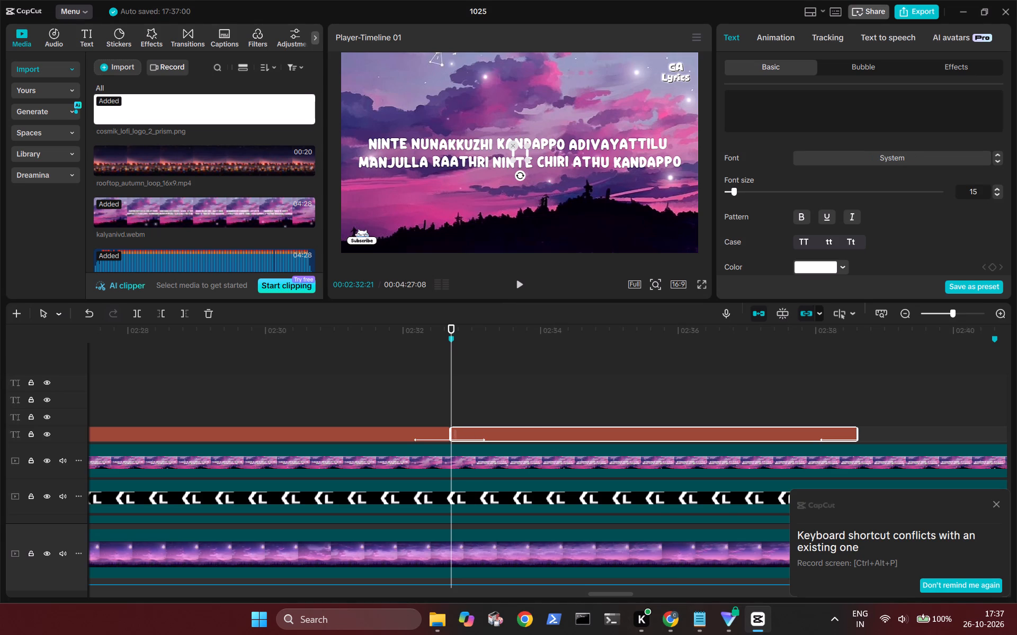
pyautogui.hotkey('ctrl', 'v')
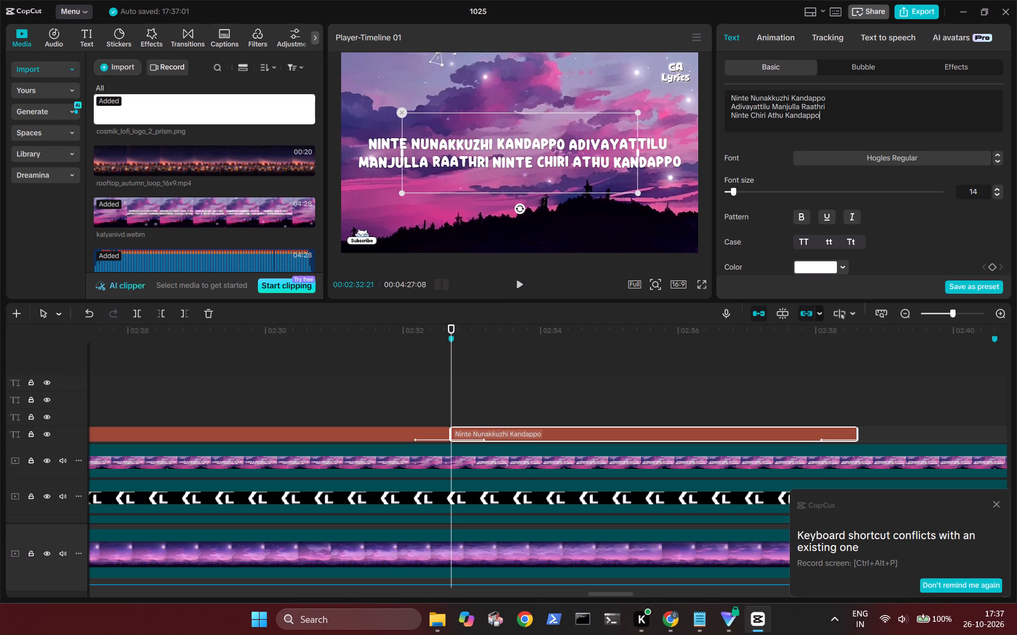
# Rearrange the lyric into two lines: "Ninte Nunakkuzhi Kandappo Adivayattilu / Manjulla Raathri Ninte Chiri Athu Kandappo".
pyautogui.click(772, 107)
pyautogui.press('Return')
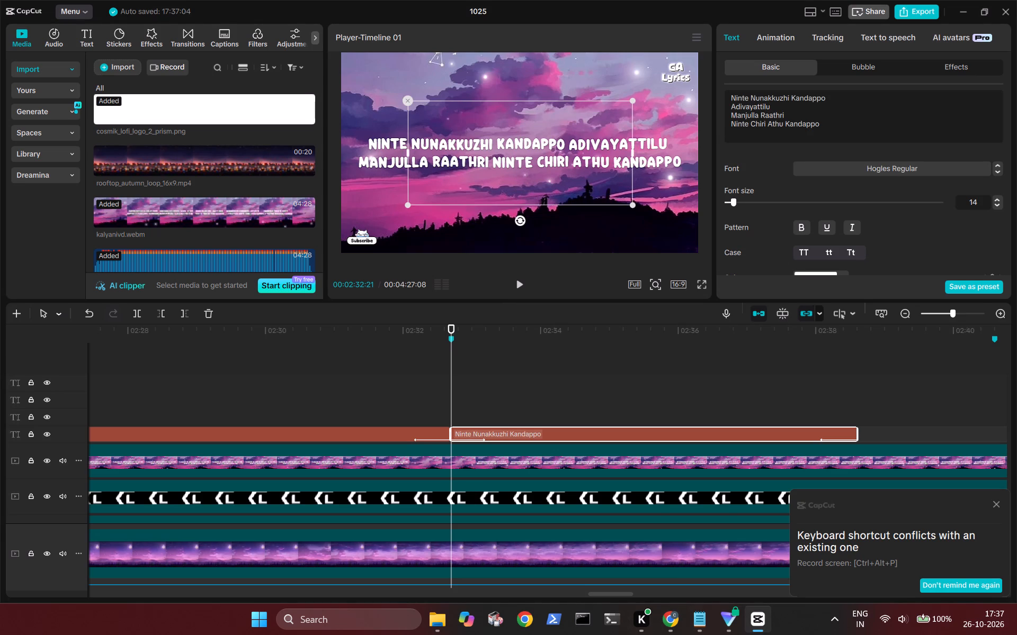
pyautogui.click(732, 125)
pyautogui.press('BackSpace')
pyautogui.press('space')
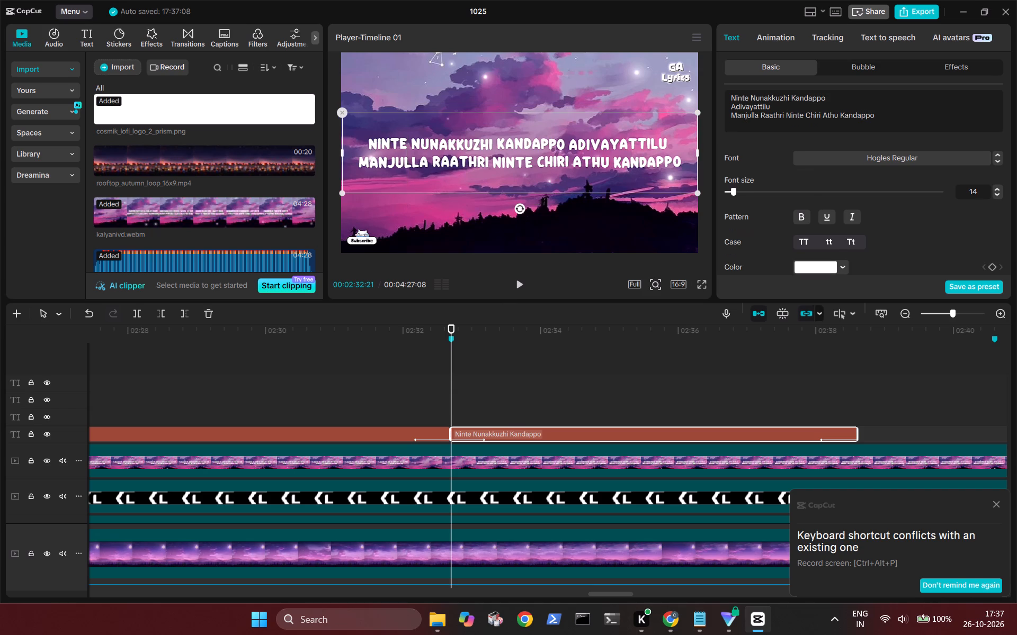
pyautogui.click(733, 107)
pyautogui.press('BackSpace')
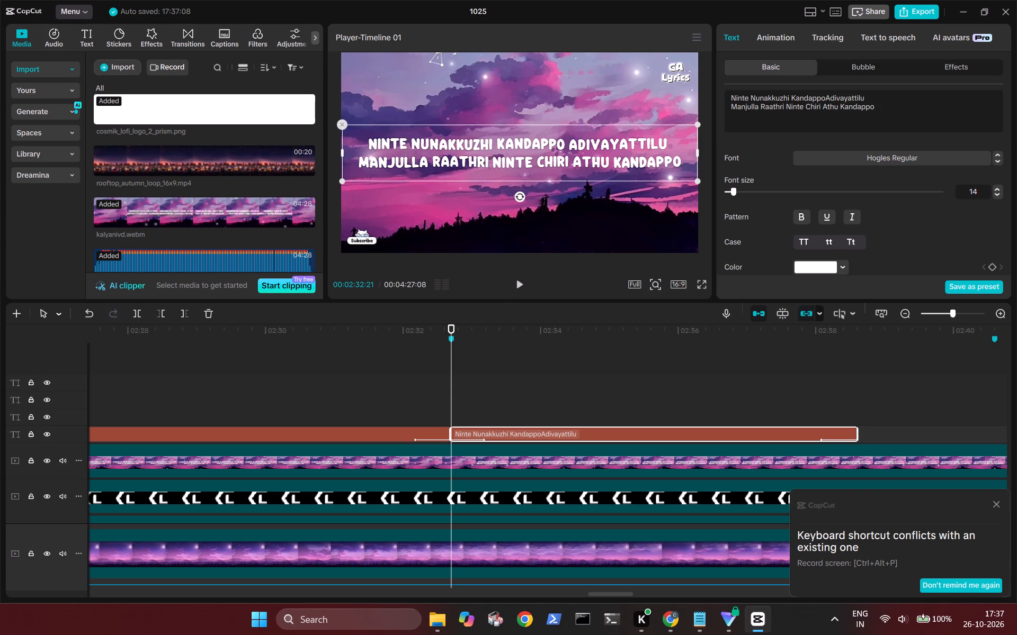
pyautogui.press('space')
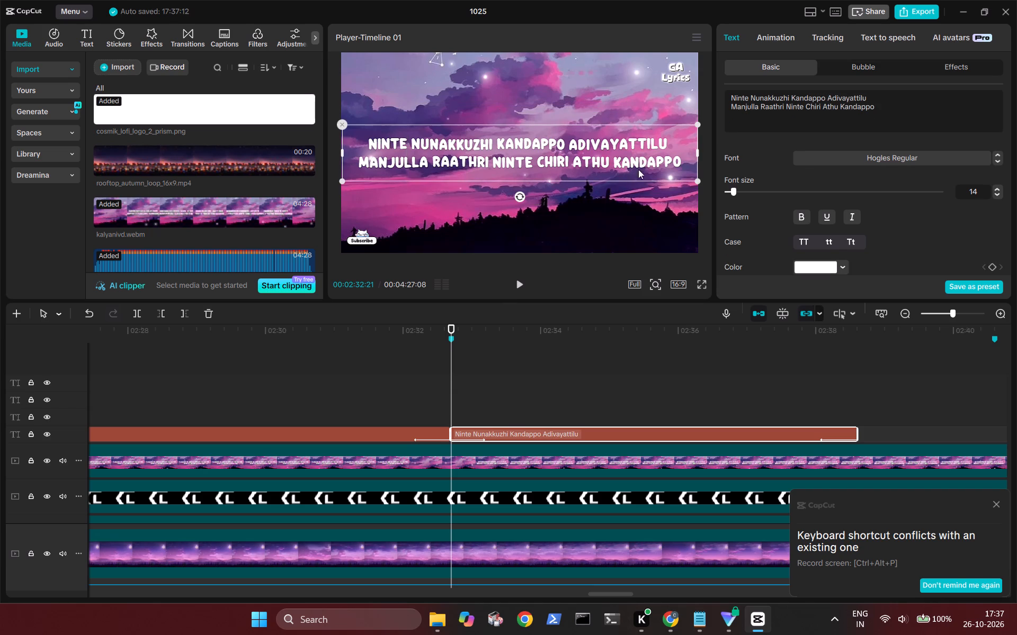
# Scale the "Ninte Nunakkuzhi Kandappo Adivayattilu" text down slightly in the preview to match the width of the reference lyrics.
pyautogui.click(509, 398)
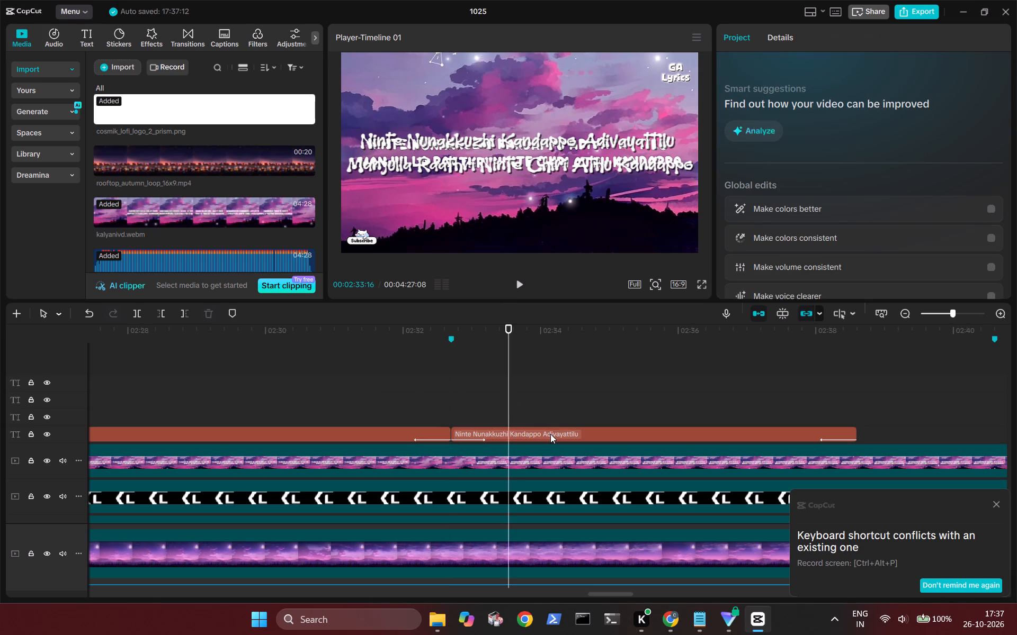
pyautogui.click(550, 434)
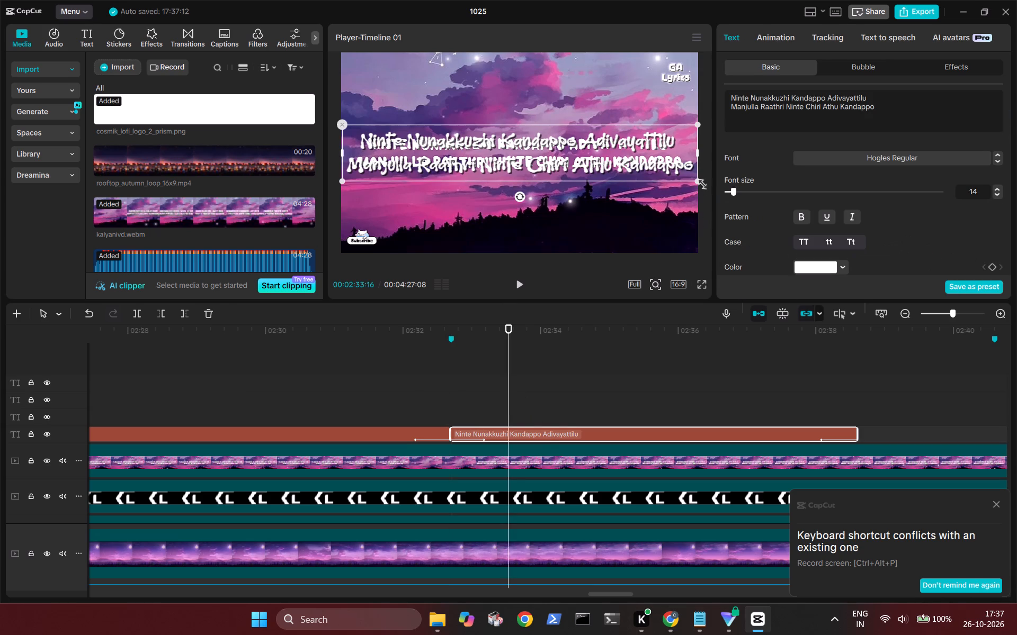
pyautogui.moveTo(698, 183); pyautogui.dragTo(691, 180)
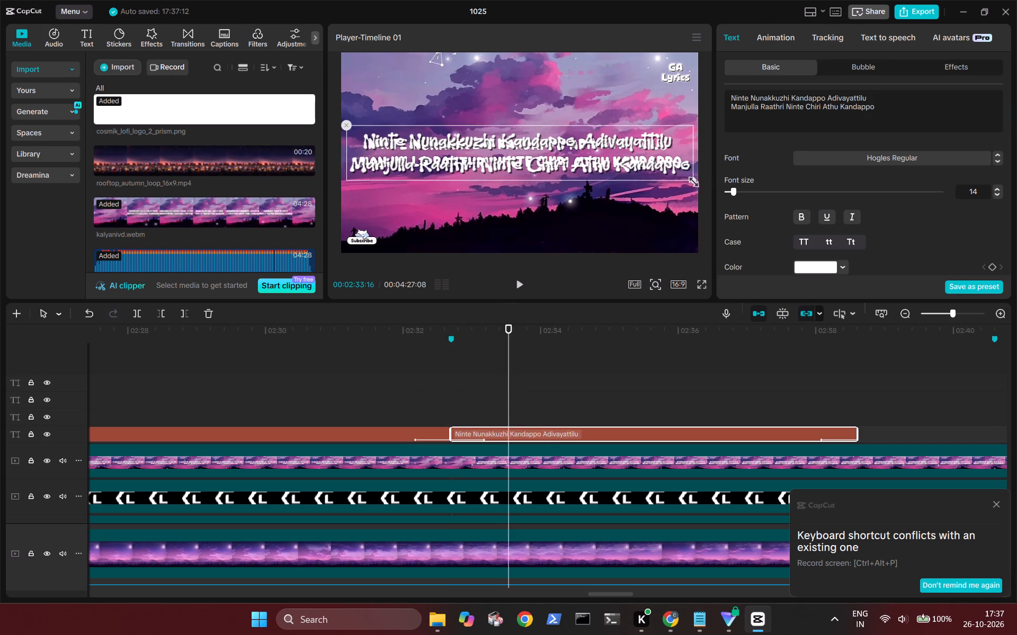
pyautogui.moveTo(691, 180); pyautogui.dragTo(684, 177)
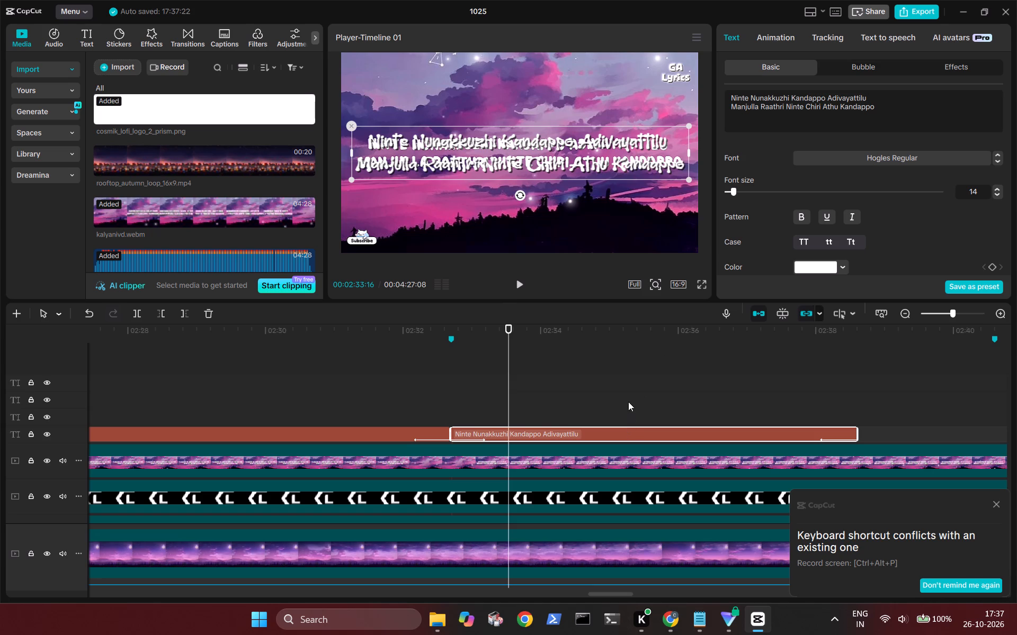
# Extend the "Ninte Nunakkuzhi Kandappo Adivayattilu" text and trim its end to the 00:02:40:18 marker.
pyautogui.hscroll(-1, 706, 401)
pyautogui.moveTo(372, 434); pyautogui.dragTo(543, 421)
pyautogui.click(503, 365)
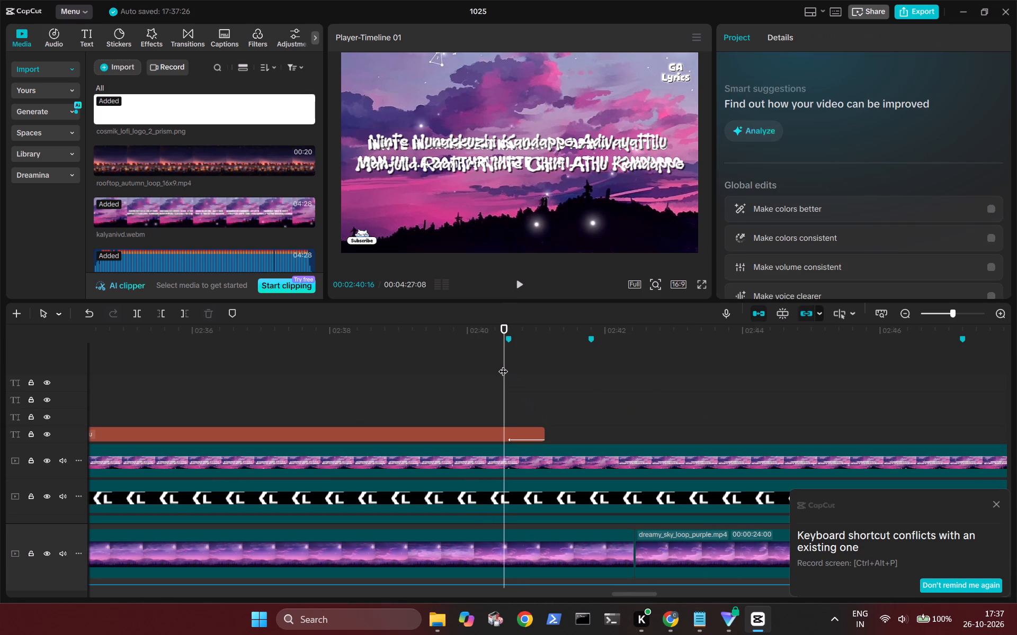
pyautogui.click(508, 365)
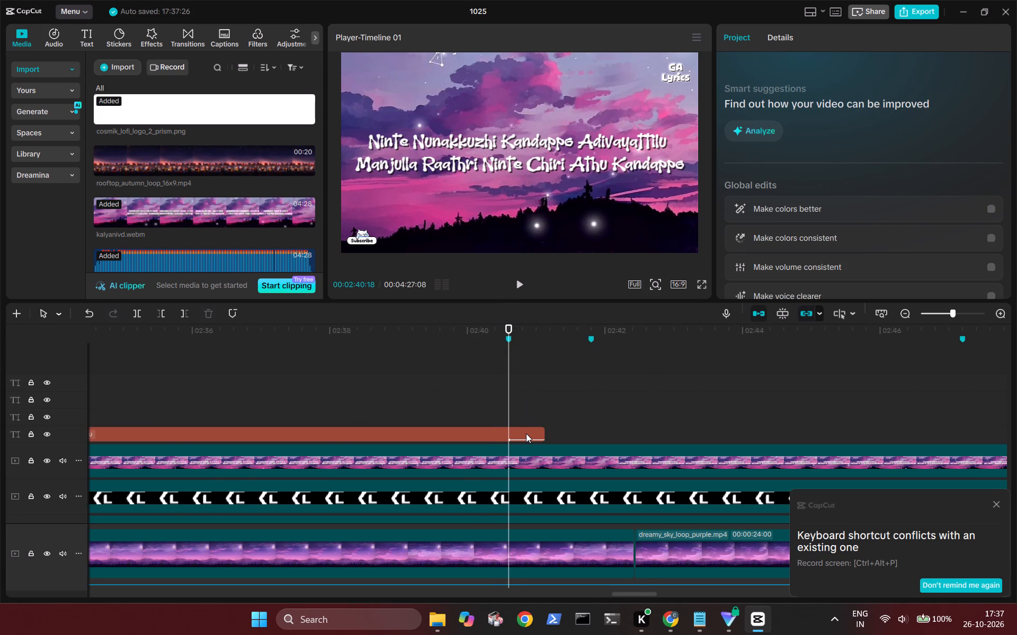
pyautogui.click(526, 433)
pyautogui.press('w')
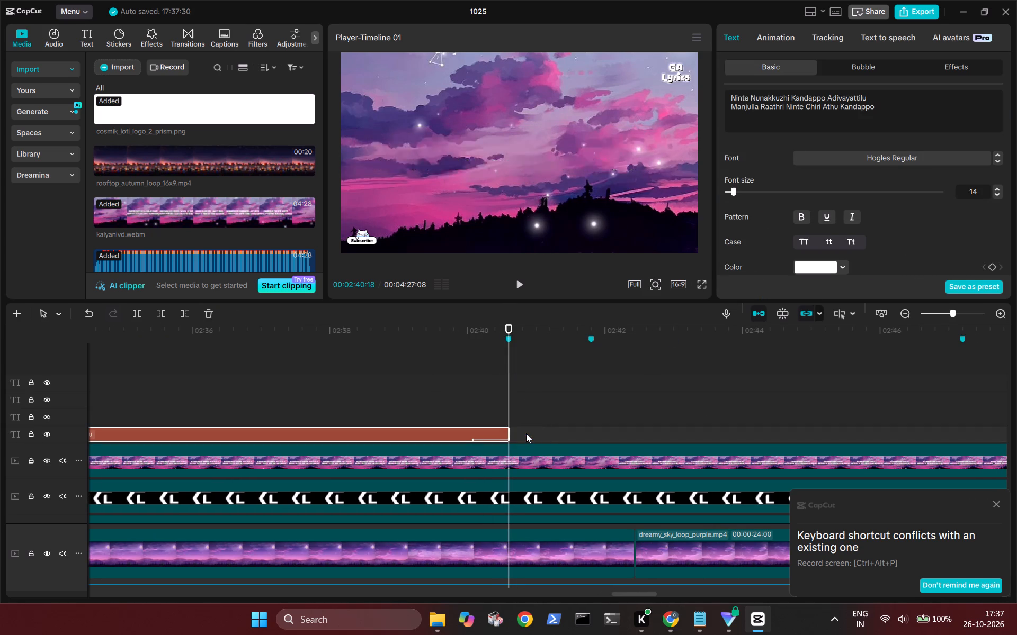
# Paste "k" at 00:02:41:24 and replace it with "Kadakkannu Kondu Murinjaal / Ninte Karalile Priyam Kondu Niranjaal Ariyaam" from Chrome's YouTube description.
pyautogui.click(569, 365)
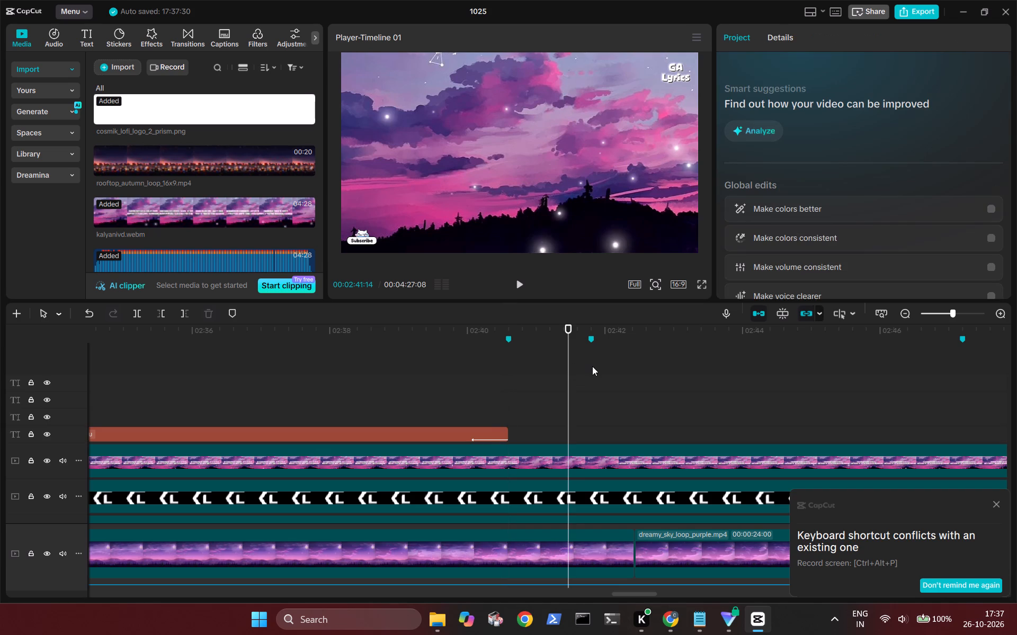
pyautogui.click(592, 366)
pyautogui.hotkey('ctrl', 'v')
pyautogui.hscroll(-1, 592, 366)
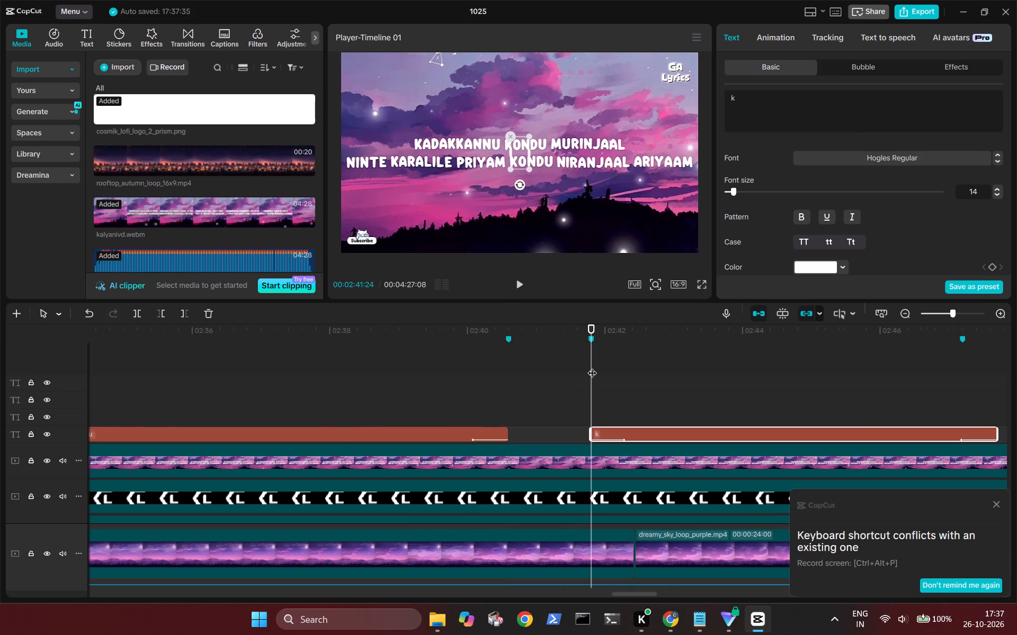
pyautogui.hscroll(-1, 592, 366)
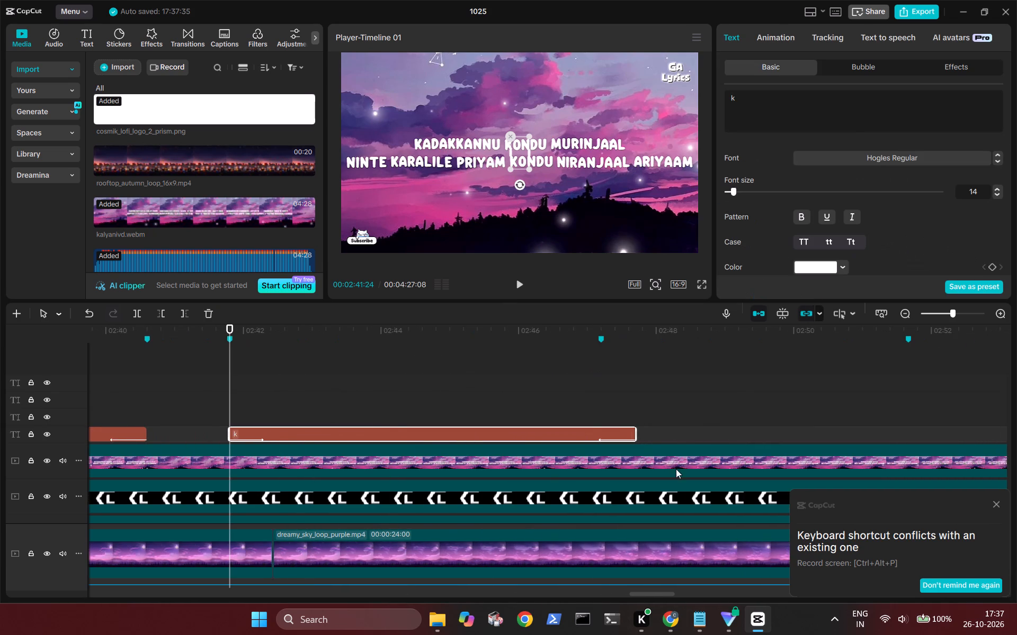
pyautogui.click(659, 615)
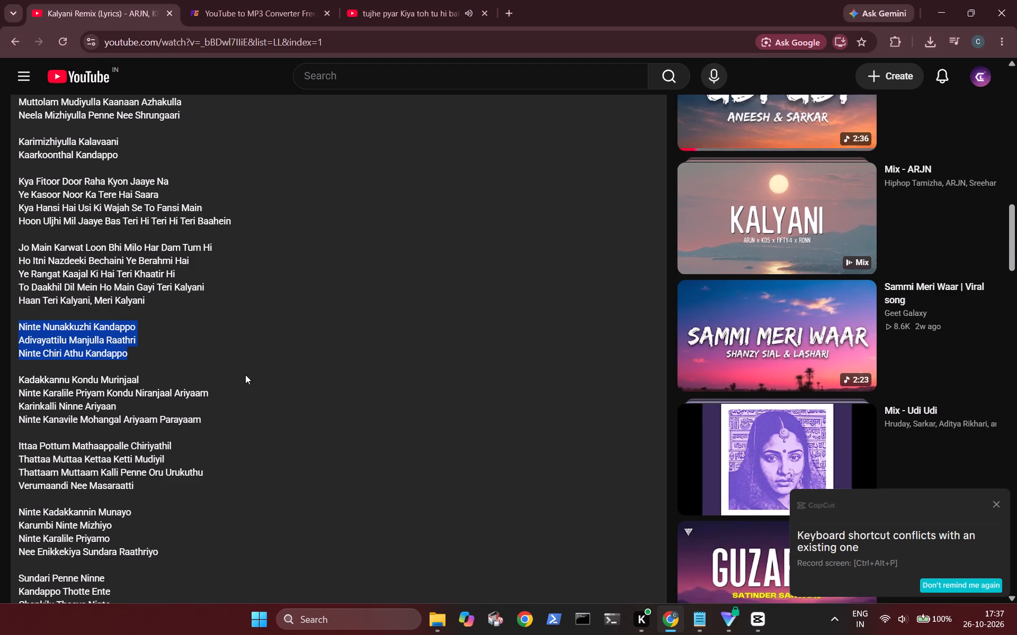
pyautogui.moveTo(218, 395); pyautogui.dragTo(20, 377)
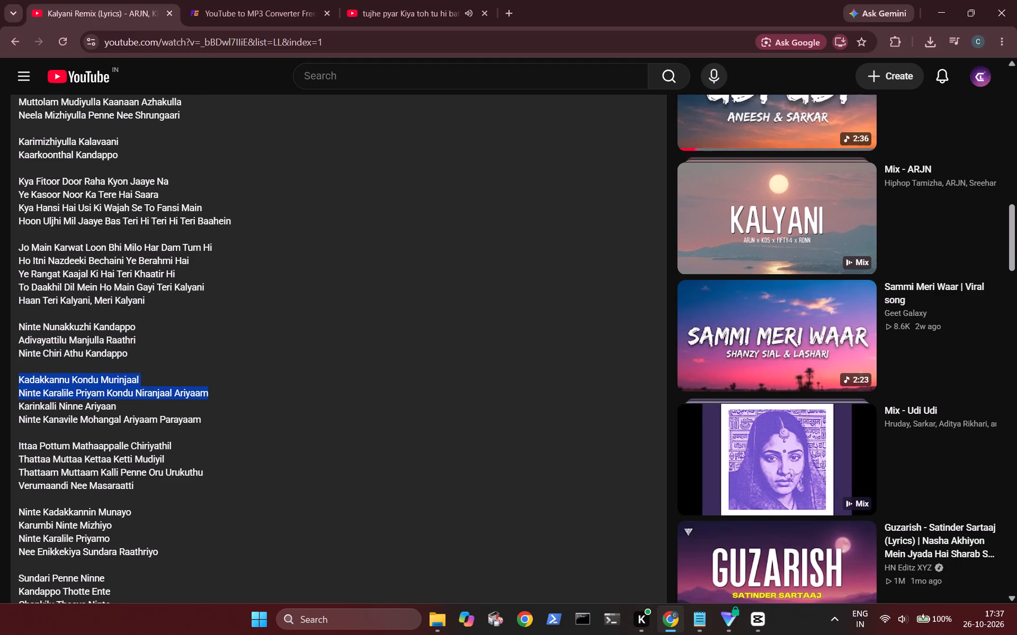
pyautogui.hotkey('ctrl', 'c')
pyautogui.click(752, 618)
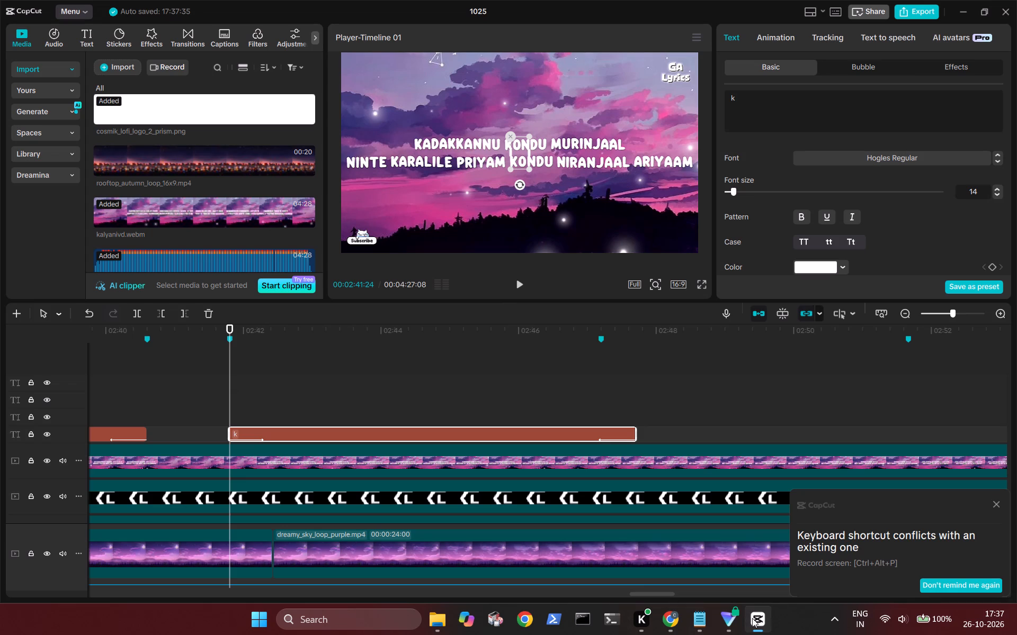
pyautogui.click(784, 86)
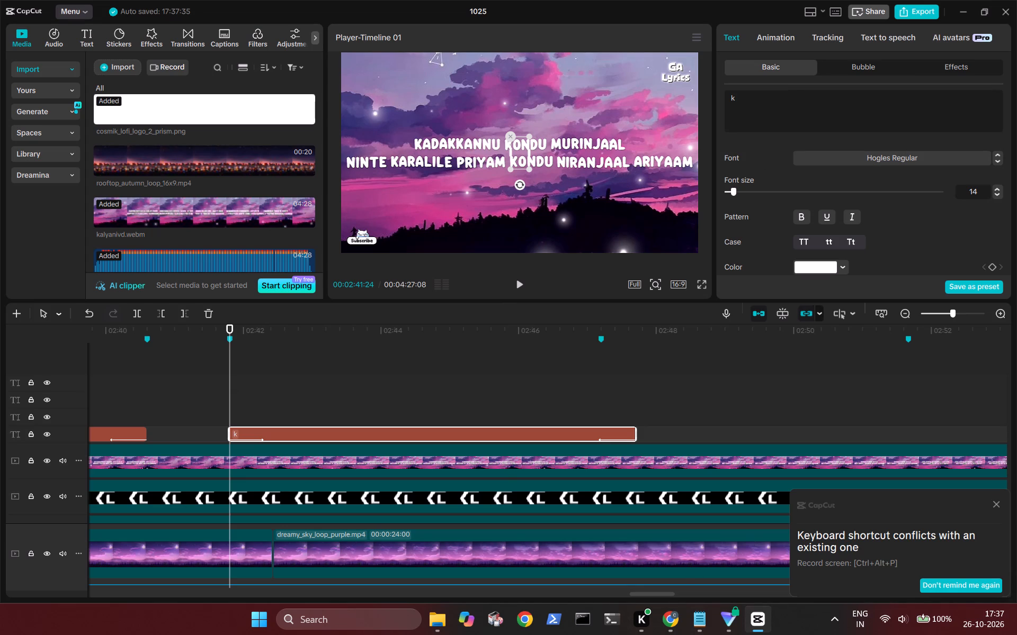
pyautogui.click(784, 97)
pyautogui.press('BackSpace')
pyautogui.hotkey('ctrl', 'v')
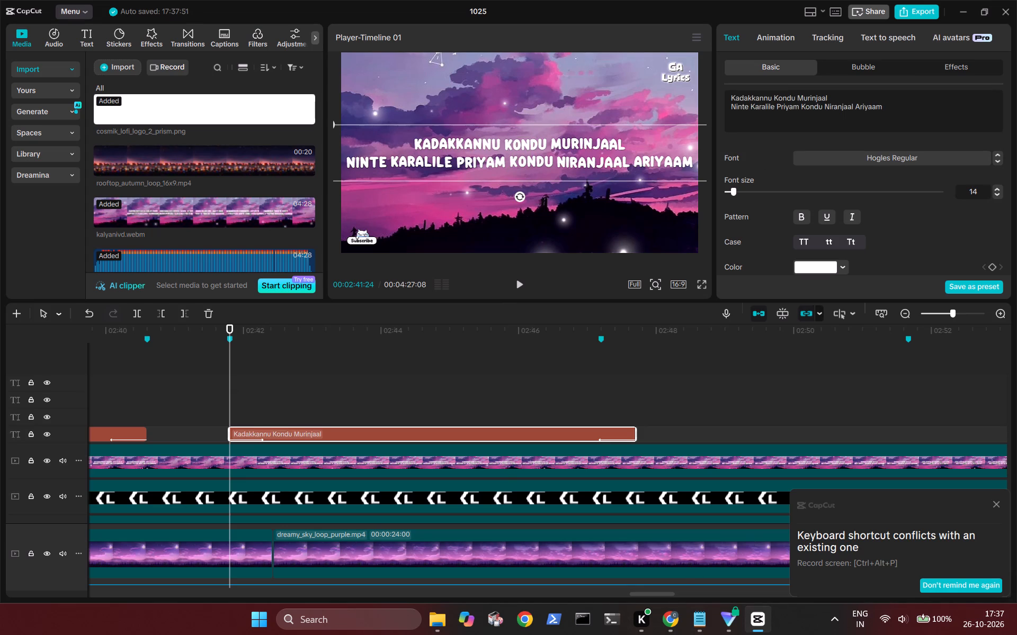
# Scale the "Kadakkannu Kondu Murinjaal" text down to about 69% to fit the reference lyrics.
pyautogui.click(382, 389)
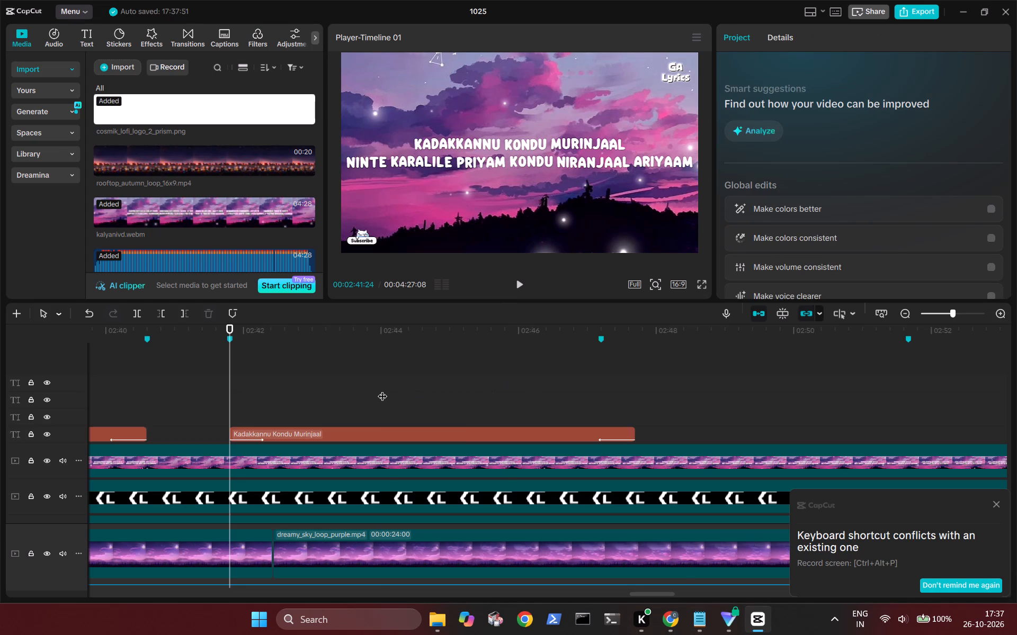
pyautogui.click(463, 438)
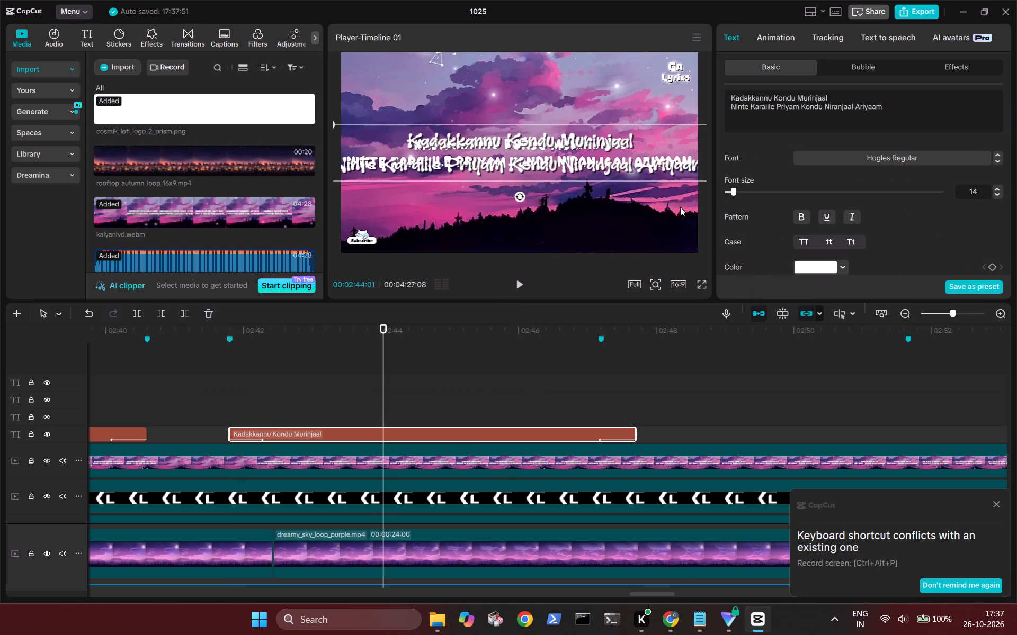
pyautogui.scroll(-1, 777, 208)
pyautogui.scroll(1, 777, 208)
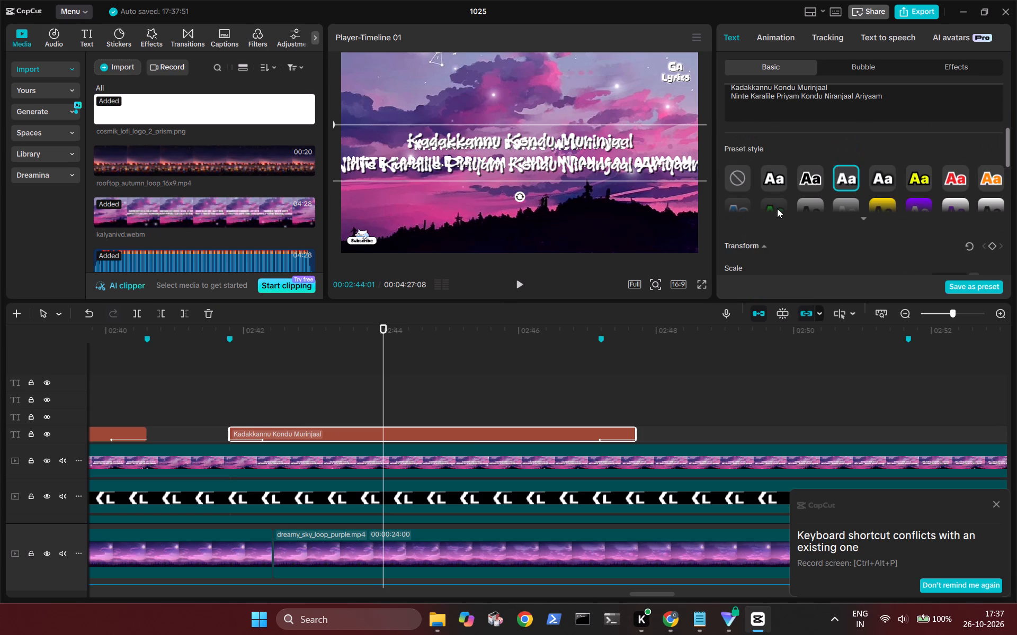
pyautogui.scroll(-1, 757, 217)
pyautogui.click(750, 182)
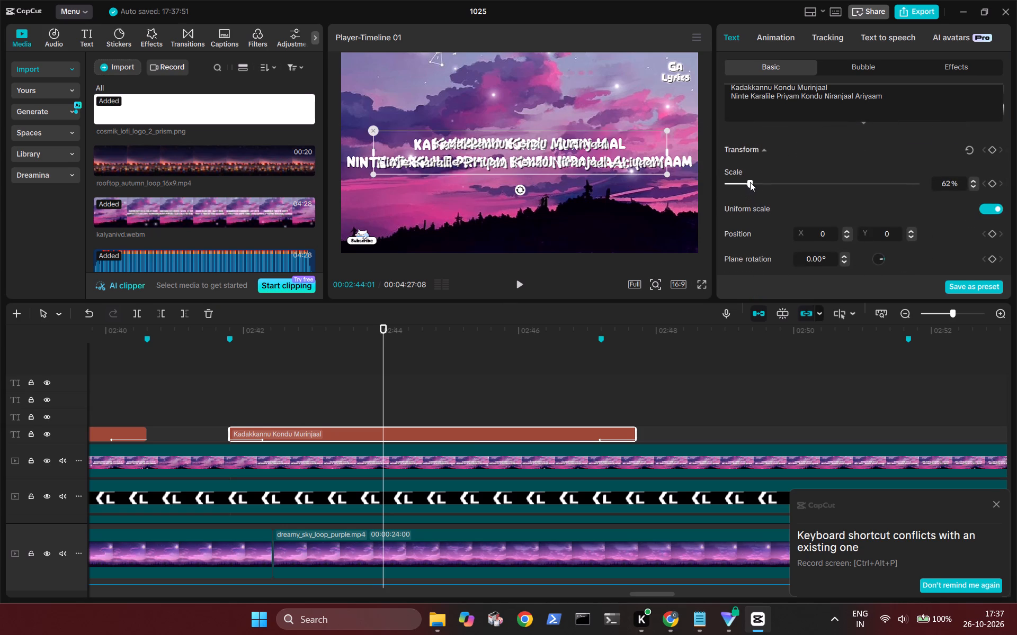
pyautogui.moveTo(662, 173); pyautogui.dragTo(684, 174)
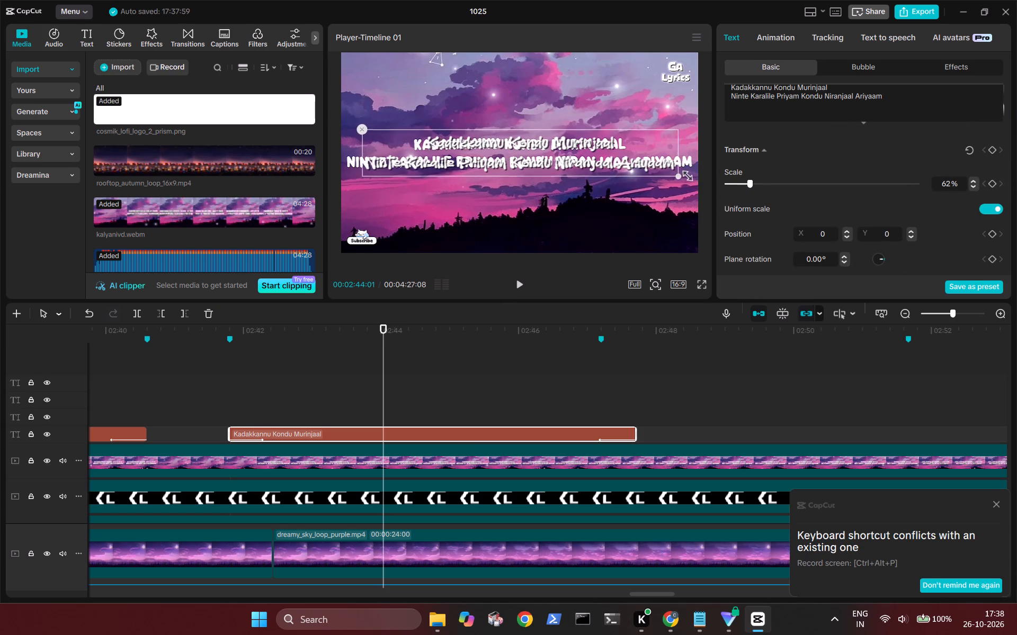
pyautogui.moveTo(684, 174); pyautogui.dragTo(694, 175)
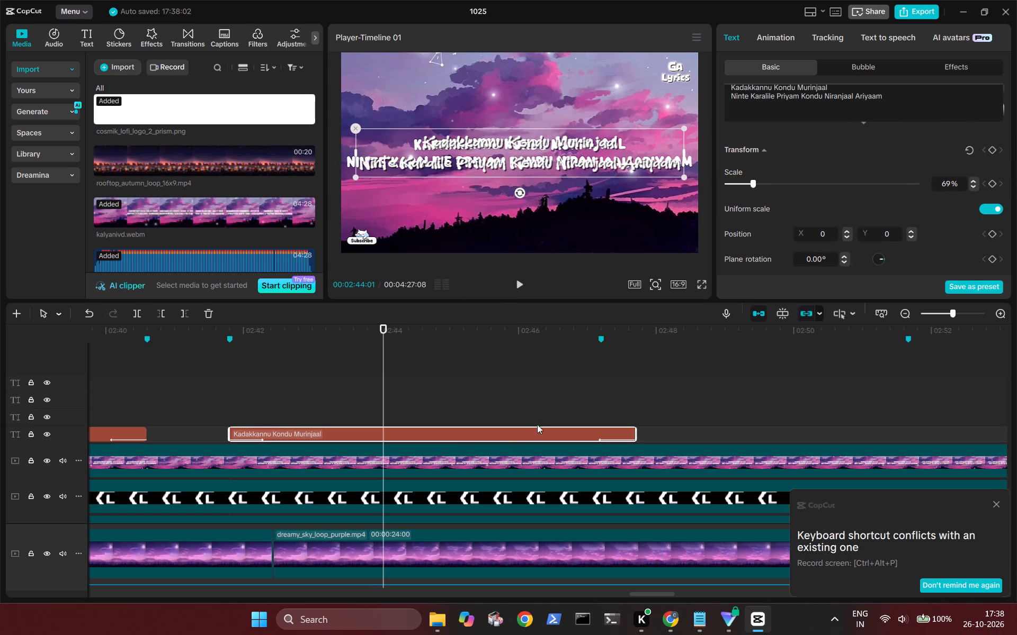
# Trim the end of the "Kadakkannu Kondu Murinjaal" text to the 00:02:47:06 marker.
pyautogui.click(602, 388)
pyautogui.click(613, 433)
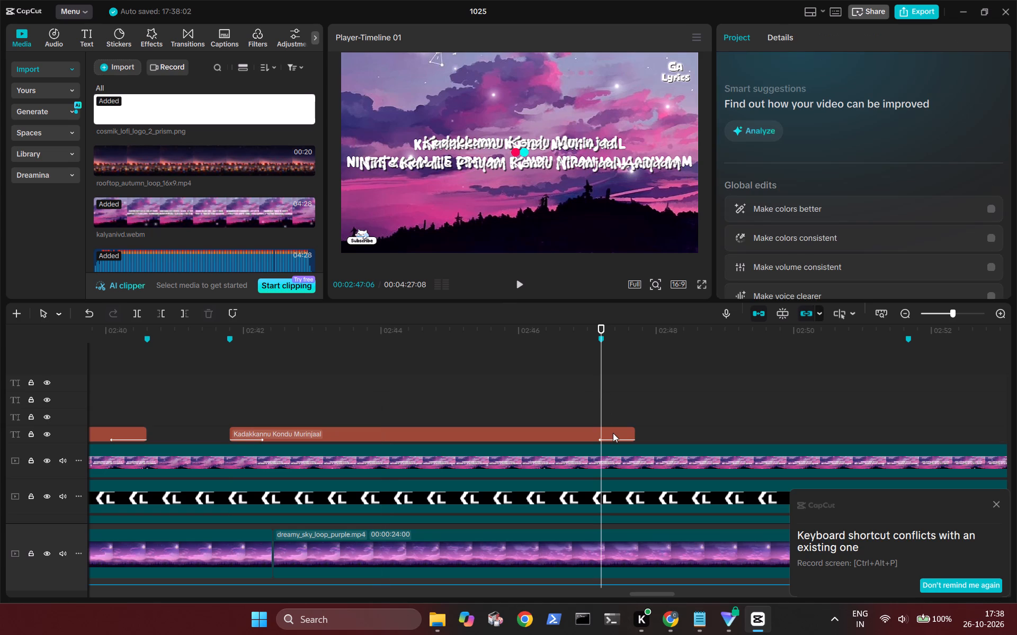
pyautogui.press('w')
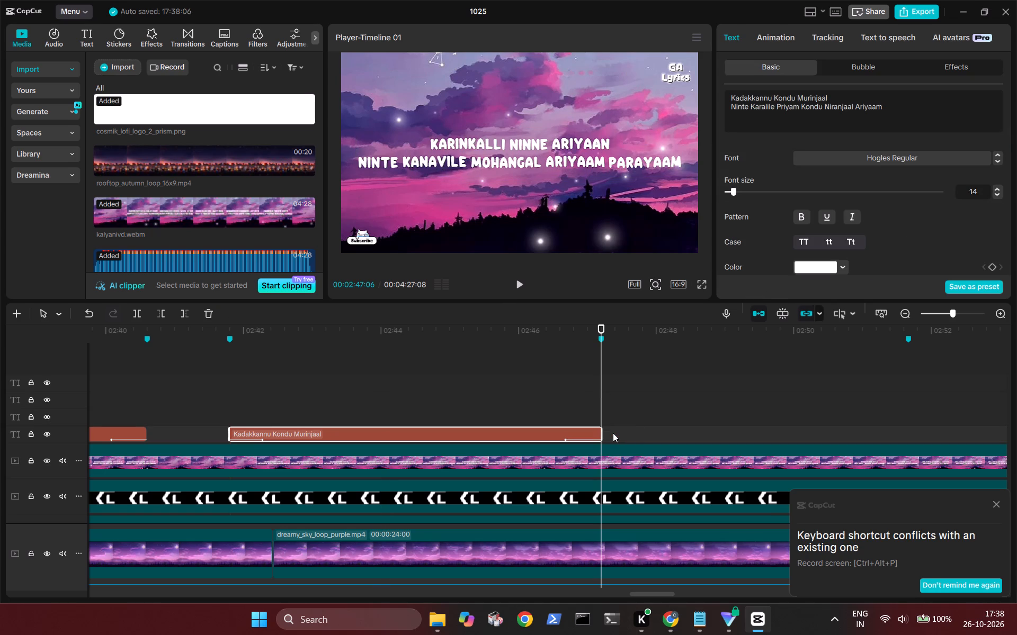
# Paste "k" at 00:02:47:06 and replace it with "Karinkalli Ninne Ariyaan / Ninte Kanavile Mohangal Ariyaam Parayaam" from Chrome's YouTube description.
pyautogui.hotkey('ctrl', 'v')
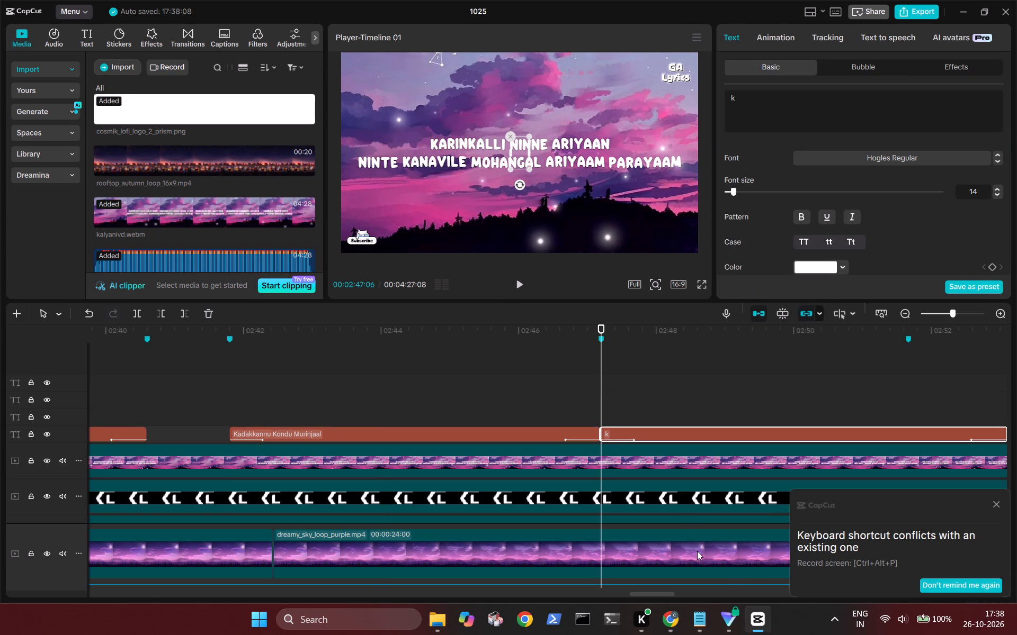
pyautogui.click(666, 618)
pyautogui.moveTo(212, 418); pyautogui.dragTo(16, 412)
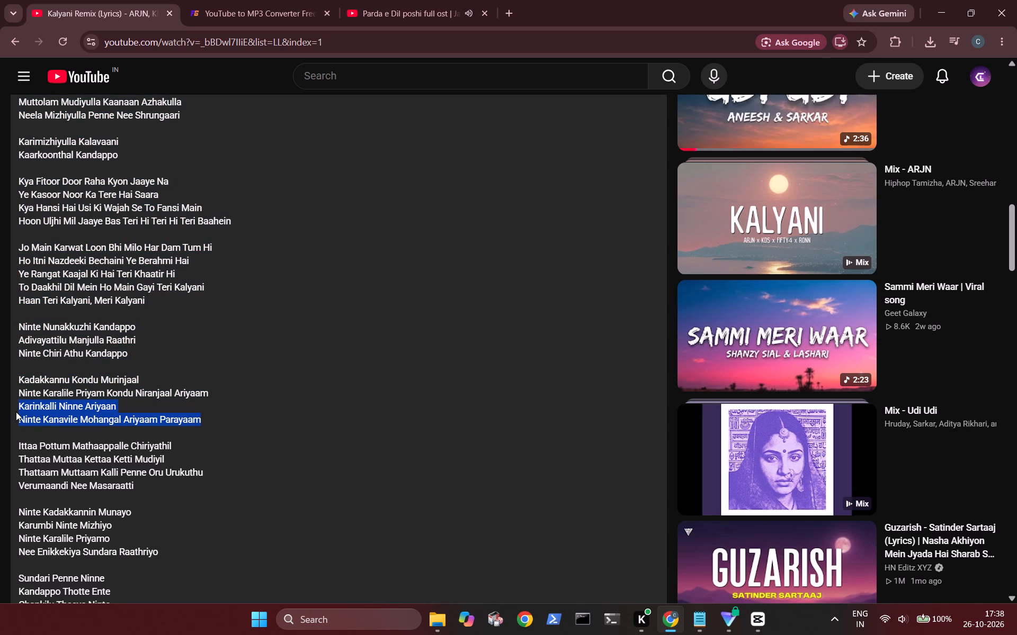
pyautogui.hotkey('ctrl', 'c')
pyautogui.click(762, 619)
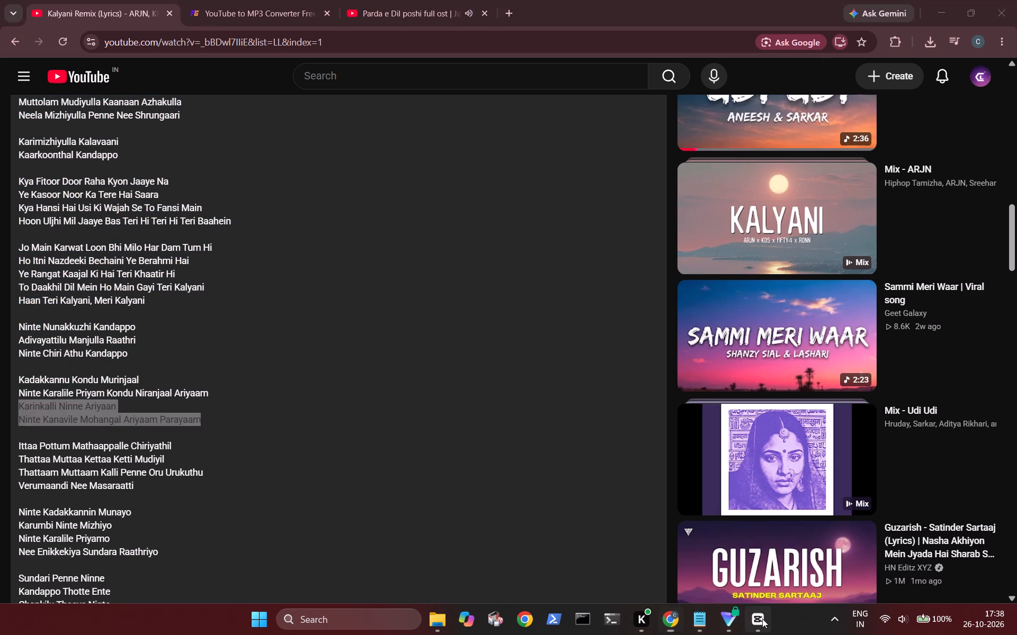
pyautogui.click(792, 102)
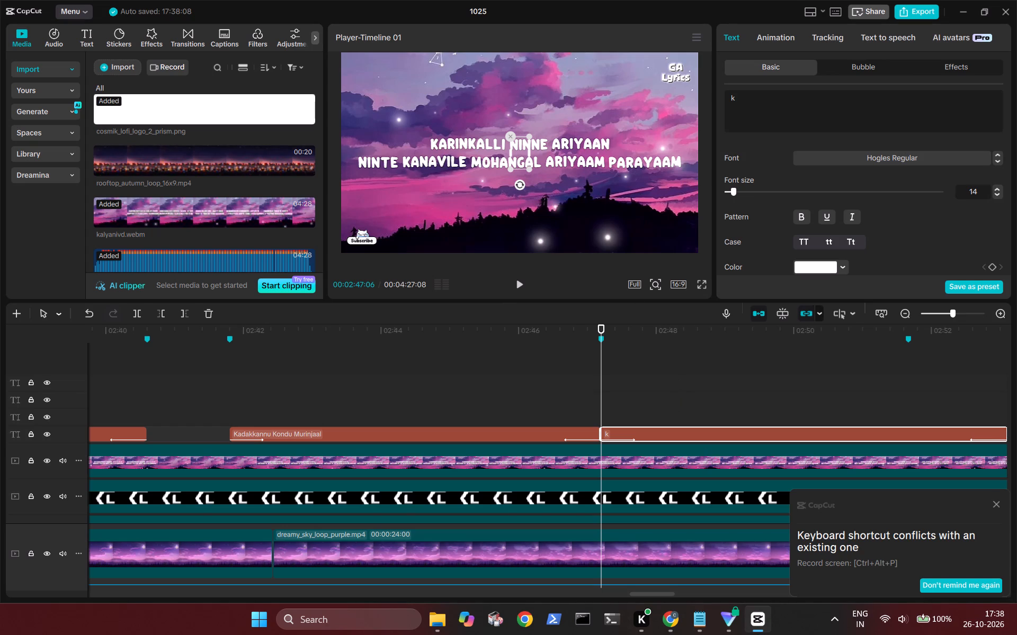
pyautogui.press('BackSpace')
pyautogui.hotkey('ctrl', 'v')
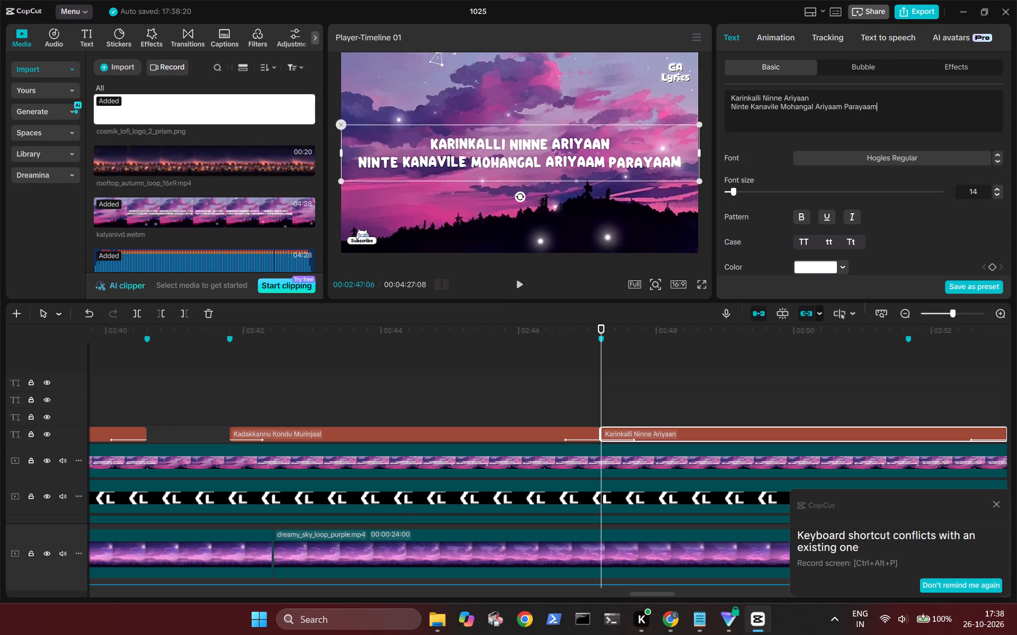
# Scale the "Karinkalli Ninne Ariyaan" text down slightly to match the width of the reference lyrics.
pyautogui.click(660, 402)
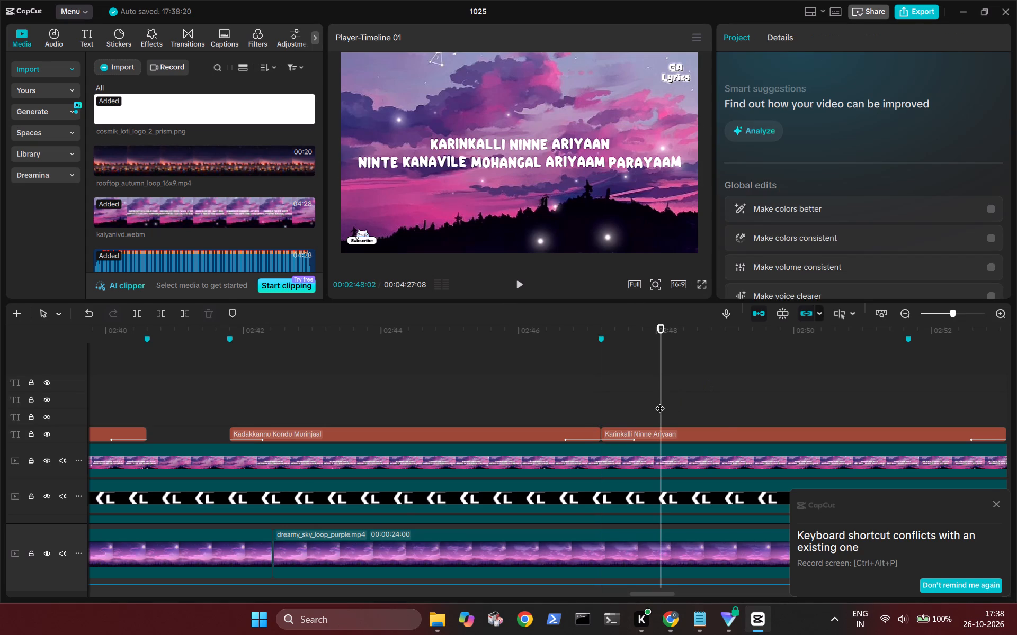
pyautogui.click(729, 429)
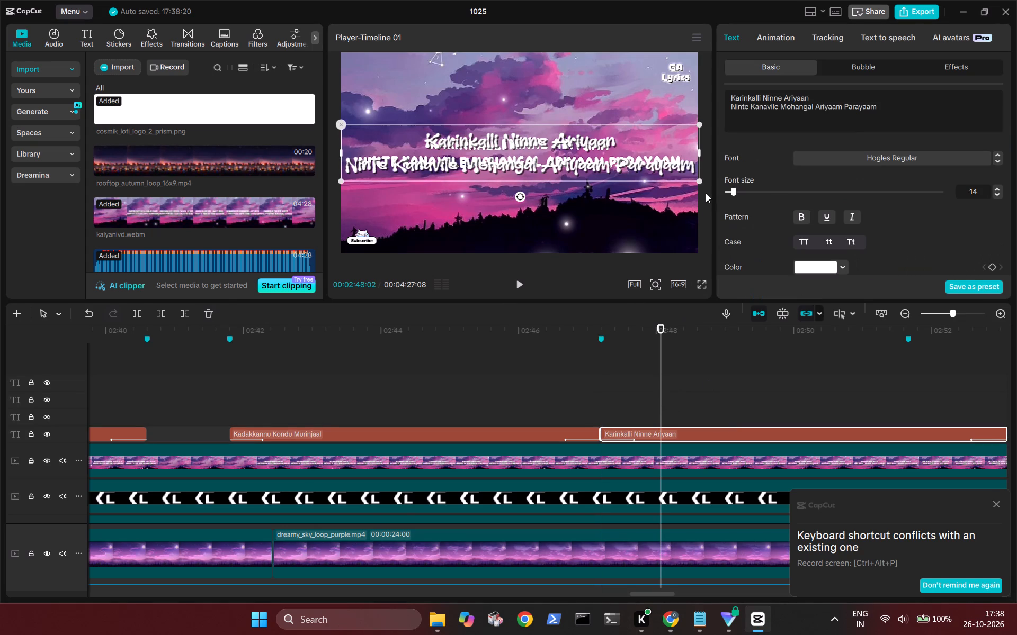
pyautogui.moveTo(700, 179); pyautogui.dragTo(681, 170)
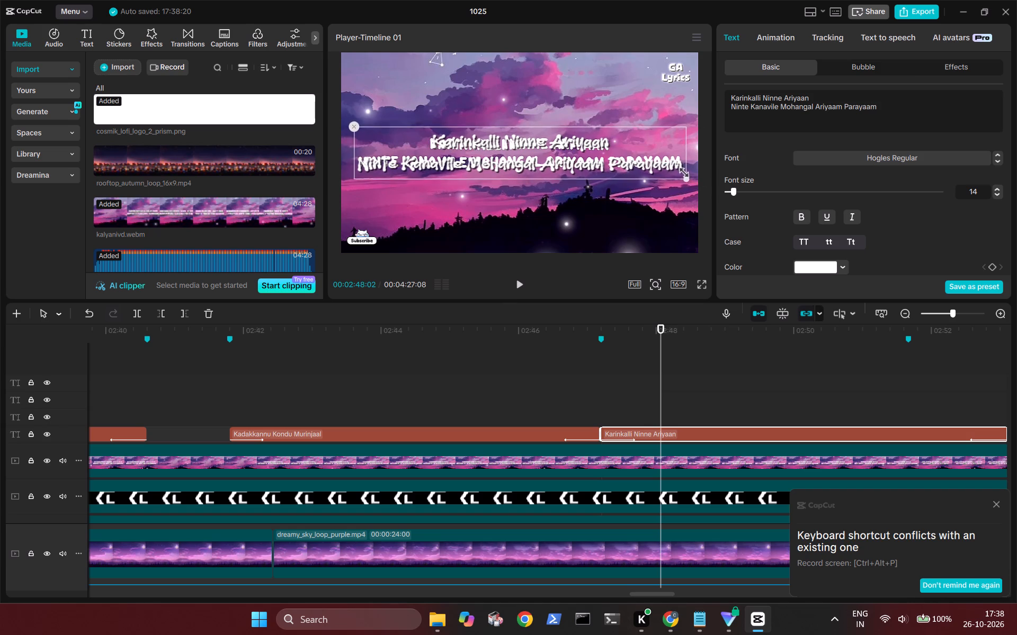
pyautogui.moveTo(681, 170); pyautogui.dragTo(676, 168)
# Trim the end of the "Karinkalli Ninne Ariyaan" text to the 00:02:51:20 marker.
pyautogui.hscroll(-1, 765, 433)
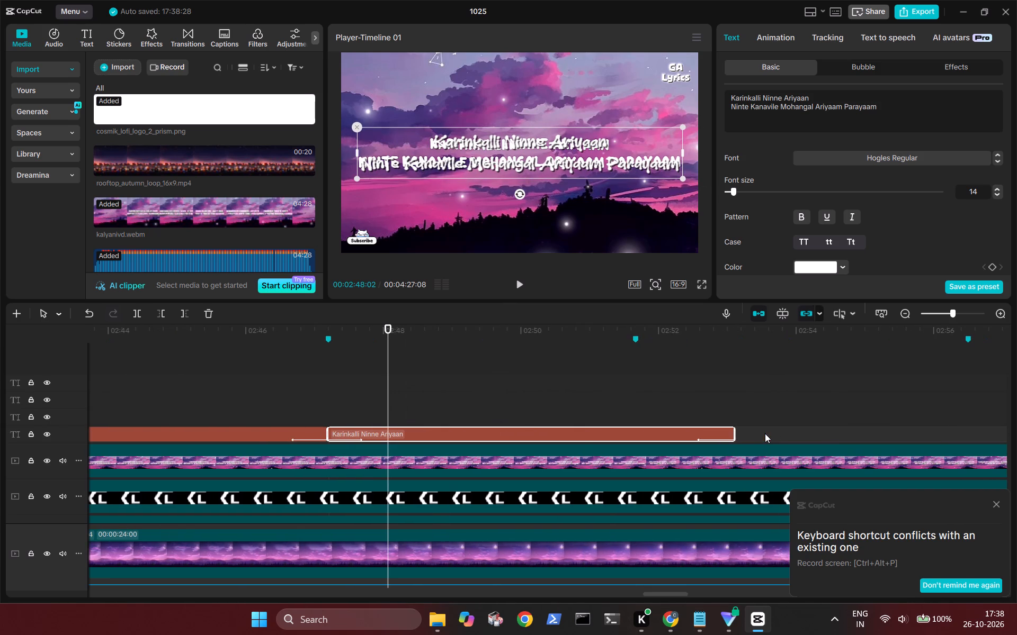
pyautogui.click(637, 369)
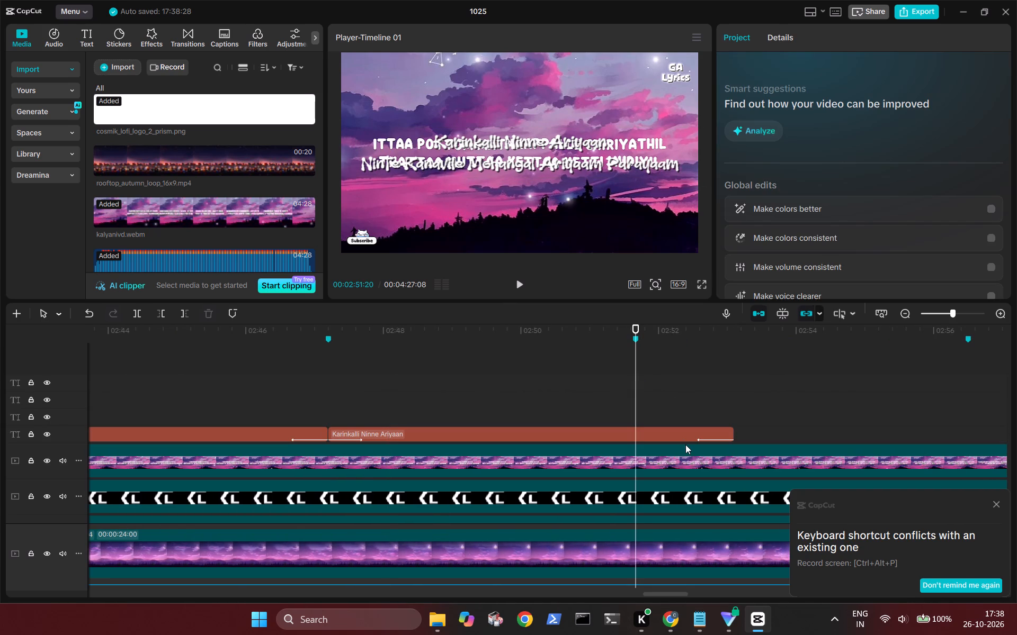
pyautogui.click(679, 439)
pyautogui.press('w')
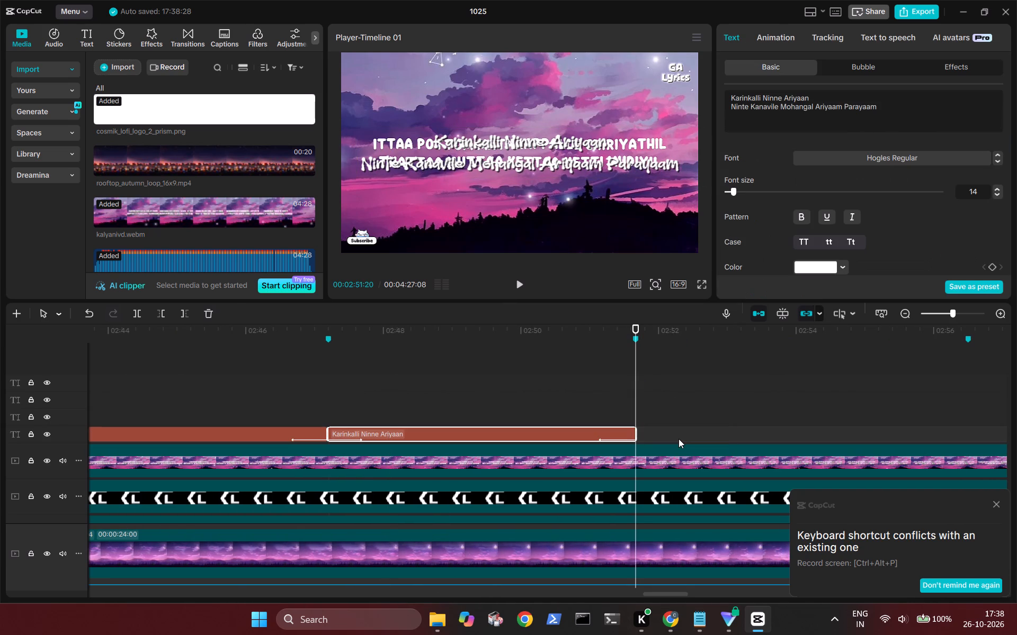
# Paste "k" at 00:02:51:20 and replace it with "Ittaa Pottum Mathaappalle Chiriyathil / Thattaa Muttaa Kettaa Ketti Mudiyil" from Chrome's YouTube description.
pyautogui.hotkey('ctrl', 'v')
pyautogui.hscroll(-1, 679, 439)
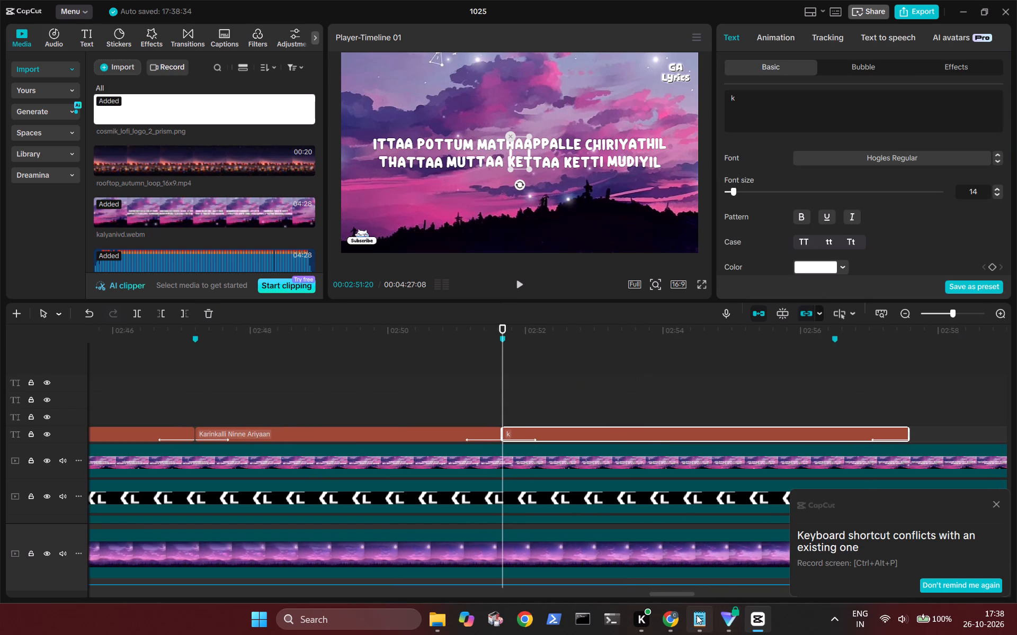
pyautogui.click(673, 612)
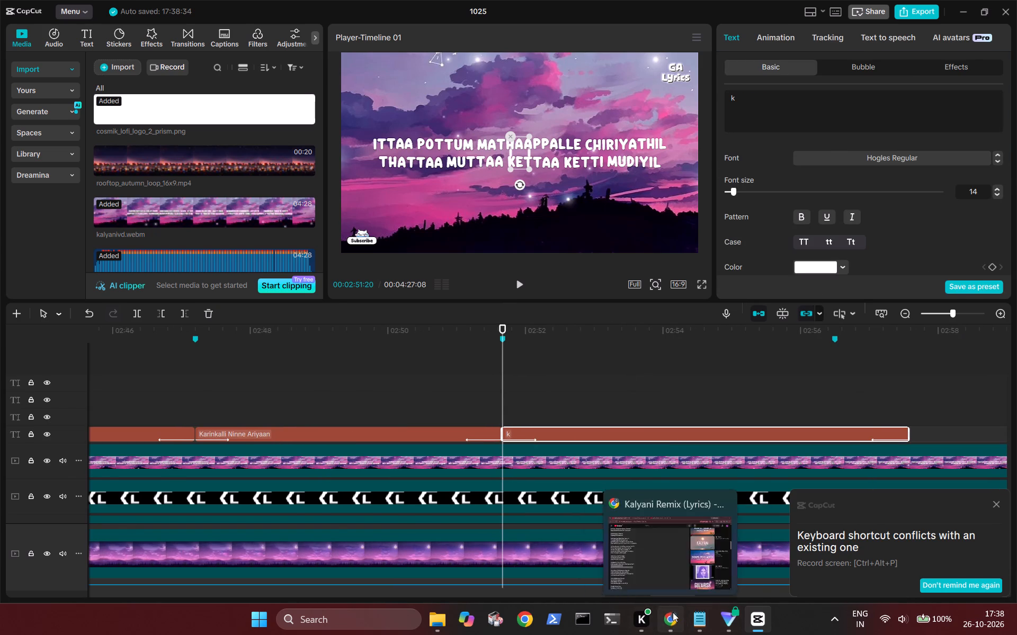
pyautogui.scroll(-1, 419, 353)
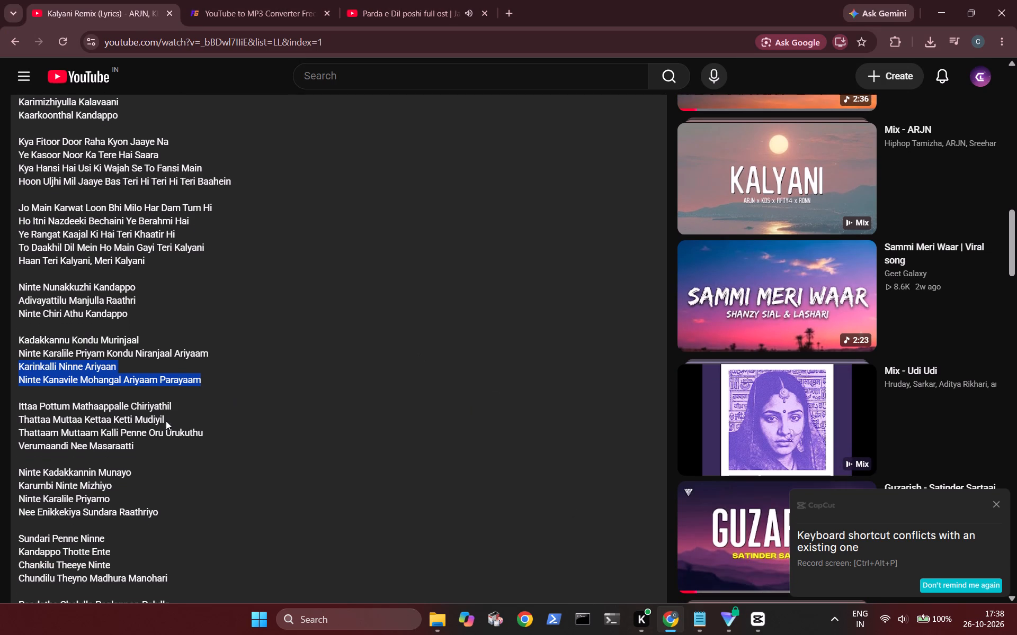
pyautogui.moveTo(166, 421); pyautogui.dragTo(13, 407)
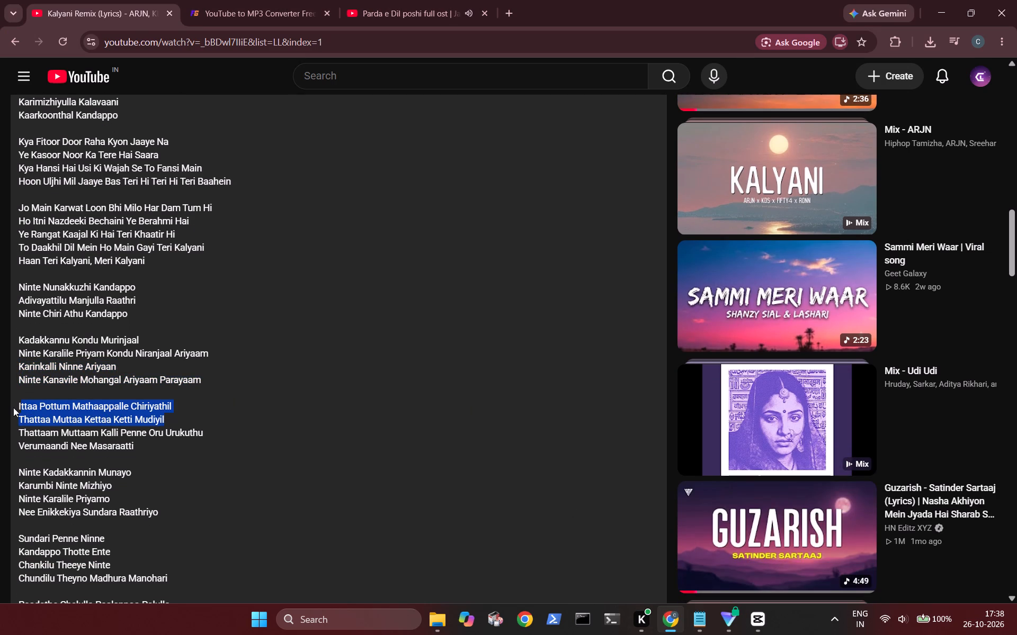
pyautogui.hotkey('ctrl', 'c')
pyautogui.click(760, 627)
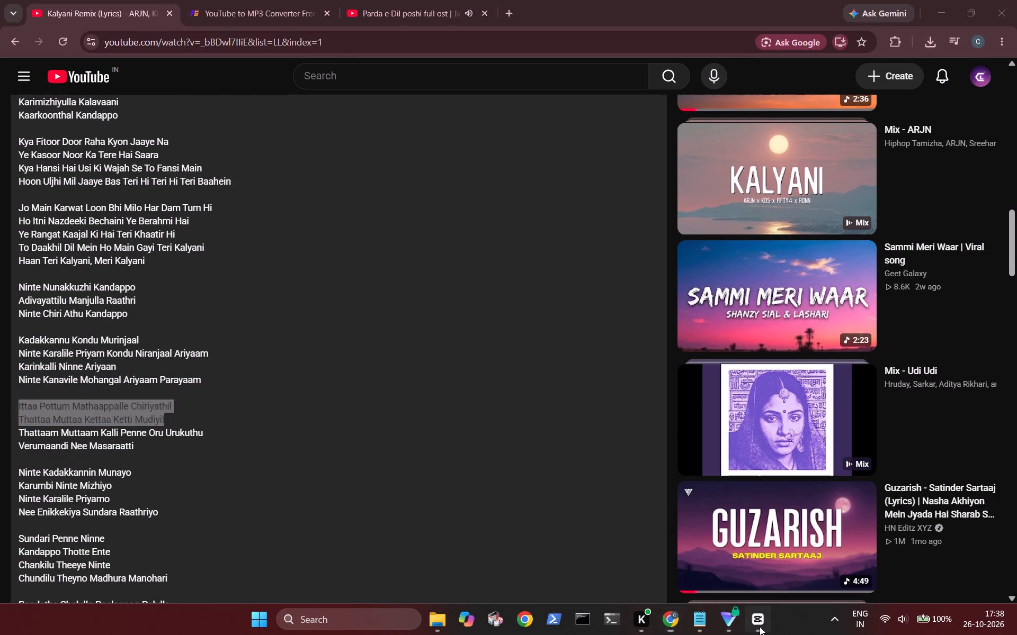
pyautogui.click(782, 126)
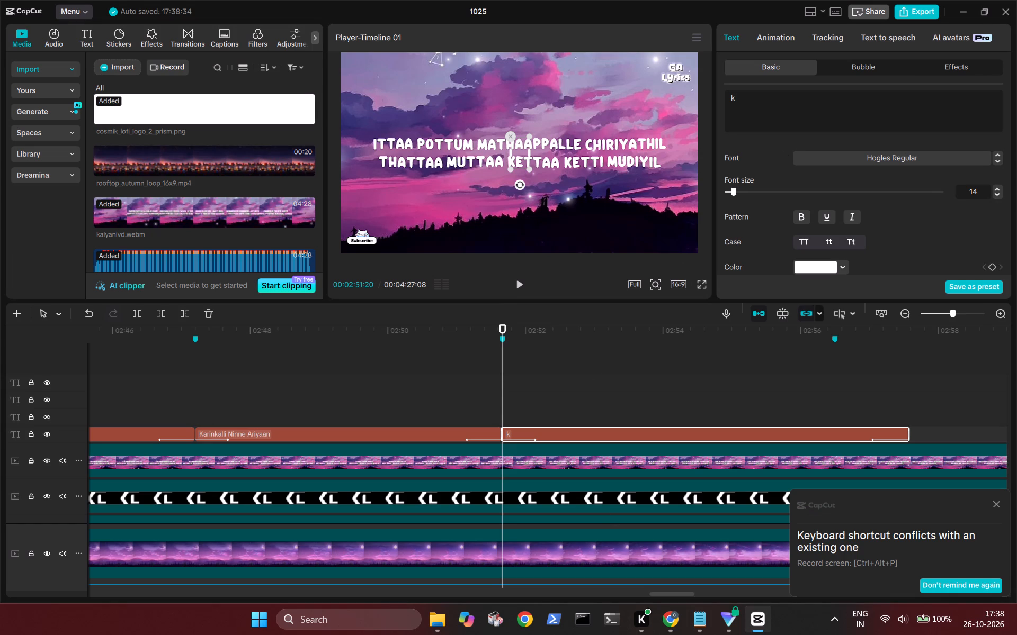
pyautogui.press('BackSpace')
pyautogui.hotkey('ctrl', 'v')
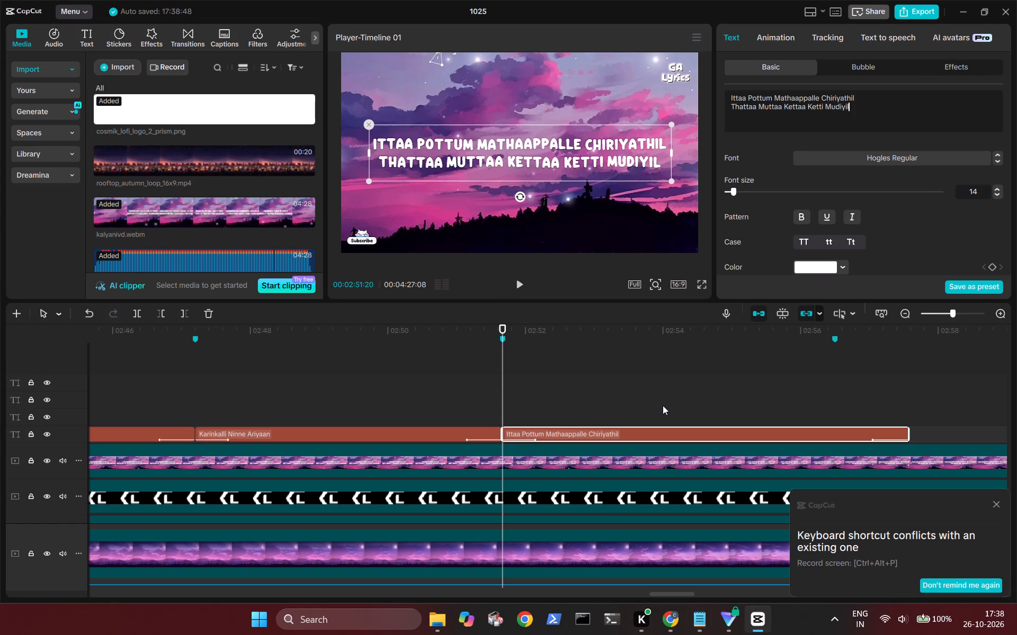
# Trim the end of the "Ittaa Pottum Mathaappalle Chiriyathil" text to the 00:02:56:15 marker.
pyautogui.click(840, 383)
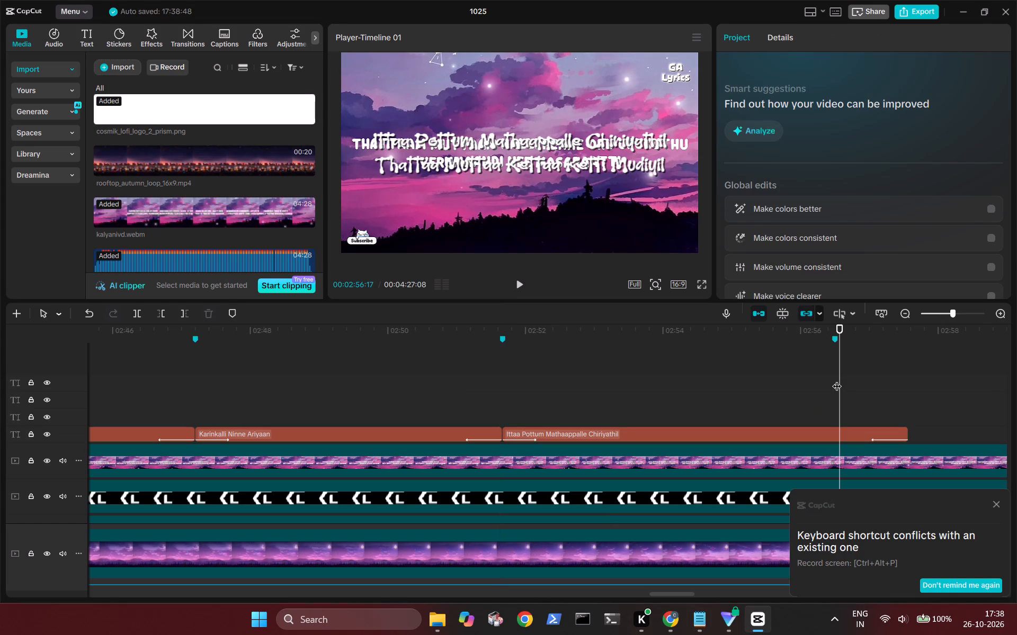
pyautogui.click(837, 379)
pyautogui.click(847, 432)
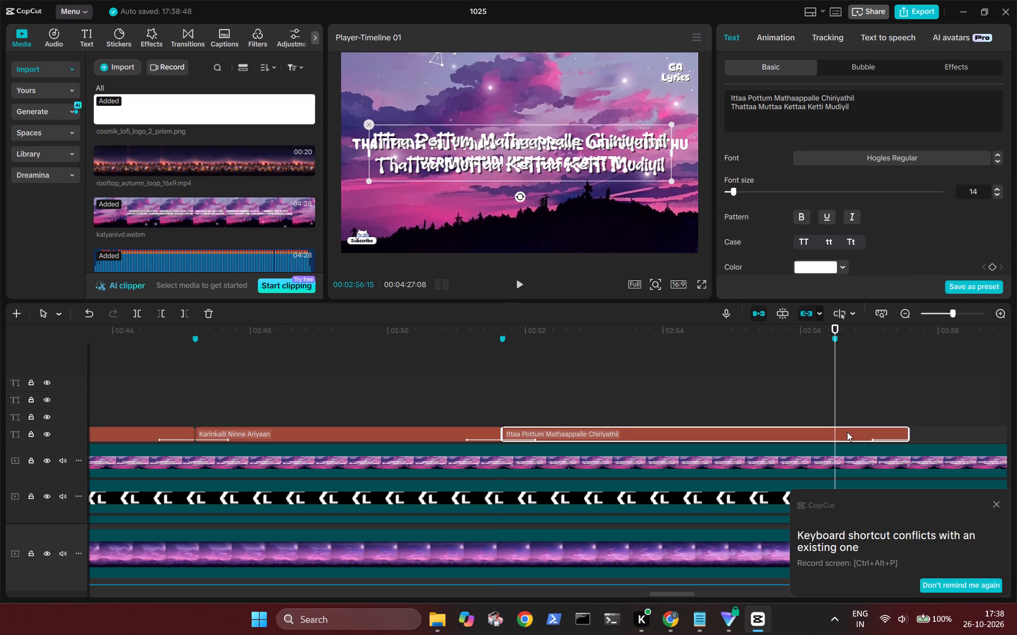
pyautogui.press('w')
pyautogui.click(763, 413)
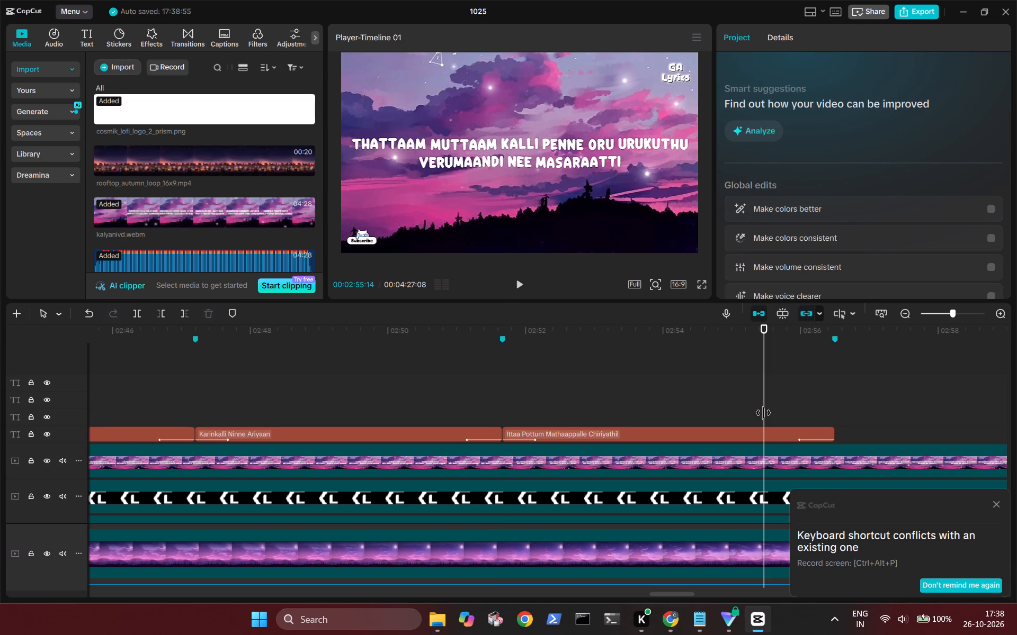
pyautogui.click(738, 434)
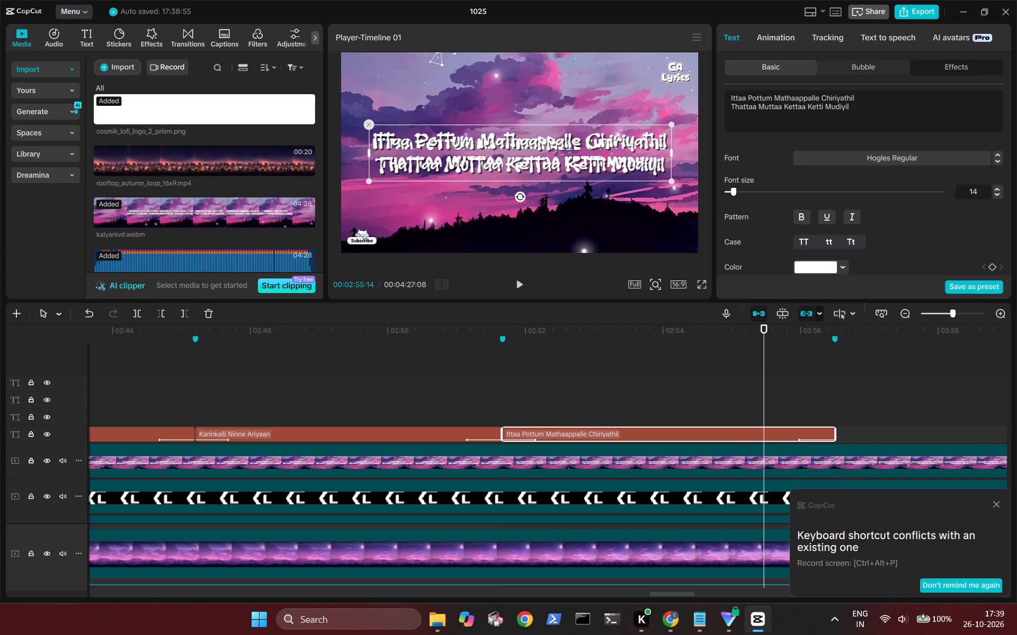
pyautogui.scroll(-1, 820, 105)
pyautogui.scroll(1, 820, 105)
# Paste "k" at 00:02:56:15 and replace it with "Thattaam Muttaam Kalli Penne Oru Urukuthu / Verumaandi Nee Masaraatti" from Chrome's YouTube description.
pyautogui.hscroll(-2, 658, 407)
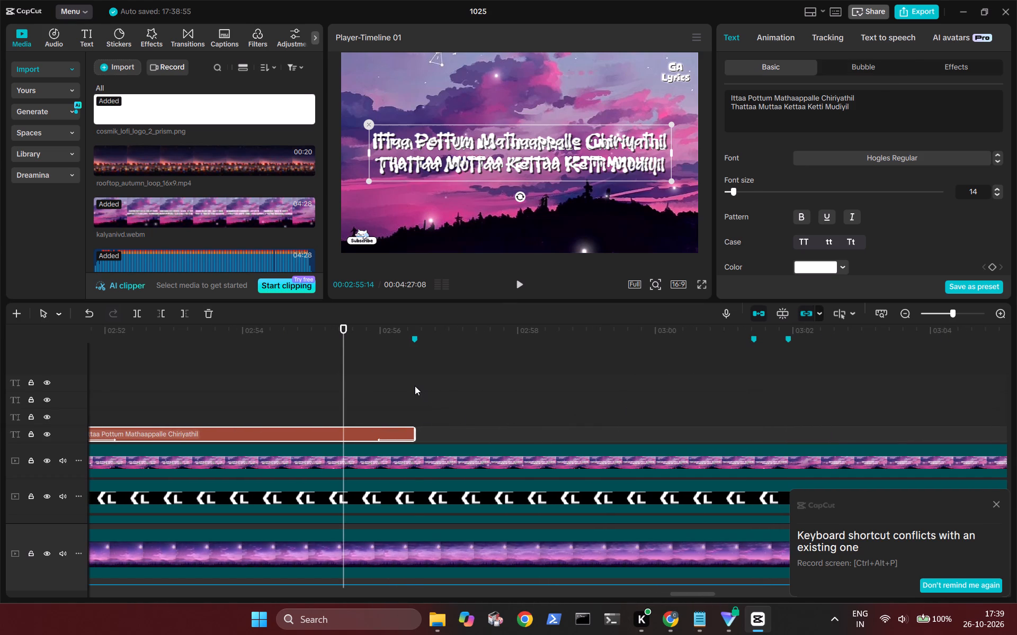
pyautogui.click(415, 386)
pyautogui.hotkey('ctrl', 'v')
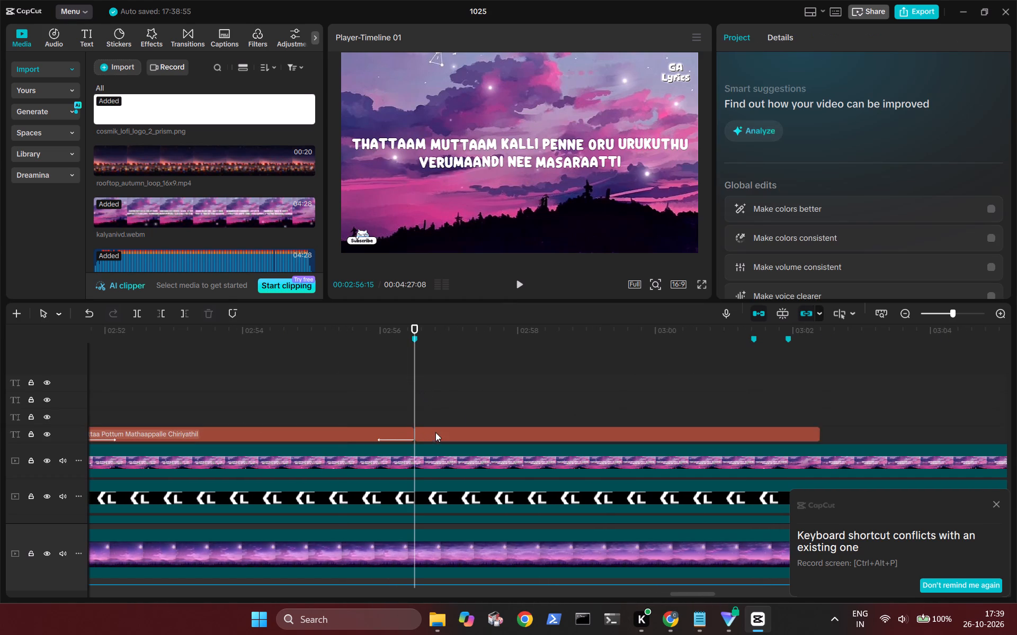
pyautogui.click(756, 380)
pyautogui.click(578, 383)
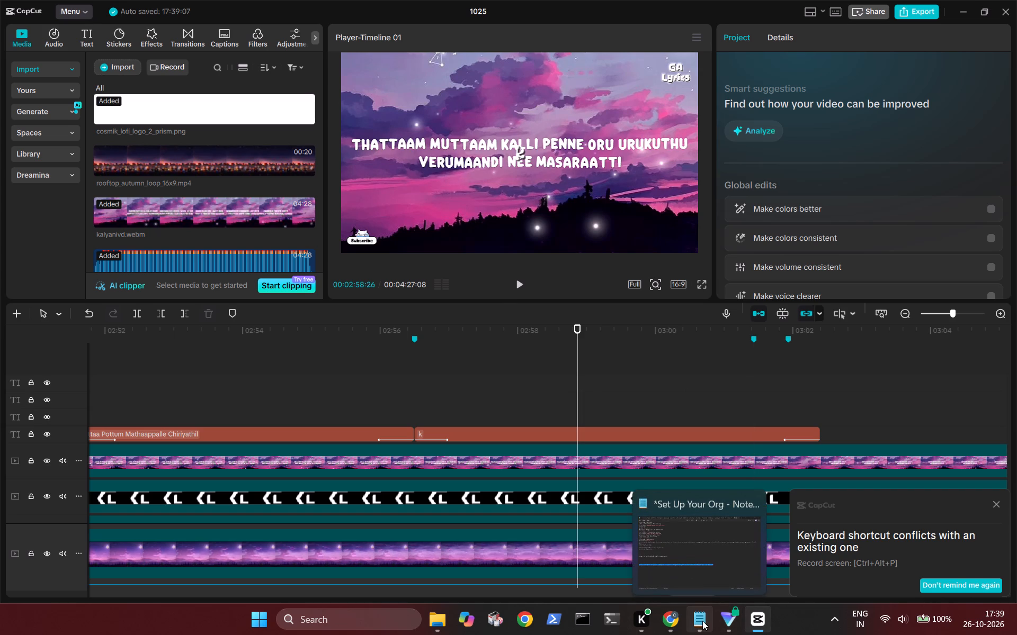
pyautogui.click(674, 623)
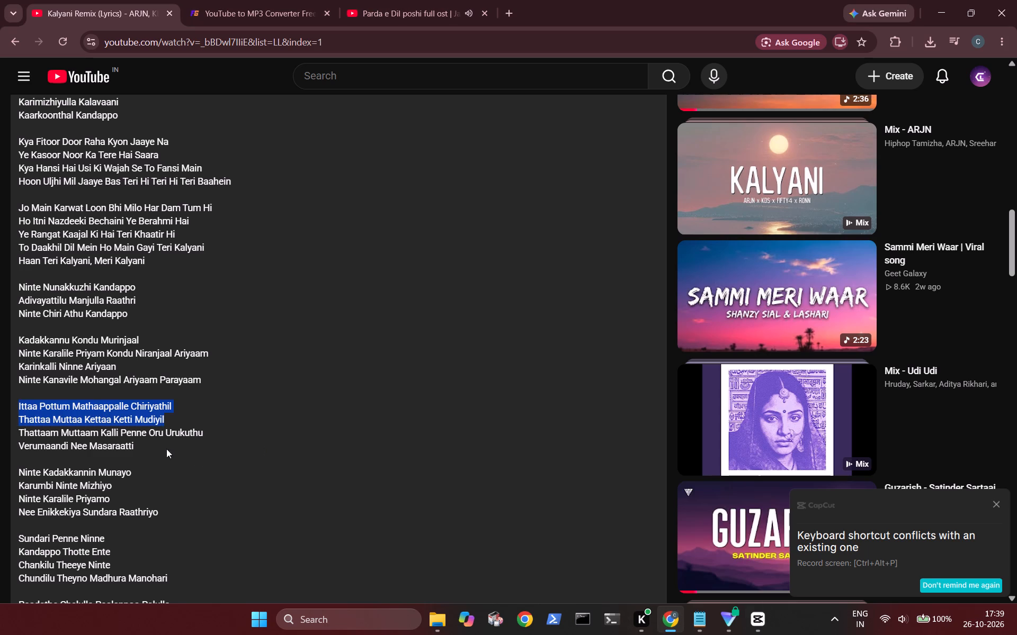
pyautogui.moveTo(146, 447); pyautogui.dragTo(14, 436)
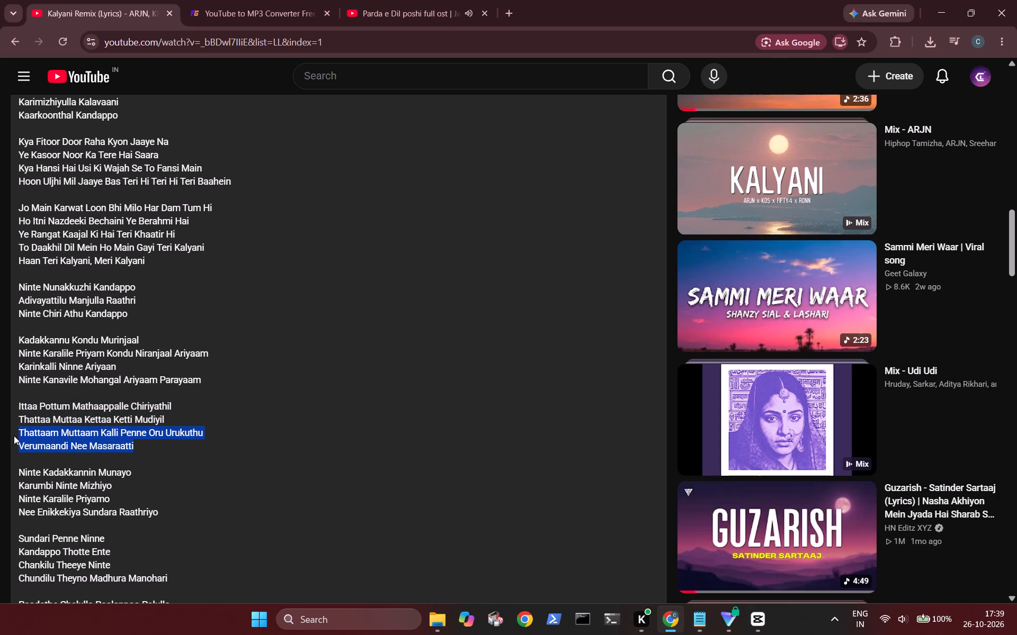
pyautogui.hotkey('ctrl', 'c')
pyautogui.click(749, 618)
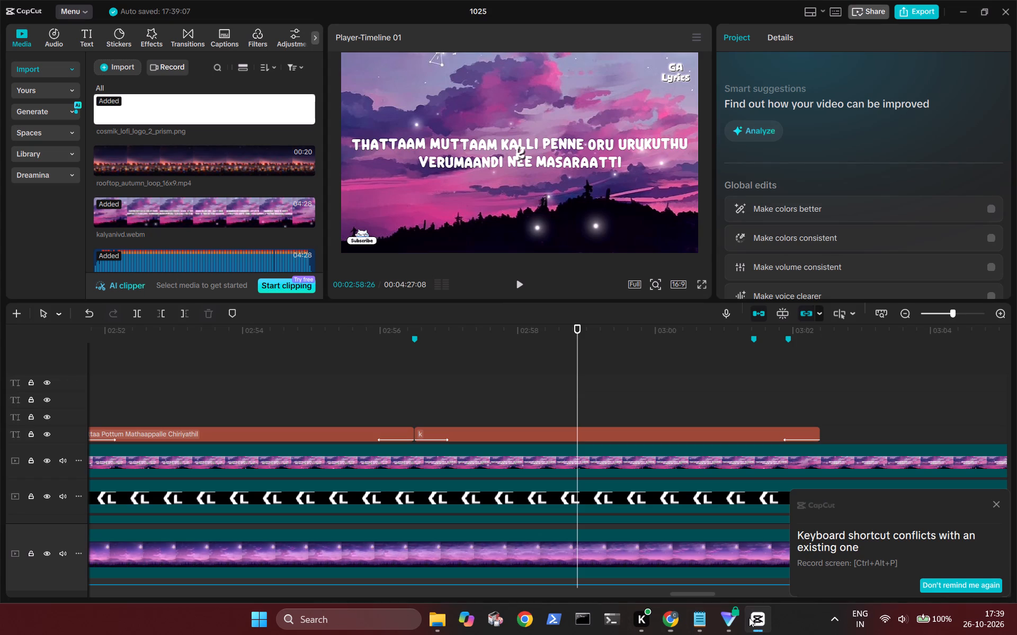
pyautogui.click(582, 431)
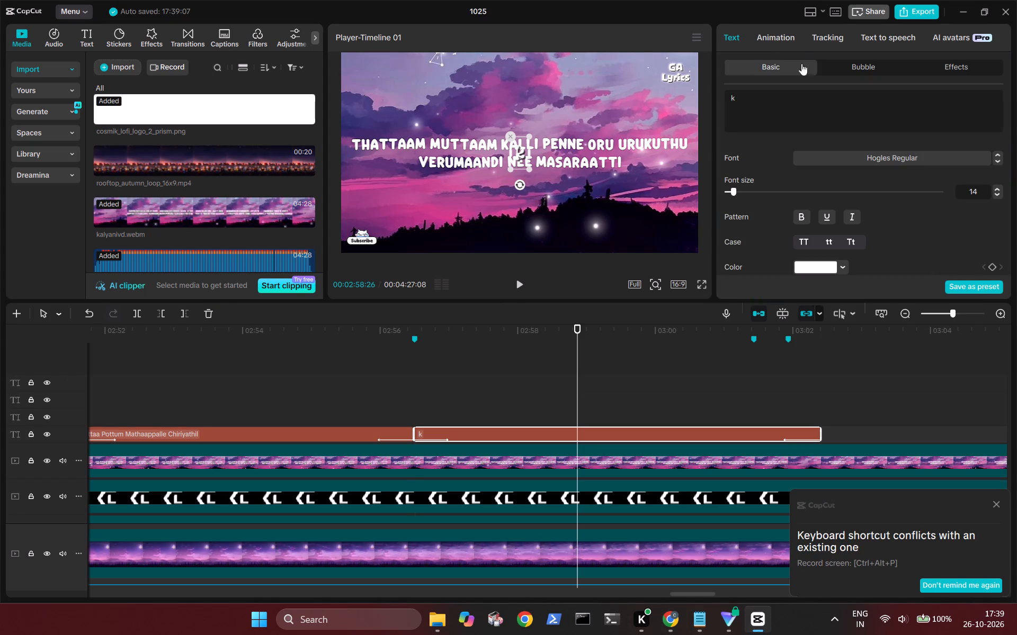
pyautogui.click(784, 112)
pyautogui.press('BackSpace')
pyautogui.hotkey('ctrl', 'v')
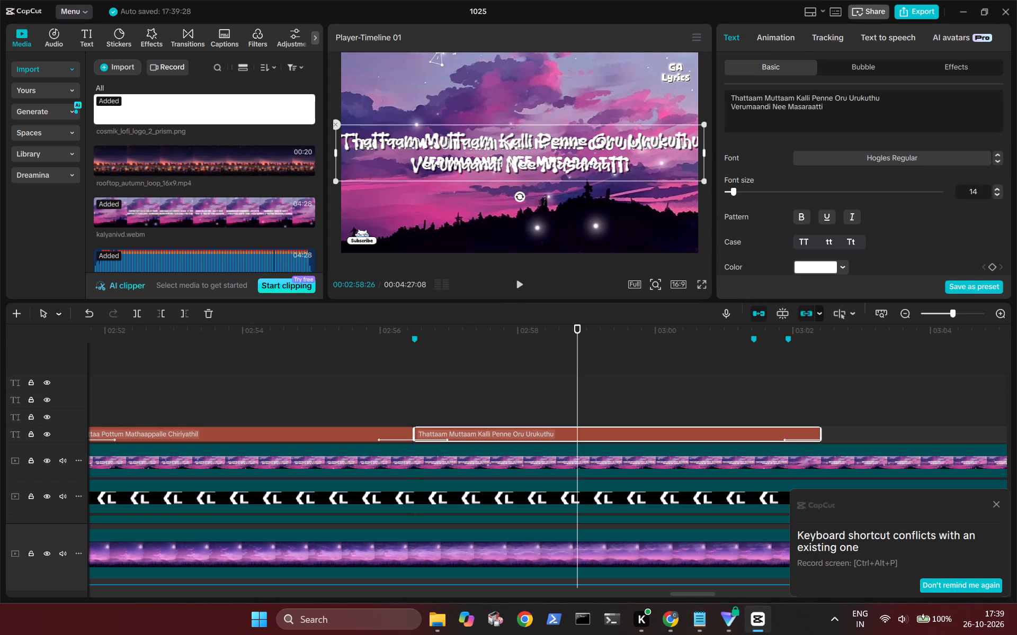
# Scale the "Thattaam Muttaam Kalli Penne Oru Urukuthu" text down slightly to match the width of the reference lyrics.
pyautogui.moveTo(704, 177); pyautogui.dragTo(681, 170)
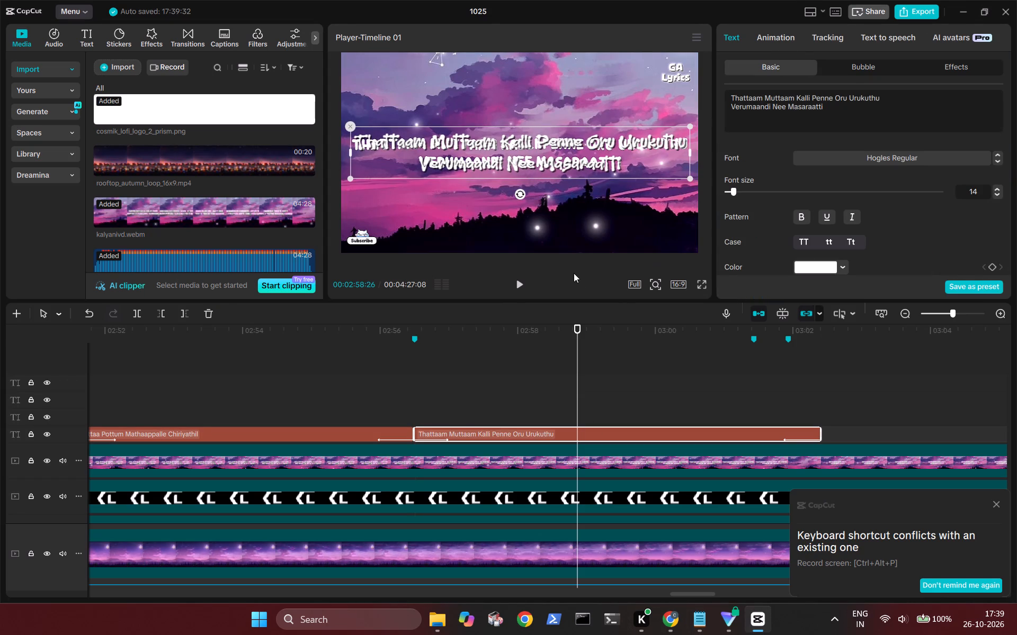
# Trim the end of the "Thattaam Muttaam Kalli Penne Oru Urukuthu" text to the 00:03:01:13 marker.
pyautogui.click(757, 374)
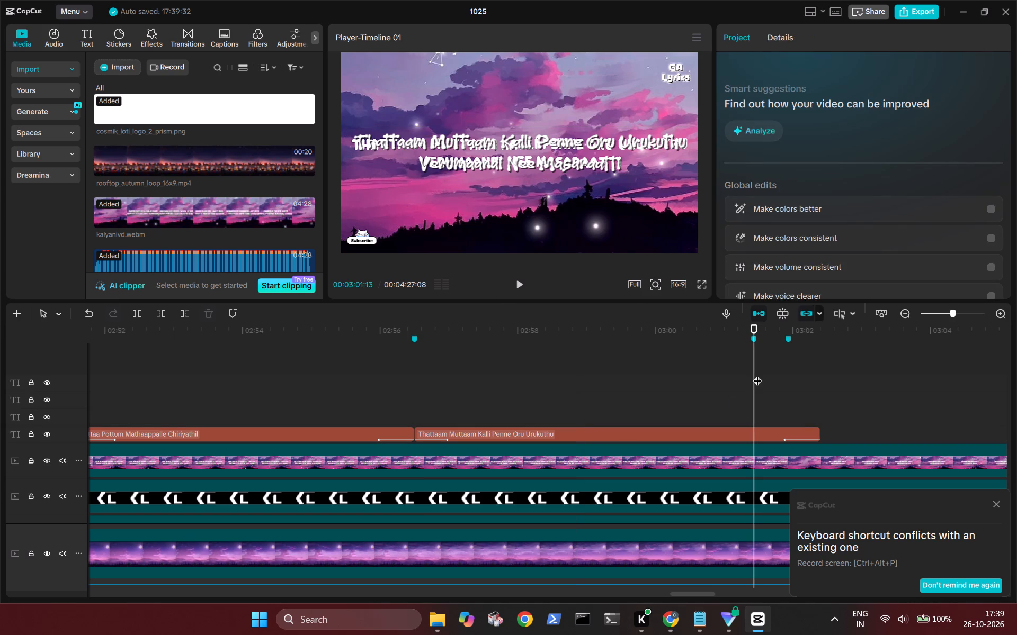
pyautogui.click(779, 432)
pyautogui.press('w')
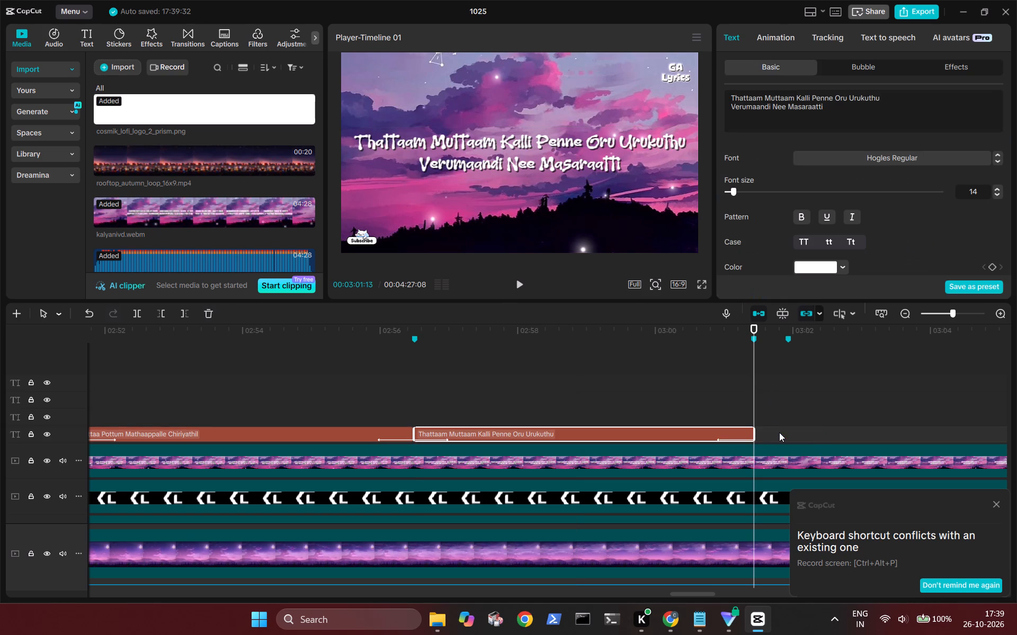
# Paste "k" at the 00:03:01:28 marker and replace it with "Ninte Kadakkannin Munayo / Karumbi Ninte Mizhiyo" from Chrome's YouTube description.
pyautogui.click(789, 364)
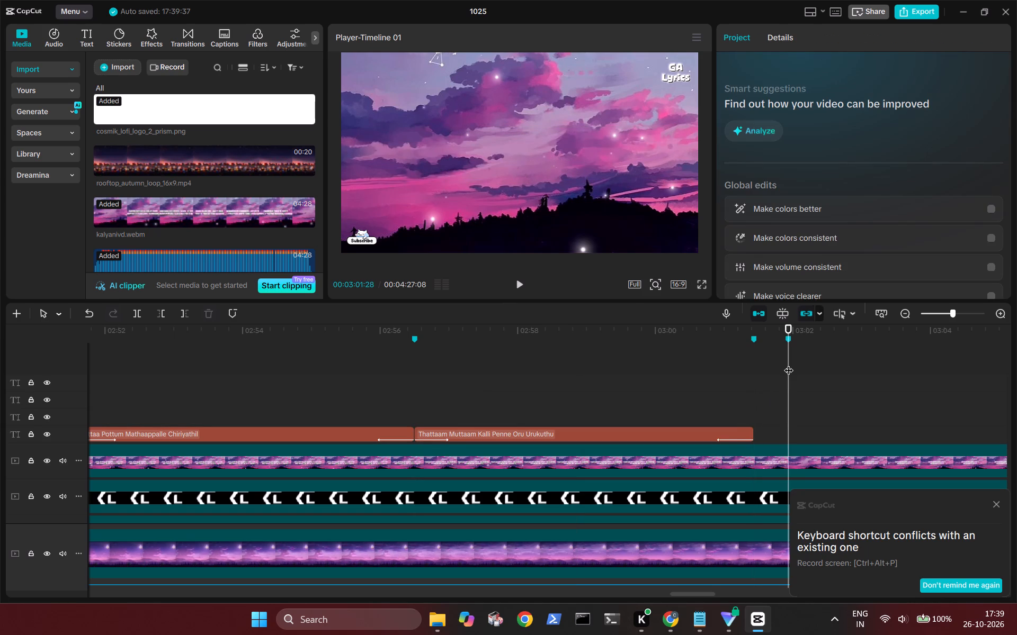
pyautogui.hotkey('ctrl', 'v')
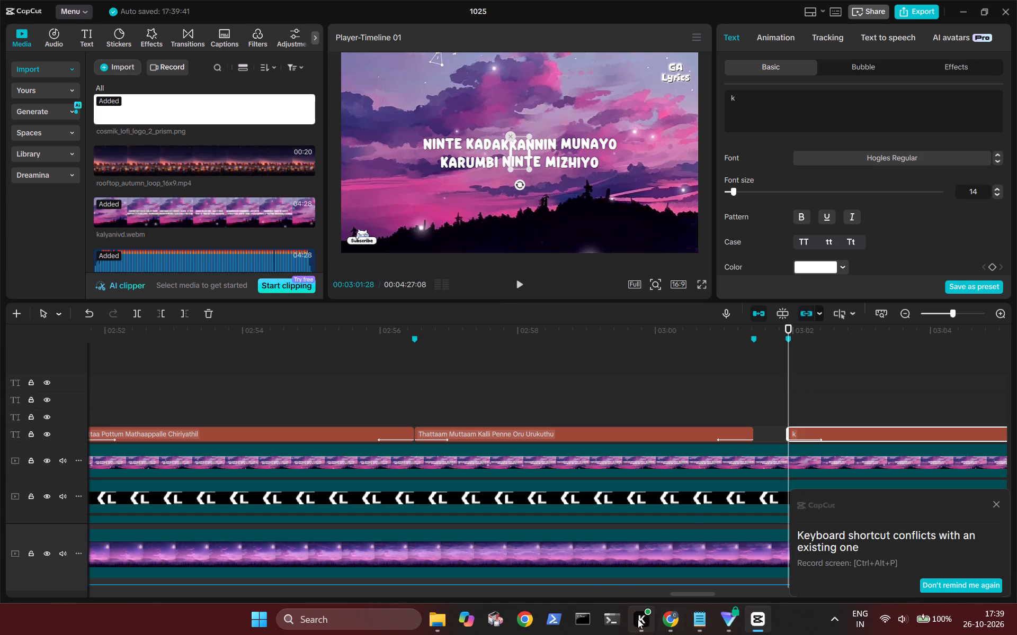
pyautogui.click(662, 618)
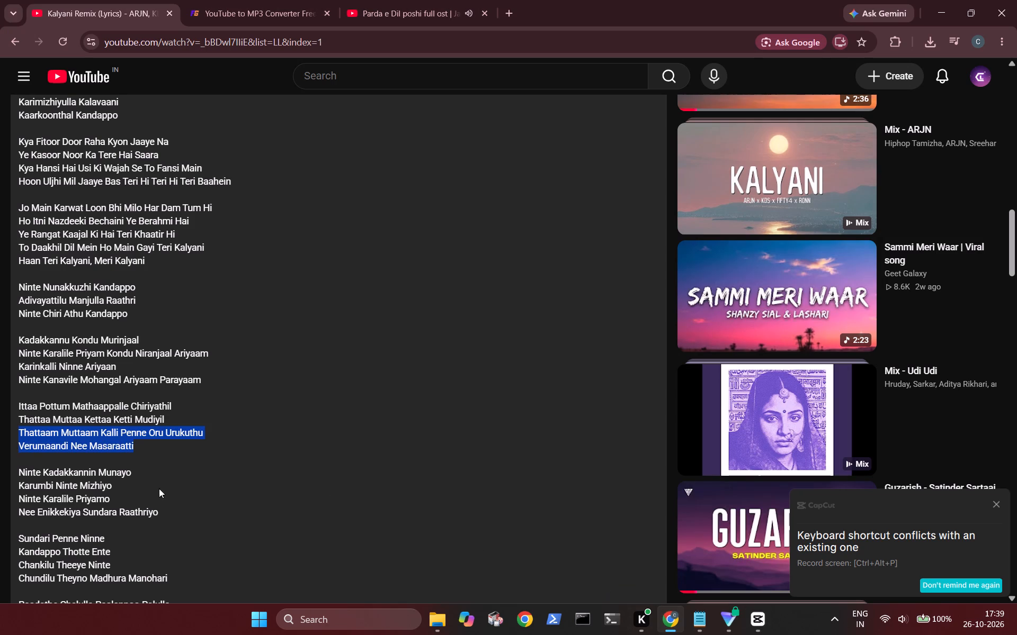
pyautogui.moveTo(114, 487); pyautogui.dragTo(16, 472)
pyautogui.hotkey('ctrl', 'c')
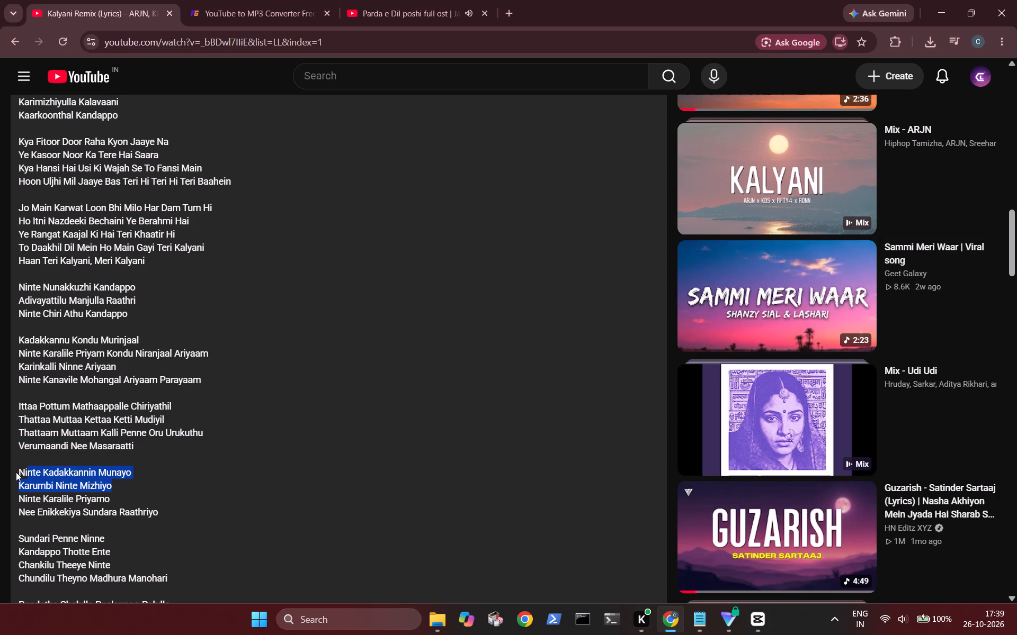
pyautogui.click(749, 613)
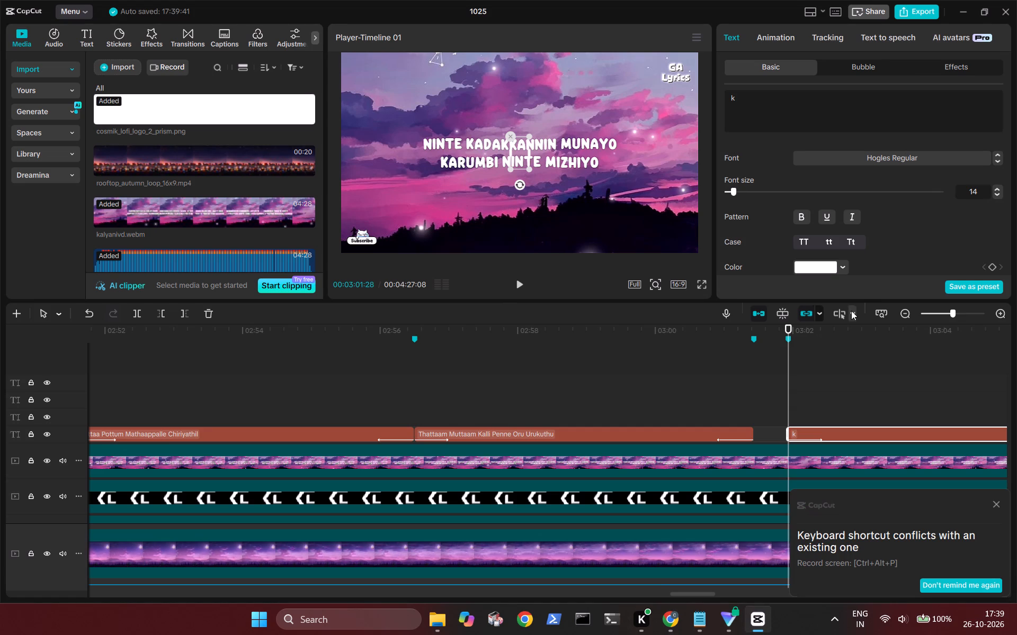
pyautogui.click(799, 93)
pyautogui.press('Right')
pyautogui.press('BackSpace')
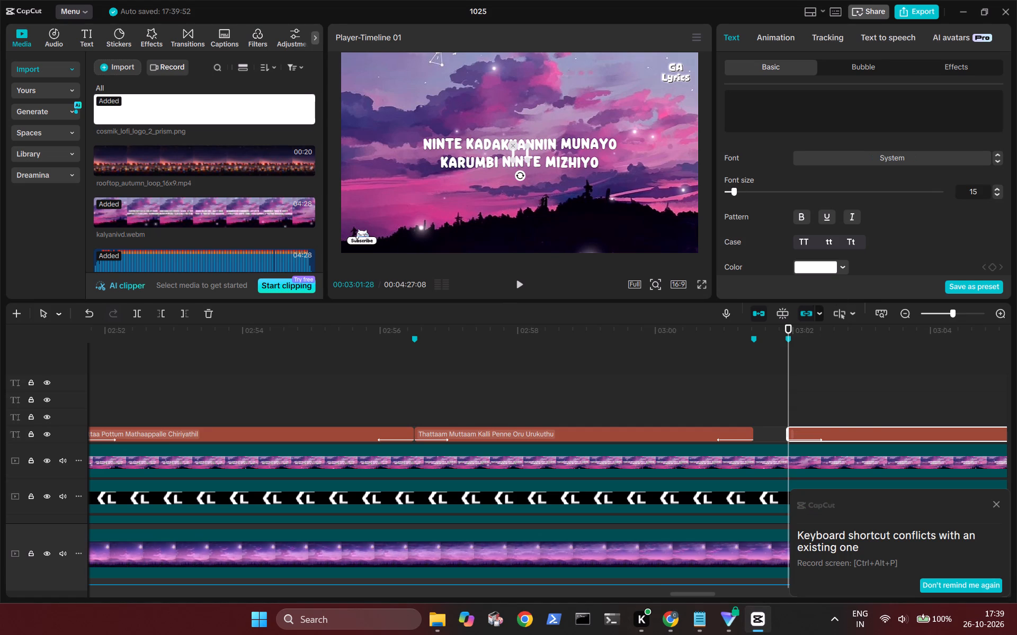
pyautogui.hotkey('ctrl', 'v')
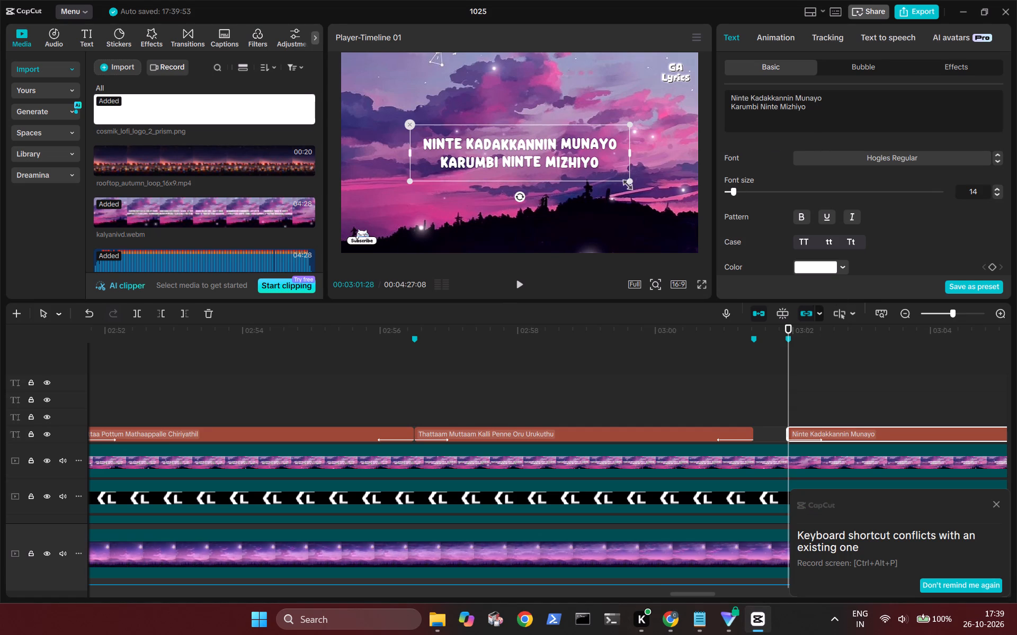
# Trim the end of the "Ninte Kadakkannin Munayo" text to the 00:03:07:06 marker.
pyautogui.hscroll(-1, 790, 357)
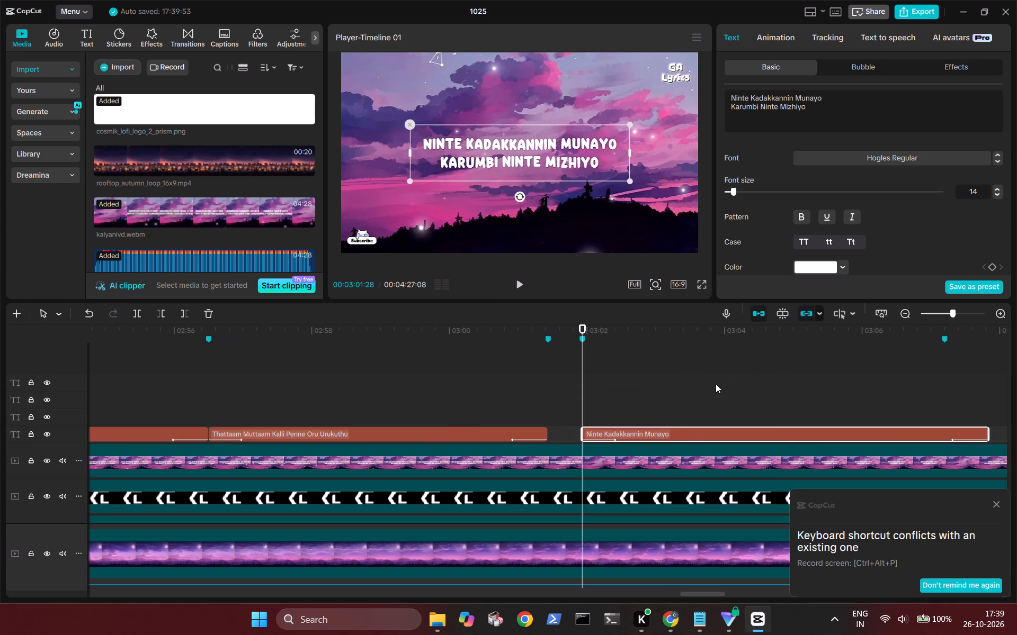
pyautogui.click(716, 384)
pyautogui.hscroll(-1, 716, 384)
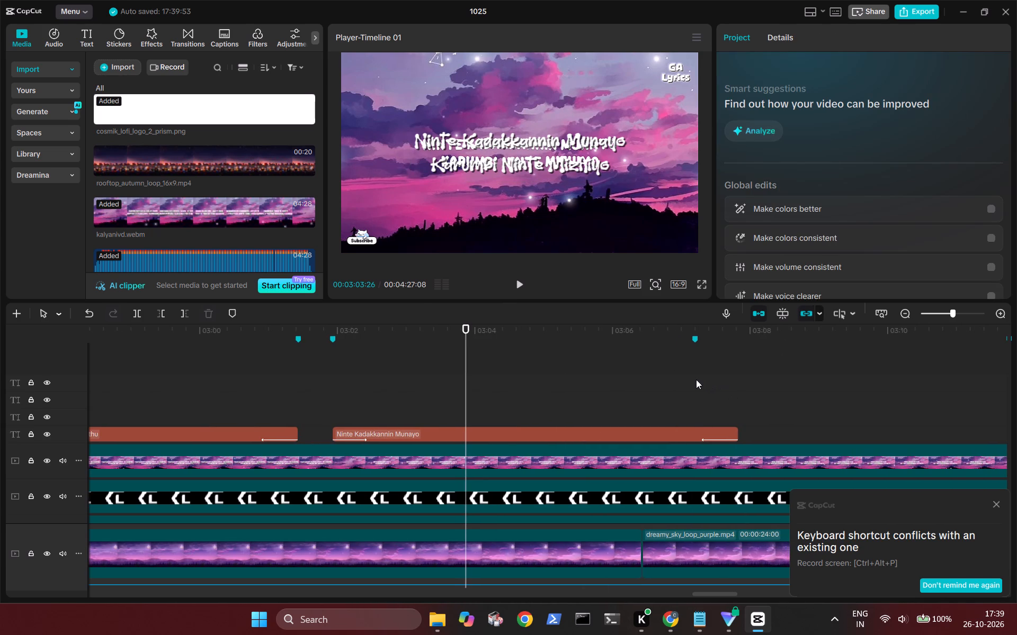
pyautogui.click(696, 379)
pyautogui.click(710, 432)
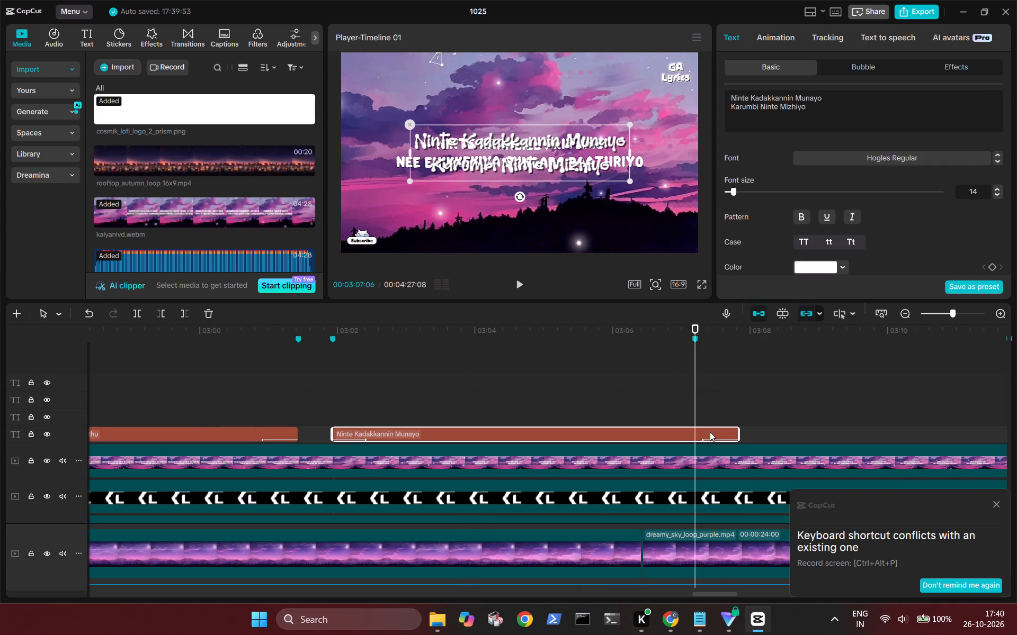
pyautogui.press('w')
# Paste "k" at 00:03:07:06 and replace it with "Ninte Karalile Priyamo / Nee Enikkekiya Sundara Raathriyo" from Chrome's YouTube description.
pyautogui.hotkey('ctrl', 'v')
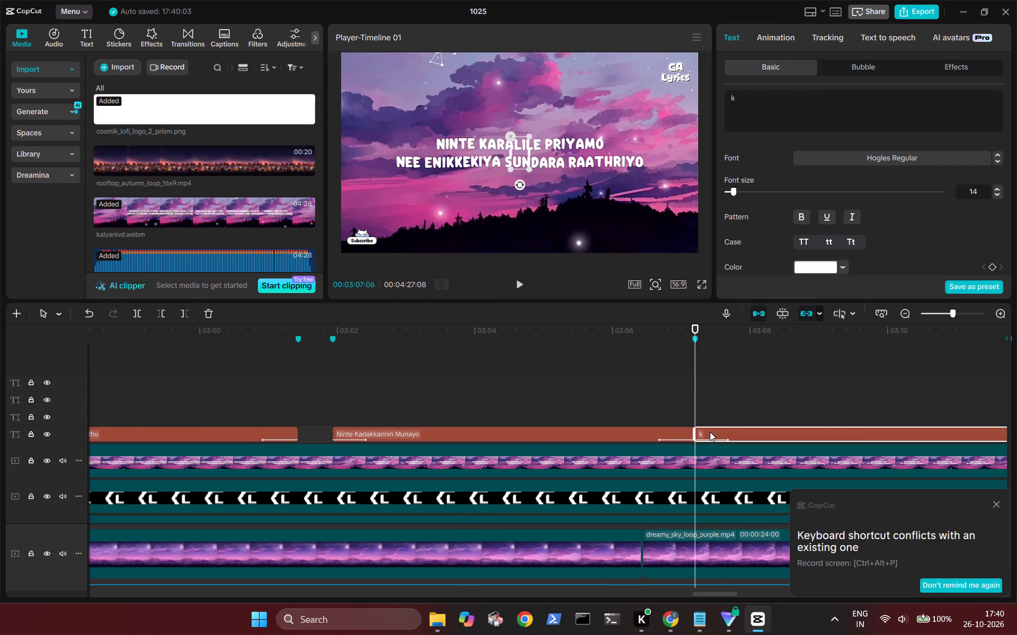
pyautogui.hscroll(-2, 710, 432)
pyautogui.hscroll(1, 459, 389)
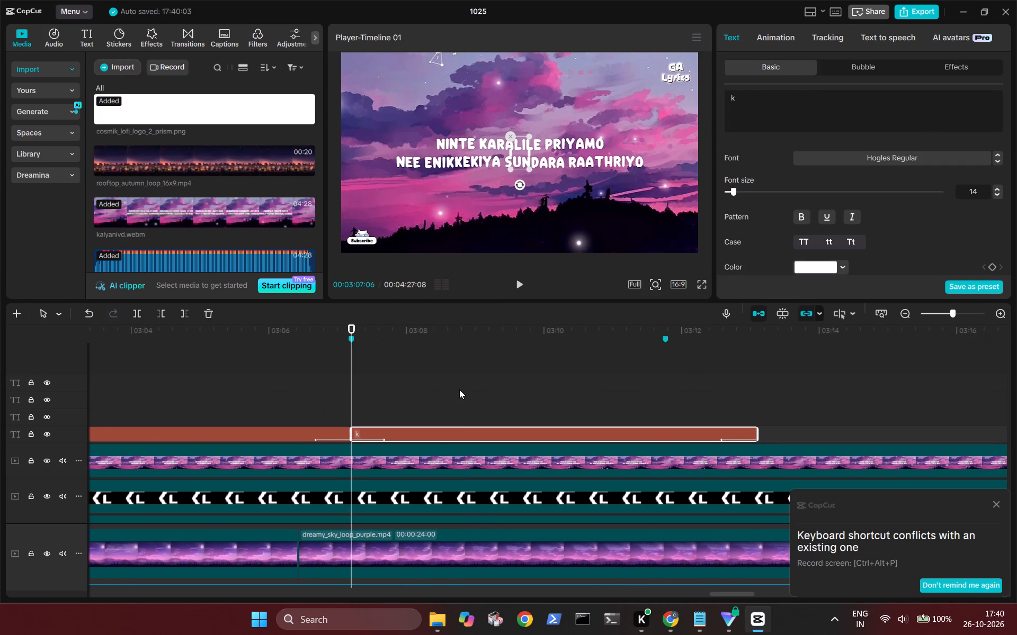
pyautogui.click(674, 618)
pyautogui.scroll(-2, 426, 389)
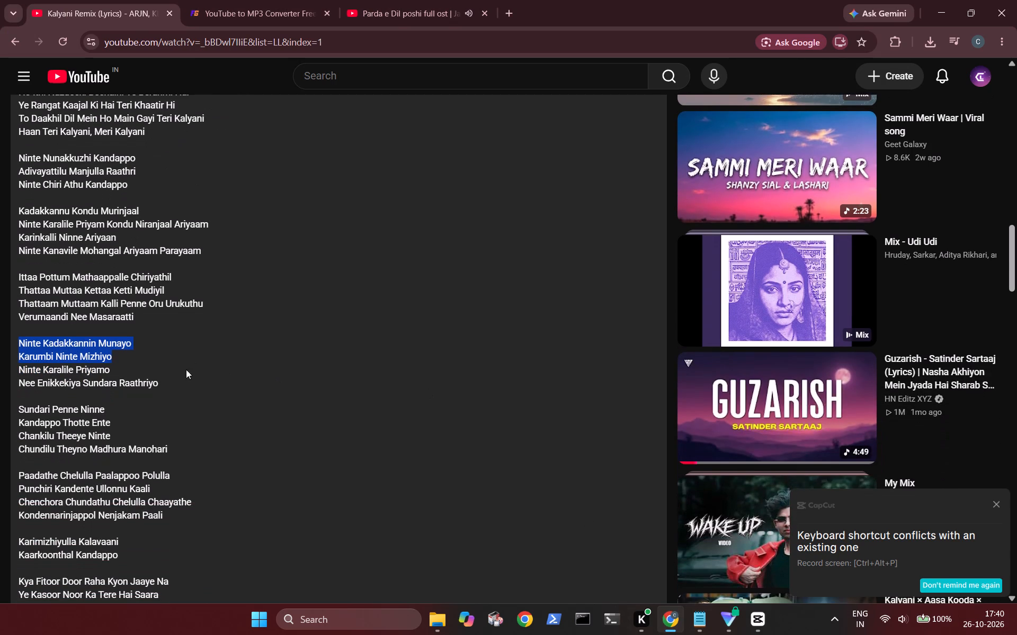
pyautogui.moveTo(171, 381); pyautogui.dragTo(16, 371)
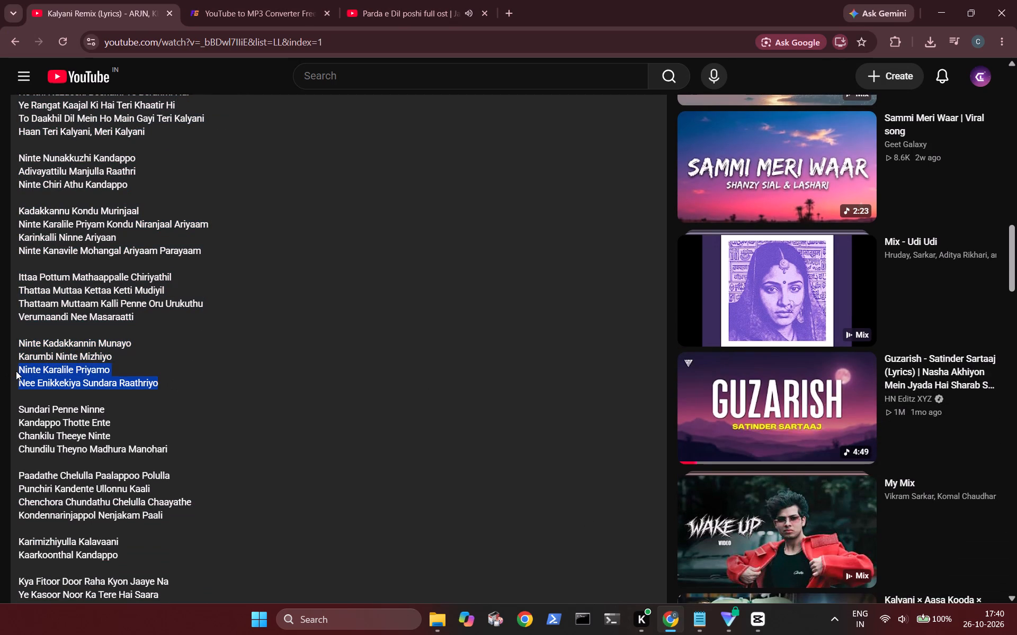
pyautogui.moveTo(16, 371); pyautogui.dragTo(16, 371)
pyautogui.hotkey('ctrl', 'c')
pyautogui.click(750, 614)
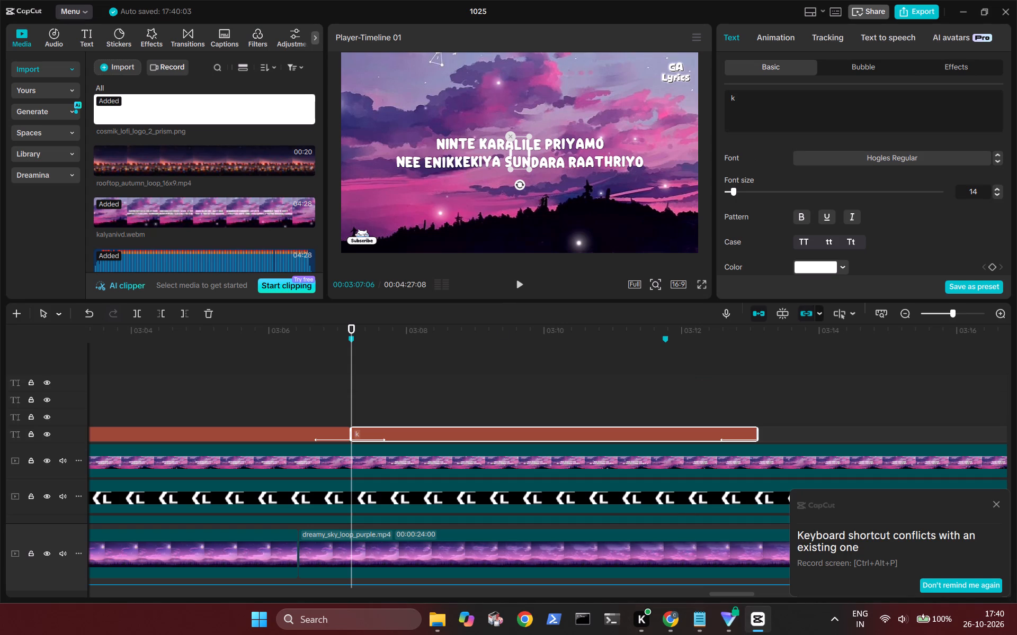
pyautogui.click(832, 101)
pyautogui.press('BackSpace')
pyautogui.hotkey('ctrl', 'v')
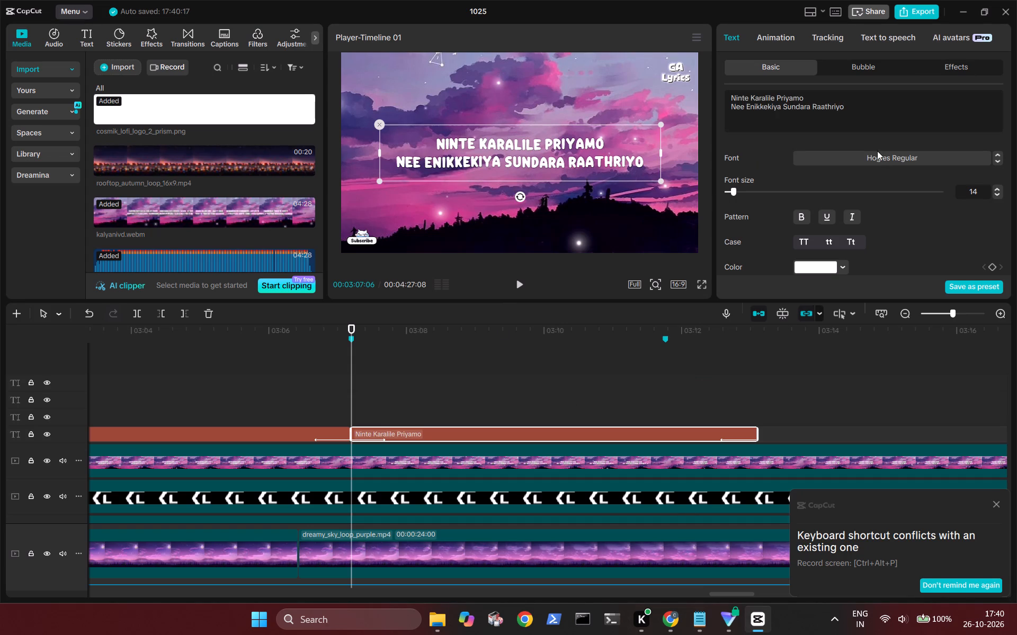
# Trim the end of the "Ninte Karalile Priyamo" text to the 00:03:11:23 marker.
pyautogui.click(666, 365)
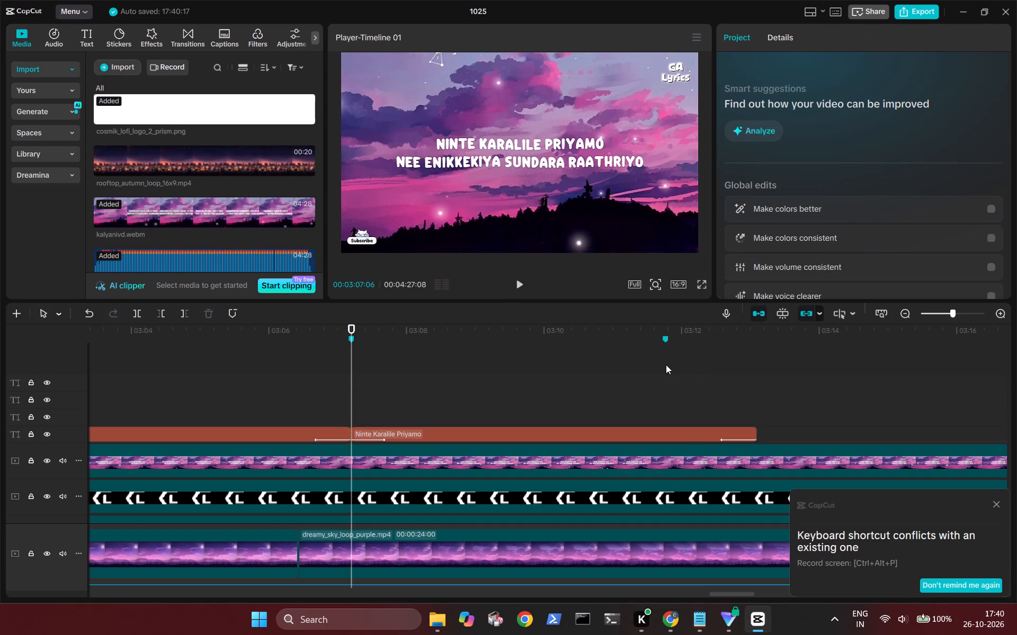
pyautogui.click(700, 434)
pyautogui.press('w')
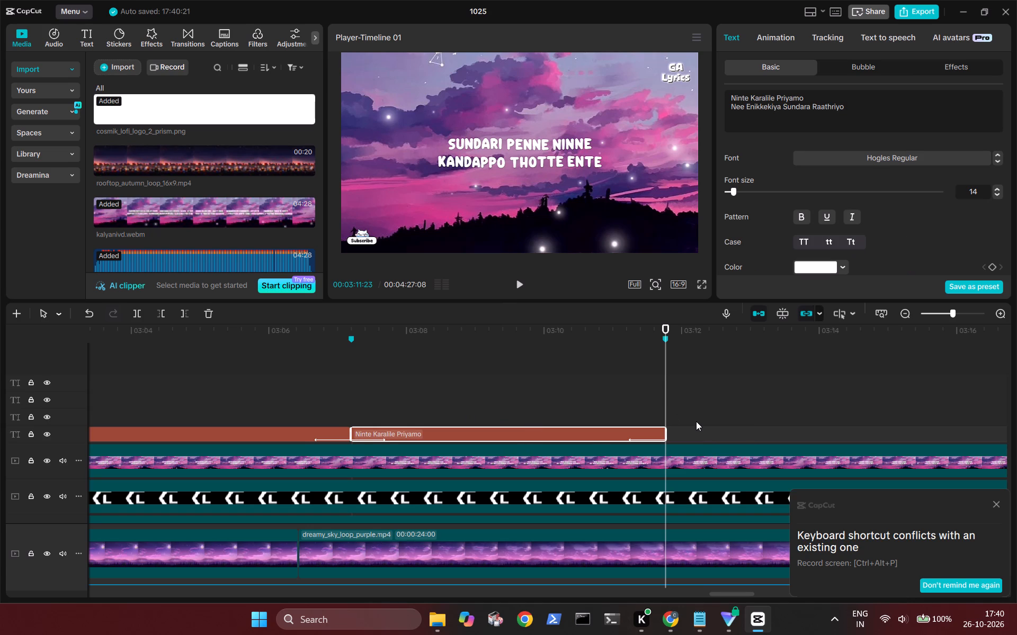
# Paste "k" at 00:03:11:23 and replace it with "Sundari Penne Ninne / Kandappo Thotte Ente" from Chrome's YouTube description.
pyautogui.hscroll(-1, 696, 421)
pyautogui.hotkey('ctrl', 'v')
pyautogui.hscroll(-1, 736, 433)
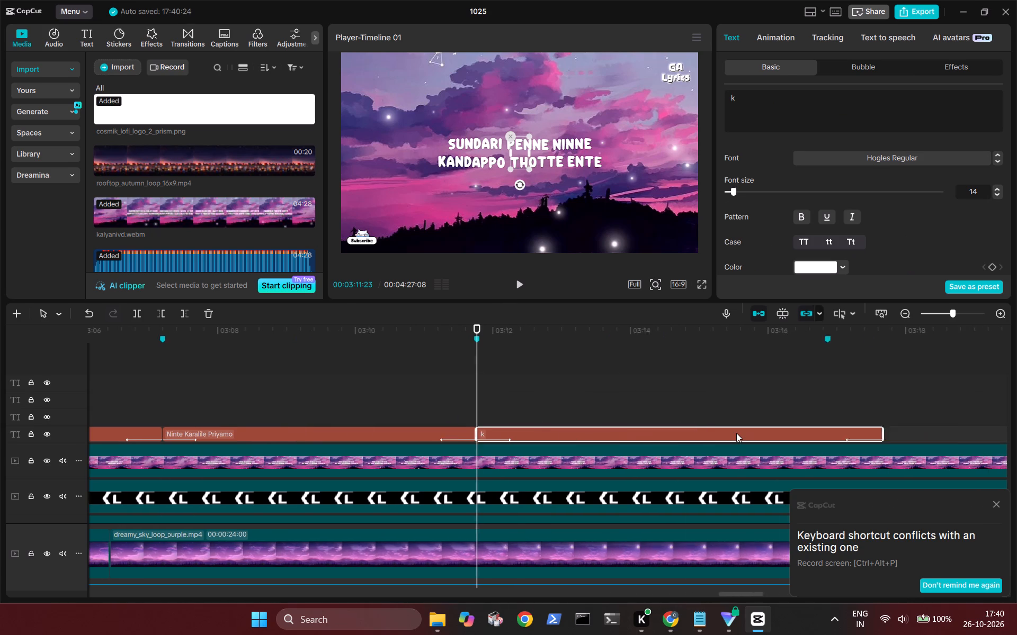
pyautogui.hscroll(-1, 736, 433)
pyautogui.click(658, 618)
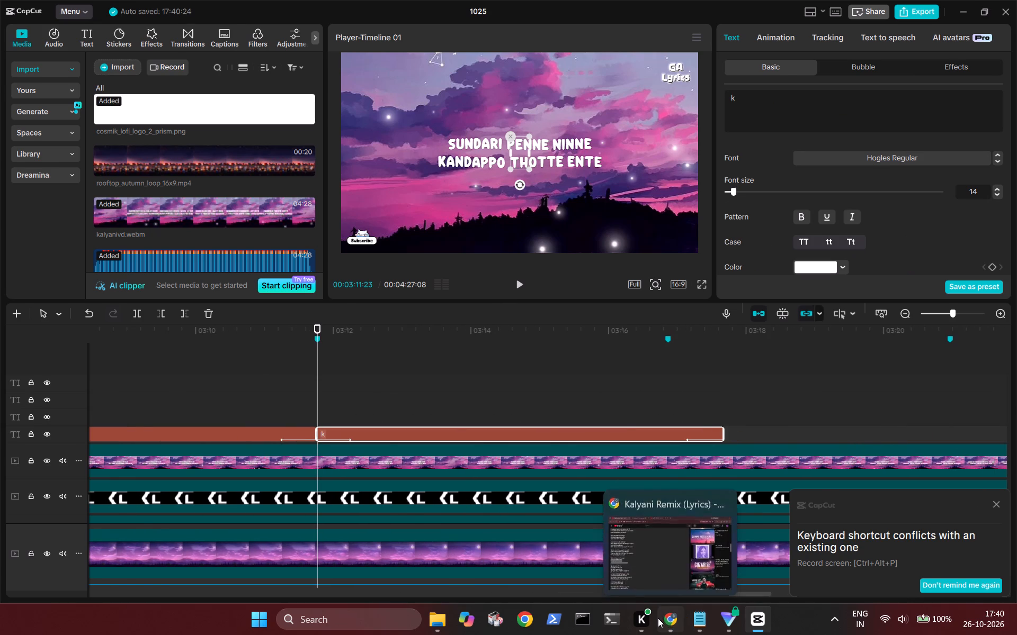
pyautogui.moveTo(116, 419); pyautogui.dragTo(50, 416)
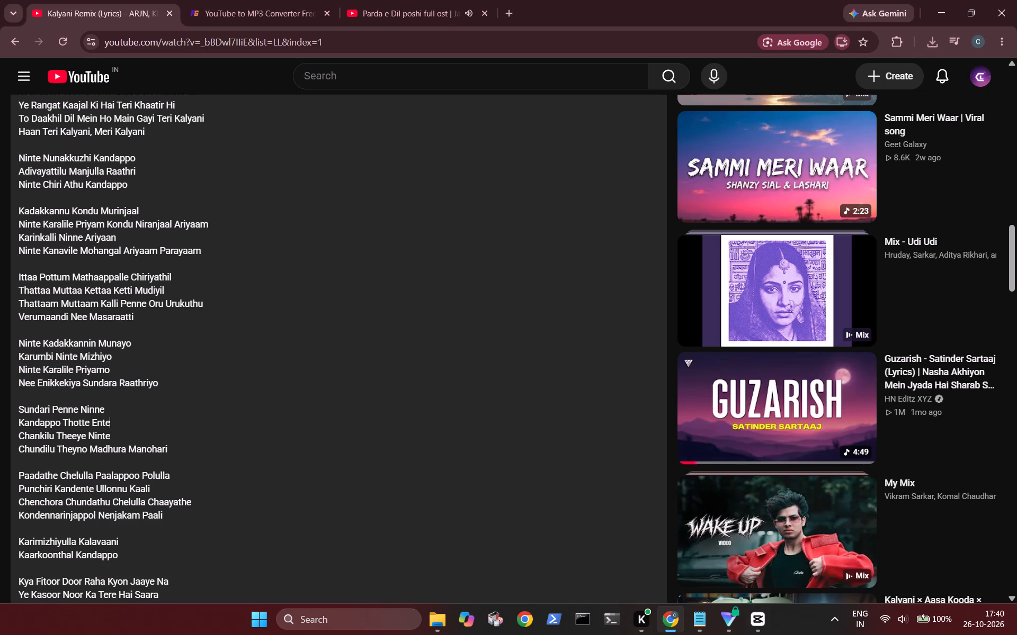
pyautogui.moveTo(50, 416); pyautogui.dragTo(14, 412)
pyautogui.hotkey('ctrl', 'c')
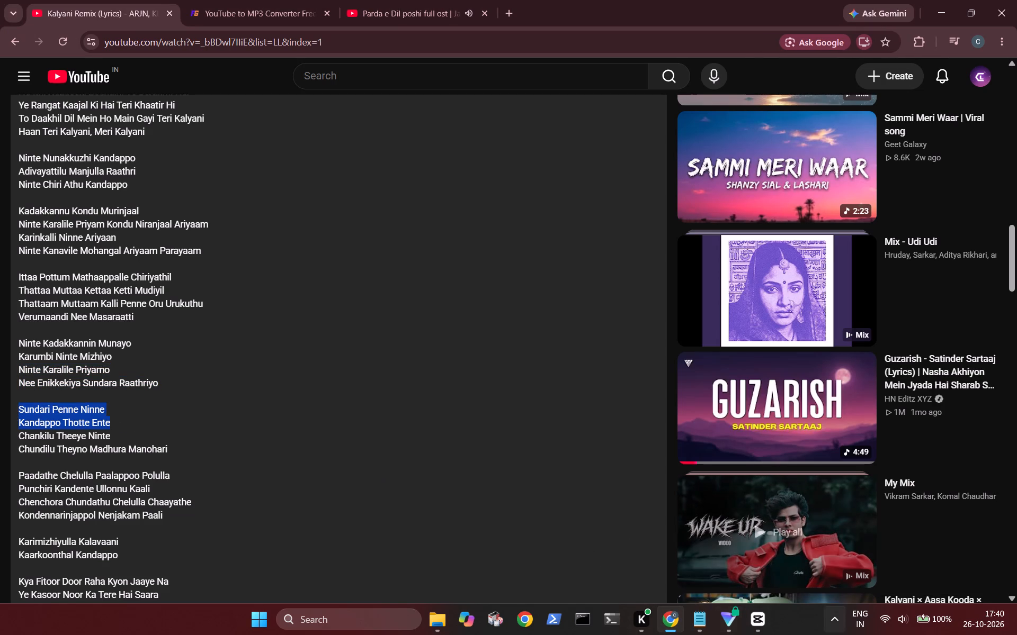
pyautogui.click(758, 623)
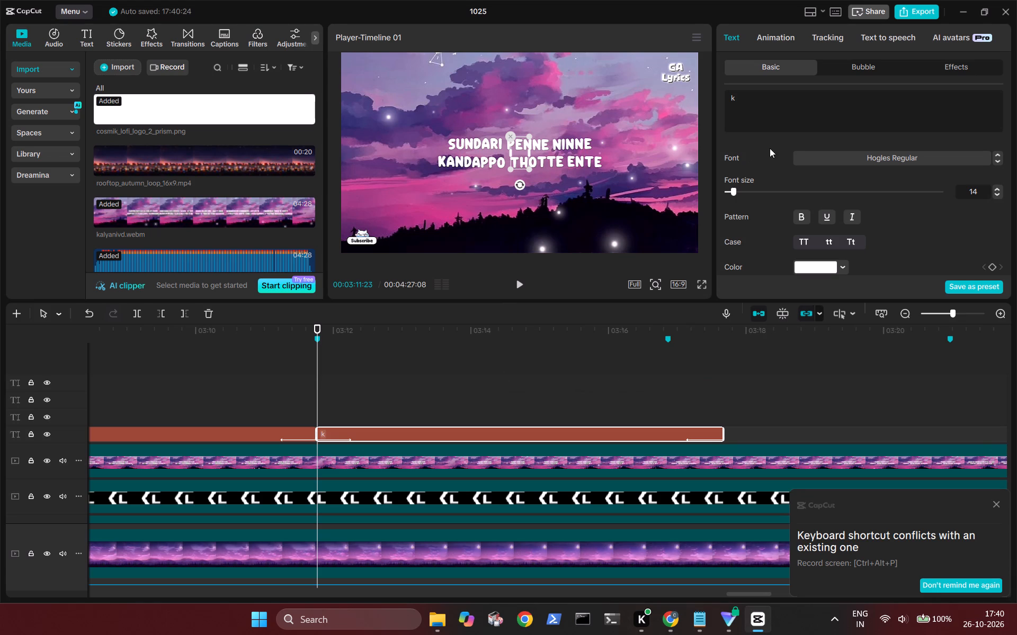
pyautogui.click(778, 117)
pyautogui.press('BackSpace')
pyautogui.hotkey('ctrl', 'v')
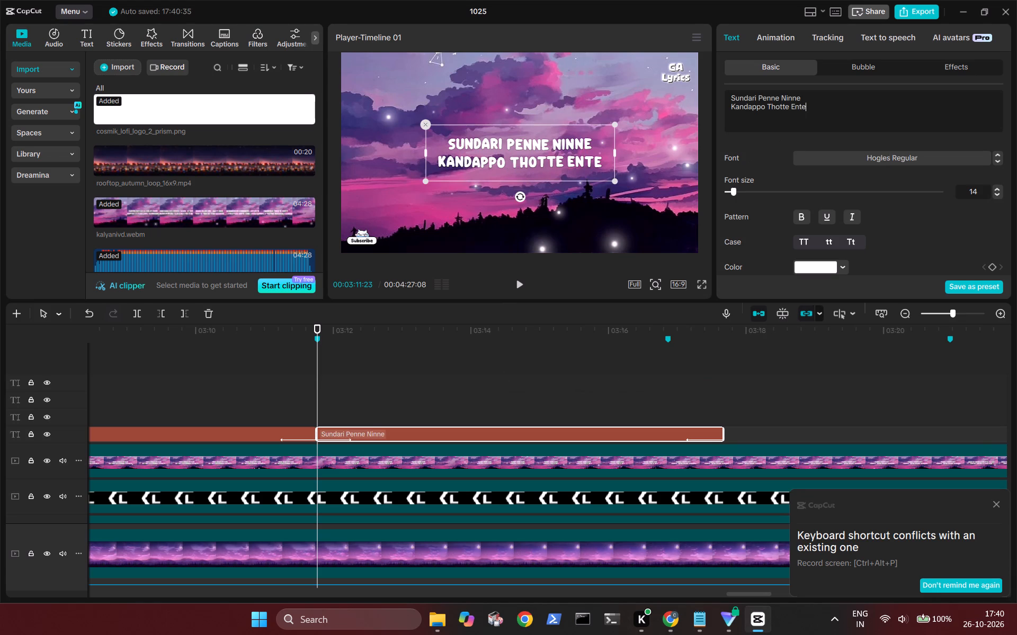
pyautogui.doubleClick(778, 117)
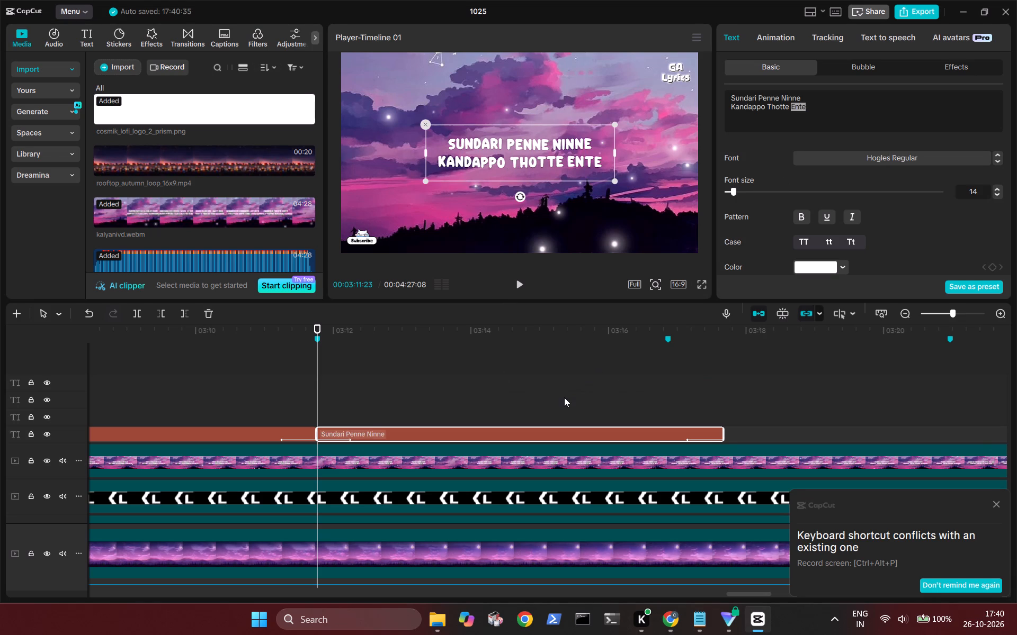
# Trim the end of the "Sundari Penne Ninne" text to the 00:03:16:26 marker.
pyautogui.click(564, 397)
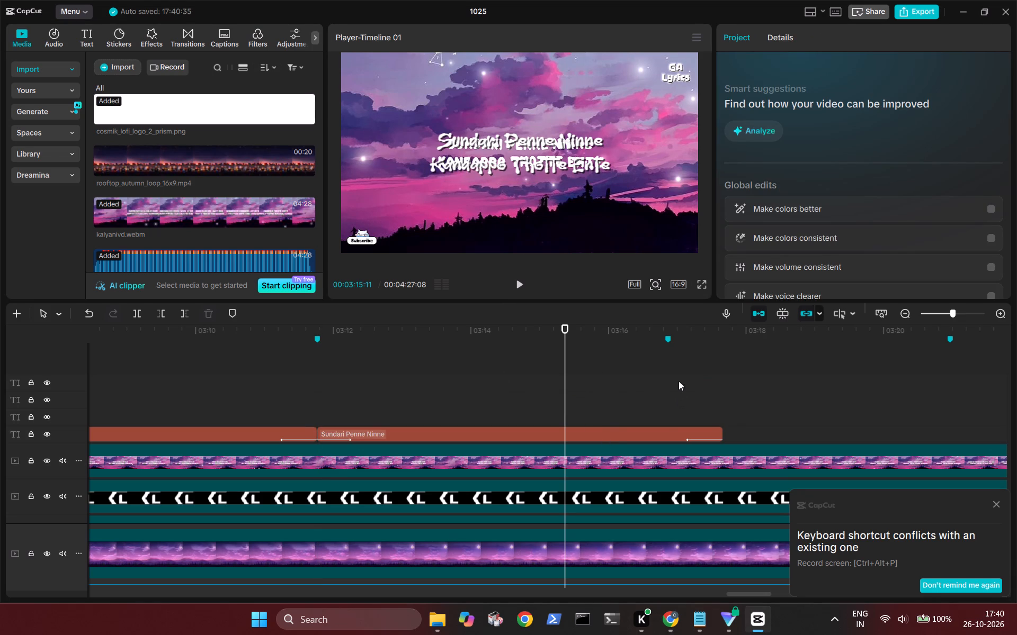
pyautogui.click(671, 378)
pyautogui.click(675, 431)
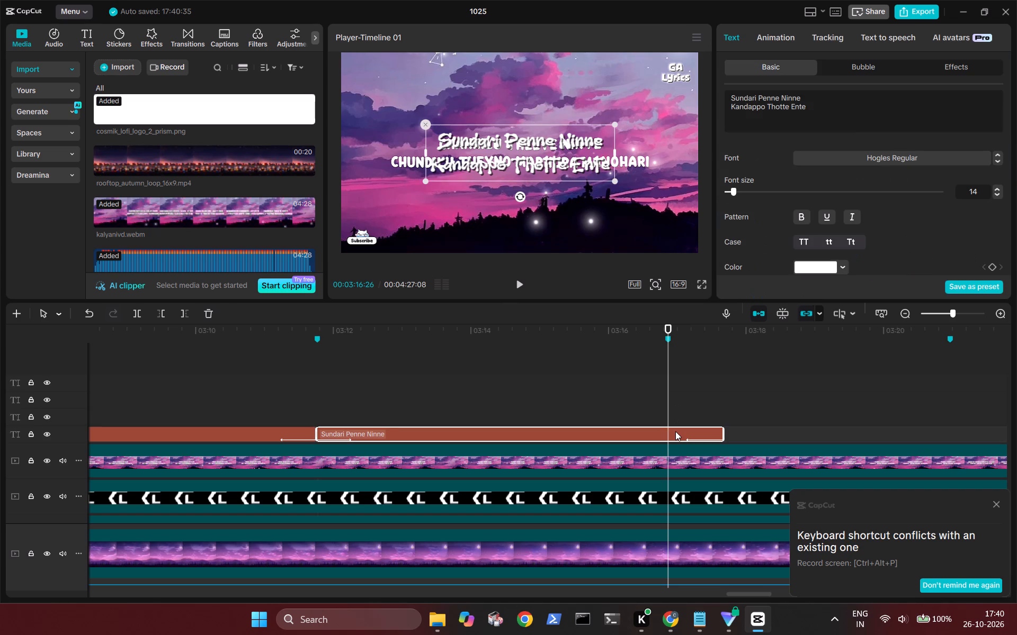
pyautogui.press('w')
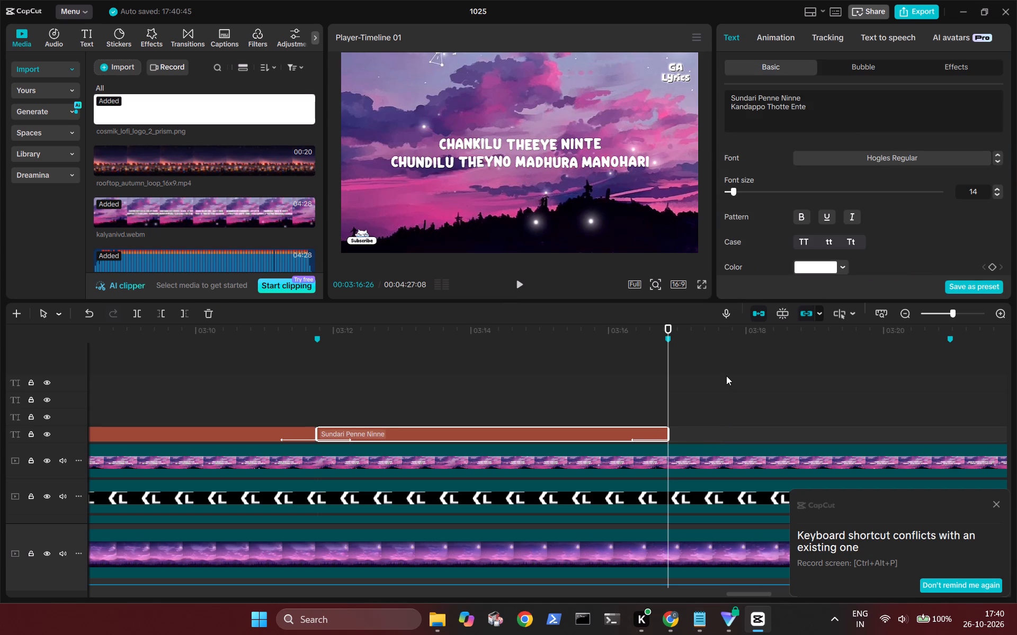
# Paste "k" at 00:03:16:26 and replace it with "Chankilu Theeye Ninte / Chundilu Theyno Madhura Manohari" from Chrome's YouTube description.
pyautogui.click(664, 621)
pyautogui.moveTo(184, 449); pyautogui.dragTo(48, 442)
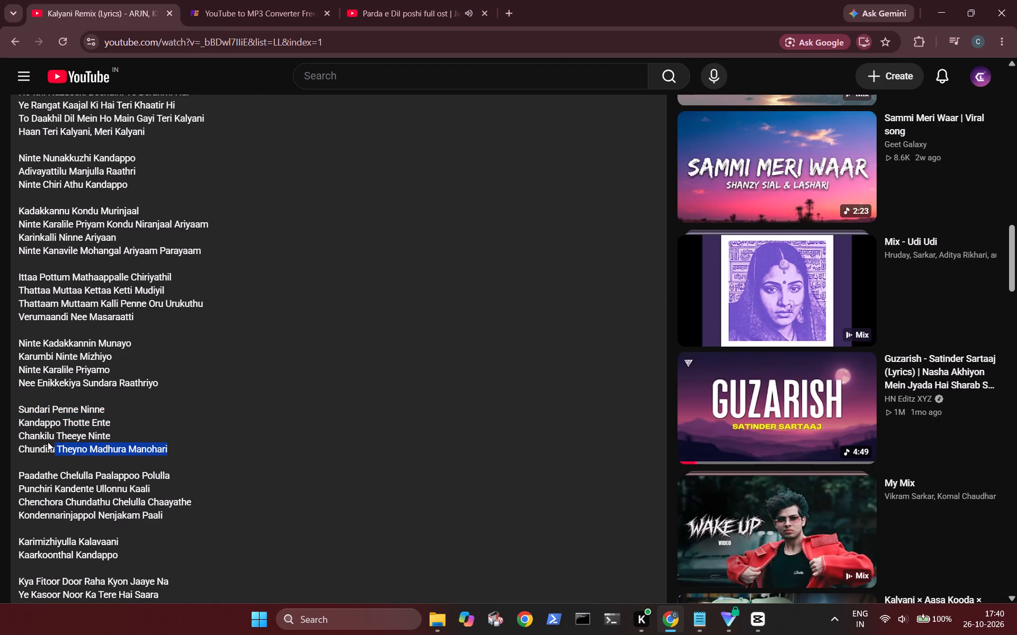
pyautogui.moveTo(48, 442); pyautogui.dragTo(13, 438)
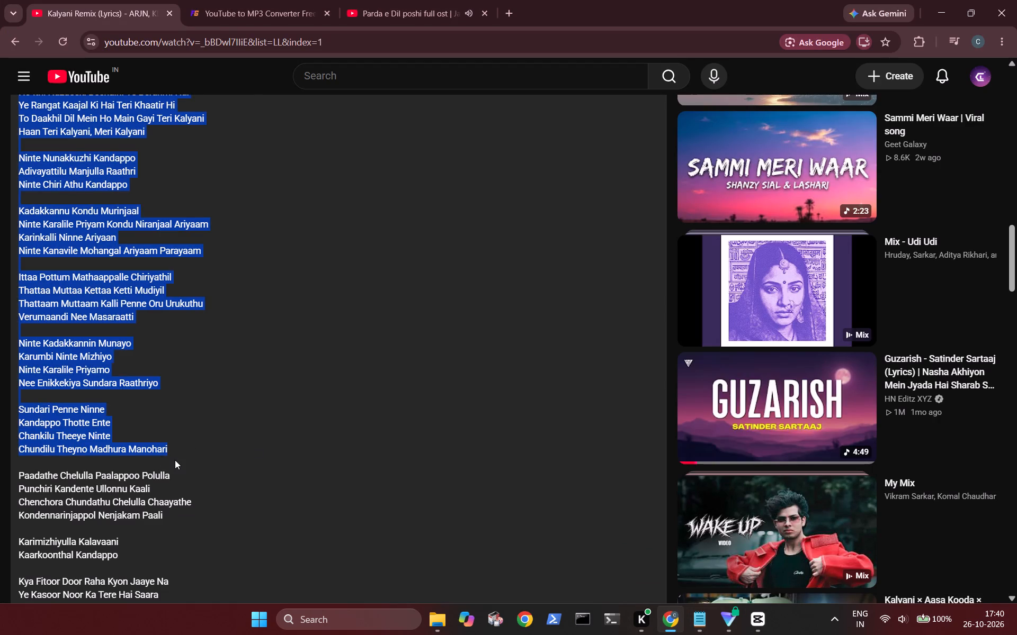
pyautogui.click(175, 460)
pyautogui.moveTo(174, 447); pyautogui.dragTo(16, 441)
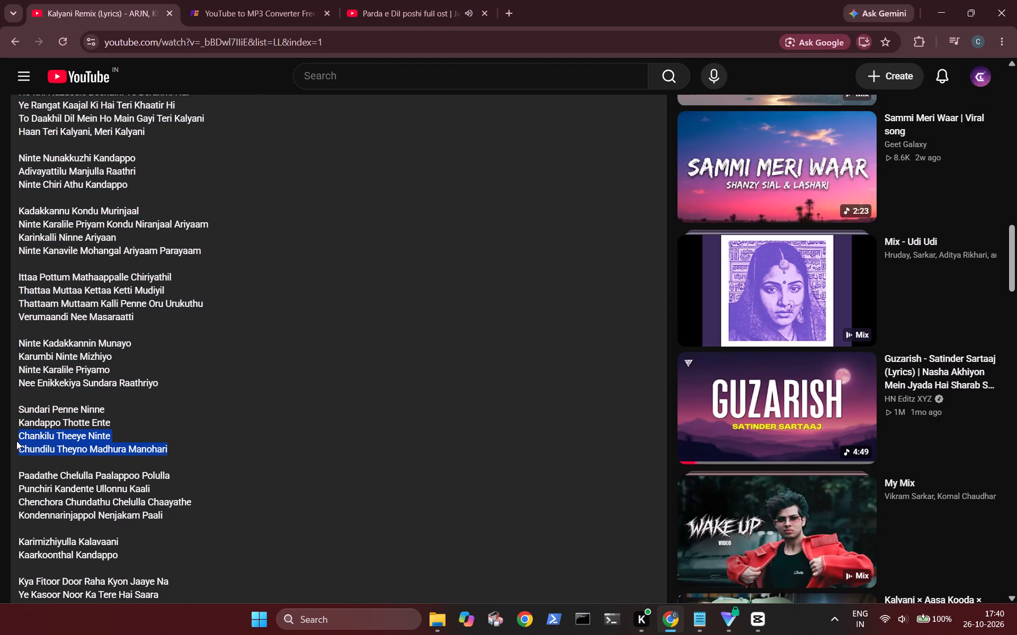
pyautogui.hotkey('ctrl', 'c')
pyautogui.click(751, 615)
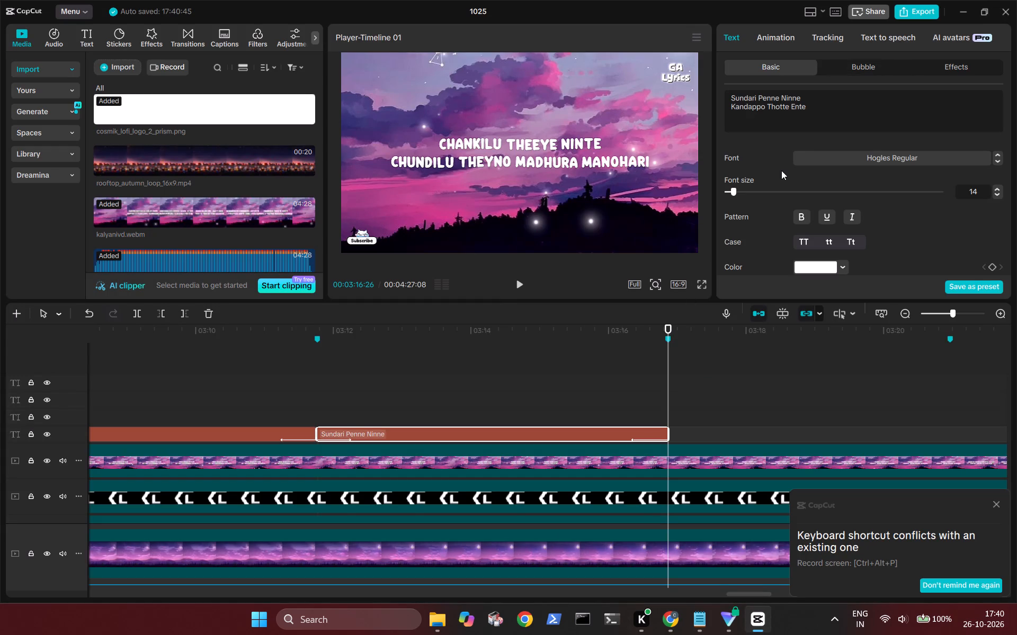
pyautogui.hotkey('ctrl', 'v')
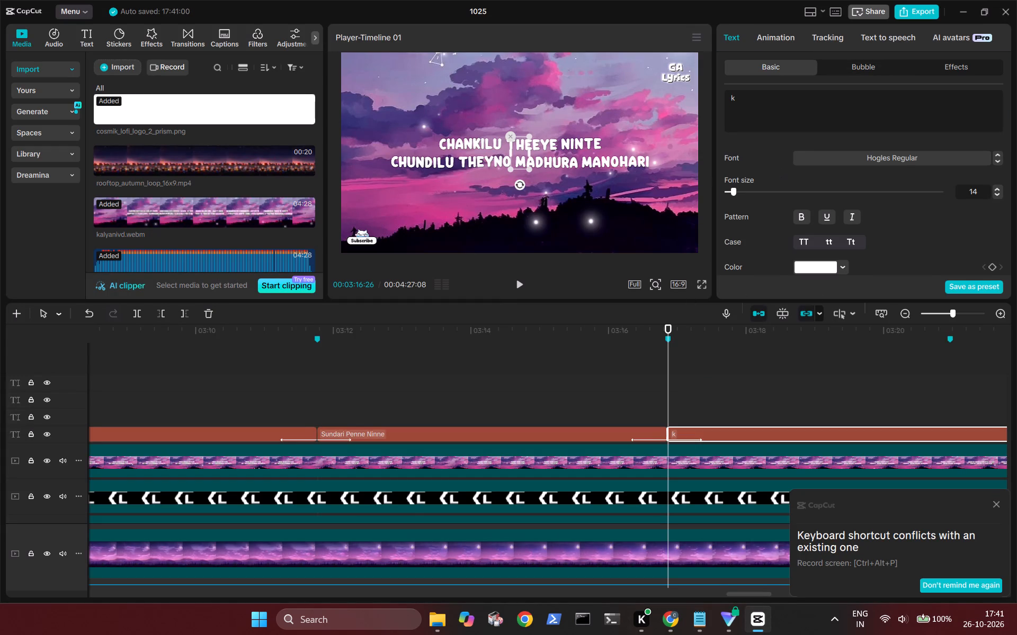
pyautogui.click(794, 105)
pyautogui.press('BackSpace')
pyautogui.hotkey('ctrl', 'v')
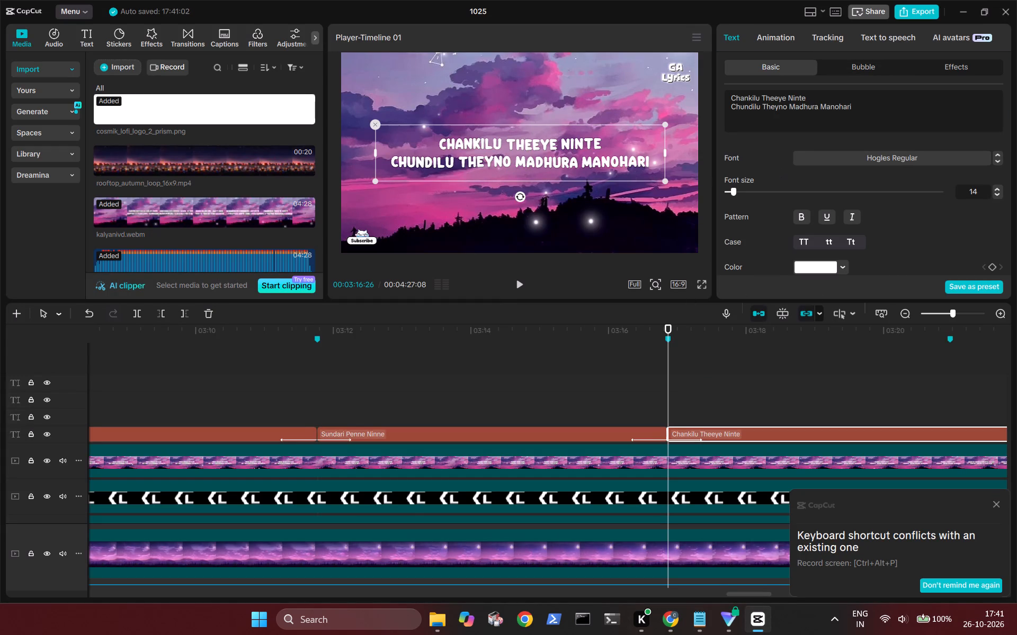
# Trim the end of the "Chankilu Theeye Ninte" text to the 00:03:20:29 marker.
pyautogui.hscroll(-1, 736, 388)
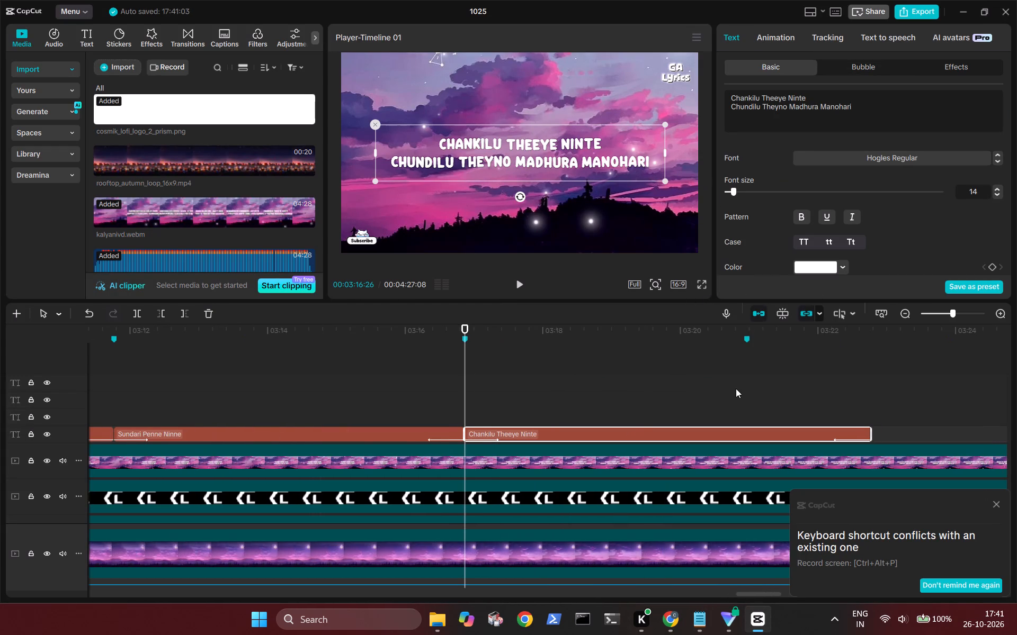
pyautogui.click(747, 374)
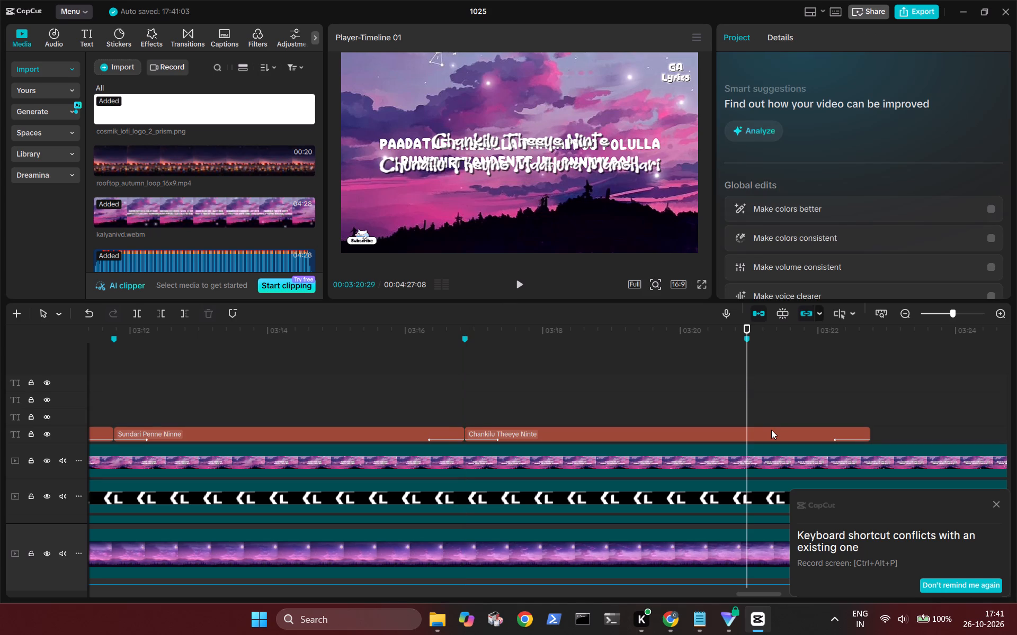
pyautogui.click(771, 430)
pyautogui.press('w')
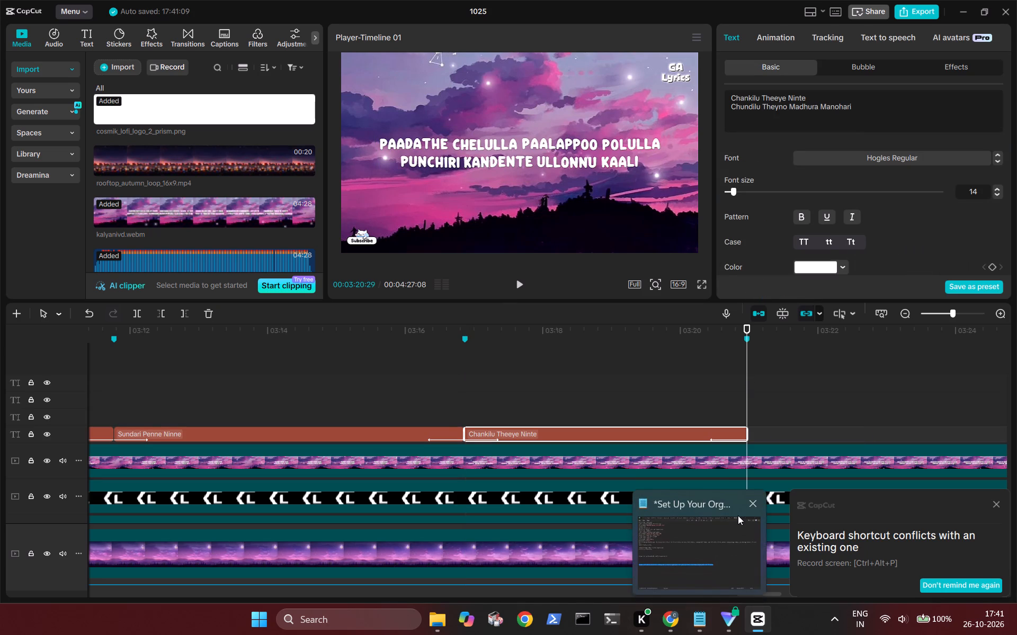
# Paste "k" at 00:03:20:29 and replace it with "Paadathe Chelulla Paalappoo Polulla / Punchiri Kandente Ullonnu Kaali" from Chrome's YouTube description.
pyautogui.hotkey('ctrl', 'v')
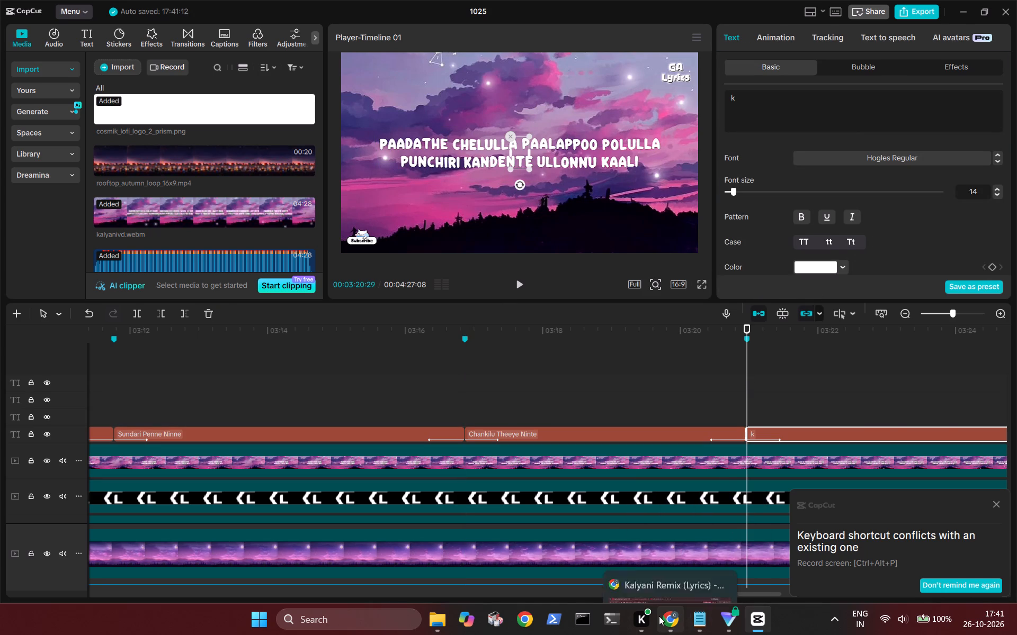
pyautogui.click(659, 616)
pyautogui.moveTo(162, 486); pyautogui.dragTo(76, 486)
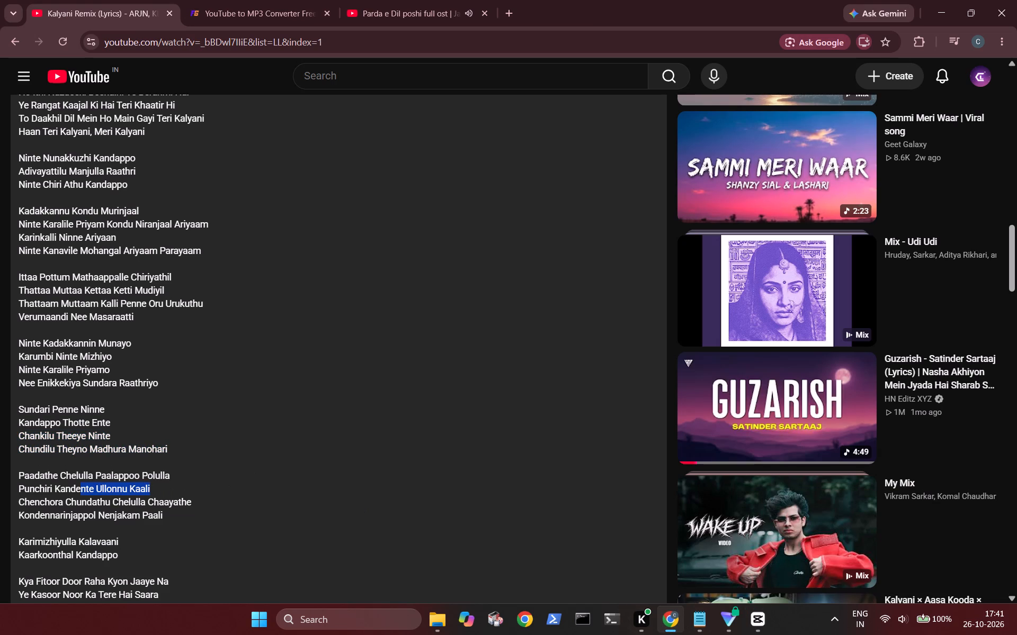
pyautogui.moveTo(76, 486); pyautogui.dragTo(16, 477)
pyautogui.hotkey('ctrl', 'c')
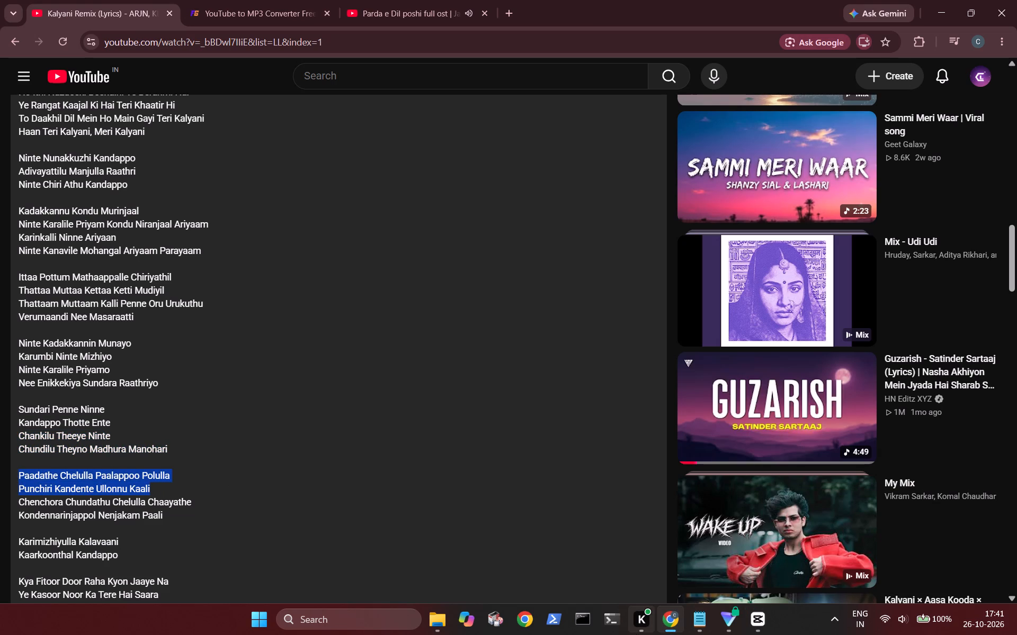
pyautogui.click(764, 619)
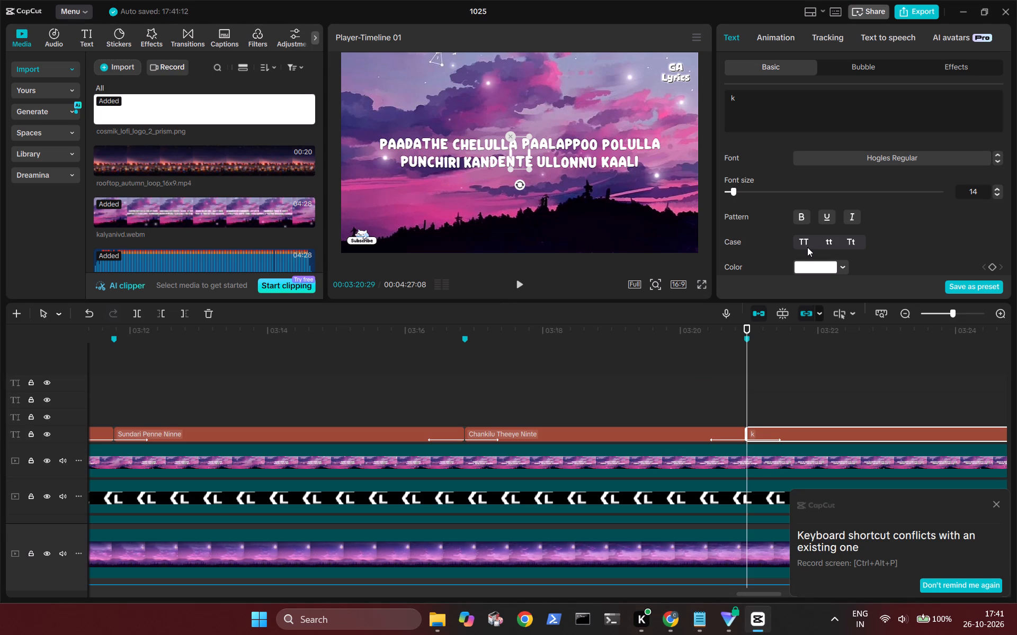
pyautogui.click(763, 97)
pyautogui.press('BackSpace')
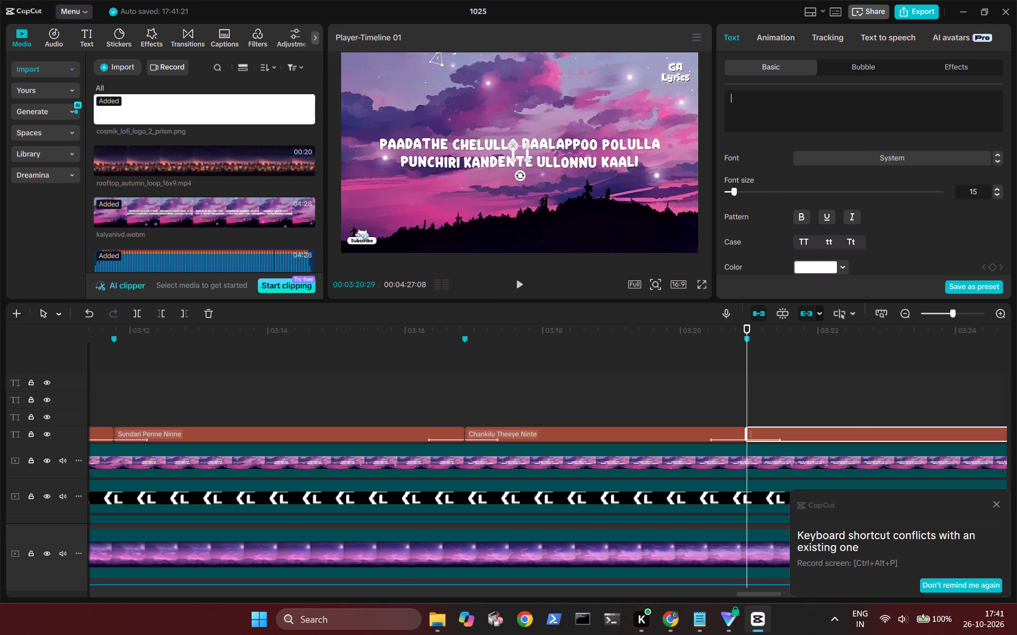
pyautogui.hotkey('ctrl', 'v')
# Trim the end of the "Paadathe Chelulla Paalappoo Polulla" text to the 00:03:25:27 marker.
pyautogui.hscroll(-1, 788, 385)
pyautogui.click(665, 378)
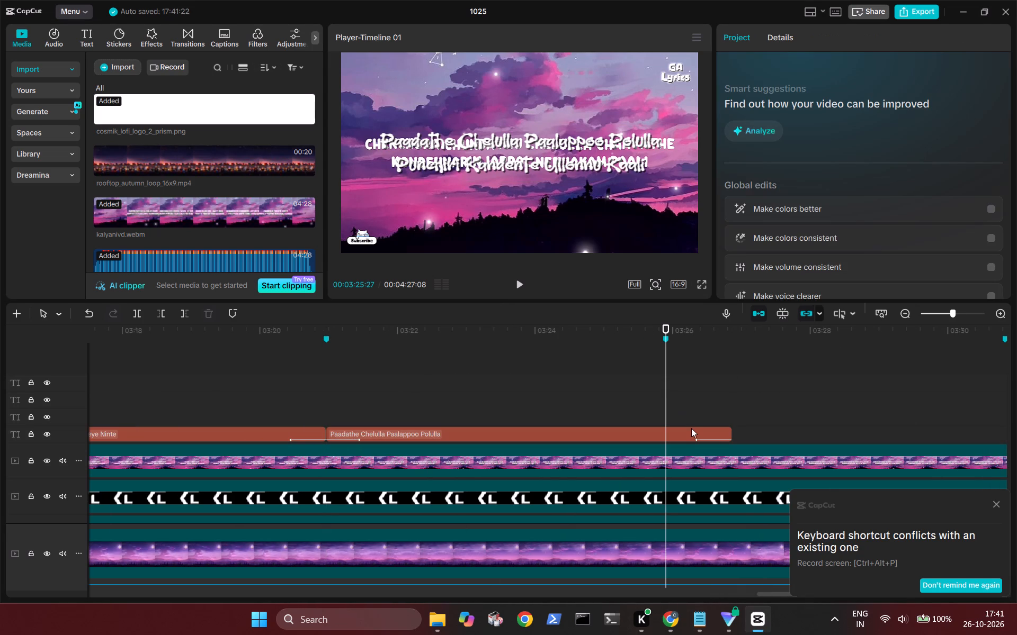
pyautogui.click(692, 430)
pyautogui.press('w')
# Paste "k" at 00:03:25:27 and replace it with "Chenchora Chundathu Chelulla Chaayathe / Kondennarinjappol Nenjakam Paali" from Chrome's YouTube description.
pyautogui.hotkey('ctrl', 'v')
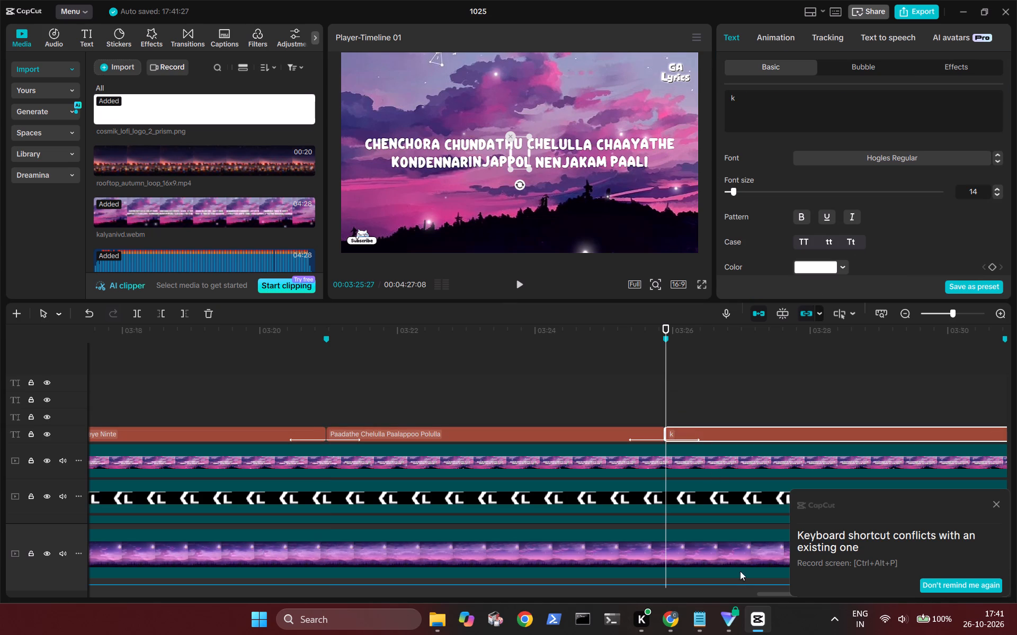
pyautogui.click(675, 616)
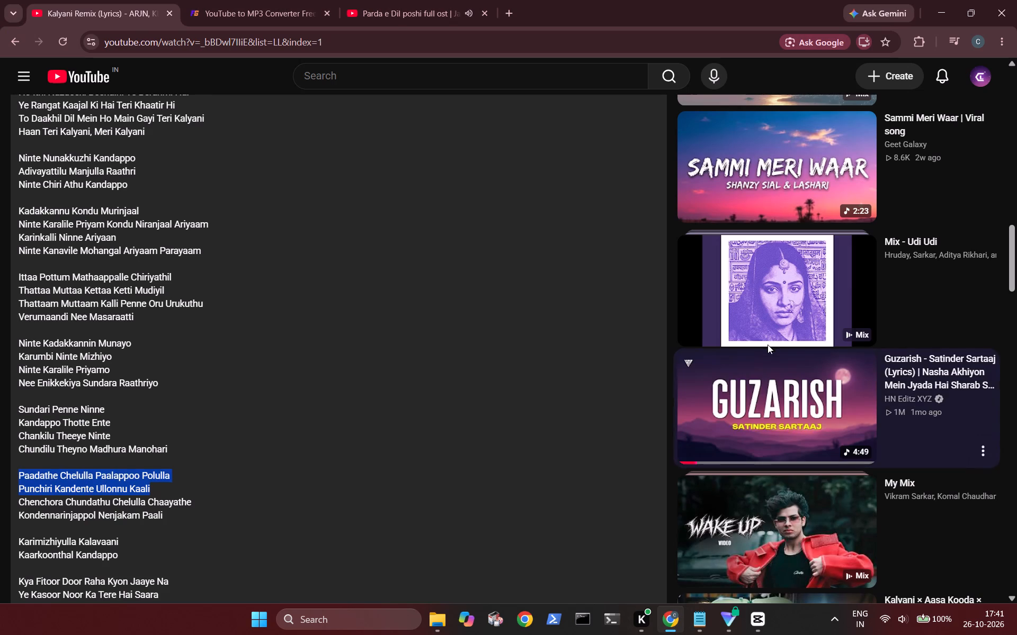
pyautogui.scroll(-4, 322, 407)
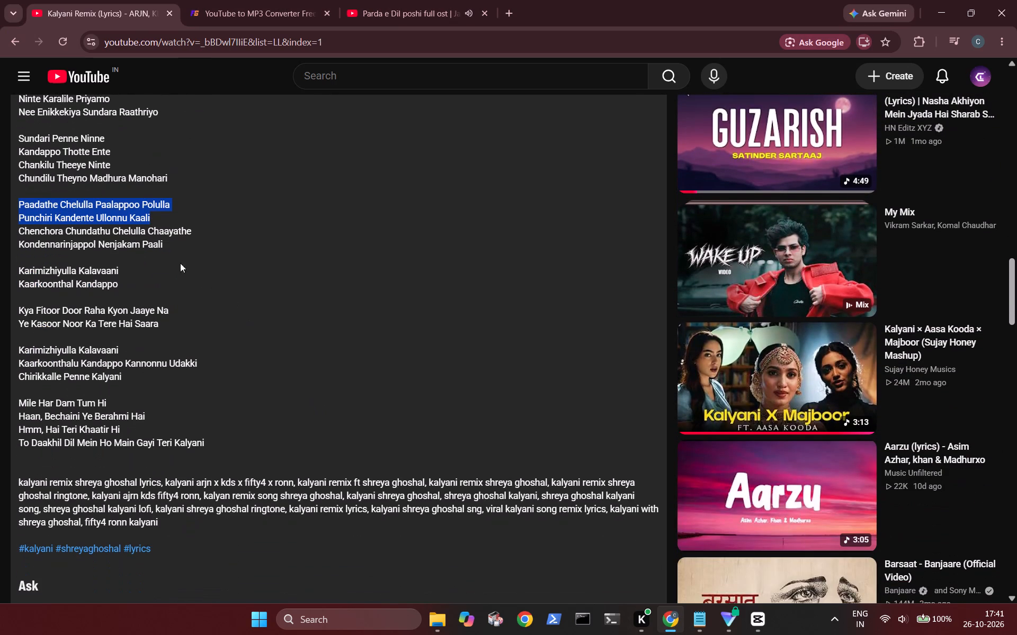
pyautogui.moveTo(166, 244); pyautogui.dragTo(16, 231)
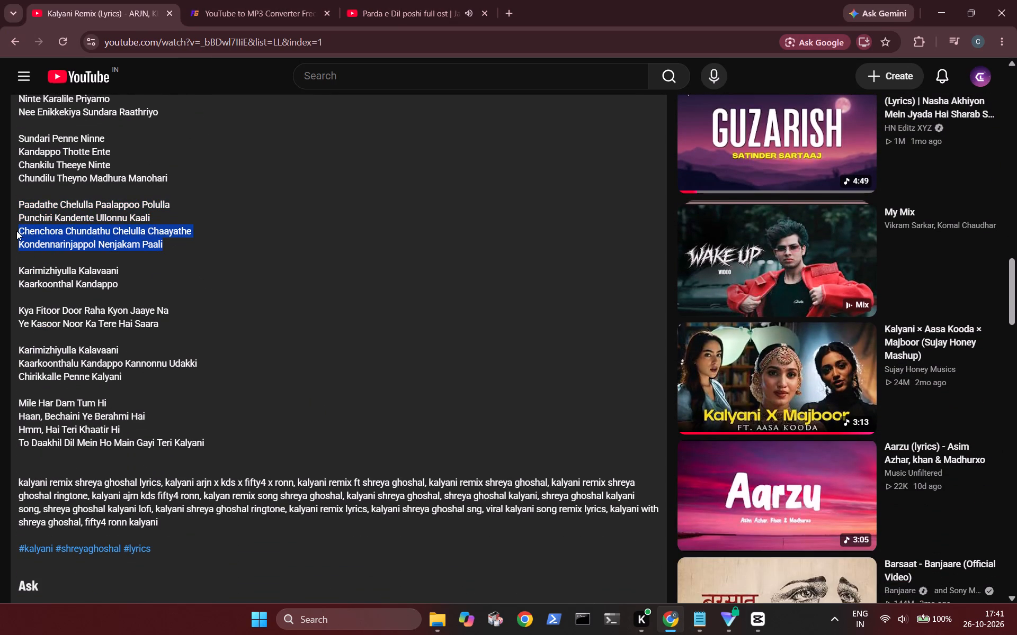
pyautogui.hotkey('ctrl', 'c')
pyautogui.click(754, 630)
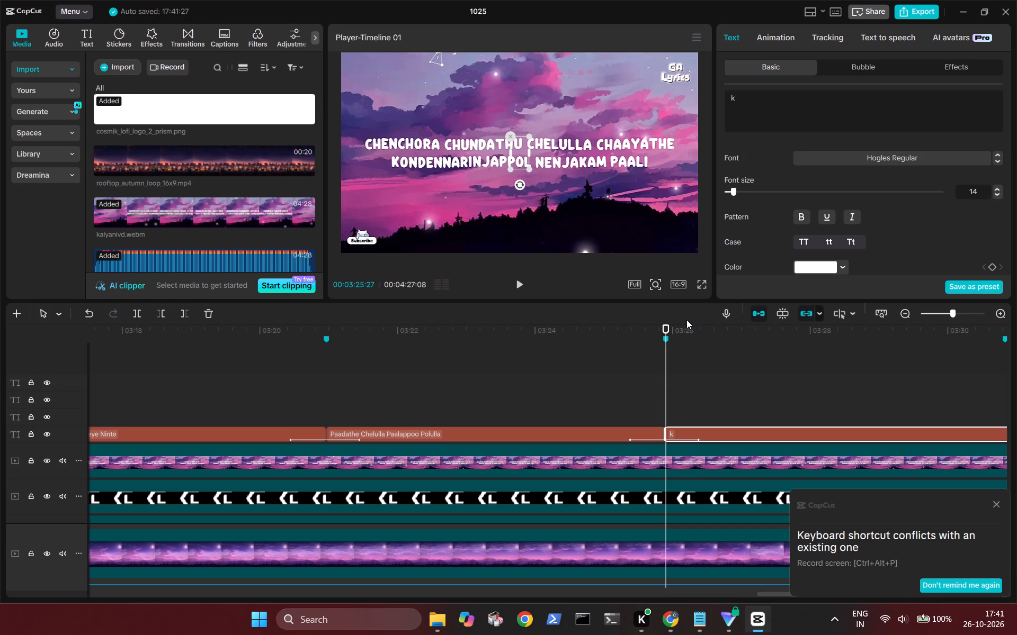
pyautogui.click(741, 92)
pyautogui.press('Right')
pyautogui.press('BackSpace')
pyautogui.hotkey('ctrl', 'v')
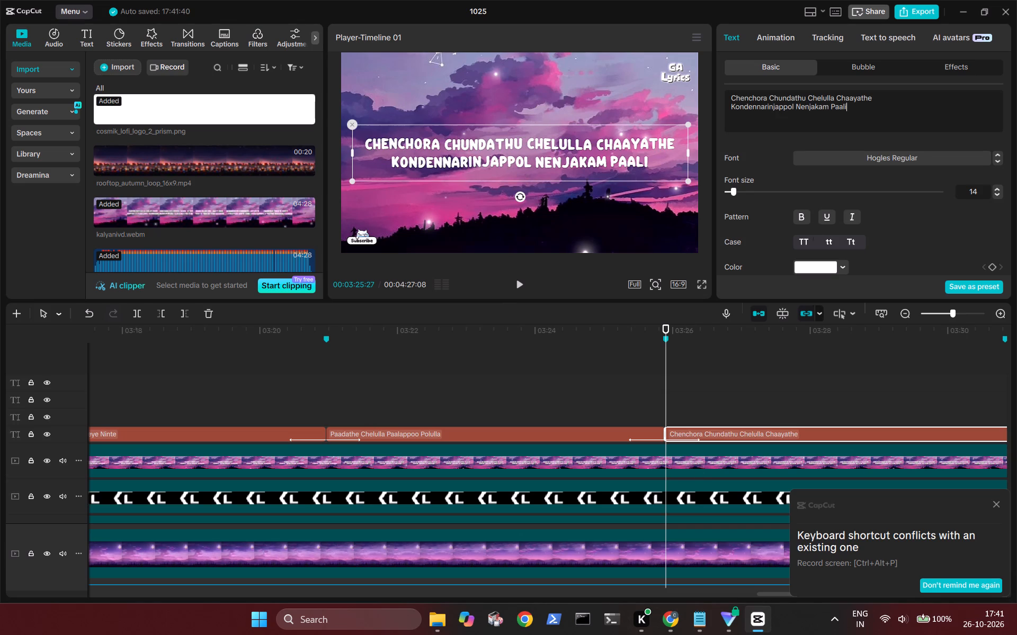
# Trim the end of the "Chenchora Chundathu Chelulla Chaayathe" text to the 00:03:30:25 marker.
pyautogui.hscroll(-1, 764, 462)
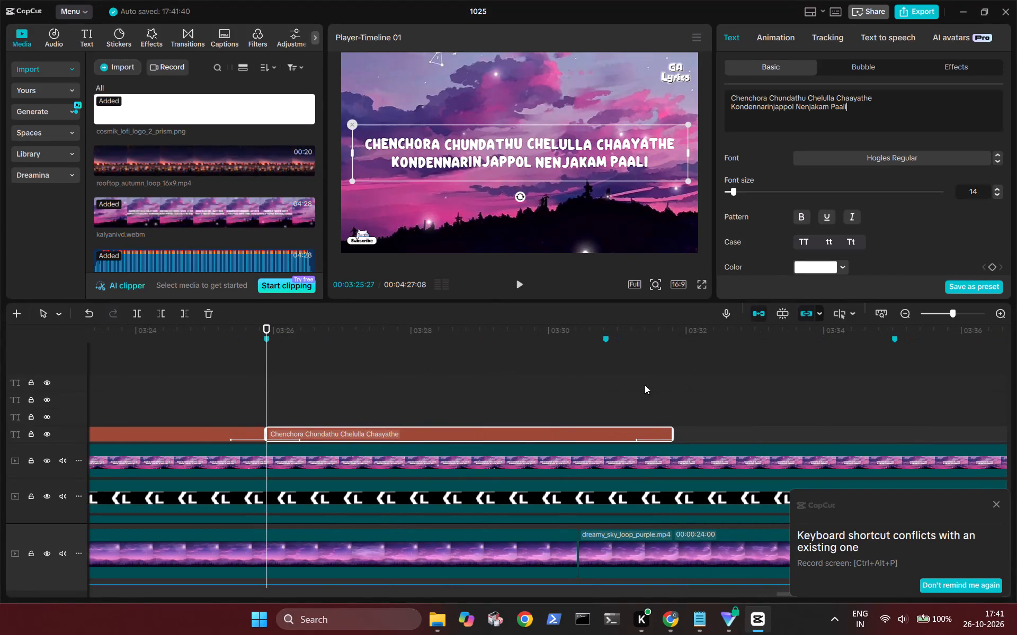
pyautogui.click(607, 379)
pyautogui.click(637, 434)
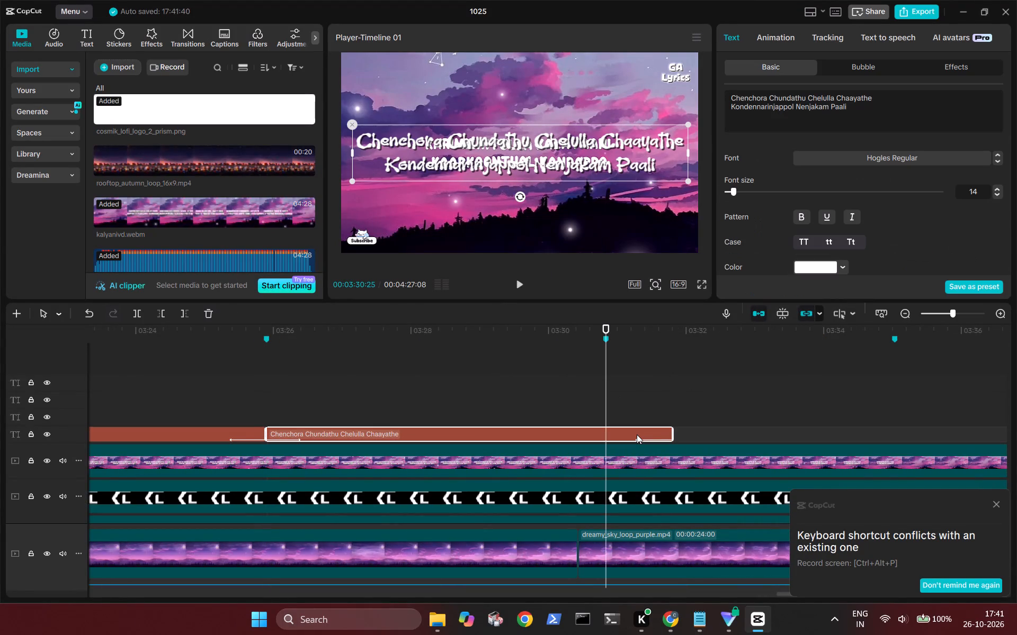
pyautogui.press('w')
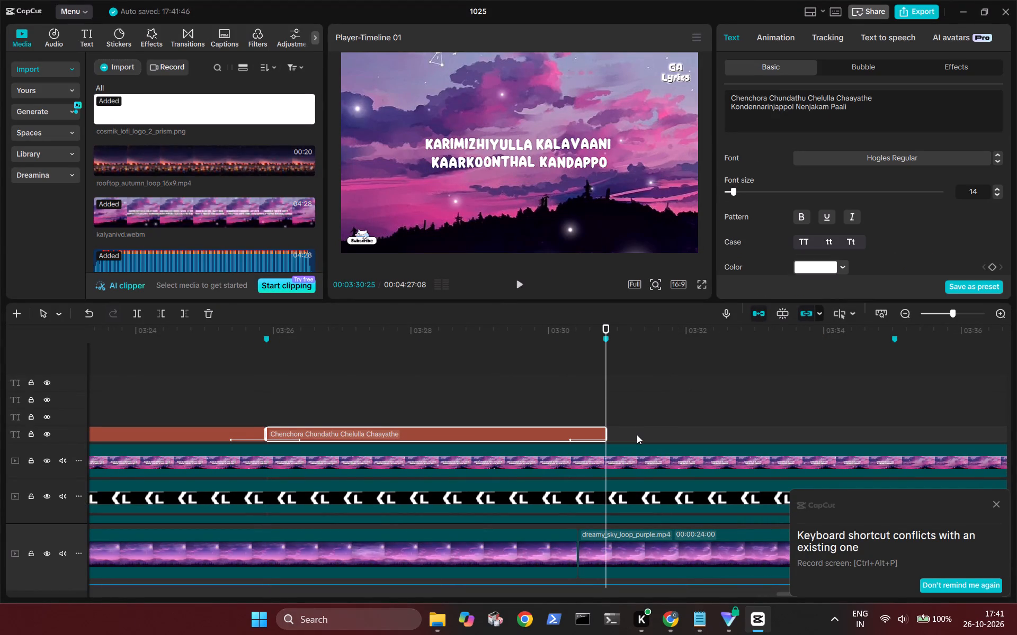
# Paste "k" at 00:03:30:25 and replace it with "Karimizhiyulla Kalavaani / Kaarkoonthal Kandappo" from Chrome's YouTube description.
pyautogui.hotkey('ctrl', 'v')
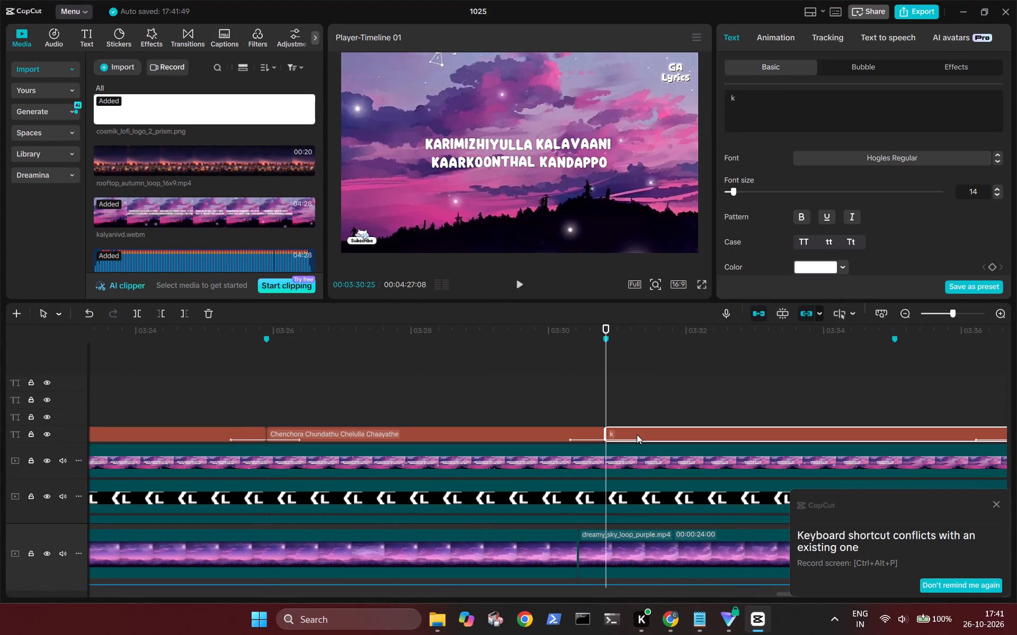
pyautogui.scroll(-1, 713, 395)
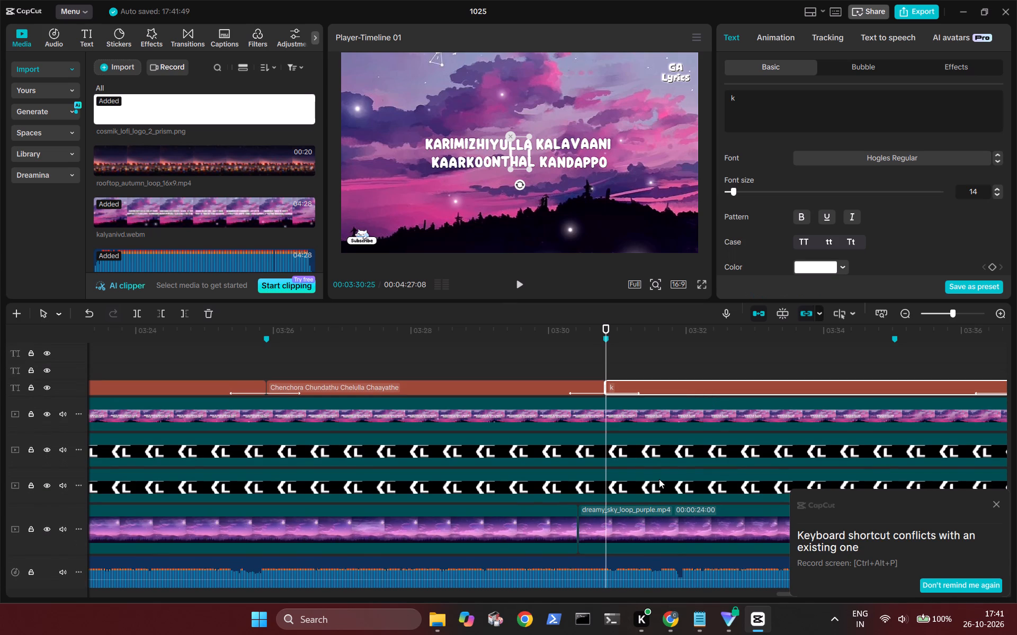
pyautogui.click(668, 616)
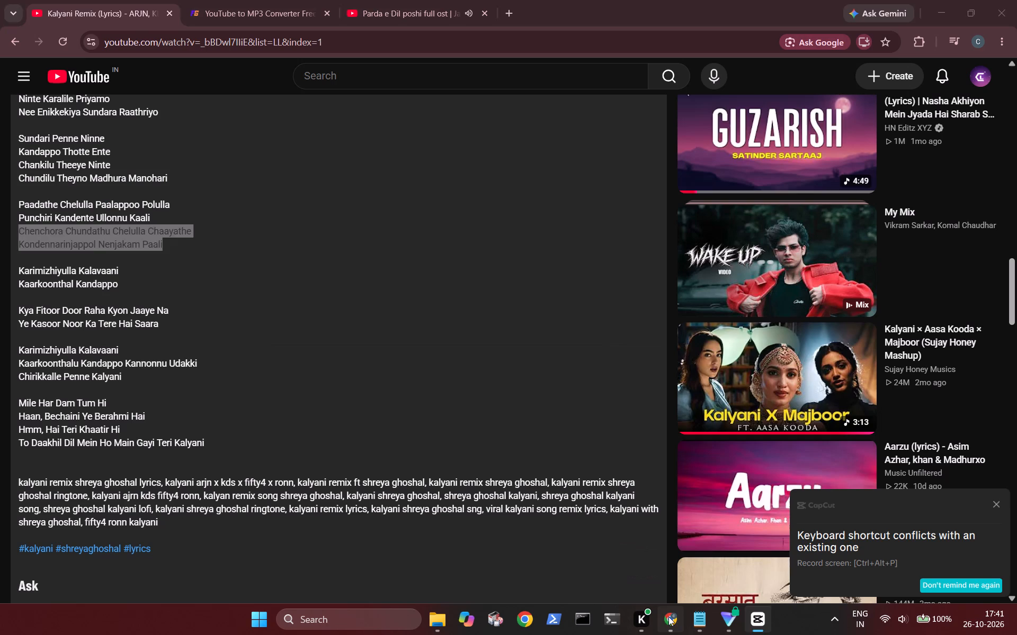
pyautogui.moveTo(126, 285); pyautogui.dragTo(16, 276)
pyautogui.hotkey('ctrl', 'c')
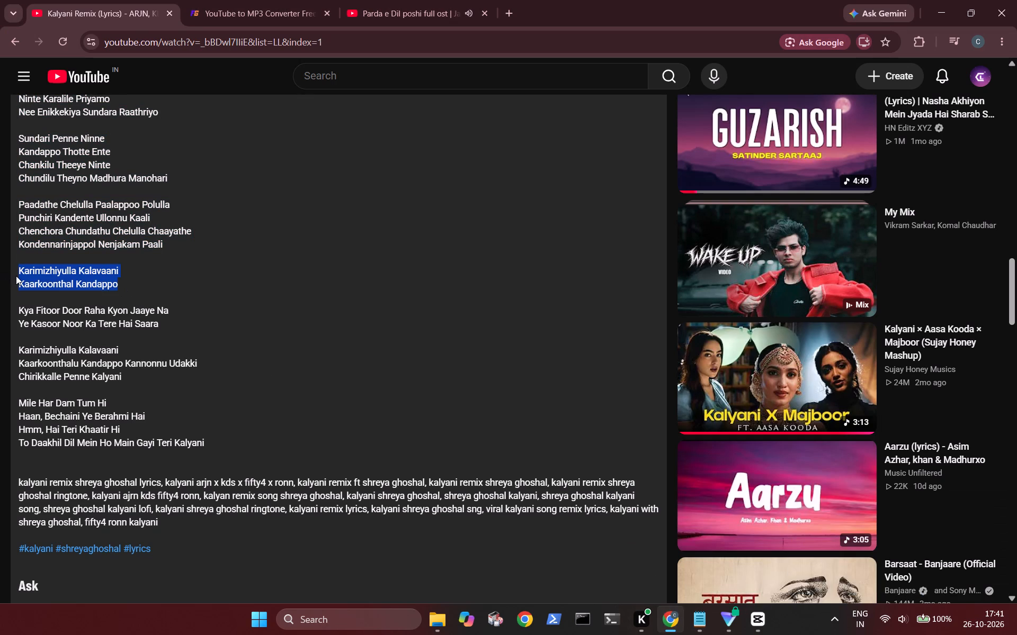
pyautogui.click(753, 618)
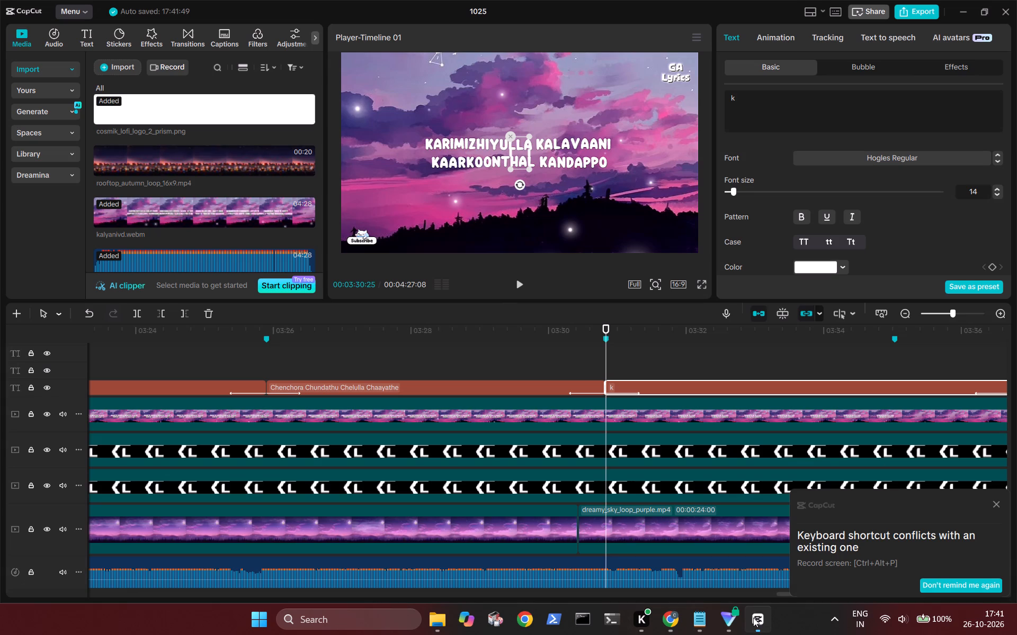
pyautogui.click(766, 93)
pyautogui.press('Right')
pyautogui.press('BackSpace')
pyautogui.hotkey('ctrl', 'v')
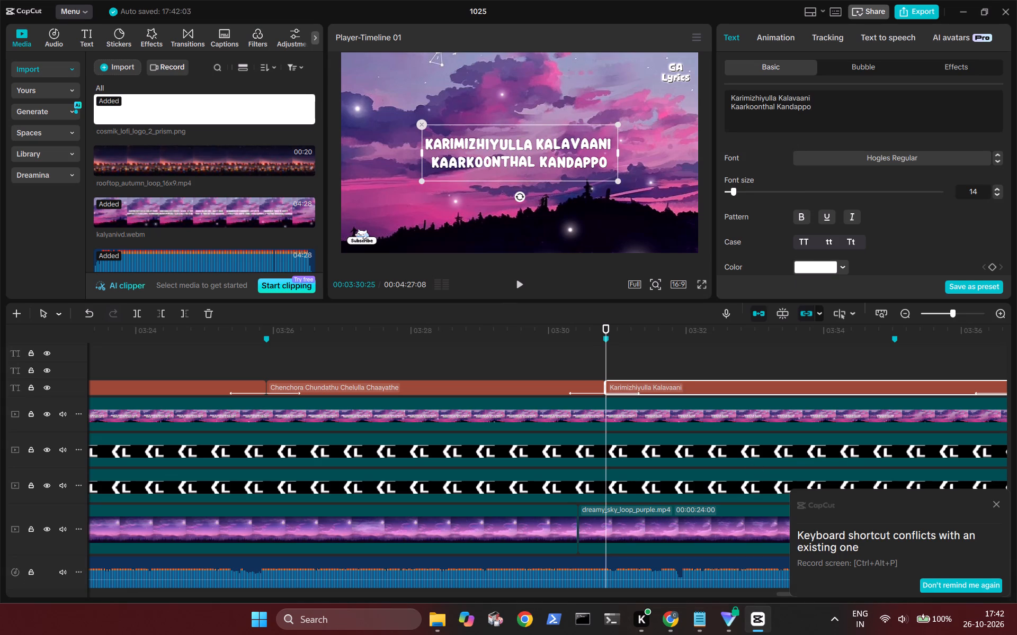
# Trim the end of the "Karimizhiyulla Kalavaani" text to the 00:03:35:01 marker.
pyautogui.hscroll(-1, 709, 366)
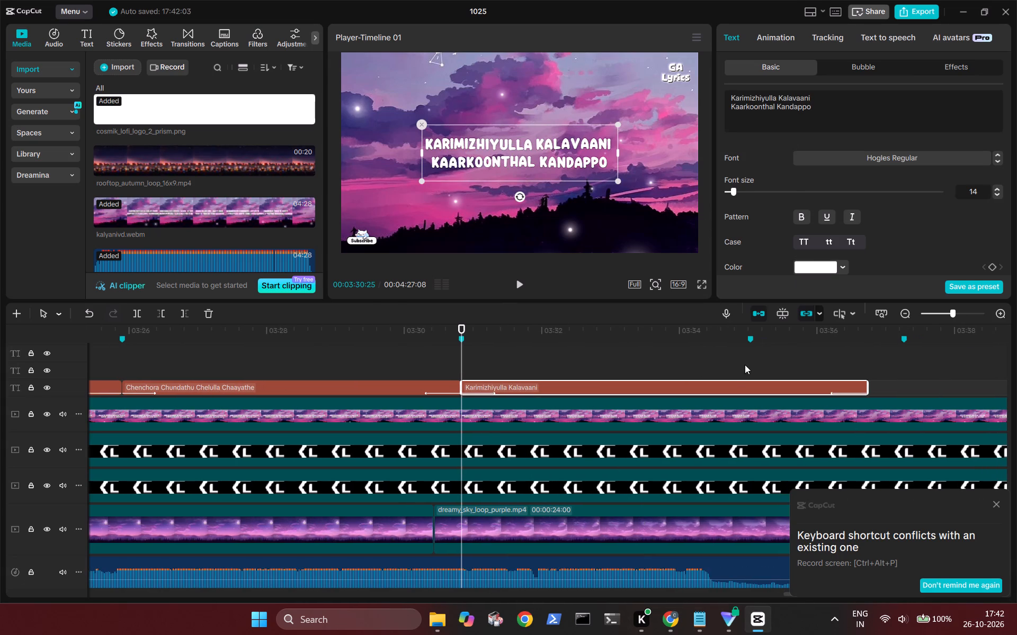
pyautogui.click(749, 364)
pyautogui.click(769, 383)
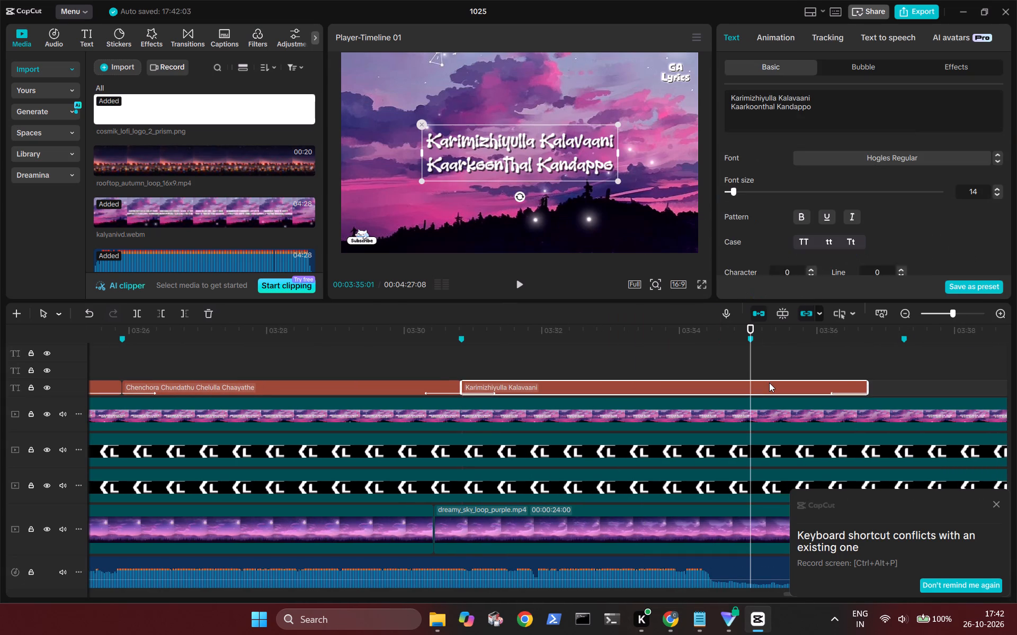
pyautogui.press('w')
pyautogui.hscroll(-1, 769, 383)
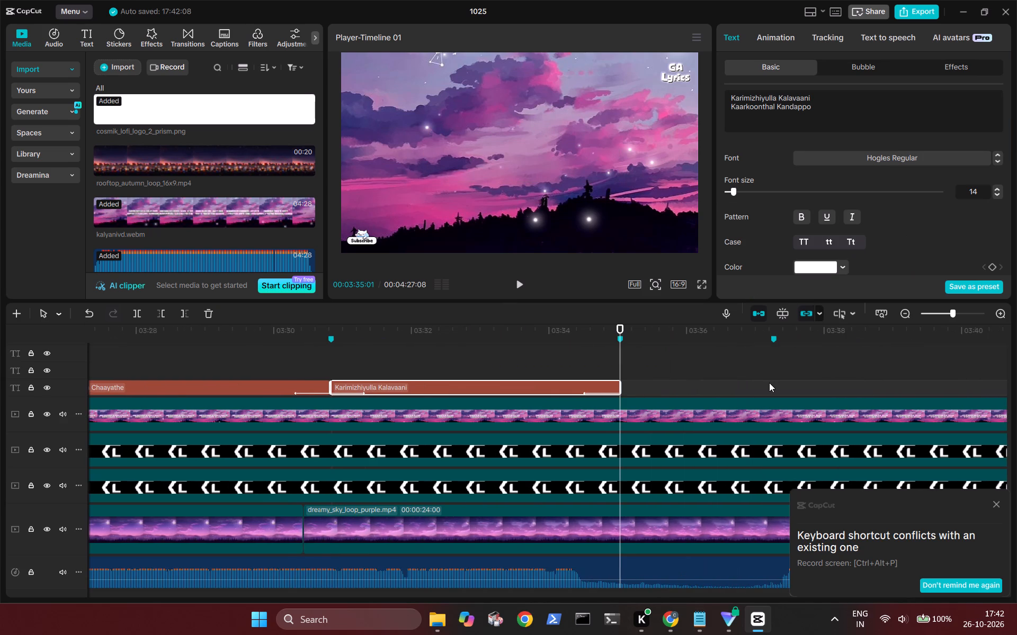
# Paste "k" at 00:03:37:08 and replace it with "Kya Fitoor Door Raha Kyon Jaaye Na / Ye Kasoor Noor Ka Tere Hai Saara" from Chrome's YouTube description.
pyautogui.click(775, 365)
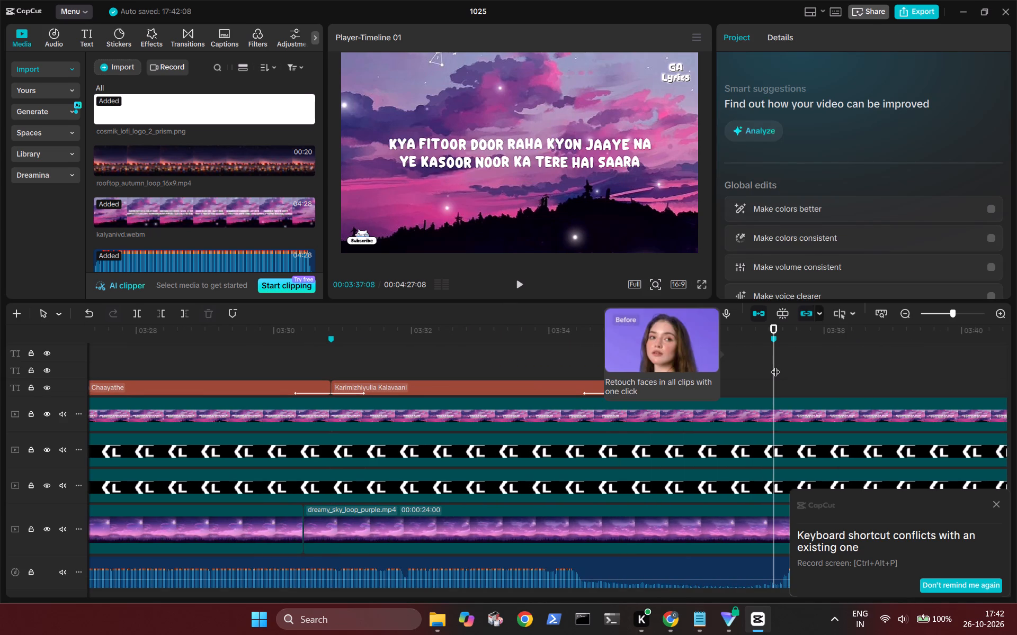
pyautogui.hotkey('ctrl', 'v')
pyautogui.hscroll(-1, 775, 365)
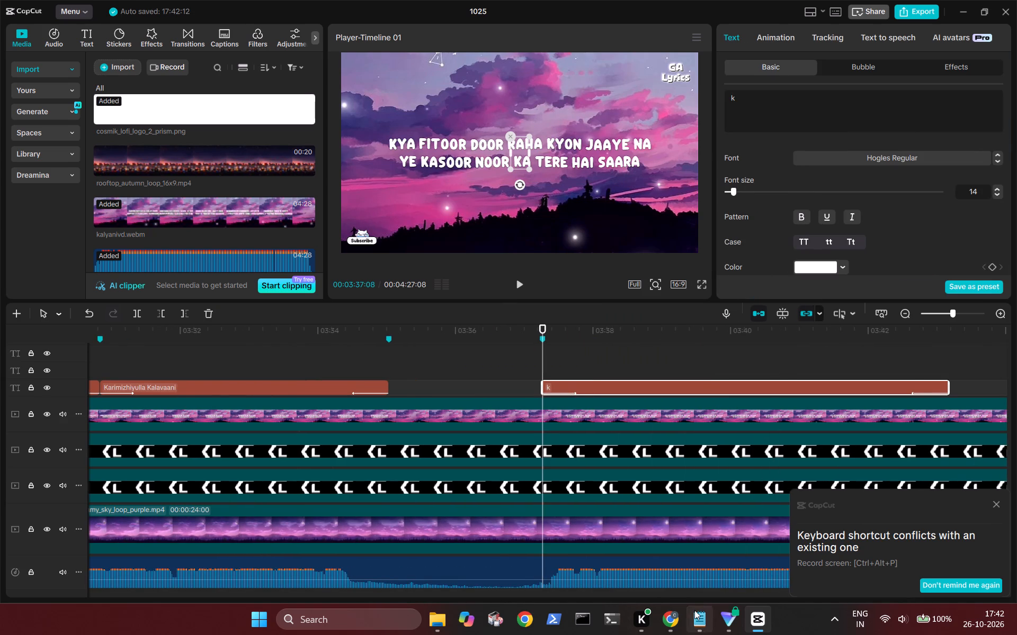
pyautogui.click(667, 621)
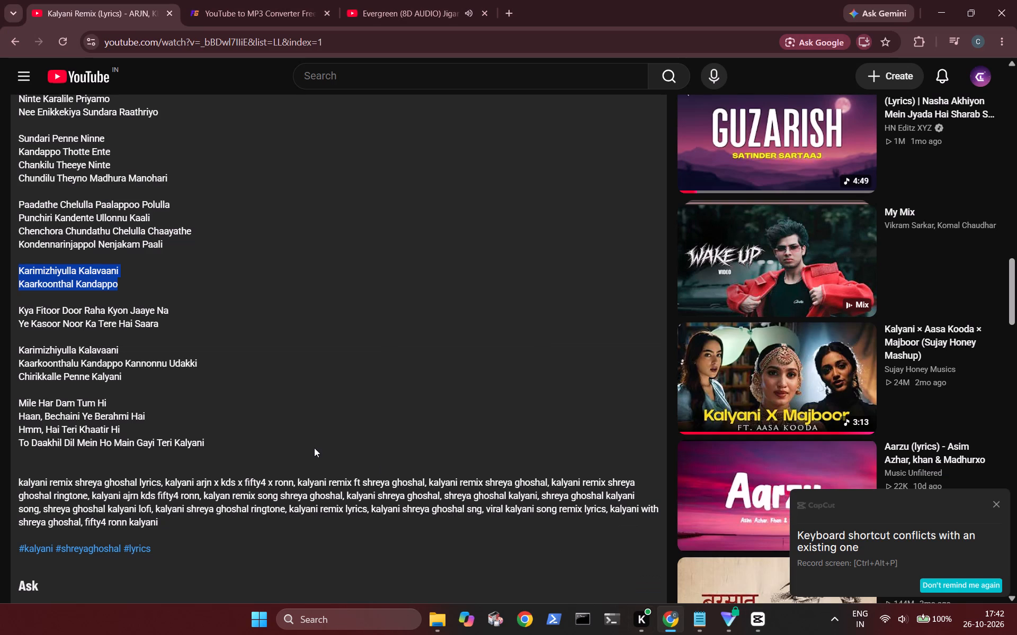
pyautogui.moveTo(170, 321); pyautogui.dragTo(11, 308)
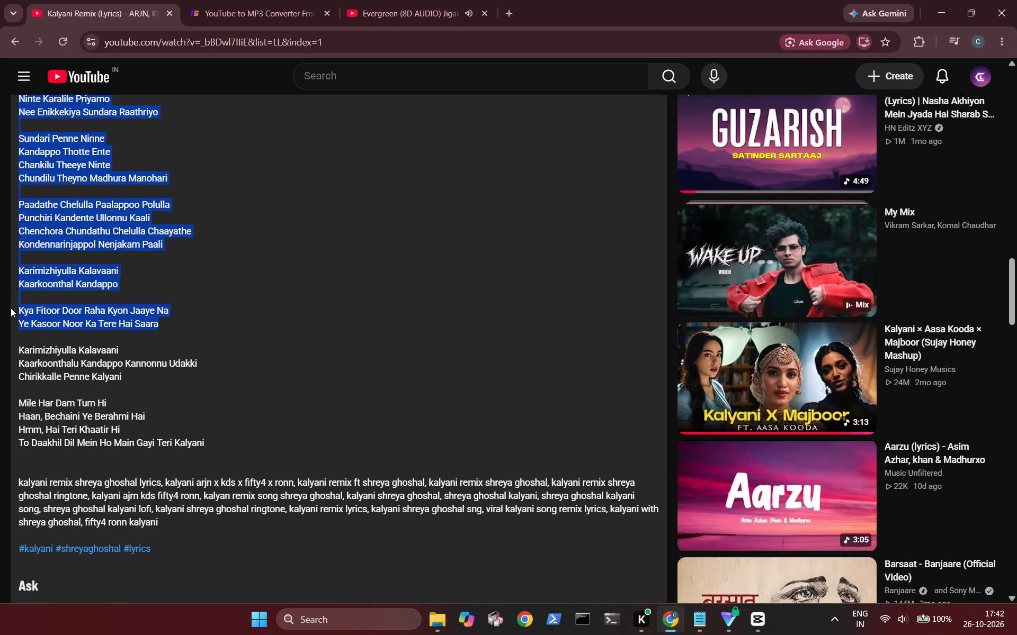
pyautogui.click(176, 329)
pyautogui.moveTo(176, 329); pyautogui.dragTo(21, 313)
pyautogui.hotkey('ctrl', 'c')
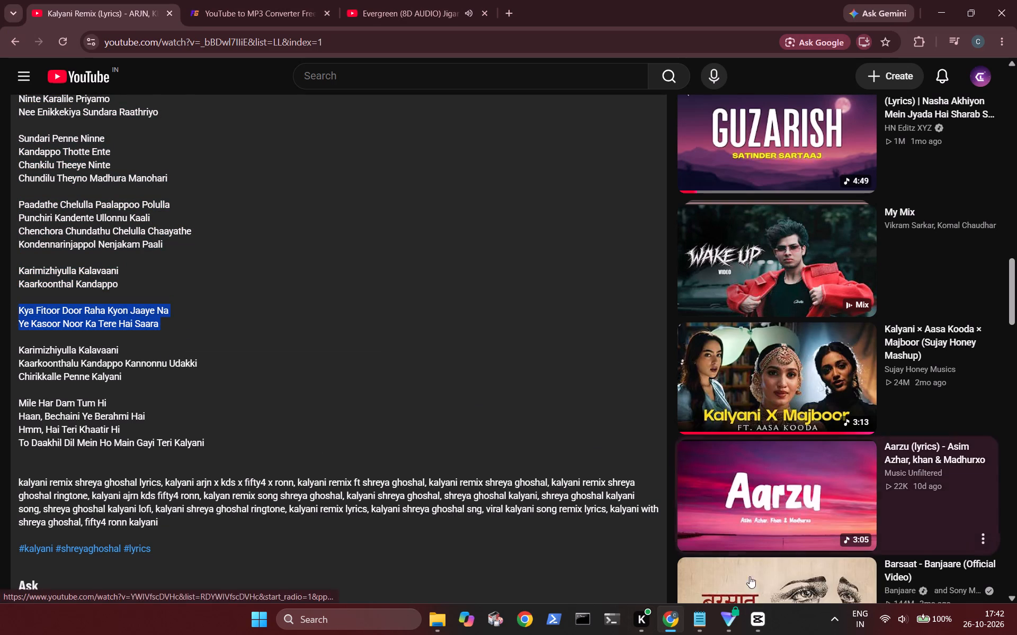
pyautogui.click(760, 626)
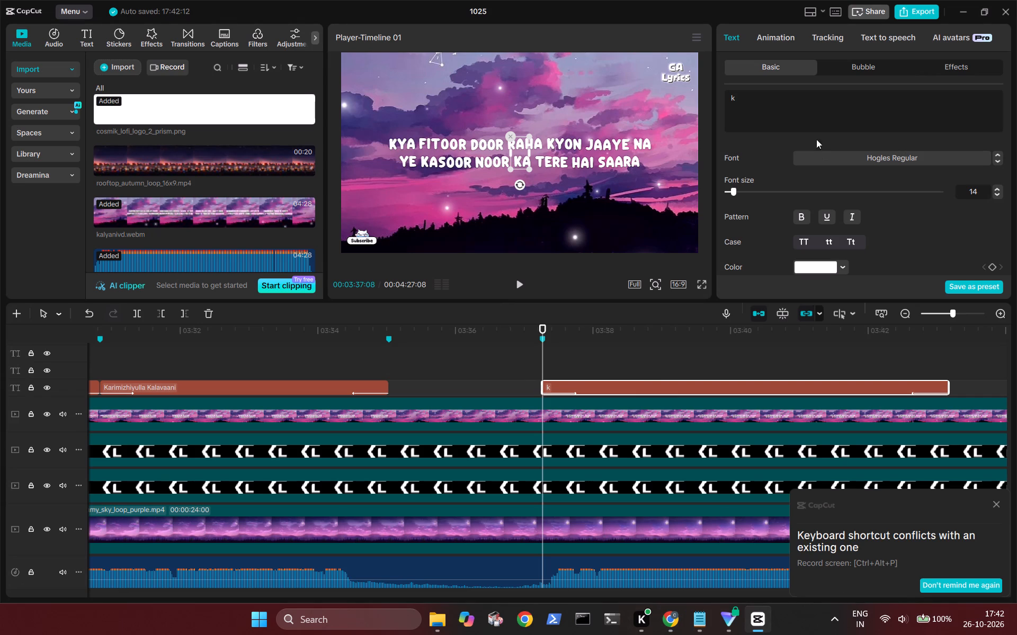
pyautogui.click(810, 109)
pyautogui.press('BackSpace')
pyautogui.hotkey('ctrl', 'v')
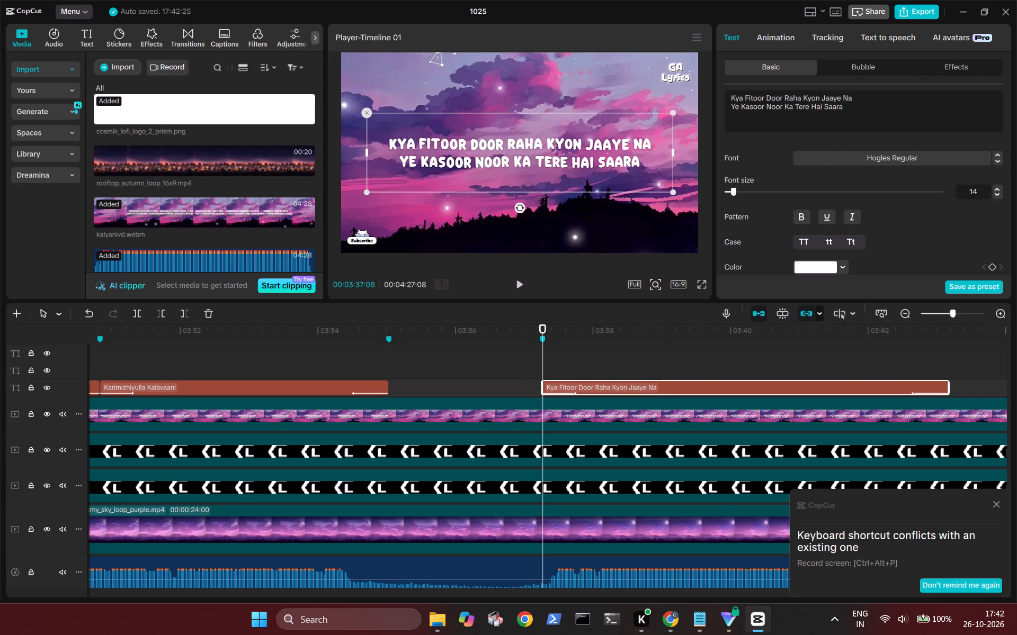
# Extend the "Kya Fitoor Door Raha Kyon Jaaye Na" text and trim its end to the 00:03:47:18 marker.
pyautogui.hscroll(-1, 631, 363)
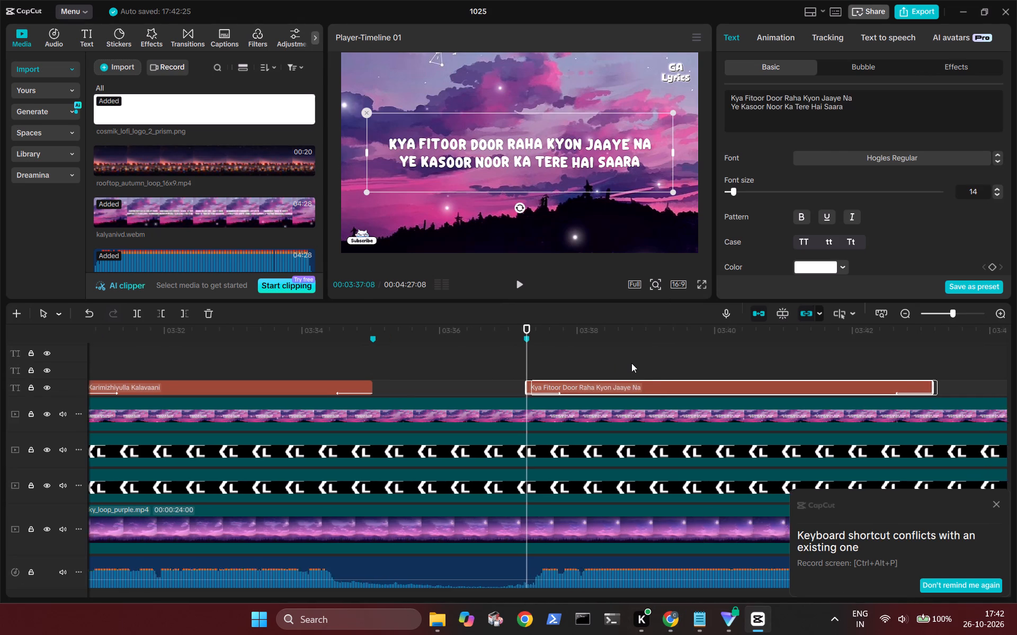
pyautogui.hscroll(-1, 631, 363)
pyautogui.hscroll(-2, 814, 356)
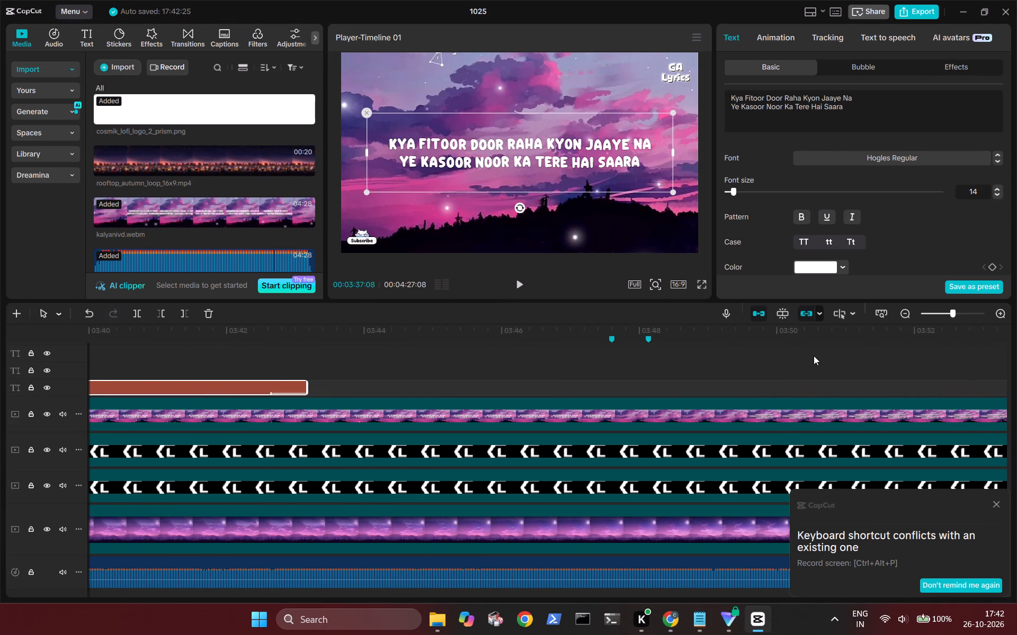
pyautogui.moveTo(307, 387); pyautogui.dragTo(617, 409)
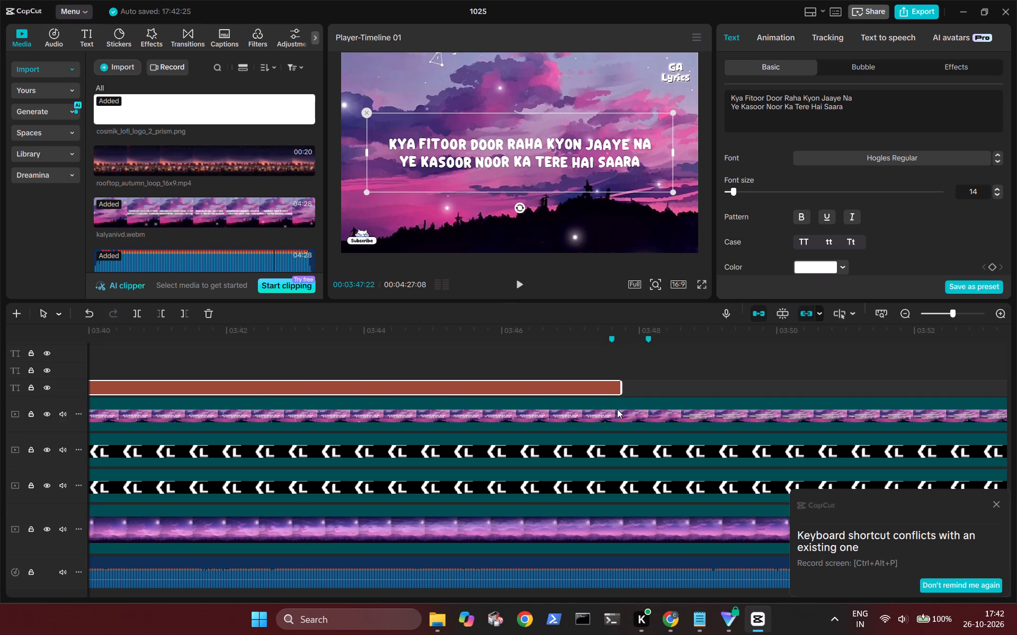
pyautogui.click(614, 362)
pyautogui.click(613, 388)
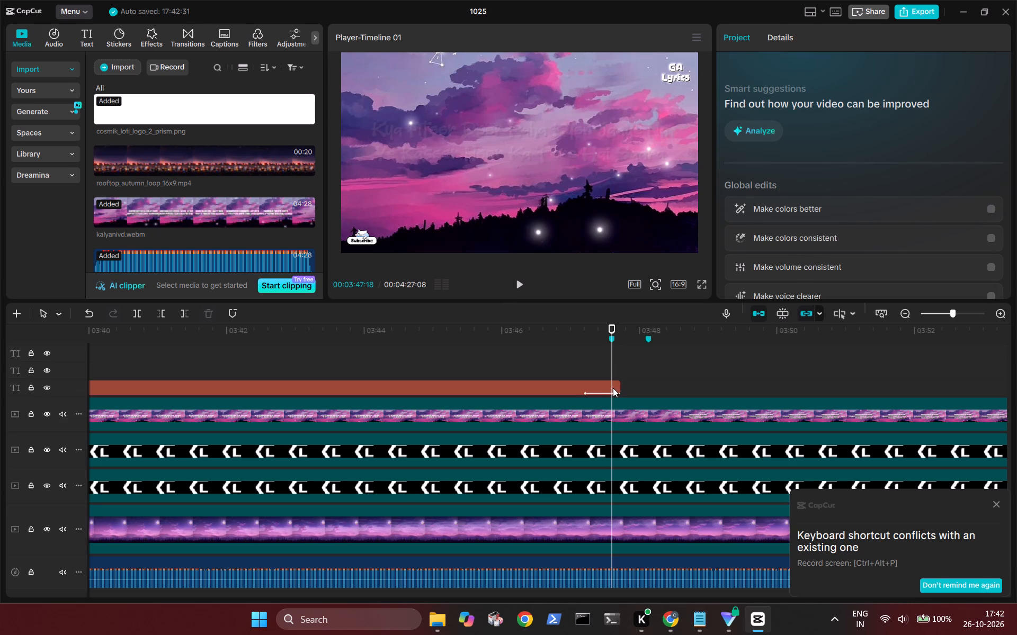
pyautogui.press('w')
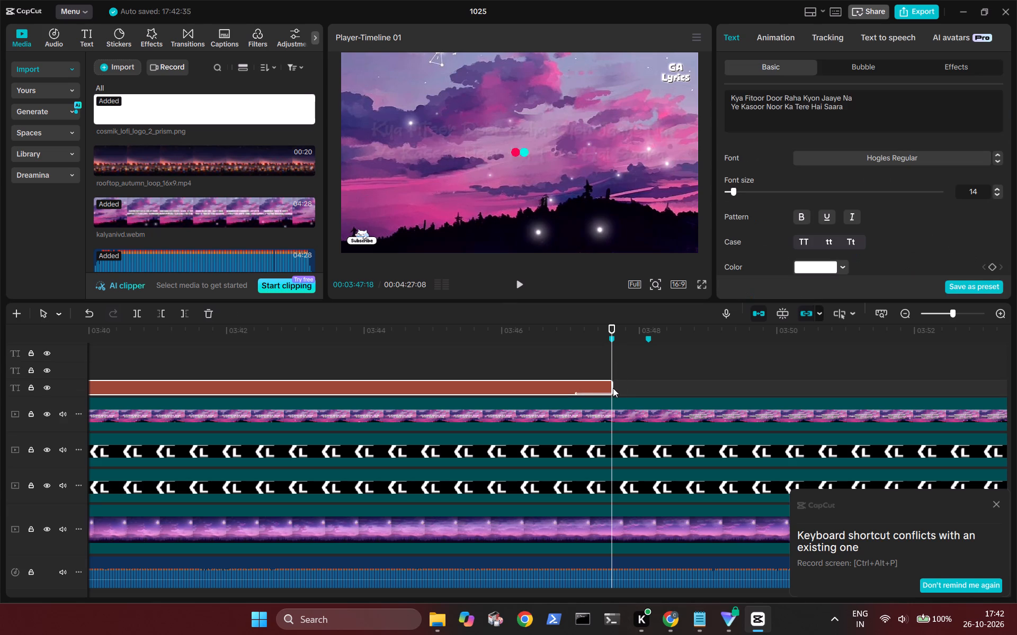
# Paste "k" at 00:03:48:04 and replace it with "Karimizhiyulla Kalavaani / Kaarkoonthalu Kandappo Kannonnu Udakki / Chirikkalle Penne Kalyani" from Chrome's YouTube description.
pyautogui.click(649, 364)
pyautogui.hotkey('ctrl', 'v')
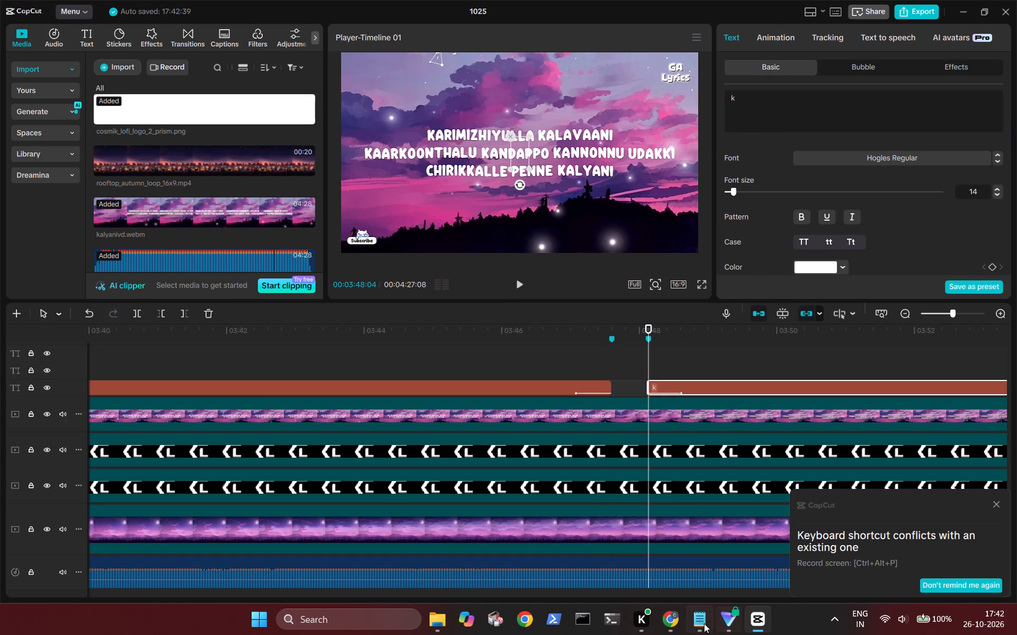
pyautogui.click(670, 623)
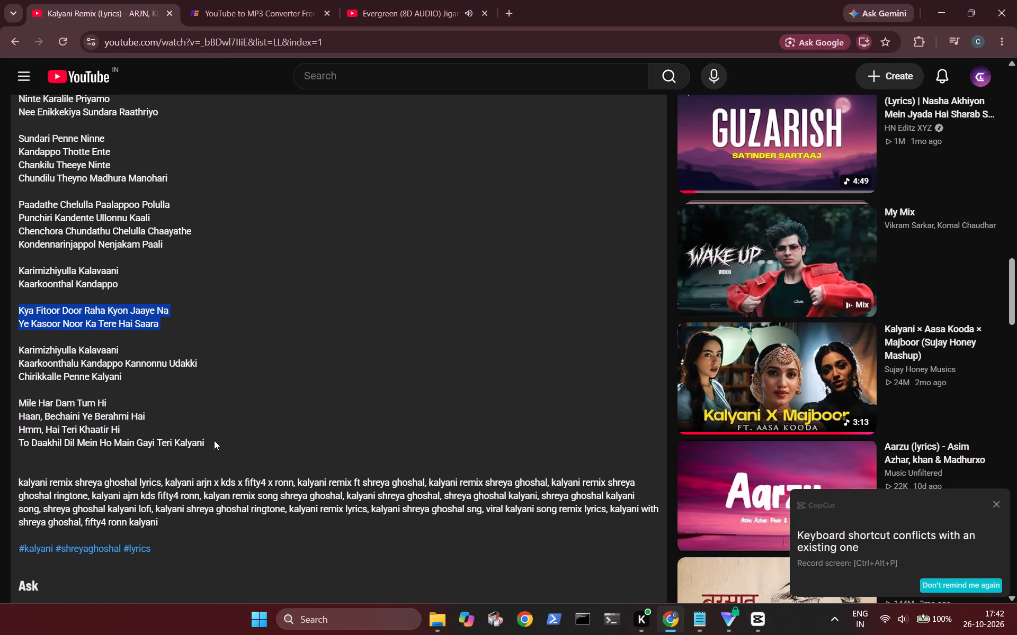
pyautogui.moveTo(129, 377); pyautogui.dragTo(16, 351)
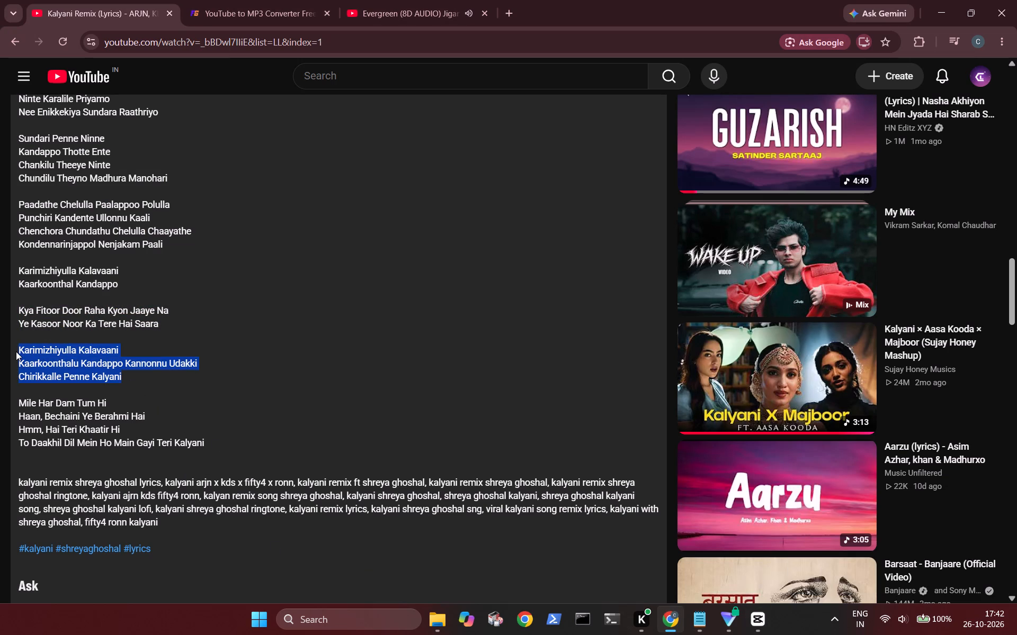
pyautogui.hotkey('ctrl', 'c')
pyautogui.click(759, 616)
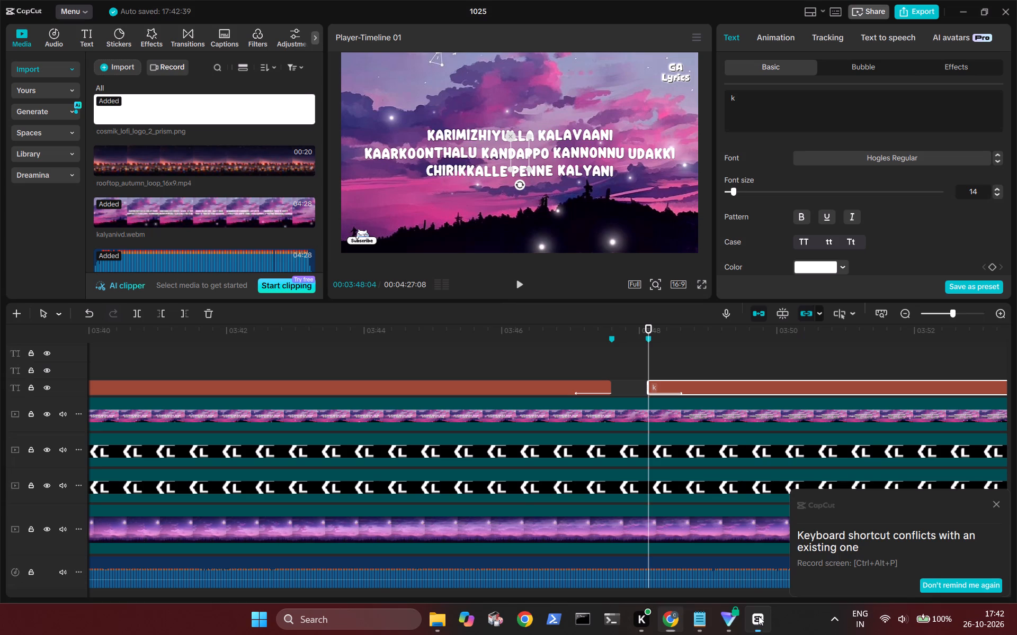
pyautogui.click(827, 99)
pyautogui.press('BackSpace')
pyautogui.hotkey('ctrl', 'v')
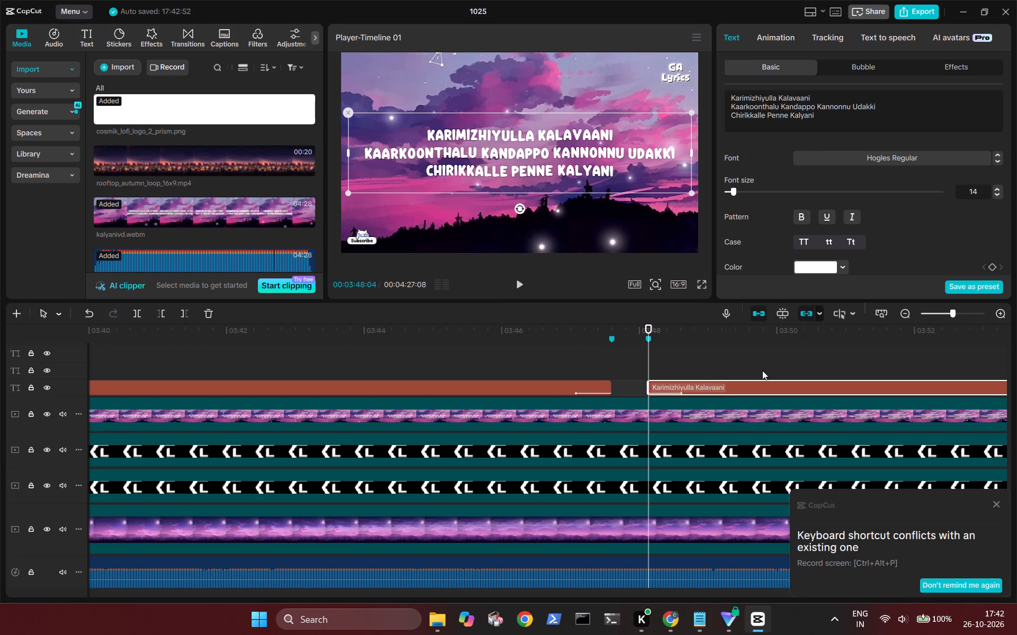
# Extend the end of the three-line "Karimizhiyulla Kalavaani" text to about the 00:03:55:07 marker.
pyautogui.hscroll(-1, 762, 370)
pyautogui.click(668, 365)
pyautogui.hscroll(-1, 668, 365)
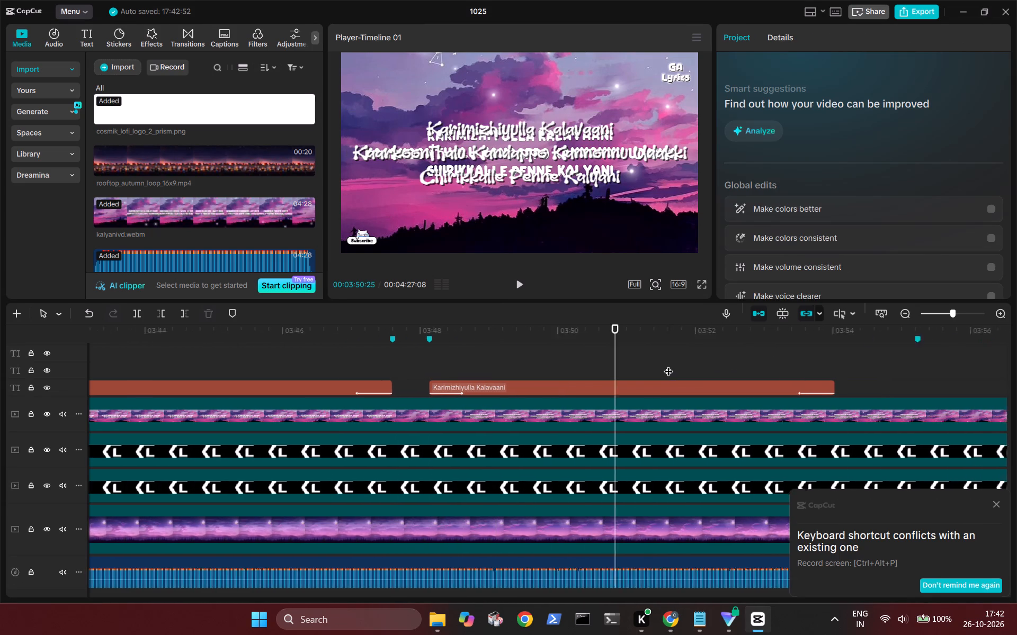
pyautogui.hscroll(-1, 668, 365)
pyautogui.click(649, 388)
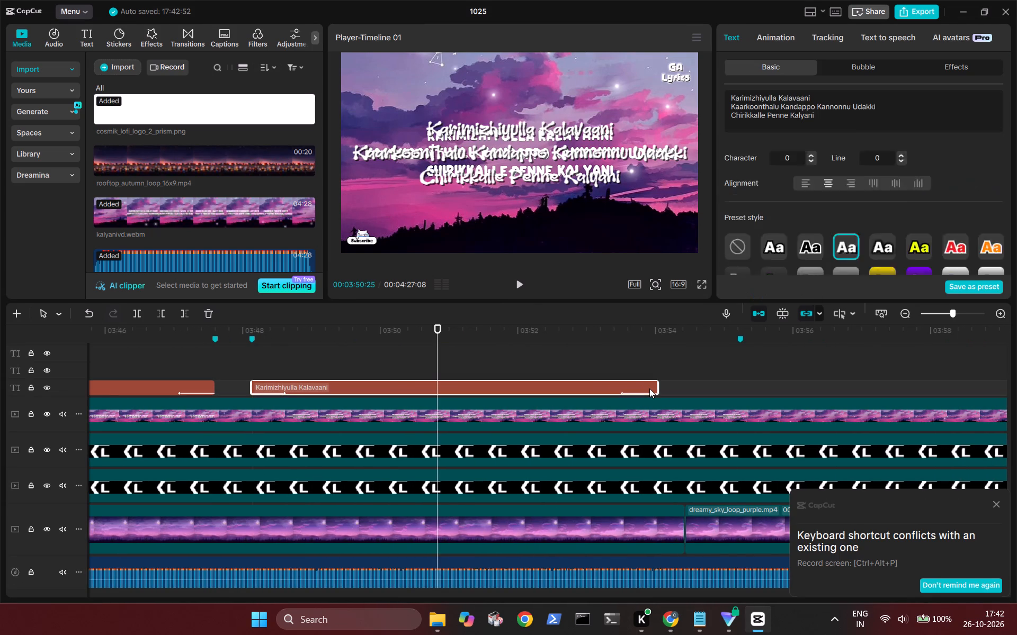
pyautogui.moveTo(656, 388); pyautogui.dragTo(747, 384)
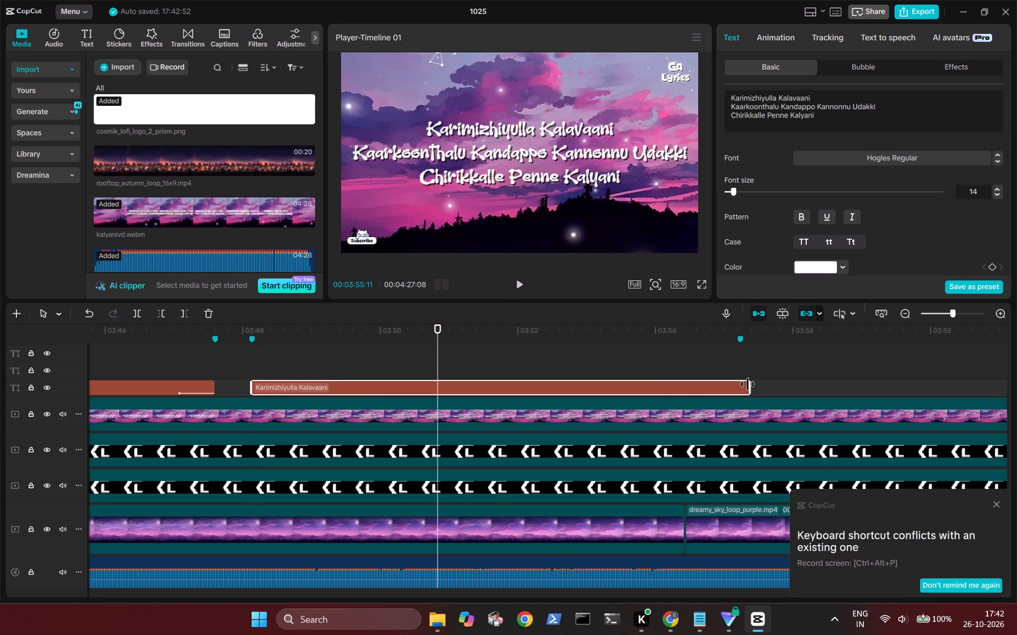
pyautogui.moveTo(747, 384); pyautogui.dragTo(742, 383)
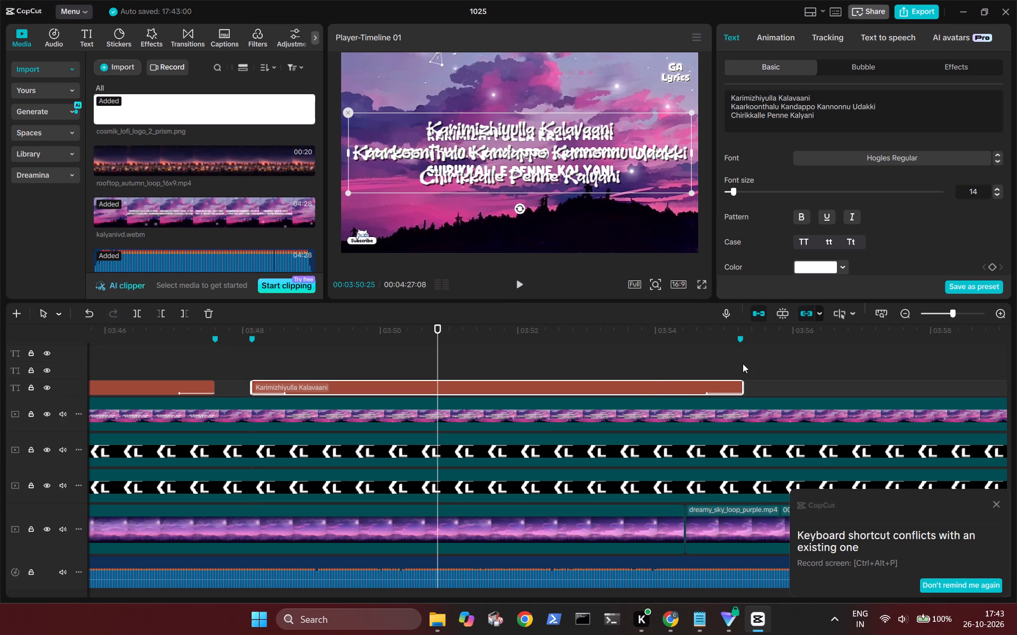
pyautogui.click(743, 364)
# Paste "k" at 00:04:00:20 and replace it with "Mile Har Dam Tum Hi / Haan, Bechaini Ye Berahmi Hai" from Chrome's YouTube description.
pyautogui.hscroll(-1, 743, 364)
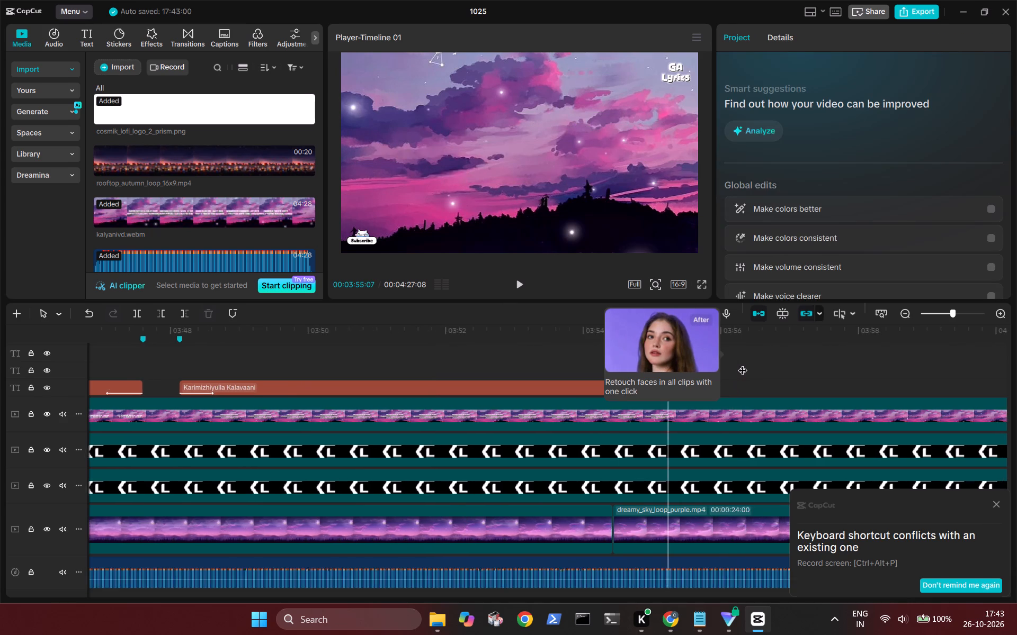
pyautogui.hscroll(-2, 743, 364)
pyautogui.click(536, 373)
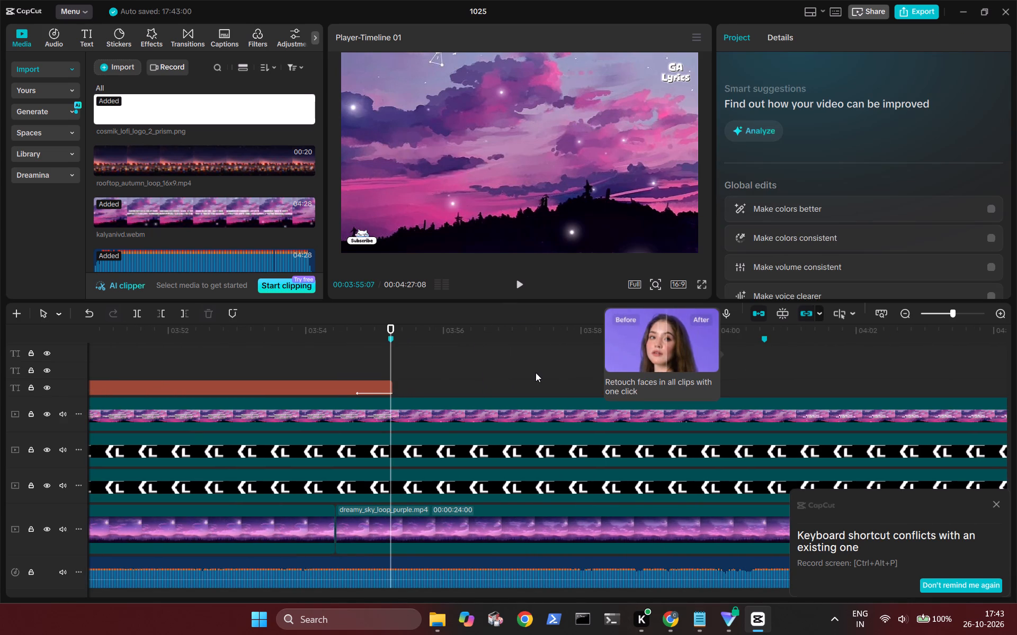
pyautogui.click(766, 355)
pyautogui.hotkey('ctrl', 'v')
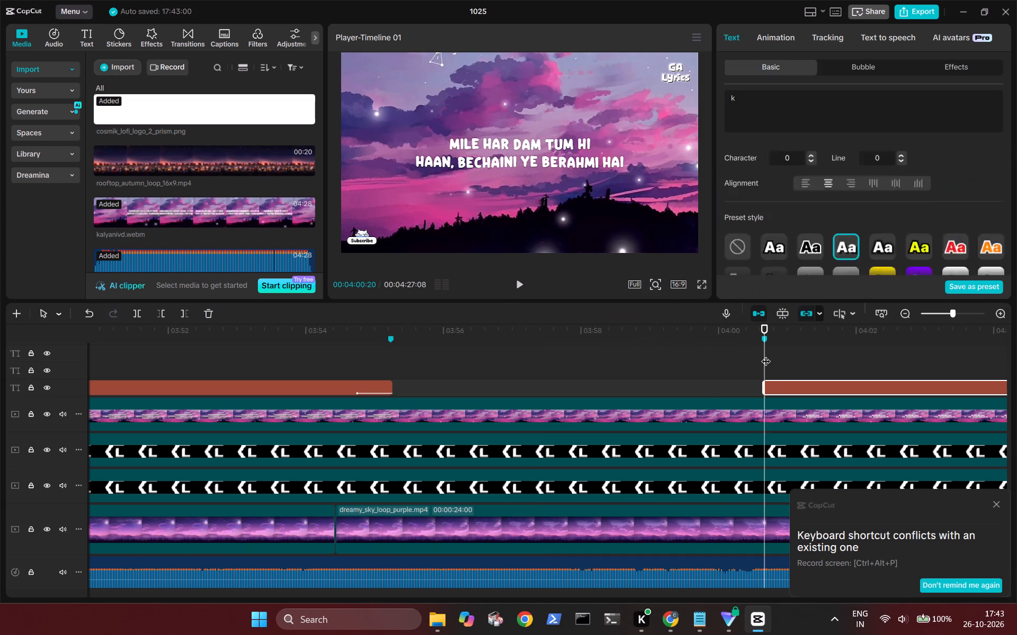
pyautogui.click(667, 621)
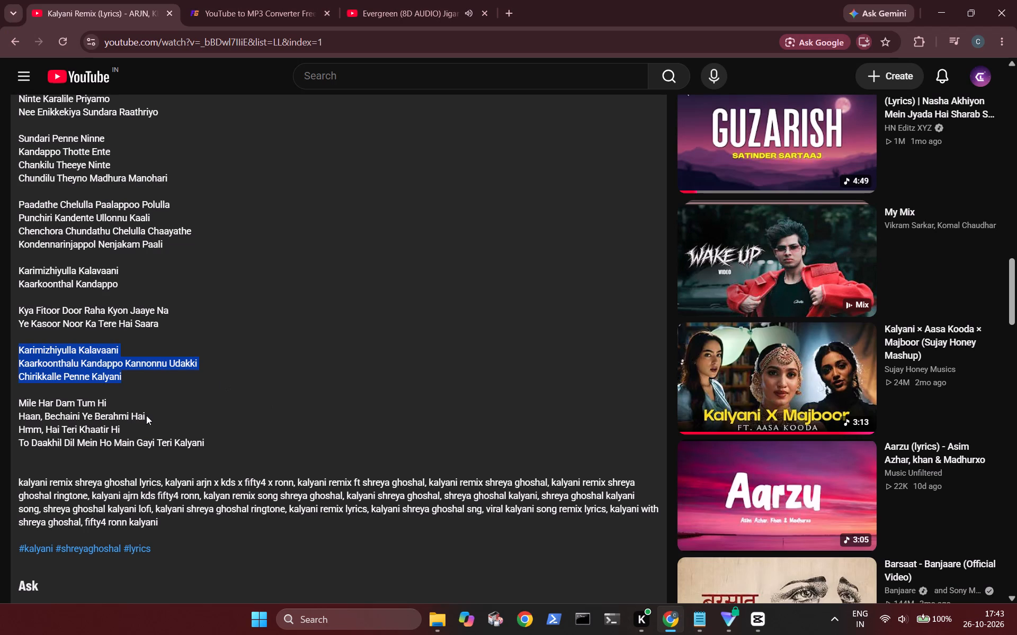
pyautogui.moveTo(146, 415); pyautogui.dragTo(21, 403)
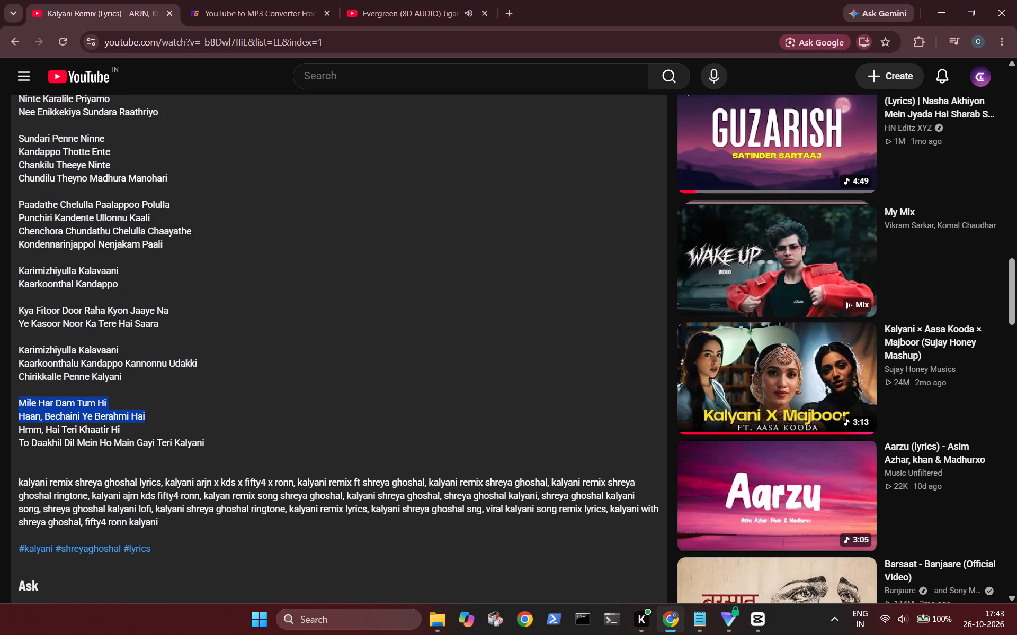
pyautogui.hotkey('ctrl', 'c')
pyautogui.click(753, 611)
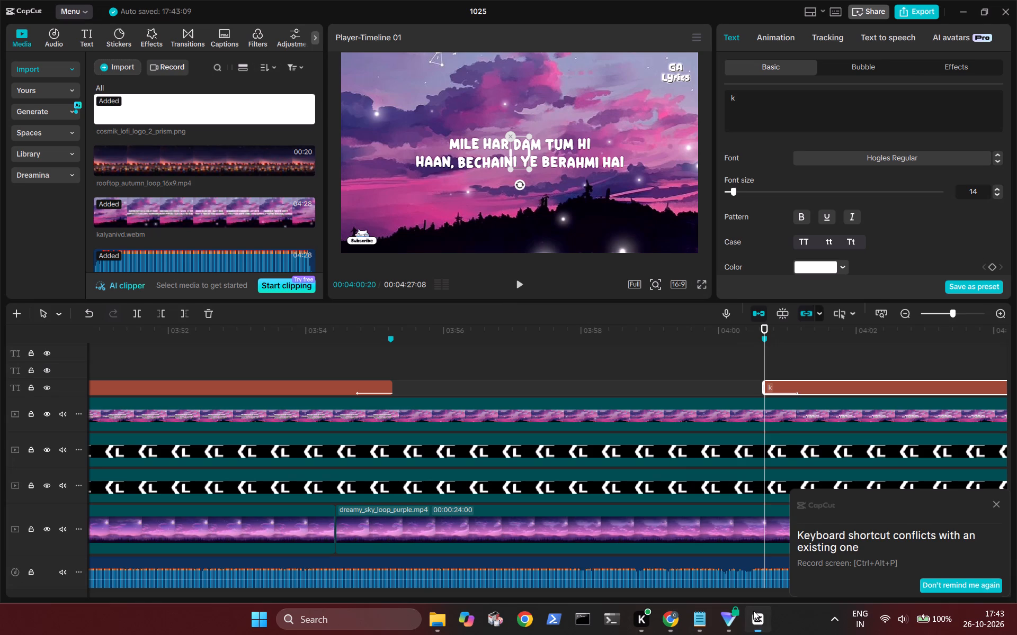
pyautogui.click(833, 116)
pyautogui.press('BackSpace')
pyautogui.hotkey('ctrl', 'v')
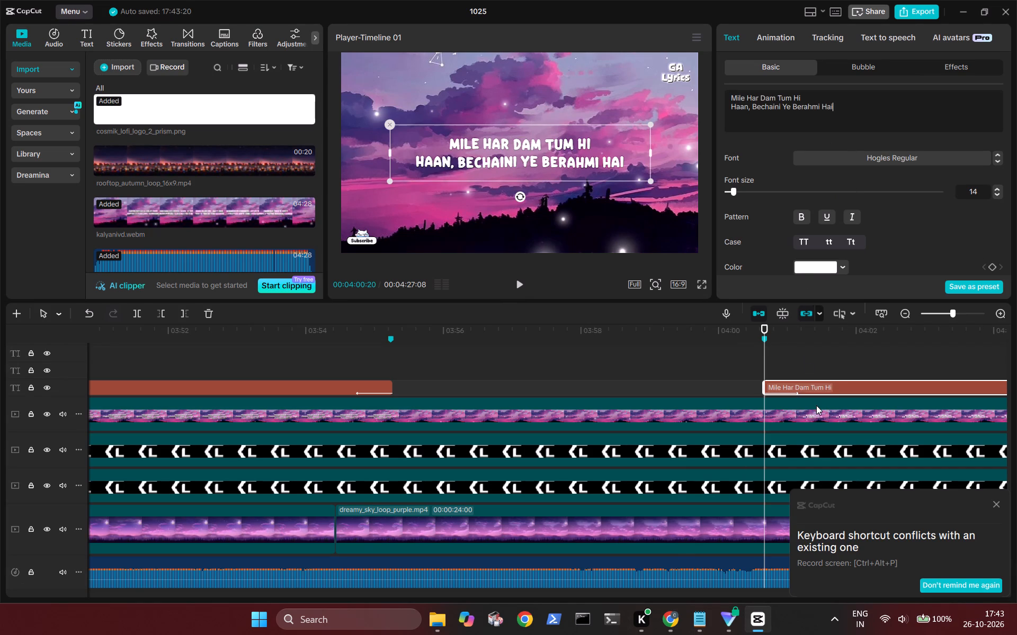
# Extend the "Mile Har Dam Tum Hi" text and trim its end to the 00:04:07:25 marker.
pyautogui.hscroll(-1, 816, 405)
pyautogui.moveTo(858, 386); pyautogui.dragTo(968, 377)
pyautogui.click(946, 358)
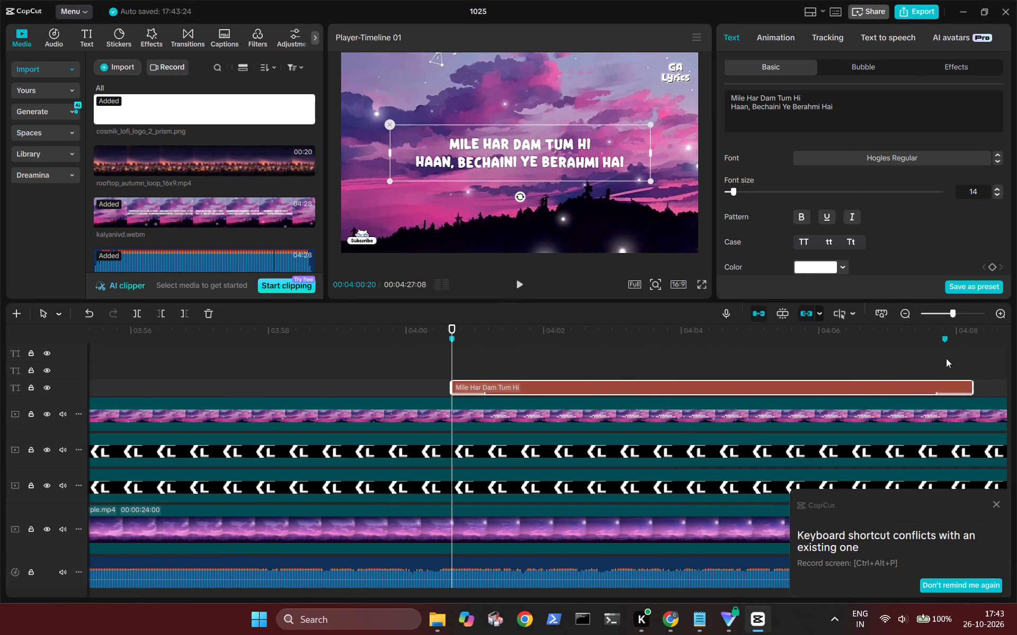
pyautogui.click(959, 392)
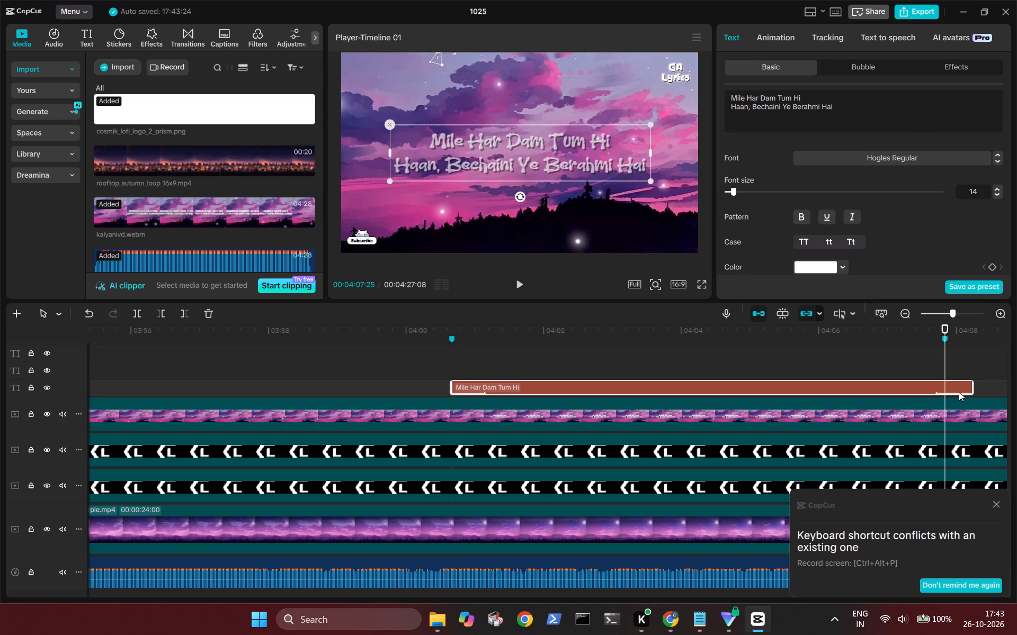
pyautogui.press('w')
# Paste the "k" text template on the timeline at 00:04:07:25, right after the "Mile Har Dam Tum Hi" text.
pyautogui.hscroll(-1, 916, 395)
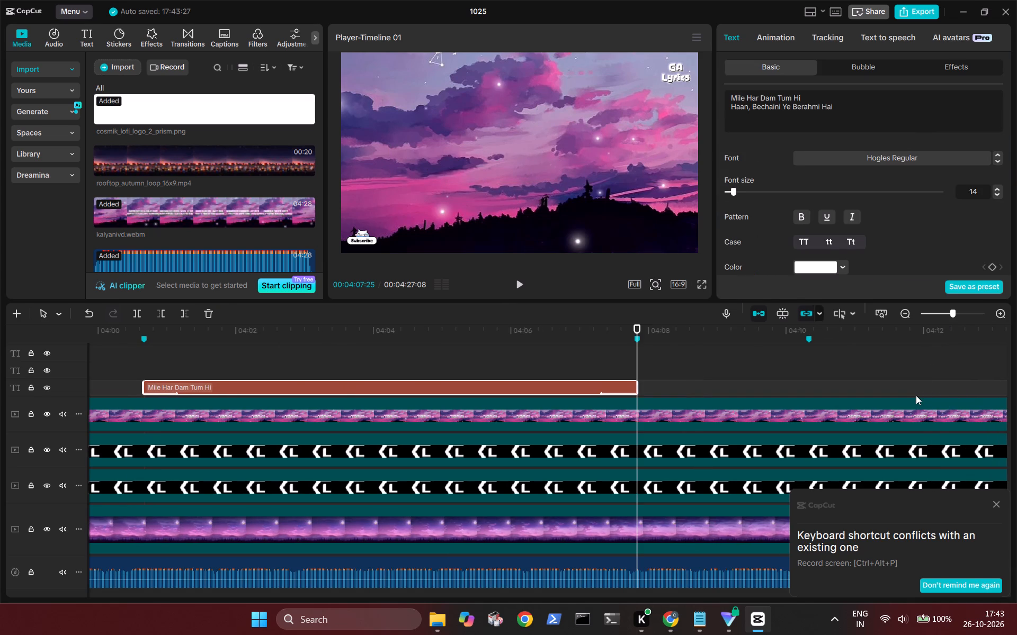
pyautogui.hotkey('ctrl', 'v')
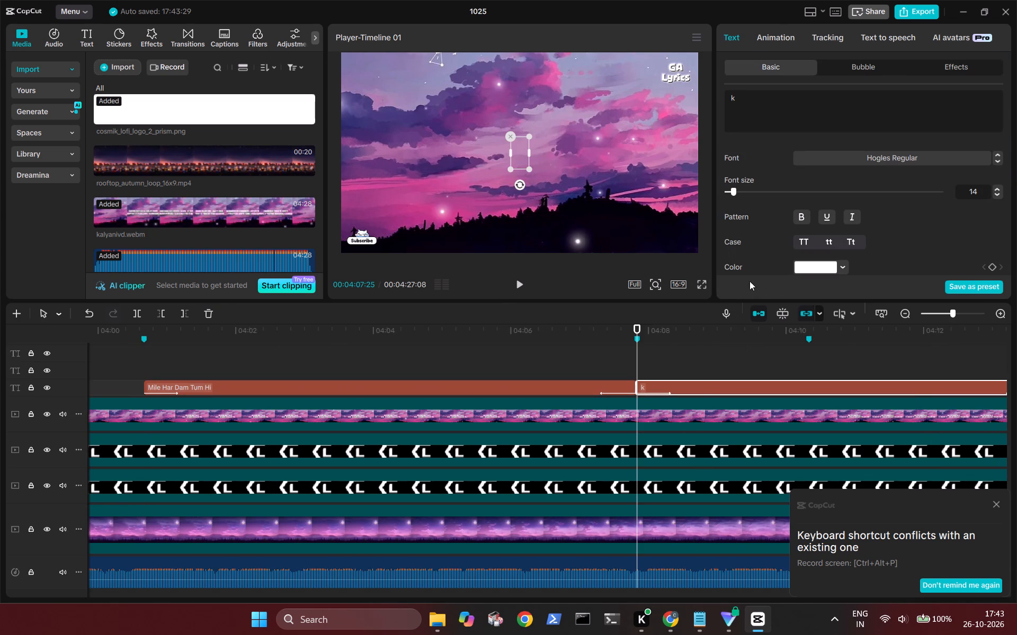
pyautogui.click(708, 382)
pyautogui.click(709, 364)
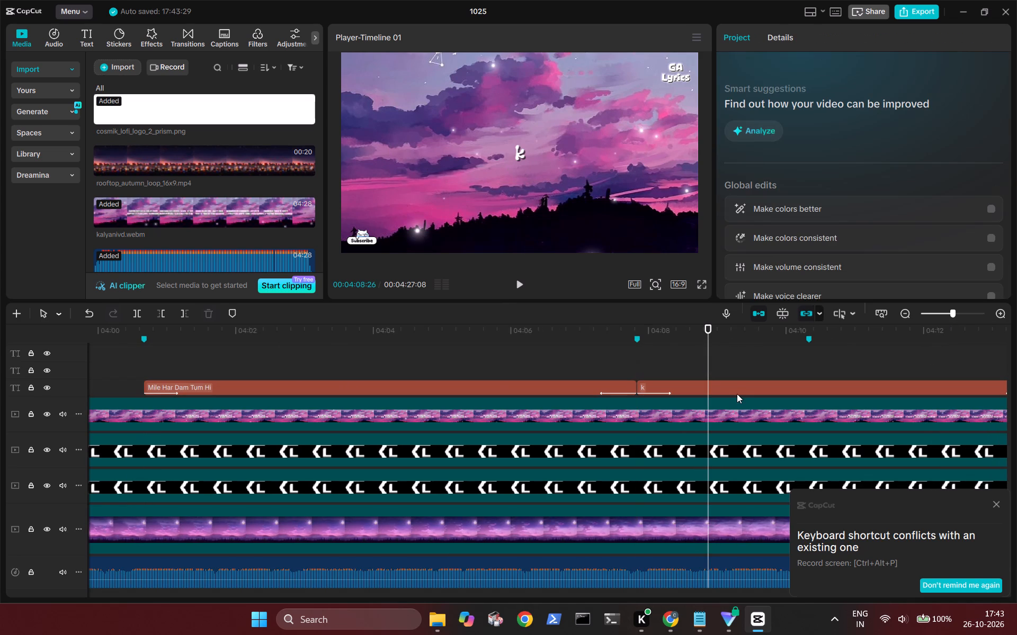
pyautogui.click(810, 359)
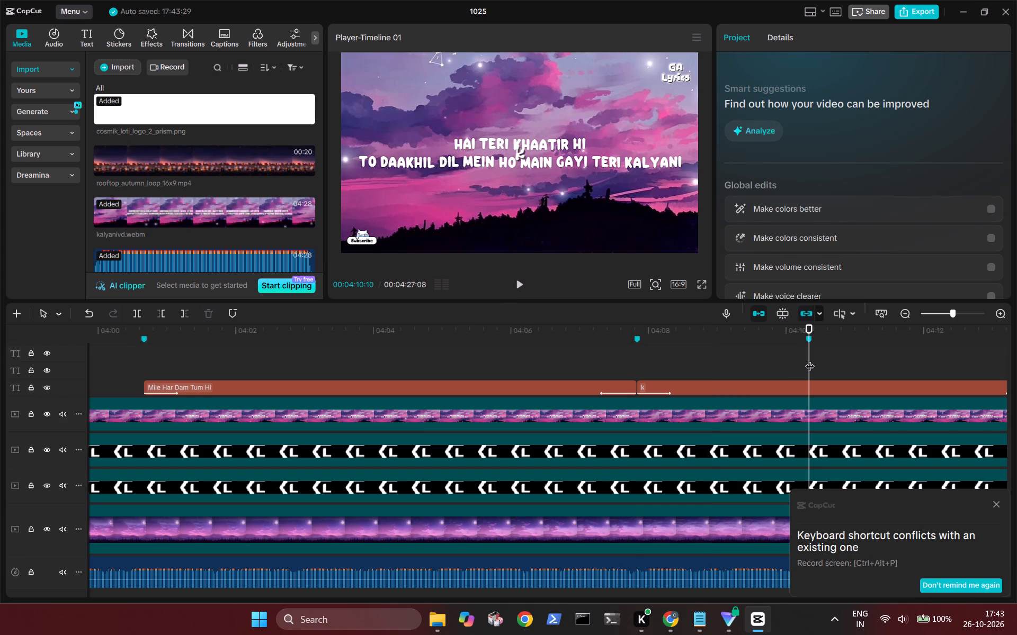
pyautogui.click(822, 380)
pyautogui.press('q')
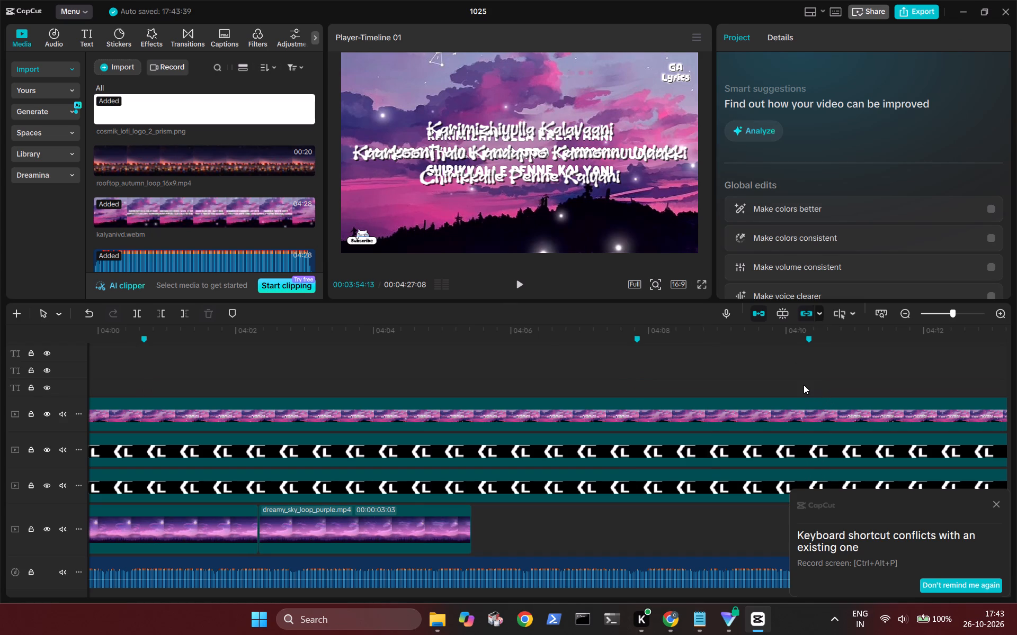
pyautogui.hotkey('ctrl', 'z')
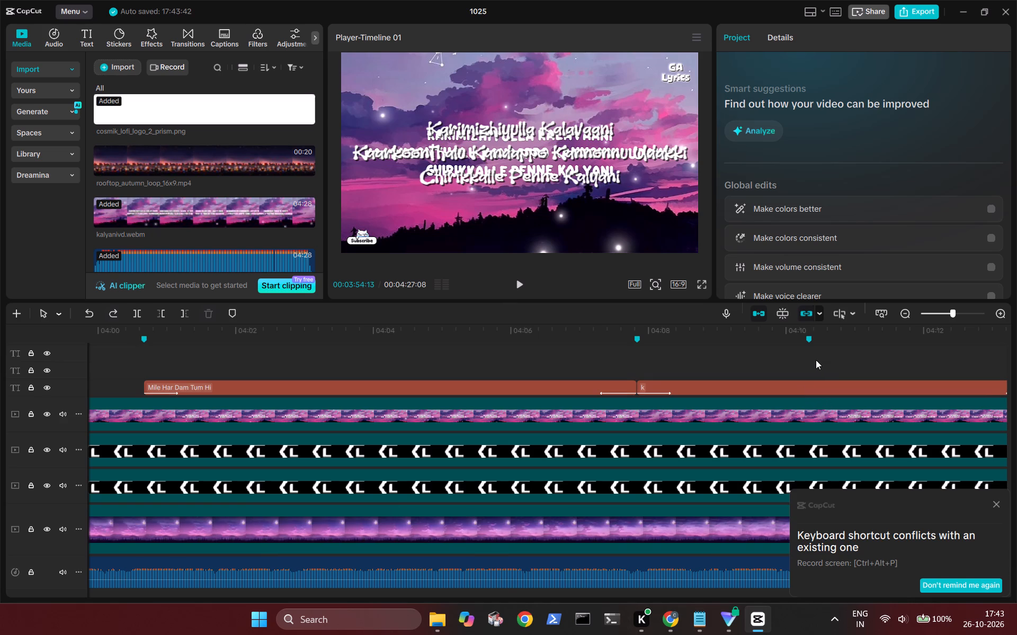
# Trim the start of the pasted "k" text to the 00:04:10:10 marker.
pyautogui.click(811, 360)
pyautogui.click(819, 385)
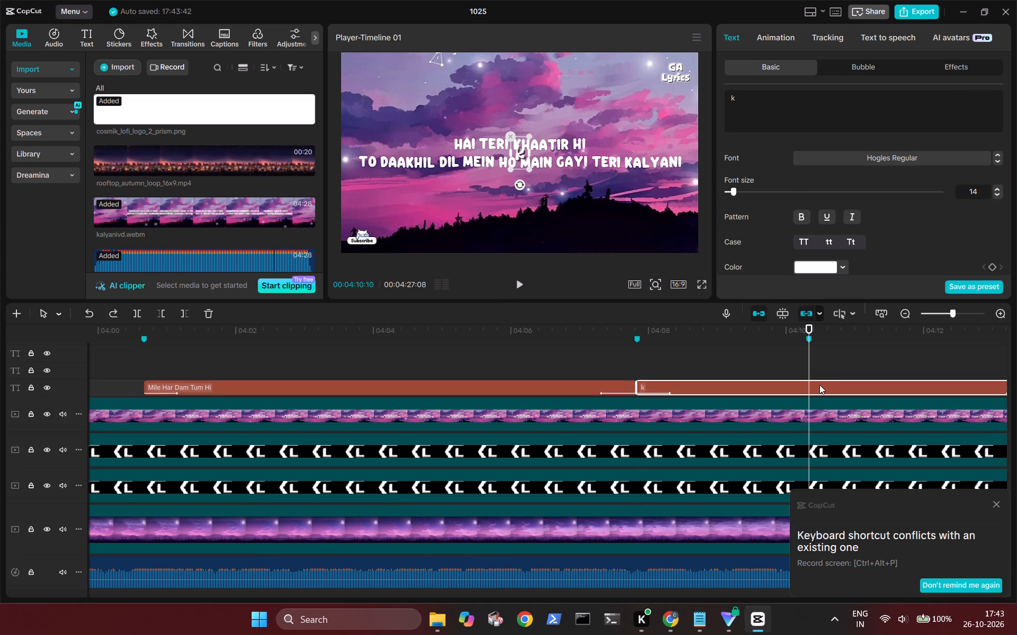
pyautogui.press('q')
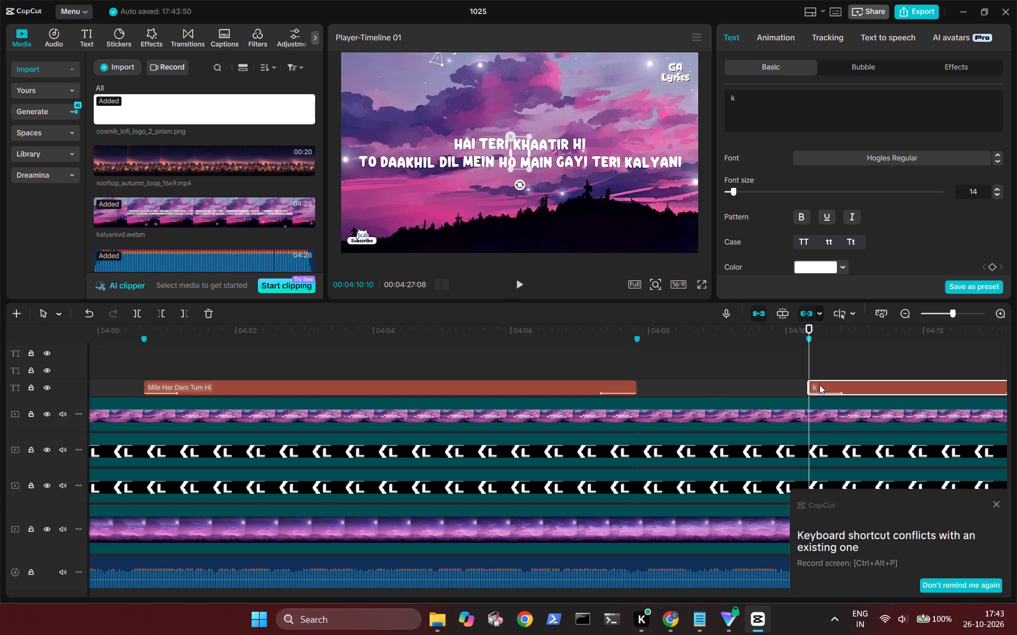
# Replace "k" with "Hmm, Hai Teri Khaatir Hi / To Daakhil Dil Mein Ho Main Gayi Teri Kalyani" copied from Chrome's YouTube description.
pyautogui.click(666, 617)
pyautogui.moveTo(219, 441); pyautogui.dragTo(99, 446)
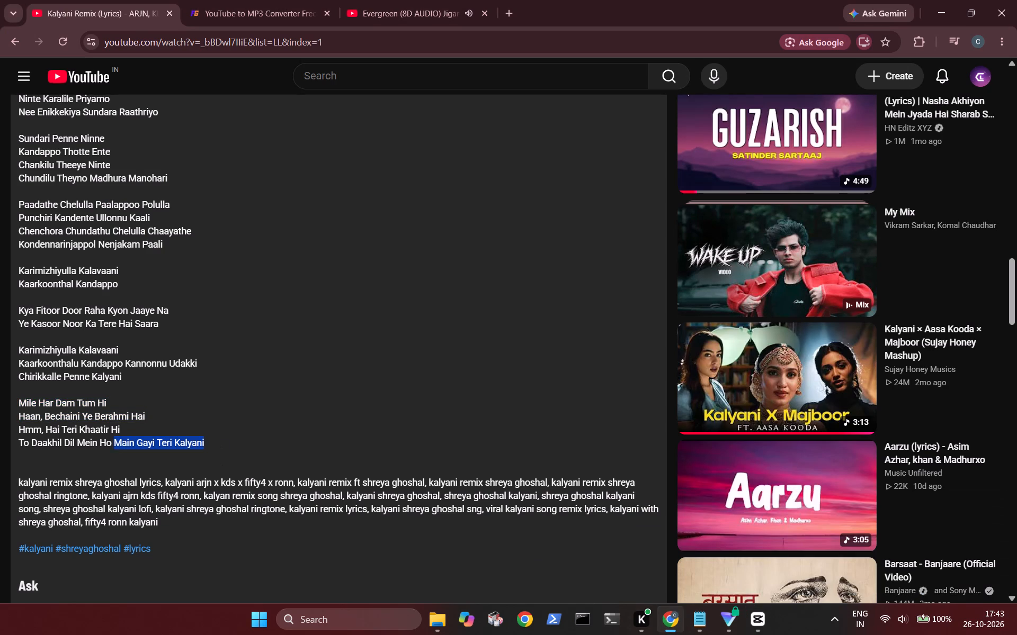
pyautogui.moveTo(99, 446); pyautogui.dragTo(20, 434)
pyautogui.hotkey('ctrl', 'c')
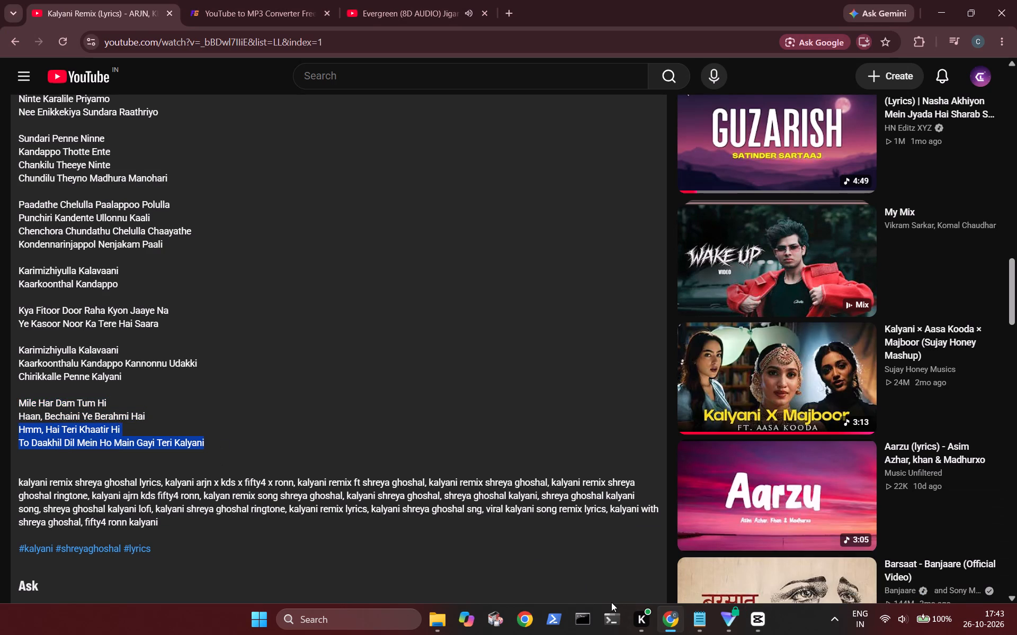
pyautogui.click(753, 622)
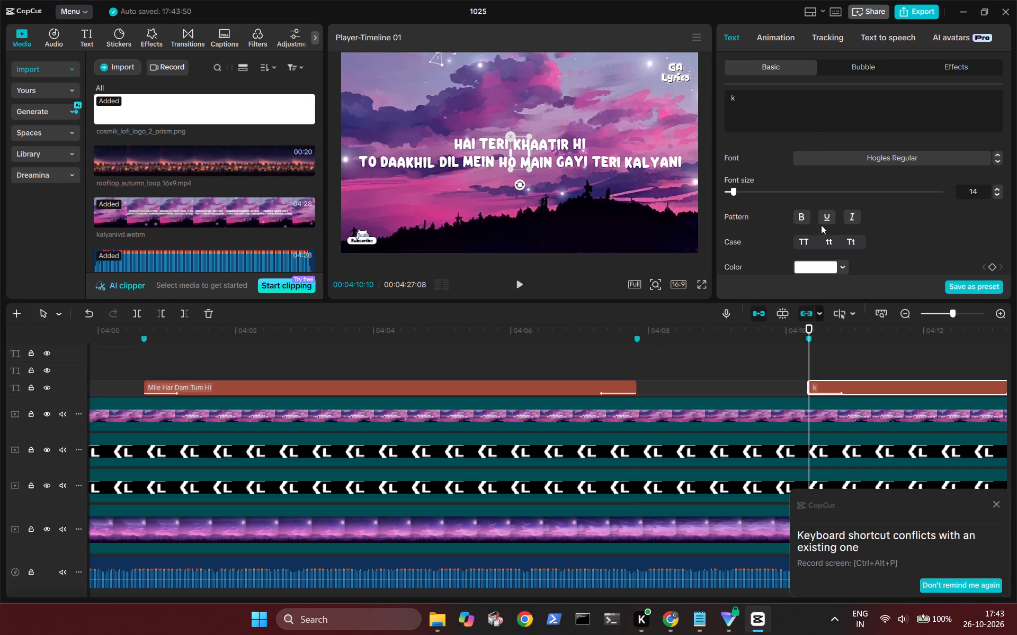
pyautogui.click(800, 99)
pyautogui.press('BackSpace')
pyautogui.hotkey('ctrl', 'v')
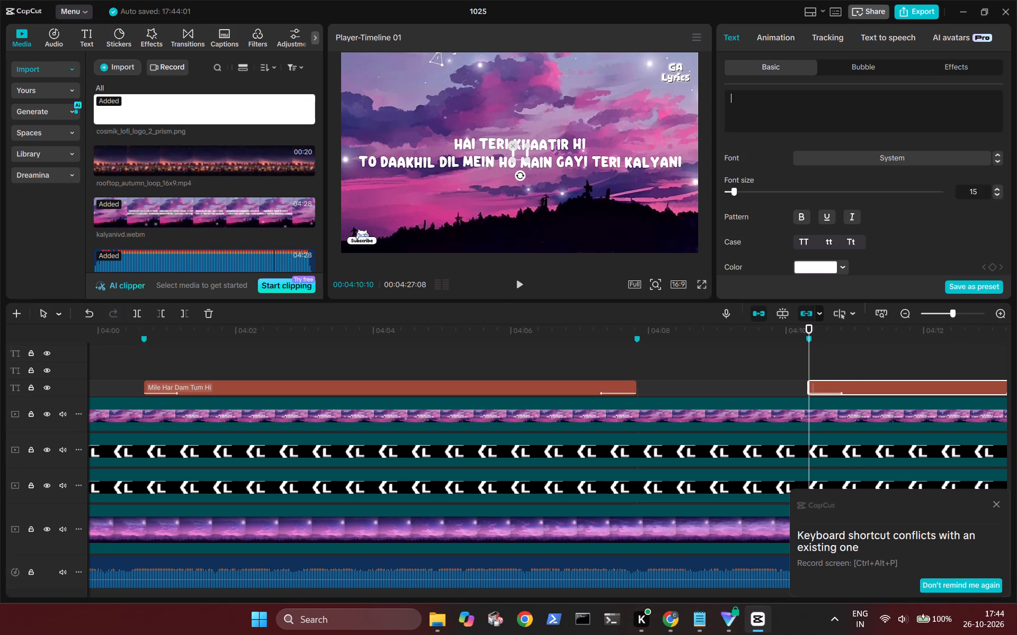
# Extend the end of the "Hmm, Hai Teri Khaatir Hi" text to the end of the kalyanivd.webm clip.
pyautogui.hscroll(-1, 764, 332)
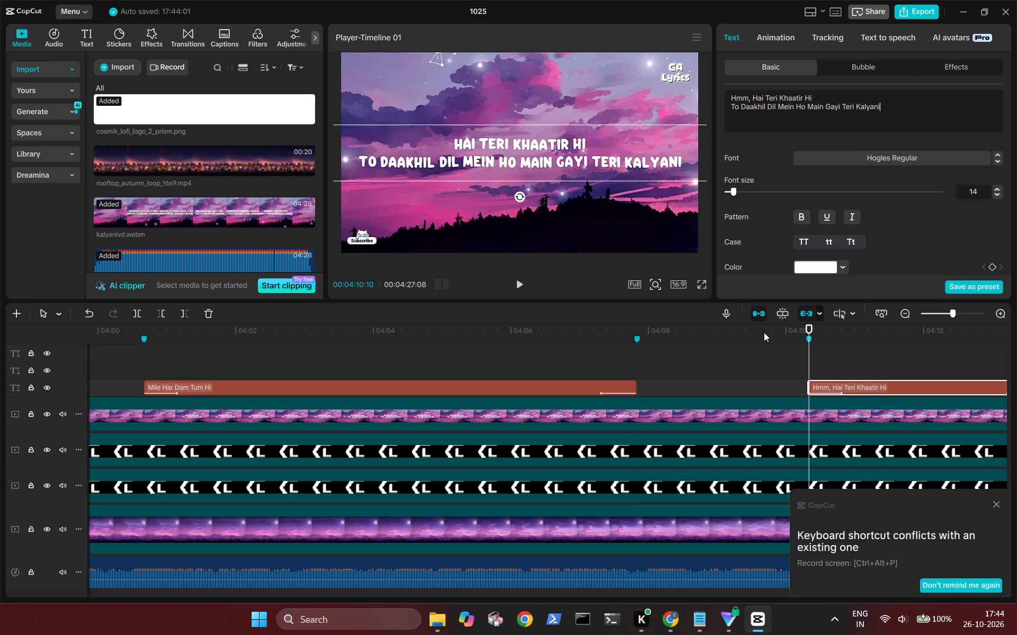
pyautogui.hscroll(-1, 764, 332)
pyautogui.hscroll(-2, 779, 378)
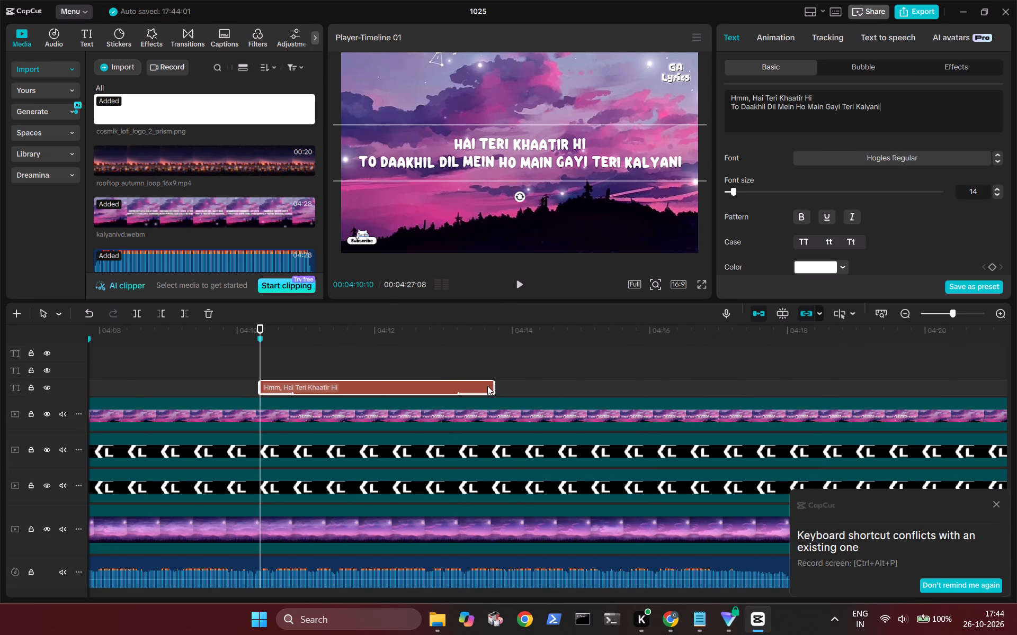
pyautogui.moveTo(495, 387); pyautogui.dragTo(962, 396)
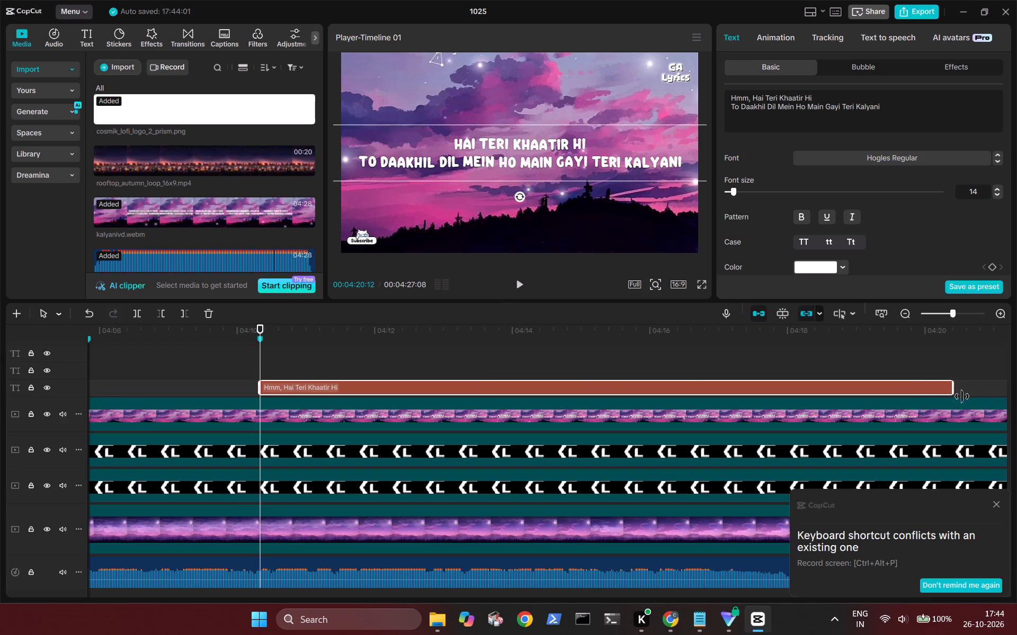
pyautogui.moveTo(962, 396); pyautogui.dragTo(790, 410)
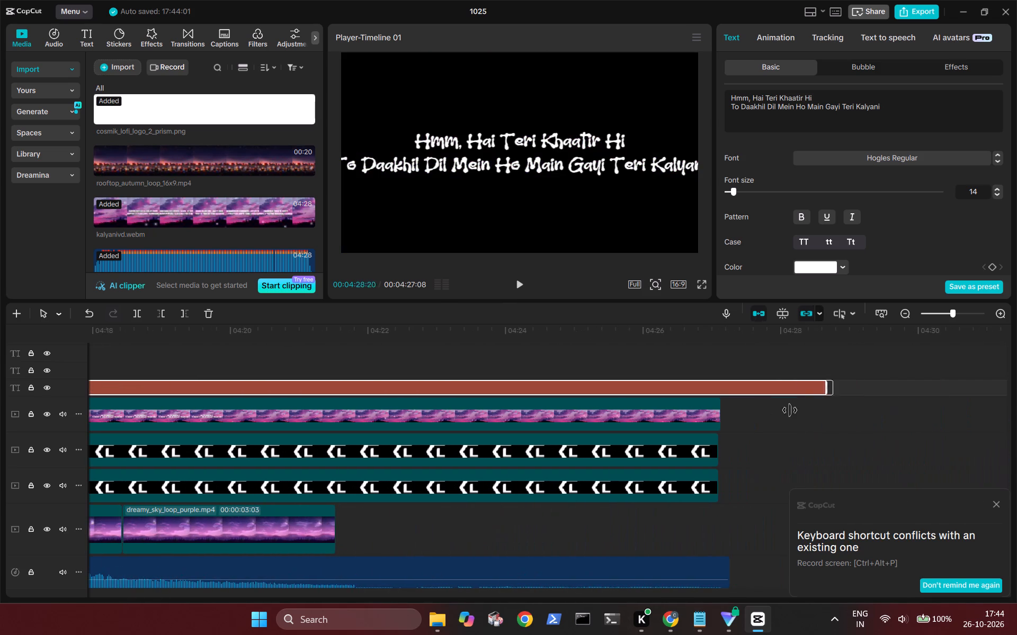
pyautogui.moveTo(790, 410); pyautogui.dragTo(717, 404)
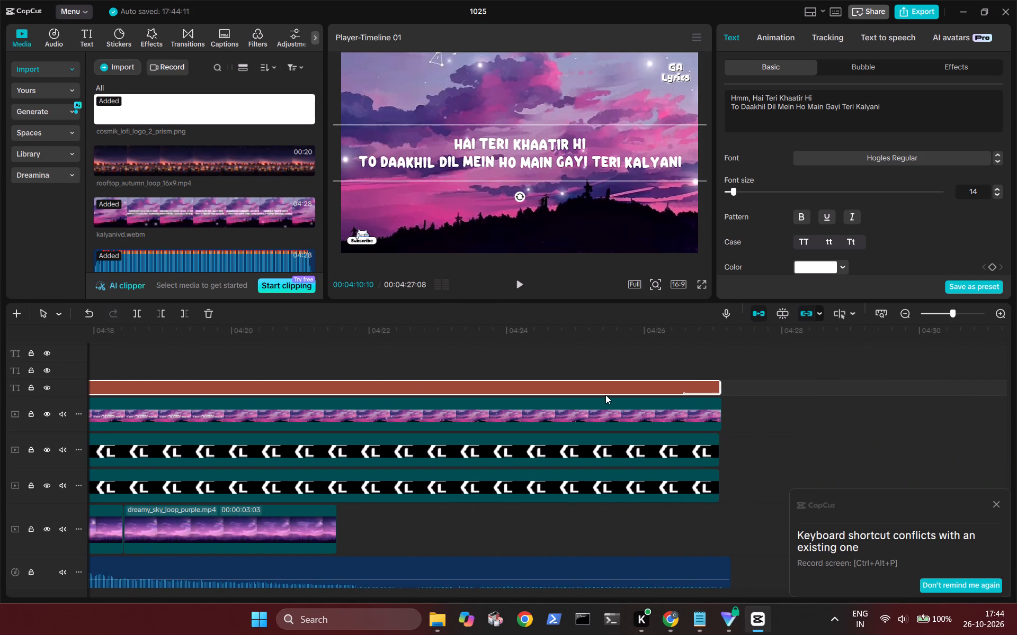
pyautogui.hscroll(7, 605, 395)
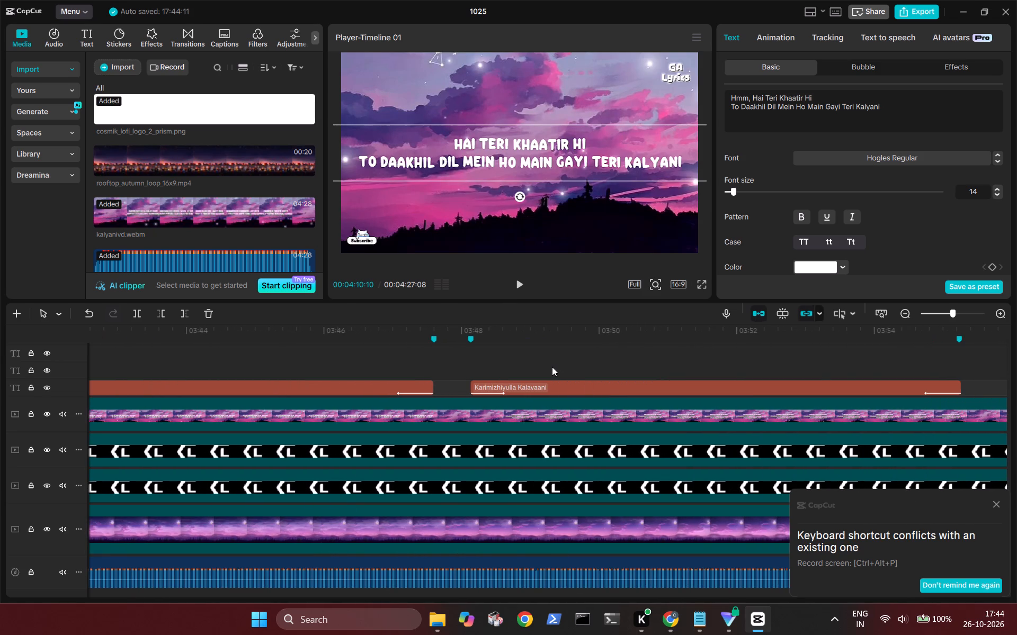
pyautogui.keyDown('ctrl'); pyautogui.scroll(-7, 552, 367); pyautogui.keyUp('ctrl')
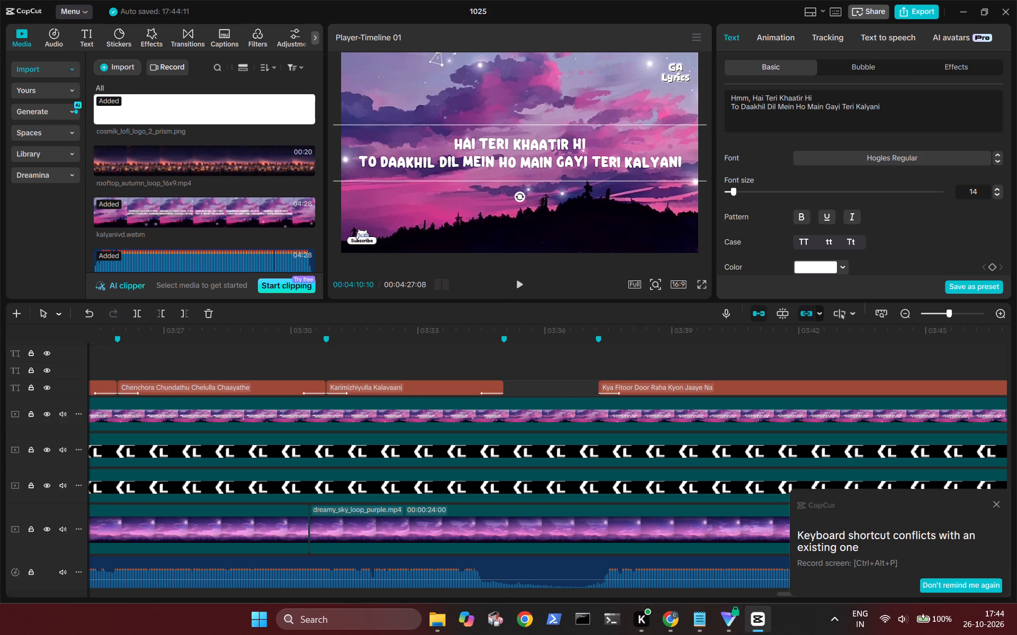
# Pause the Evergreen (8D AUDIO) YouTube video in Chrome and return to CapCut.
pyautogui.click(663, 620)
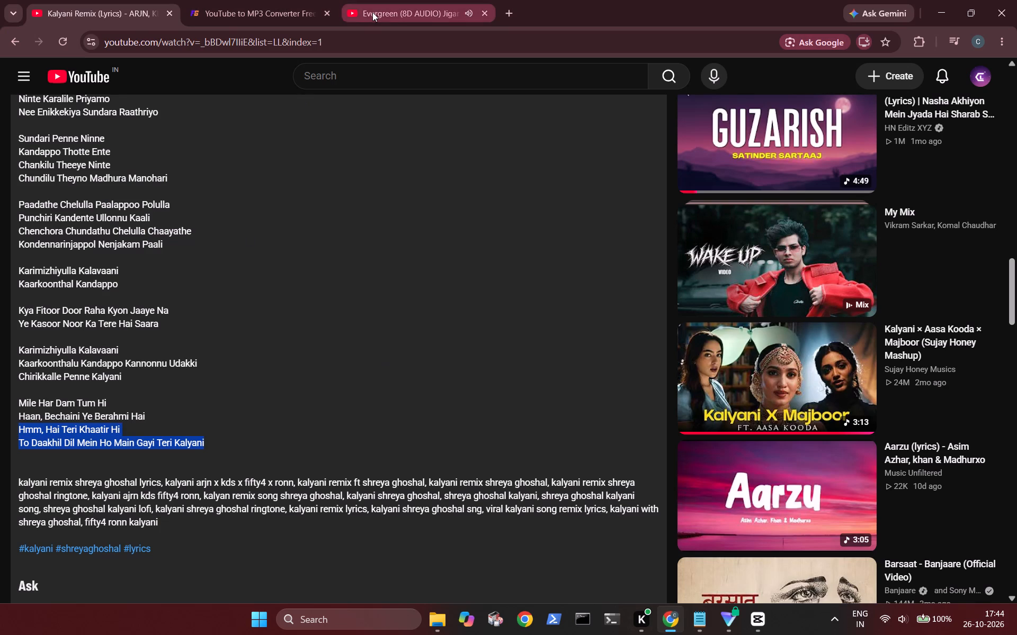
pyautogui.click(372, 12)
pyautogui.click(393, 242)
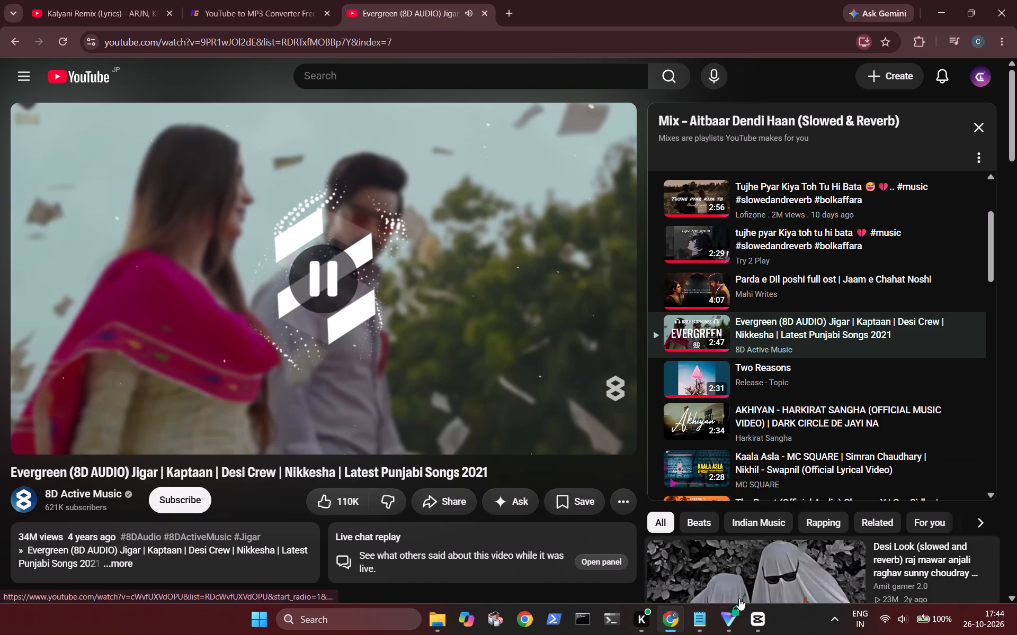
pyautogui.click(772, 634)
pyautogui.click(761, 625)
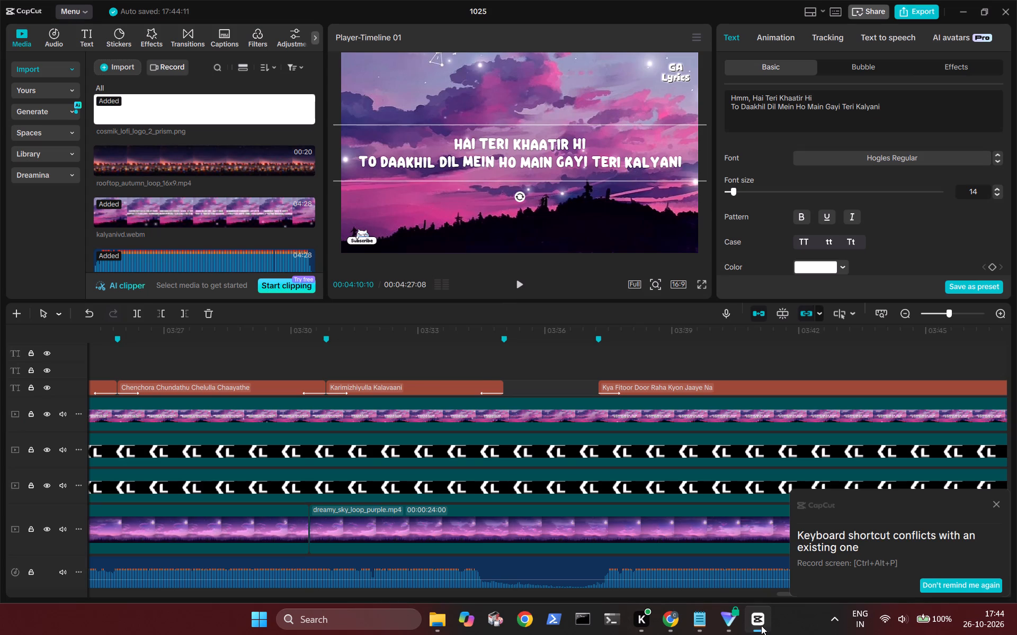
# Delete the kalyanivd.webm reference clip from the timeline.
pyautogui.keyDown('ctrl'); pyautogui.scroll(-11, 478, 367); pyautogui.keyUp('ctrl')
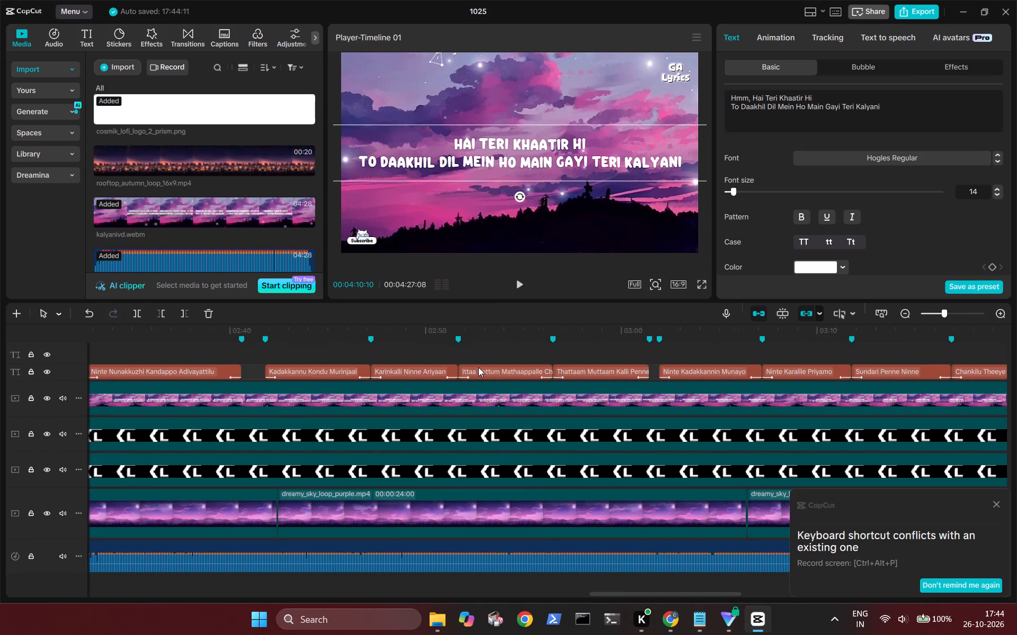
pyautogui.keyDown('ctrl'); pyautogui.scroll(-13, 478, 367); pyautogui.keyUp('ctrl')
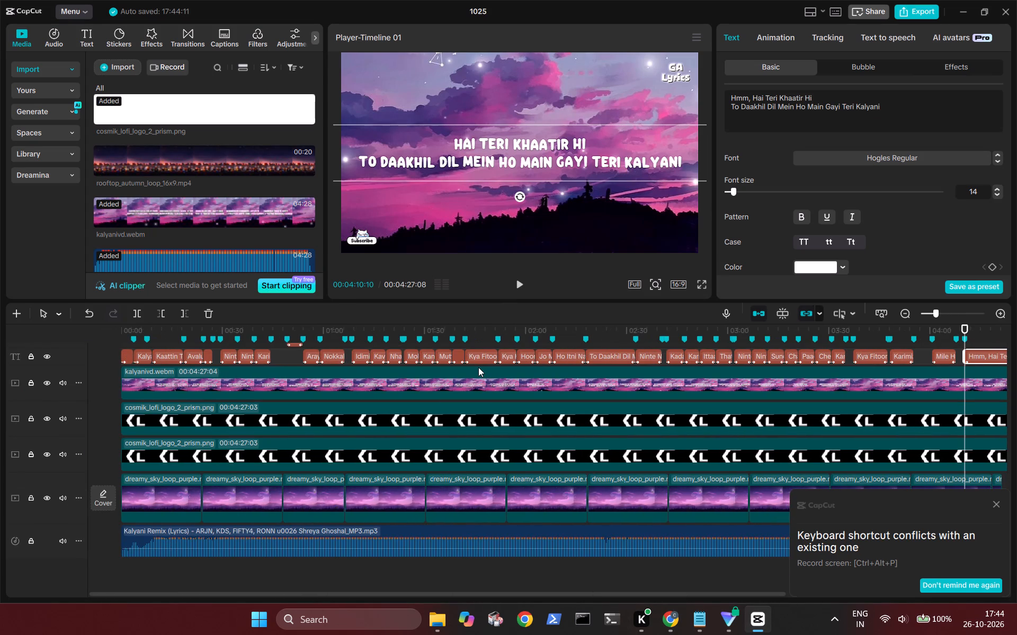
pyautogui.click(265, 395)
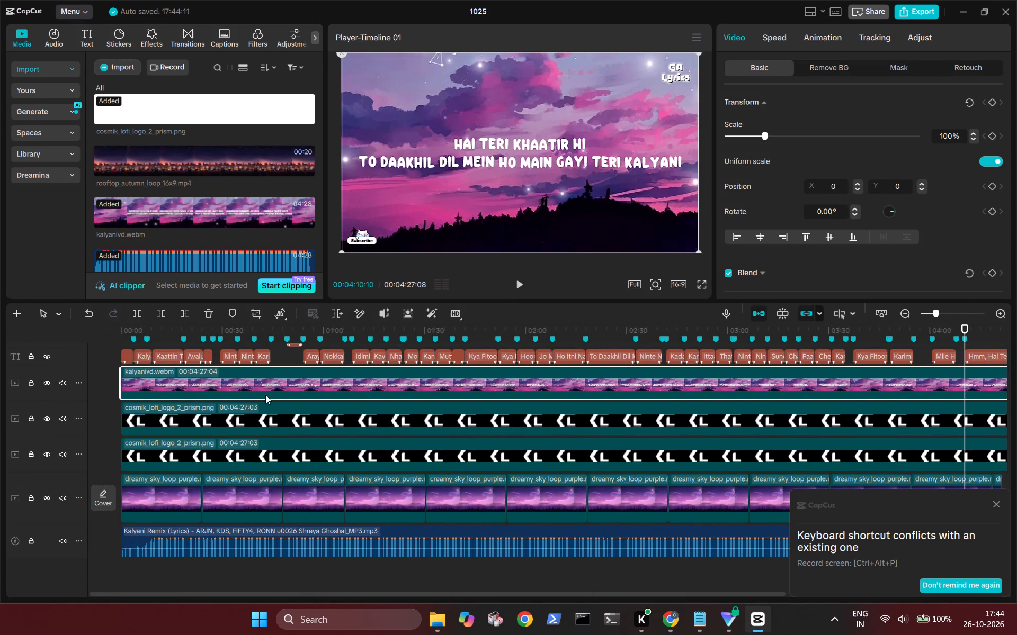
pyautogui.press('BackSpace')
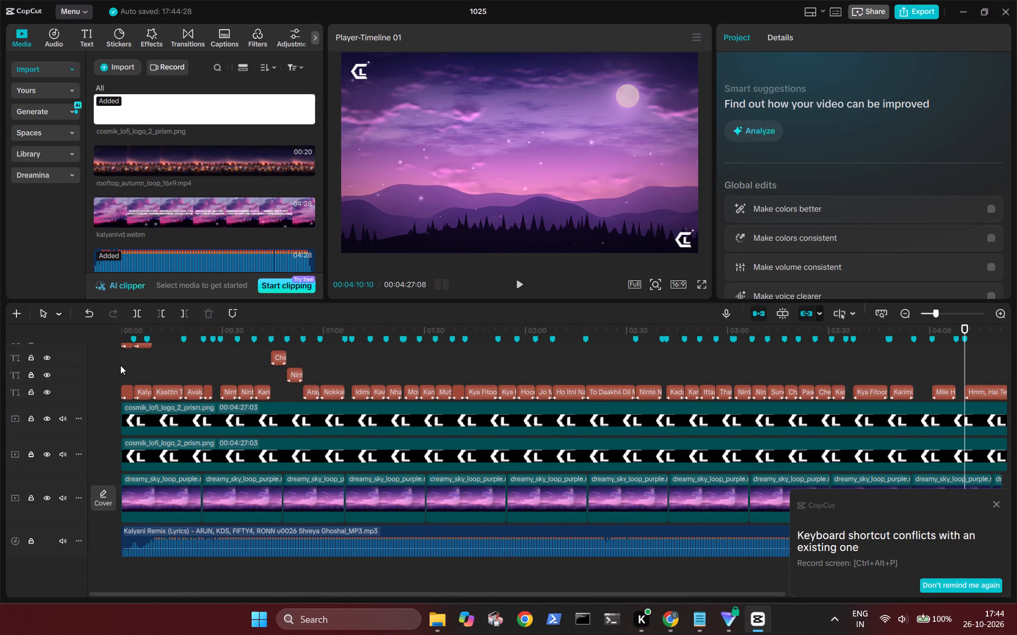
# Play from the beginning to the Kalyani title at 00:00:06:27 and export that frame as a still image named "kalyanith".
pyautogui.click(120, 365)
pyautogui.click(125, 367)
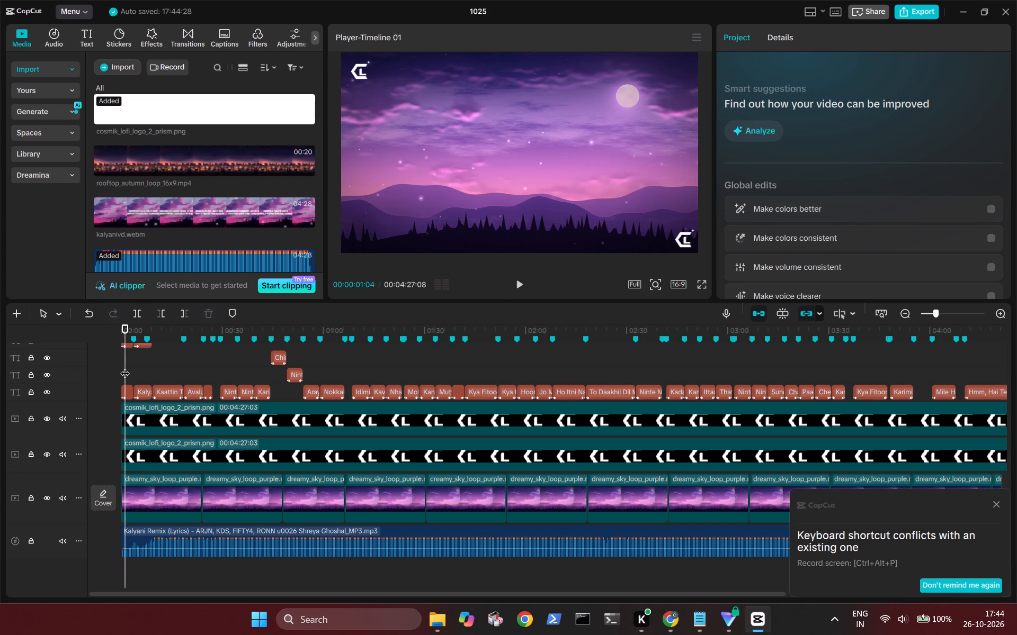
pyautogui.moveTo(125, 367); pyautogui.dragTo(92, 359)
pyautogui.press('space')
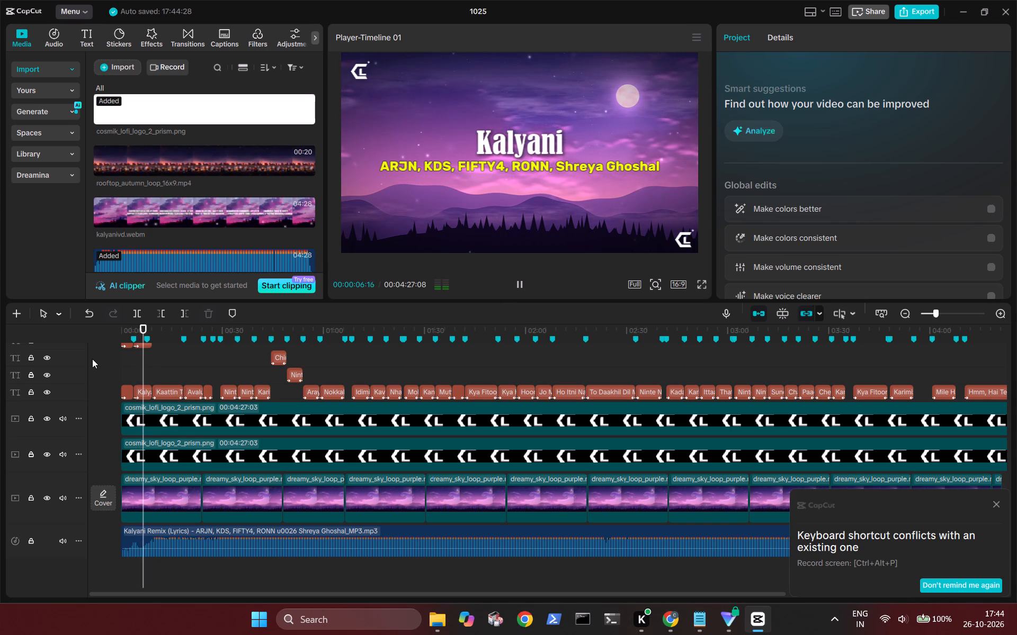
pyautogui.press('space')
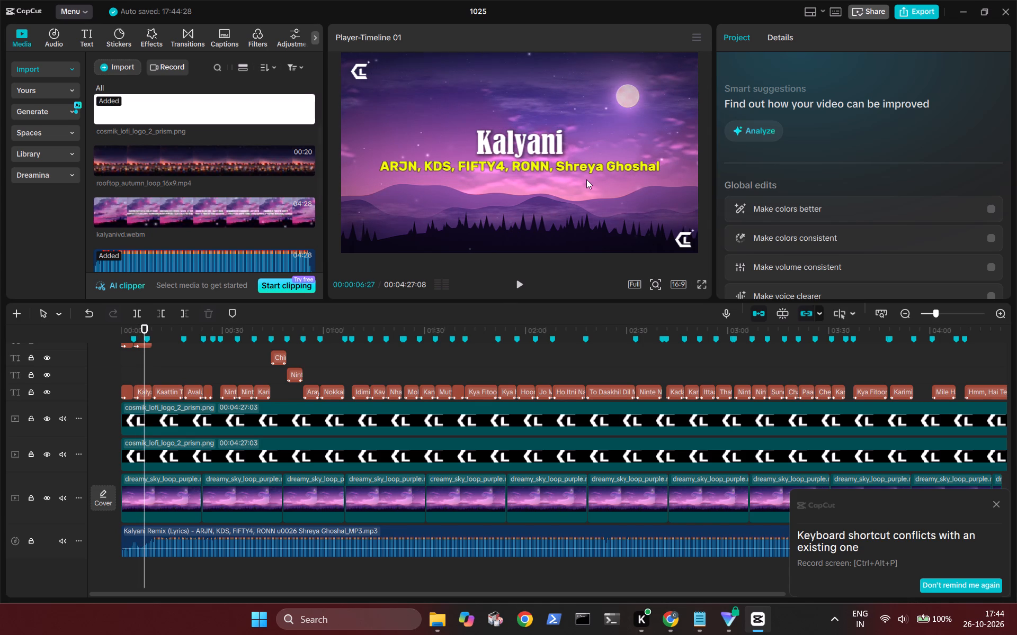
pyautogui.click(702, 38)
pyautogui.click(770, 88)
pyautogui.click(663, 239)
pyautogui.press('BackSpace')
pyautogui.press('BackSpace')
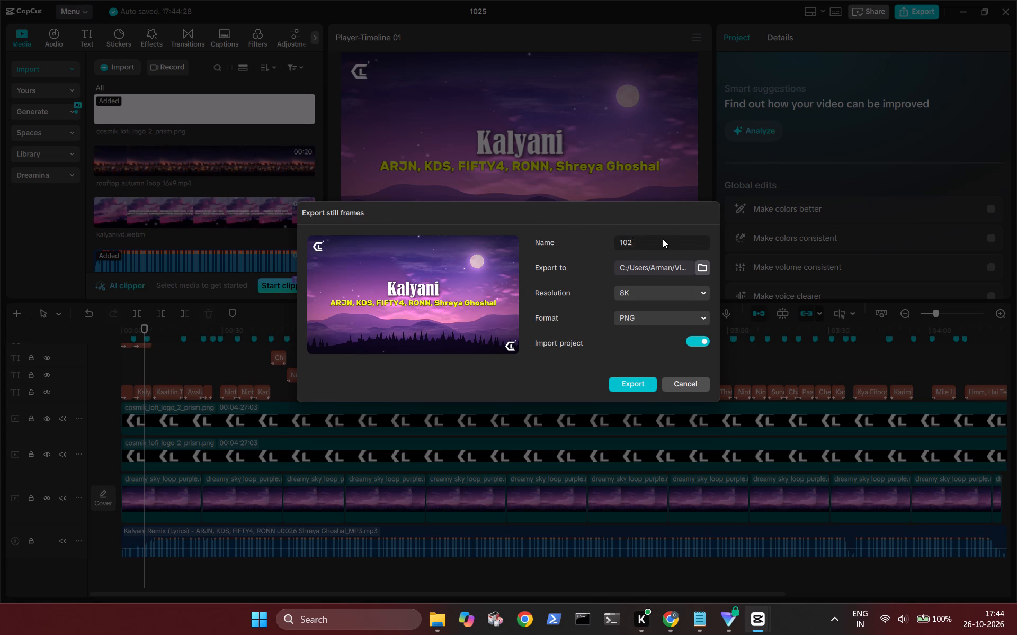
pyautogui.press('BackSpace')
pyautogui.press('BackSpace')
pyautogui.press('l')
pyautogui.press('BackSpace')
pyautogui.write('kal')
pyautogui.write('yanith')
pyautogui.press('Return')
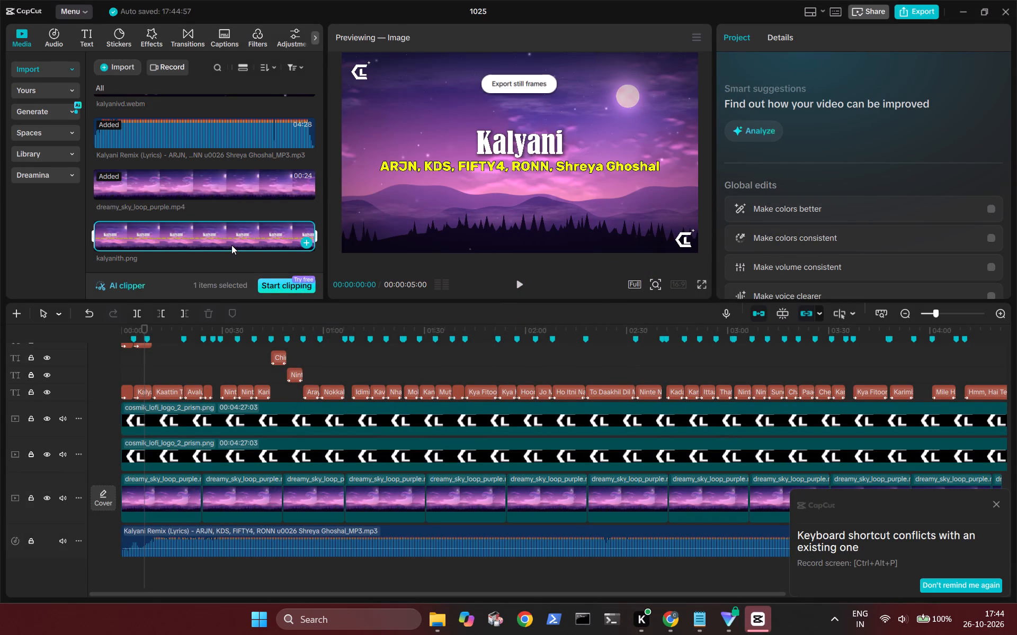
# Delete the imported kalyanith.png from the project's media.
pyautogui.rightClick(231, 245)
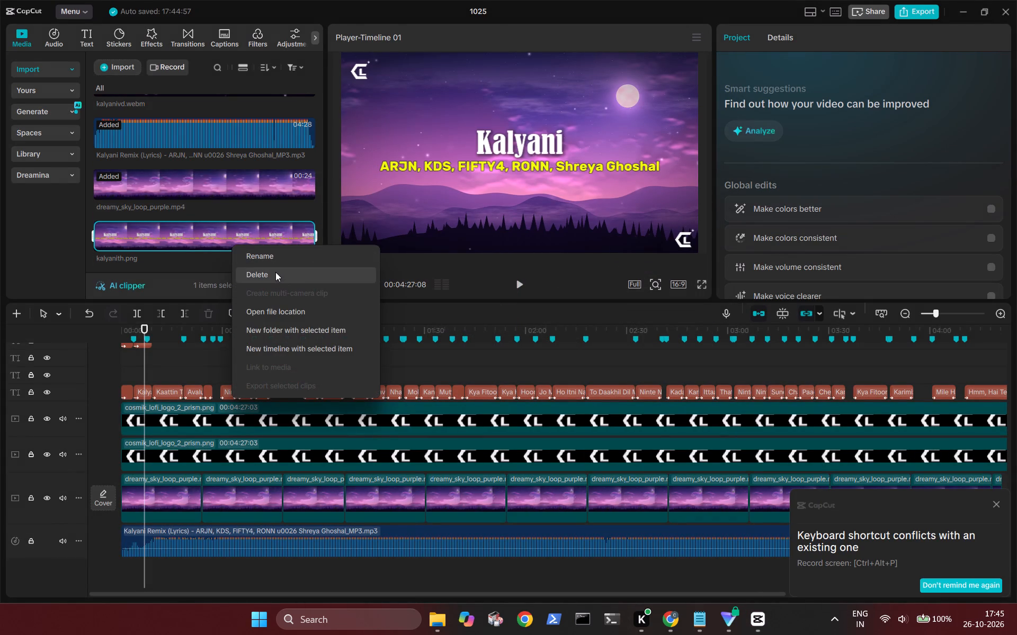
pyautogui.click(275, 273)
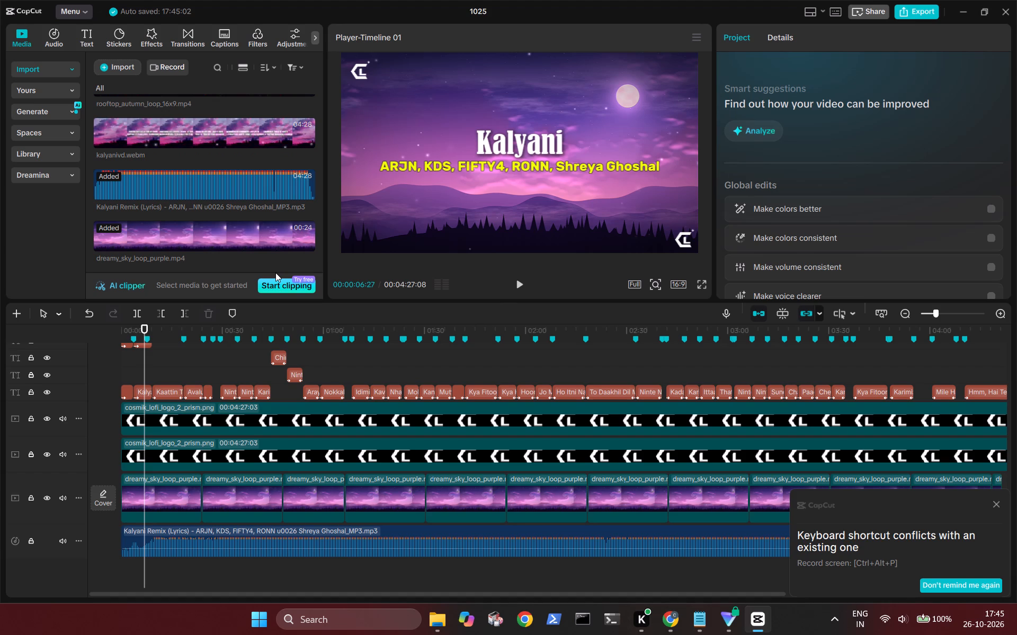
# Play the lyric video onward from the Kalyani title to review it.
pyautogui.press('space')
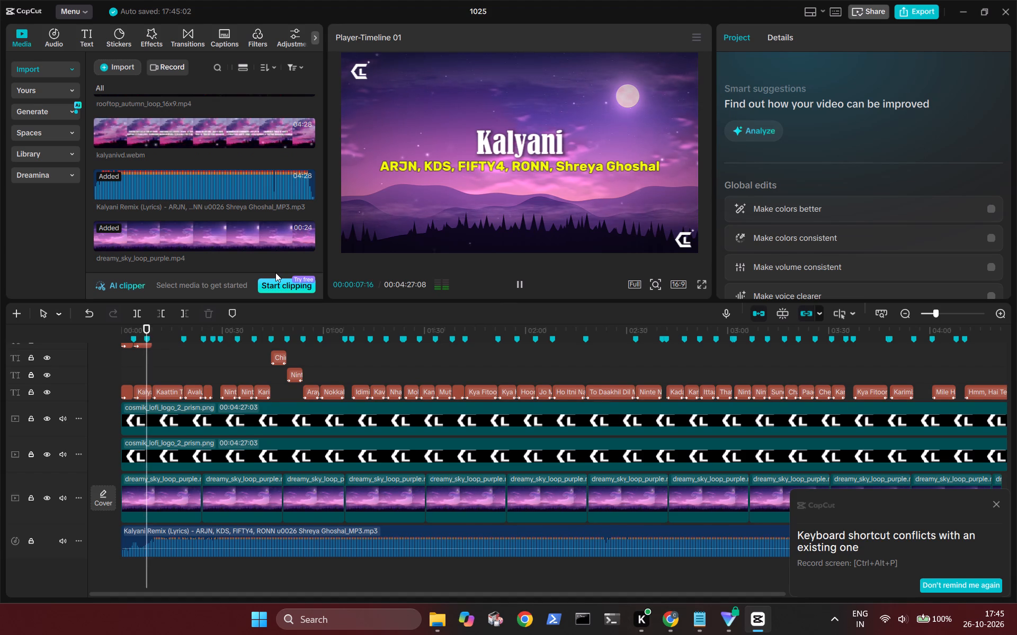
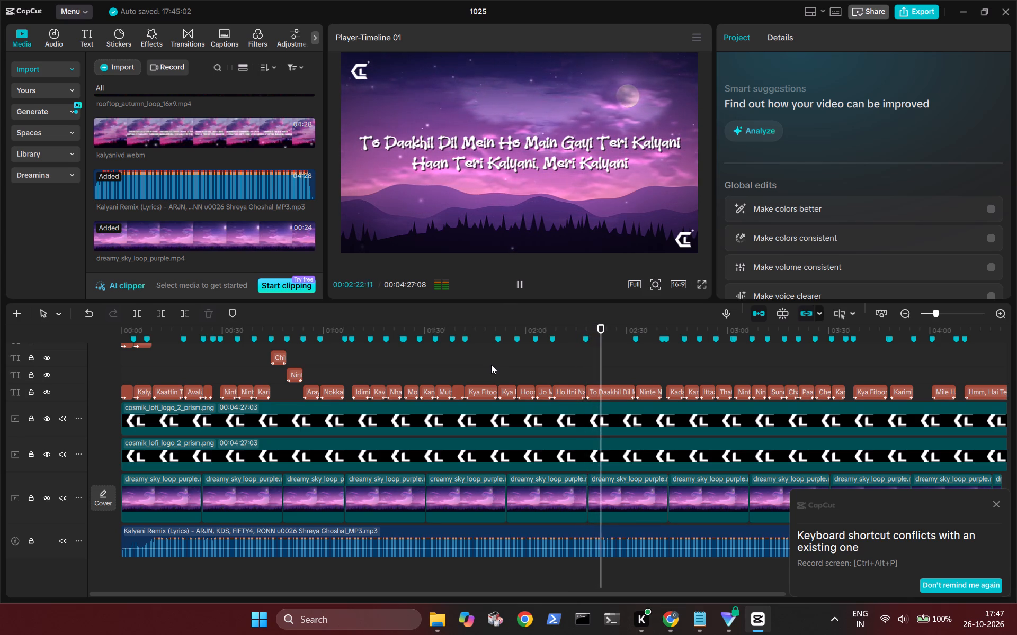
# Play back the lyric video from about 00:02:13 on the timeline.
pyautogui.click(569, 376)
pyautogui.press('space')
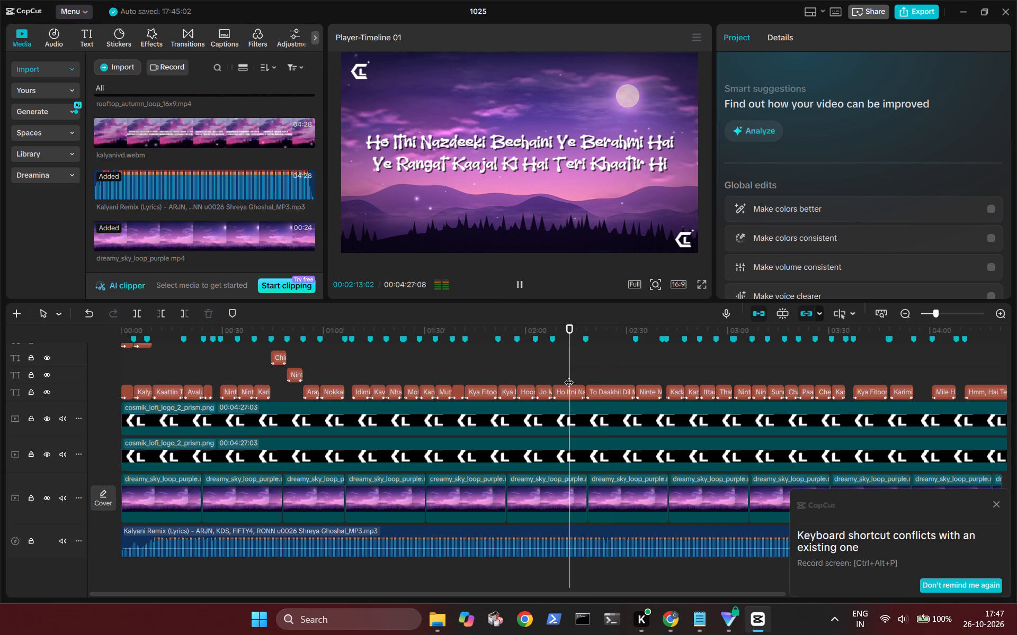
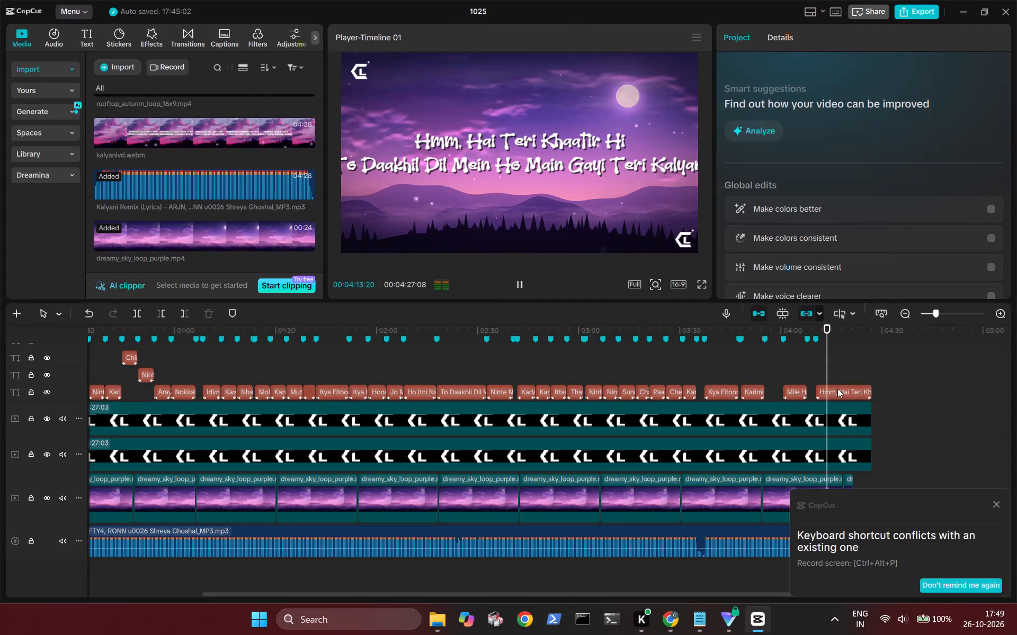
# Scale the final lyric caption, "Hmm, Hai Teri Khaatir Hi", down to 69% so both lines fit within the frame.
pyautogui.click(846, 388)
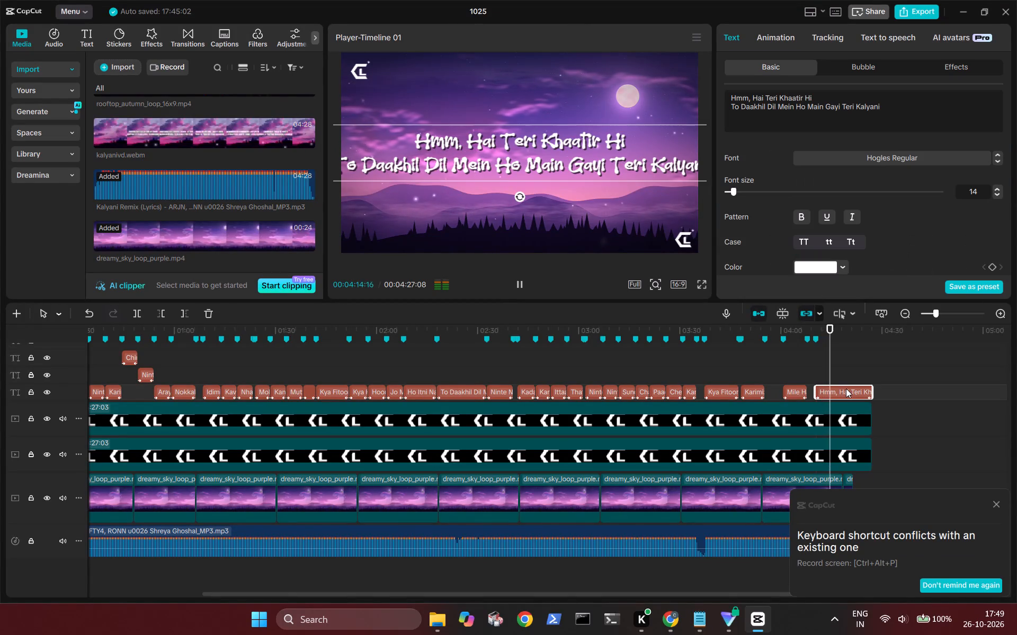
pyautogui.scroll(-1, 788, 183)
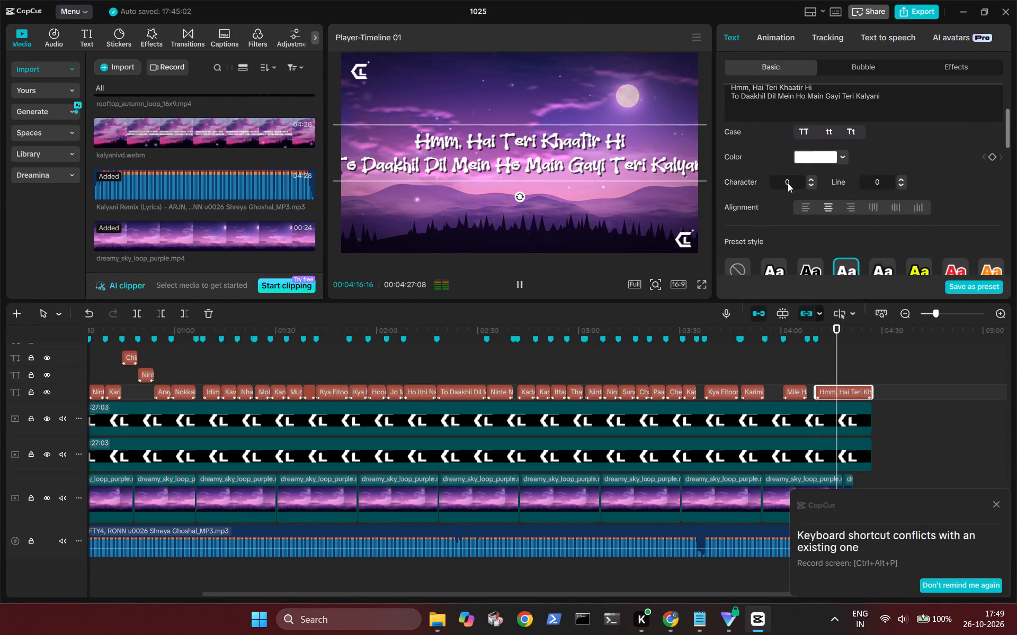
pyautogui.scroll(-2, 788, 183)
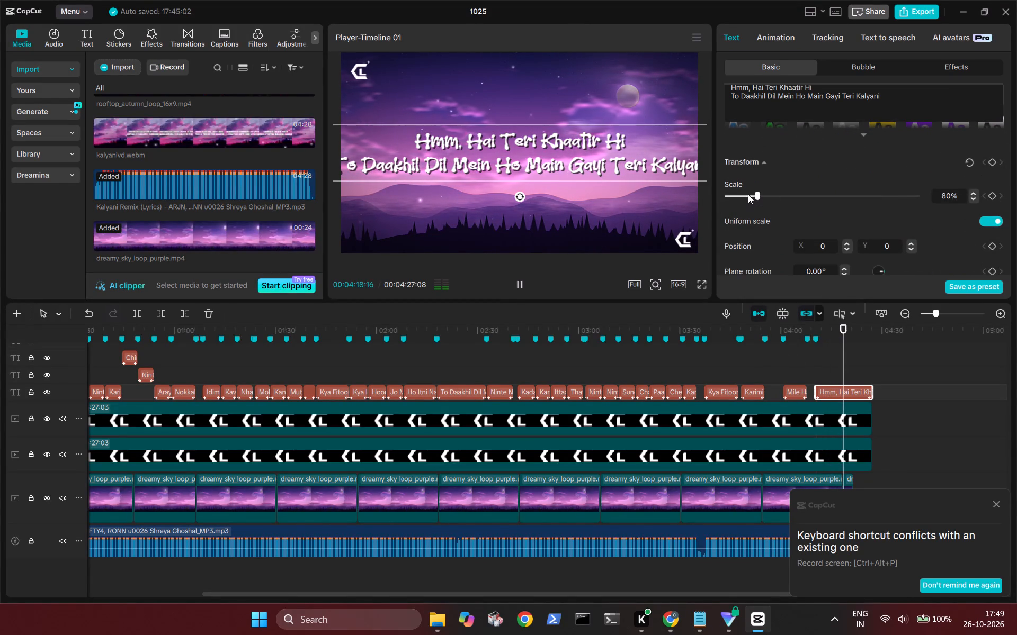
pyautogui.click(748, 194)
pyautogui.moveTo(654, 170); pyautogui.dragTo(680, 180)
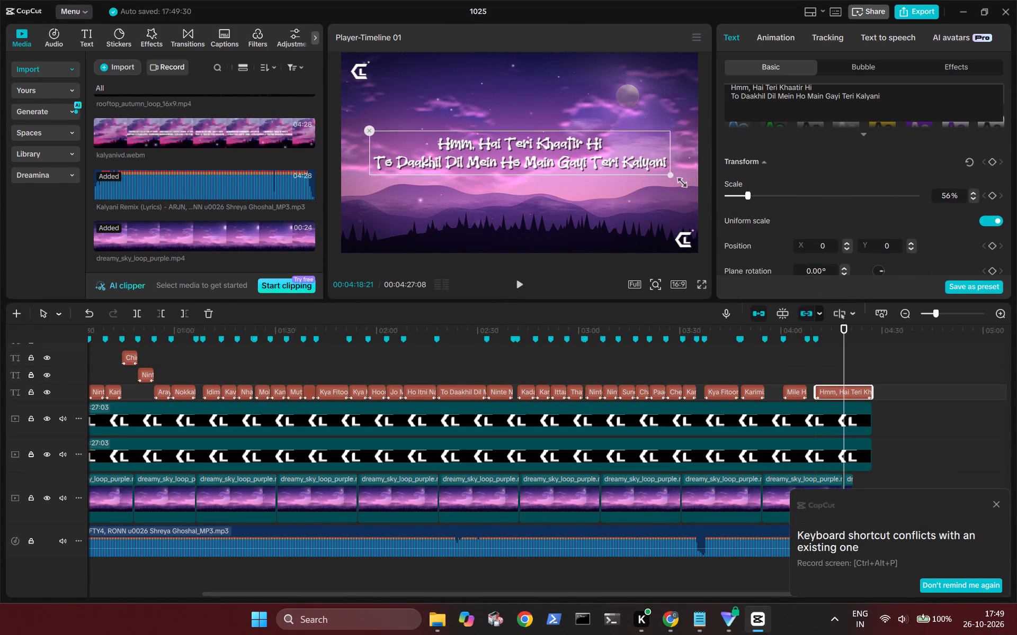
pyautogui.moveTo(680, 180); pyautogui.dragTo(704, 184)
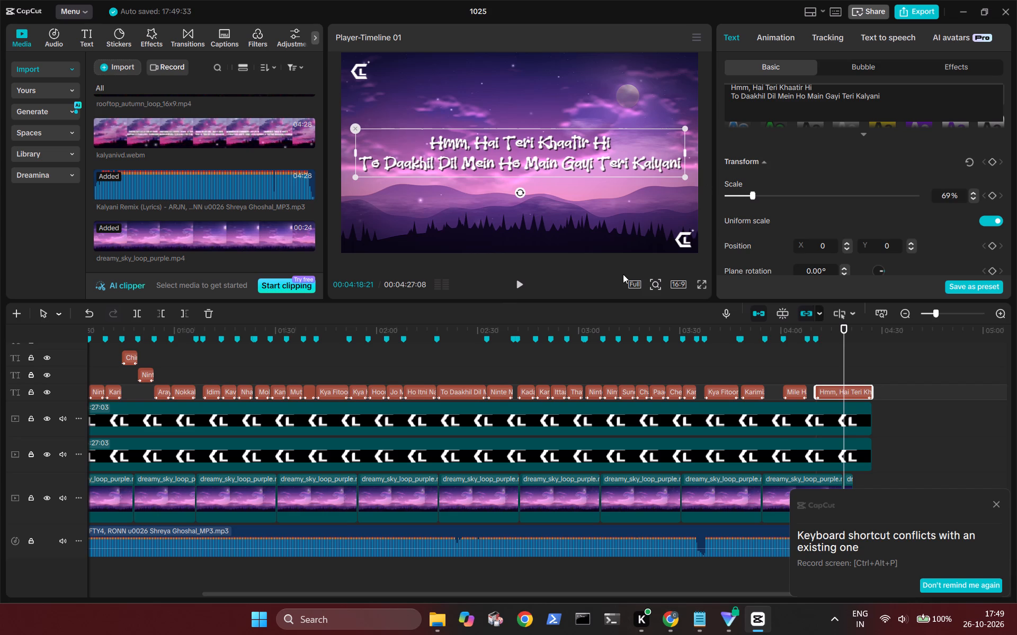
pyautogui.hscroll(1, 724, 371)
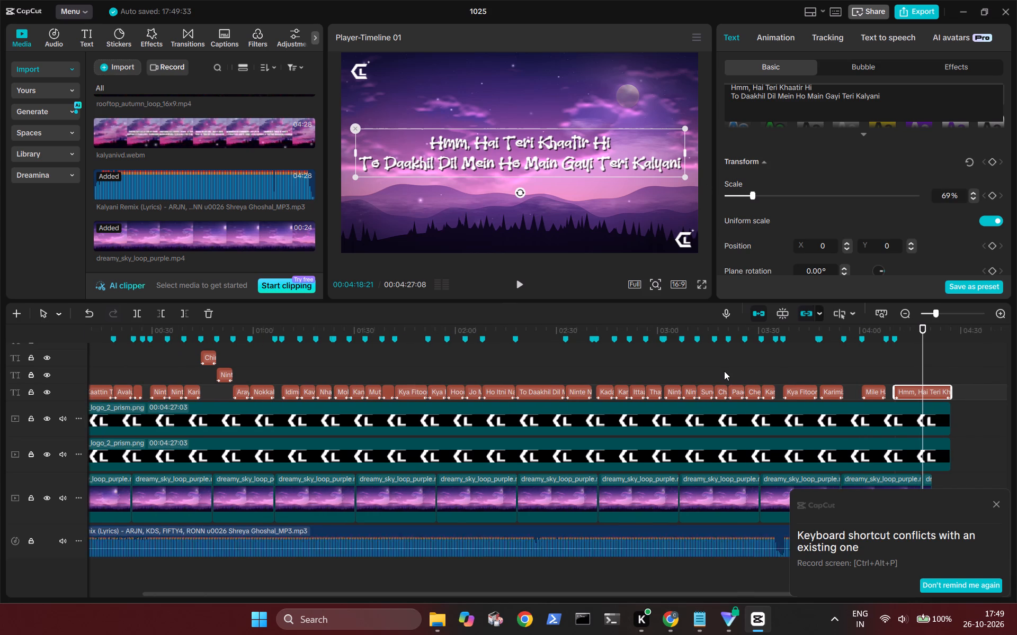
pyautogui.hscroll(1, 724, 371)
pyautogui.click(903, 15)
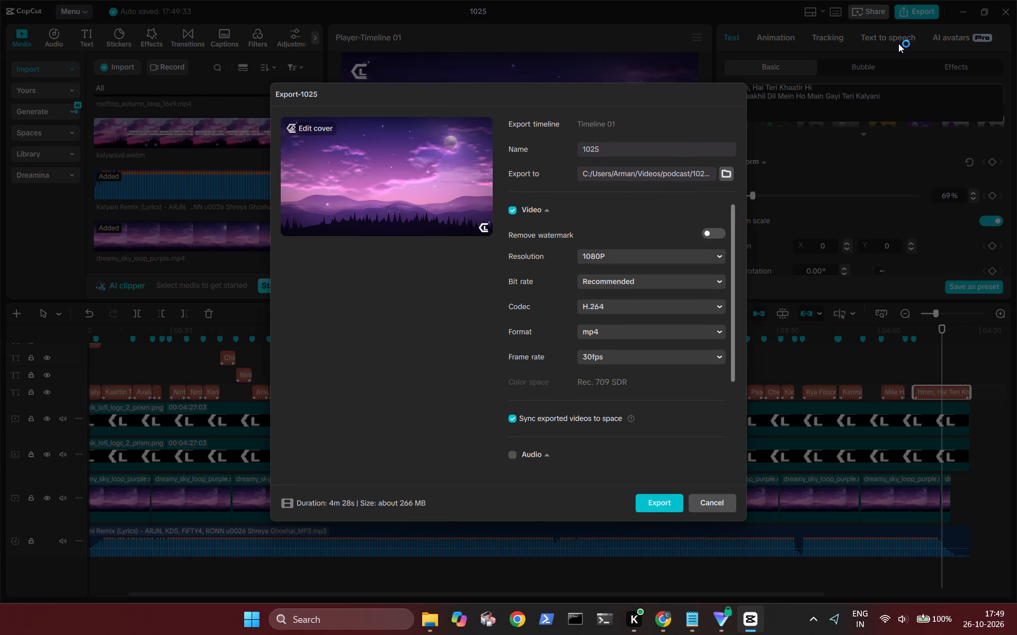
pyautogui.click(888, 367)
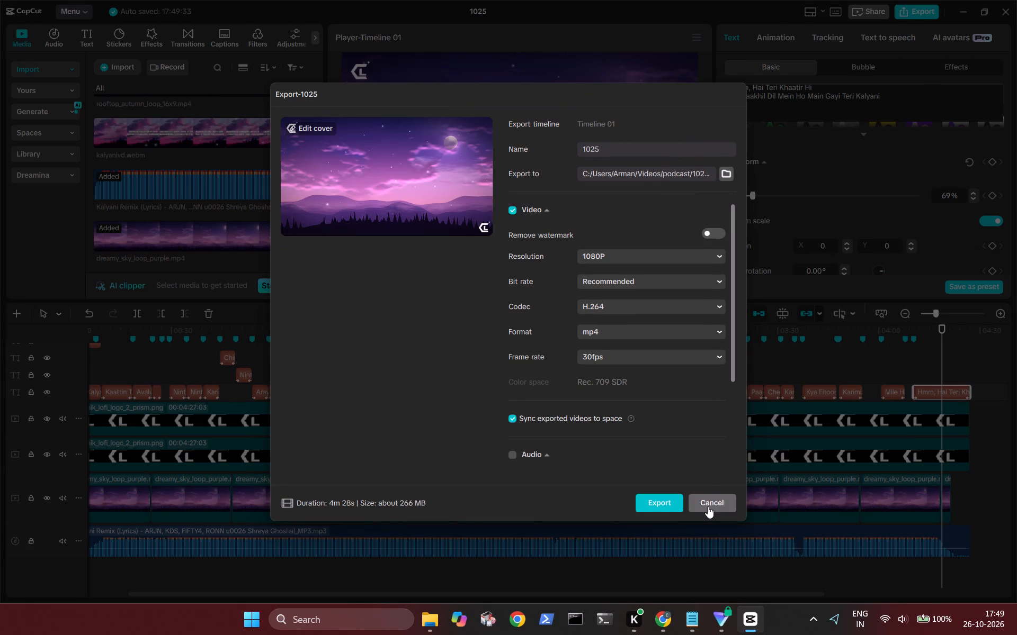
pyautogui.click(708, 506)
# Play back the ending of the lyric video from about 00:04:18 and dismiss the keyboard shortcut conflict notice.
pyautogui.press('space')
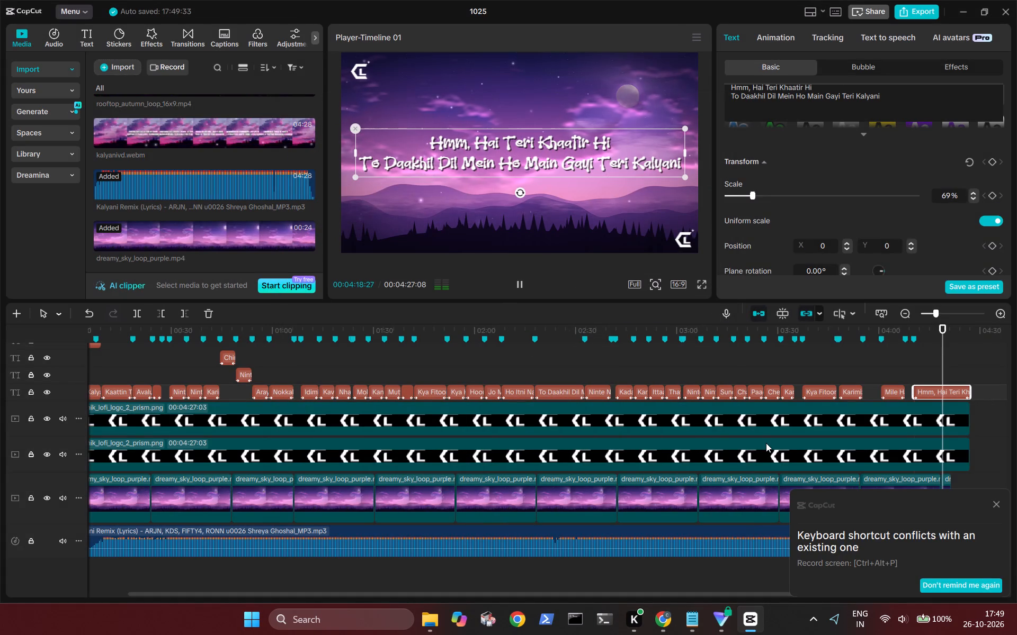
pyautogui.click(995, 503)
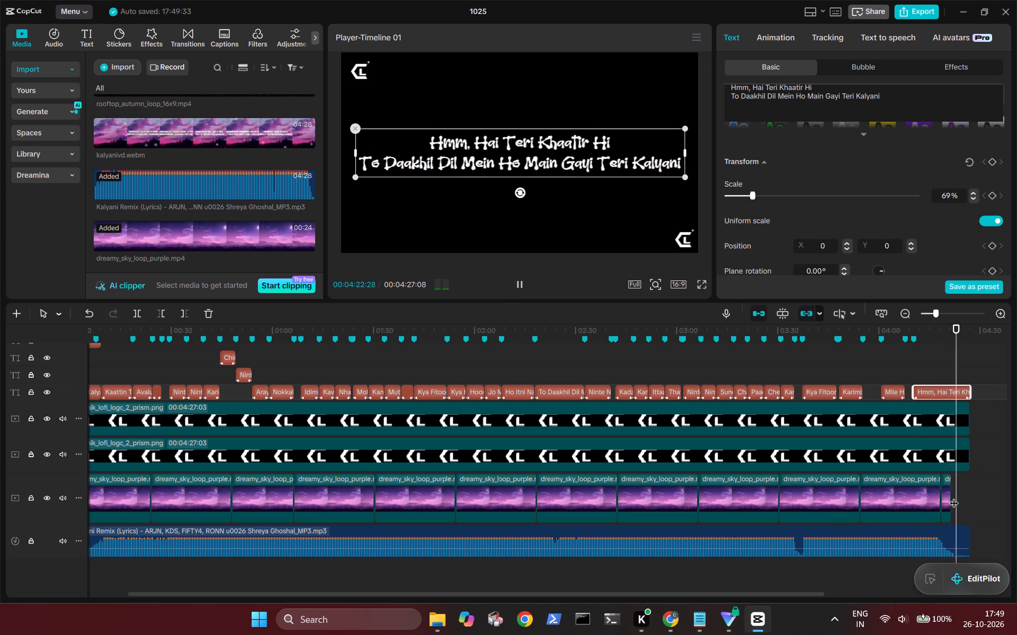
pyautogui.click(965, 518)
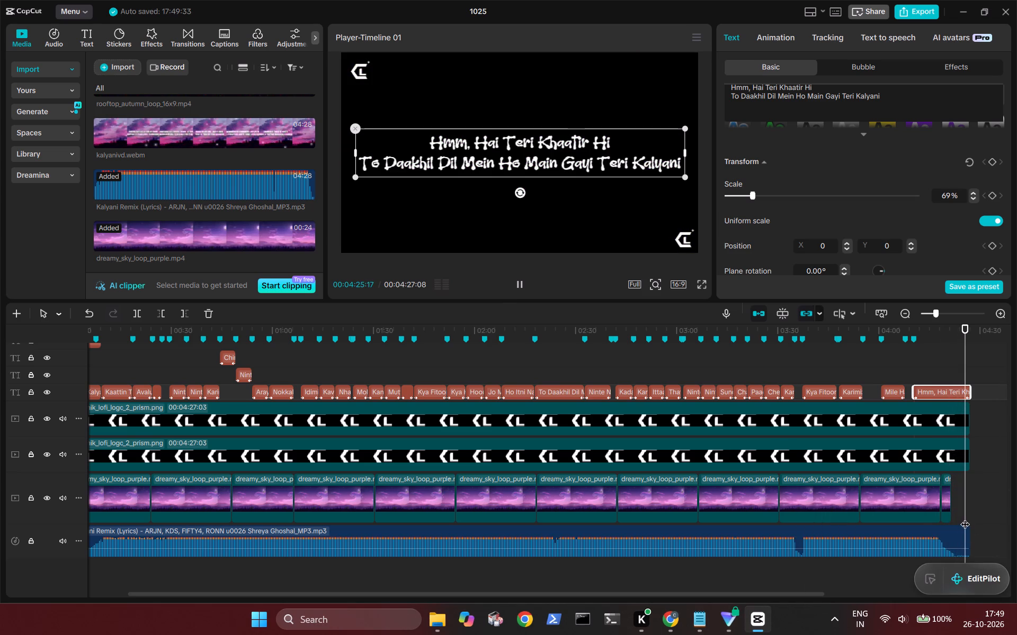
# Trim the ends of the final lyric caption, both logo overlays and the music to 00:04:21:10, near the background video's end.
pyautogui.click(950, 483)
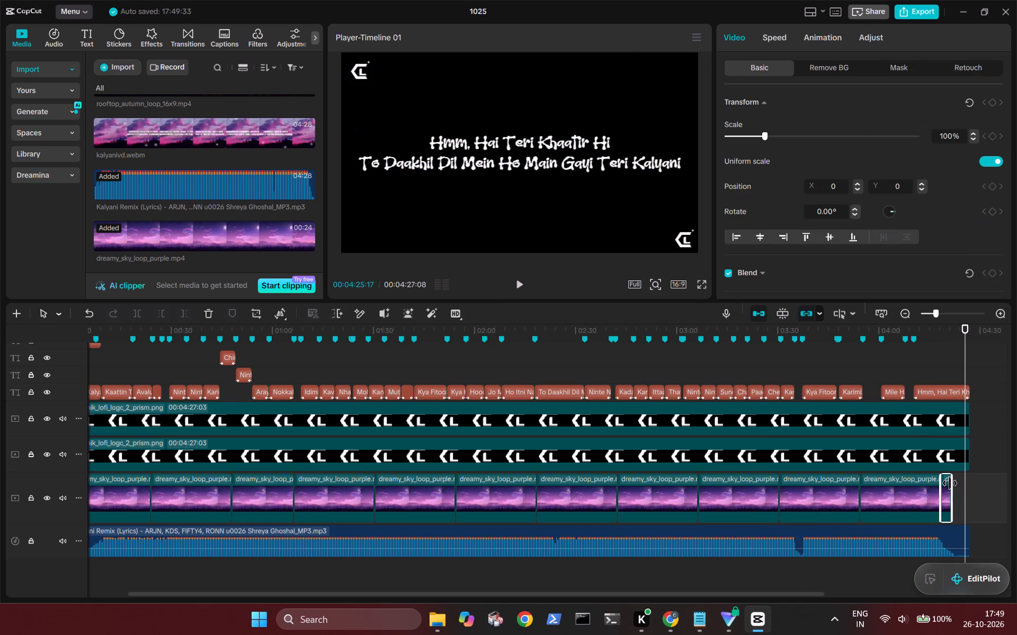
pyautogui.click(957, 486)
pyautogui.moveTo(957, 486); pyautogui.dragTo(951, 484)
pyautogui.click(962, 393)
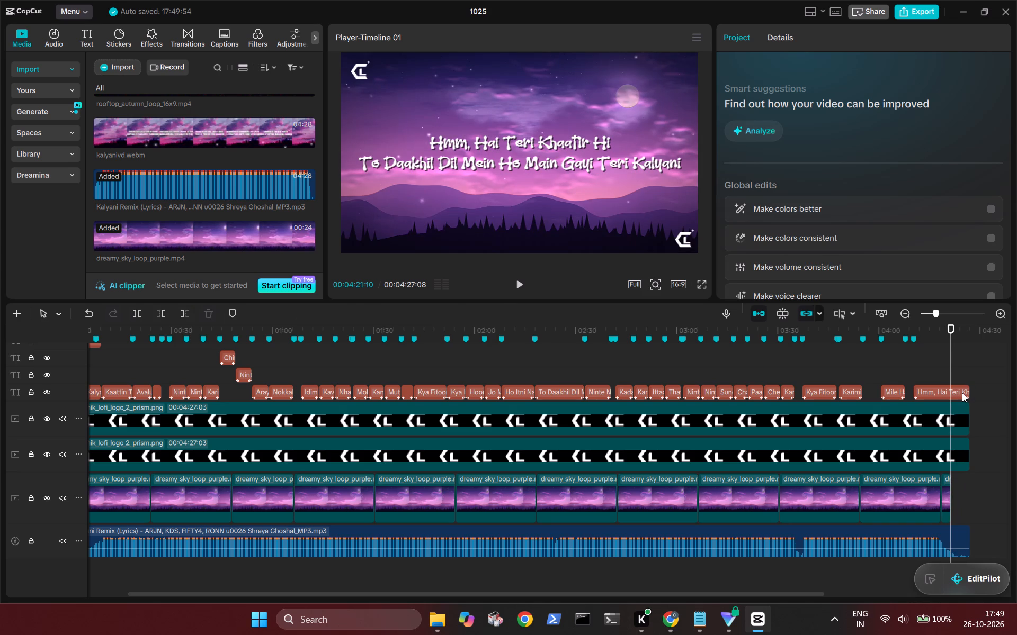
pyautogui.press('w')
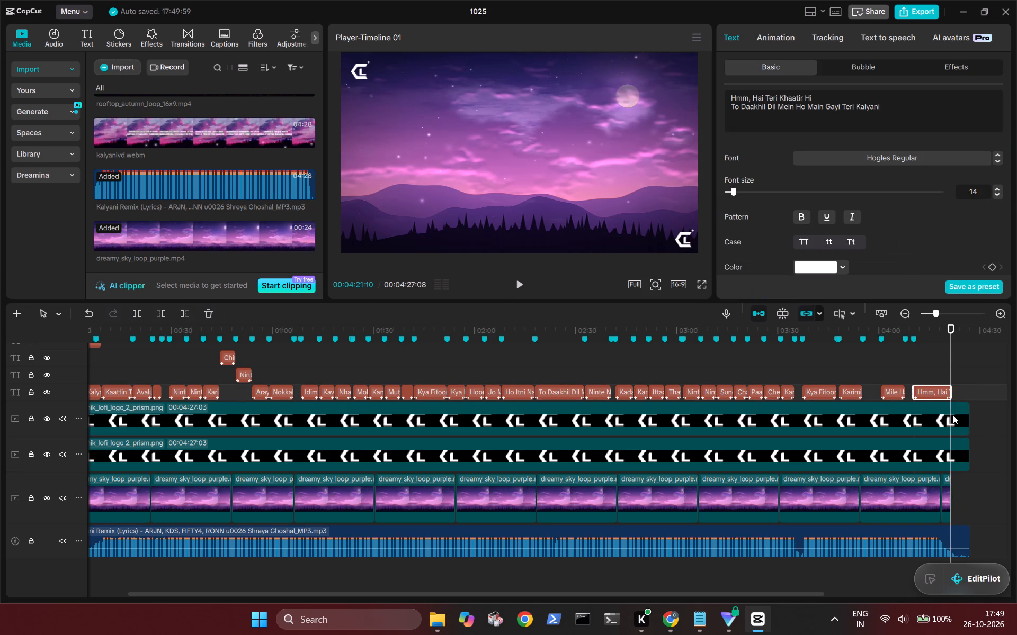
pyautogui.click(953, 415)
pyautogui.press('w')
pyautogui.click(964, 457)
pyautogui.press('w')
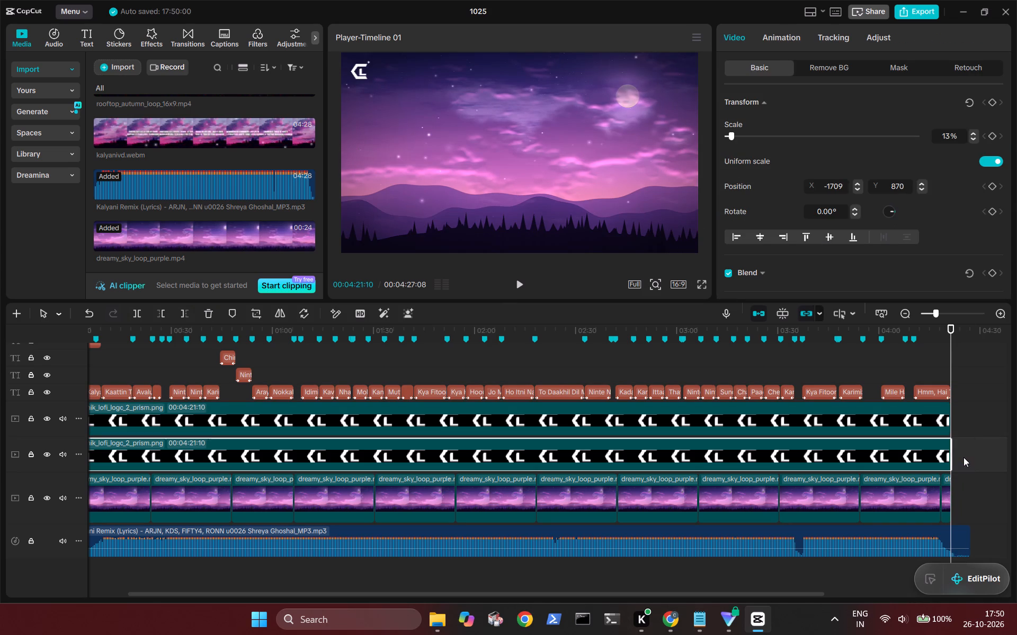
pyautogui.click(953, 536)
pyautogui.press('w')
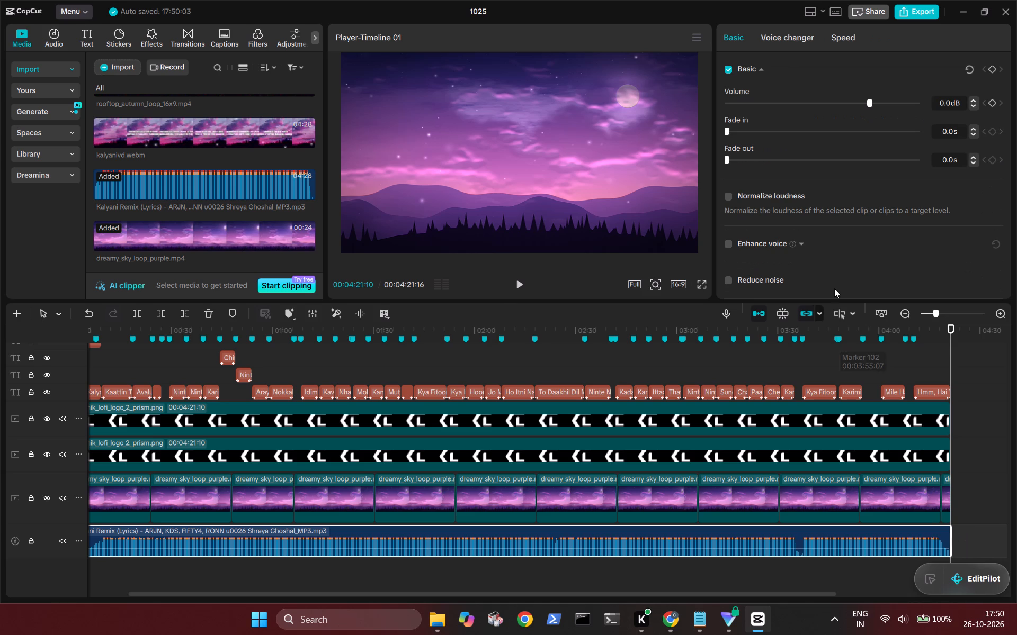
# Open the export settings and name the exported video kalyanivdf.
pyautogui.click(915, 8)
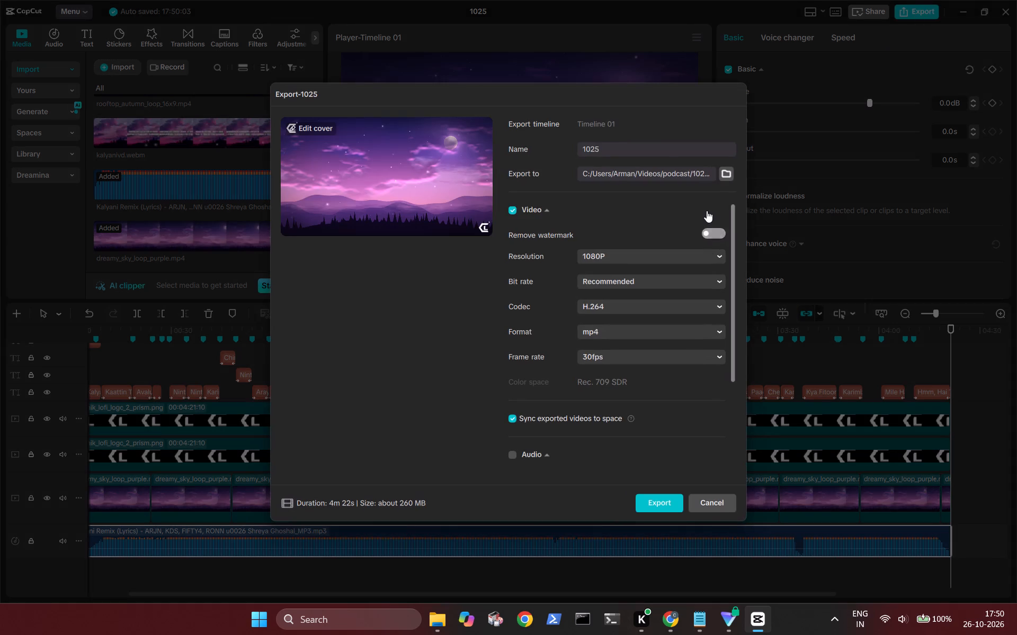
pyautogui.click(660, 146)
pyautogui.press('BackSpace')
pyautogui.press('BackSpace')
pyautogui.press('BackSpace')
pyautogui.press('BackSpace')
pyautogui.press('BackSpace')
pyautogui.press('BackSpace')
pyautogui.press('BackSpace')
pyautogui.press('BackSpace')
pyautogui.press('BackSpace')
pyautogui.press('BackSpace')
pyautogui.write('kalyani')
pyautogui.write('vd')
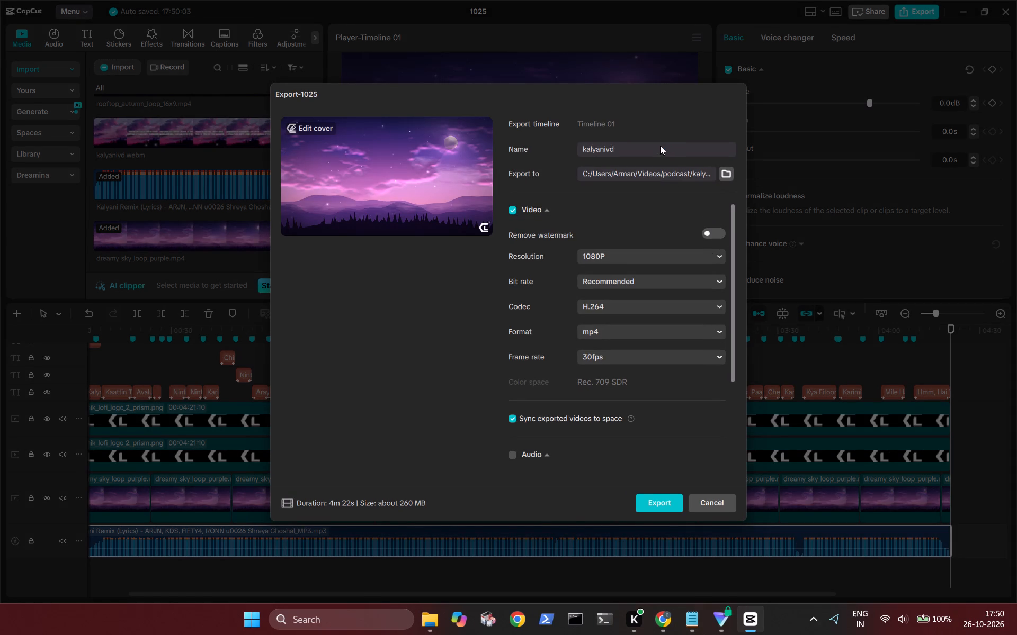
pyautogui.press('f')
# Export the lyric video as a 1080P H.264 mp4 at 30fps and close the sharing window without sharing it.
pyautogui.click(664, 501)
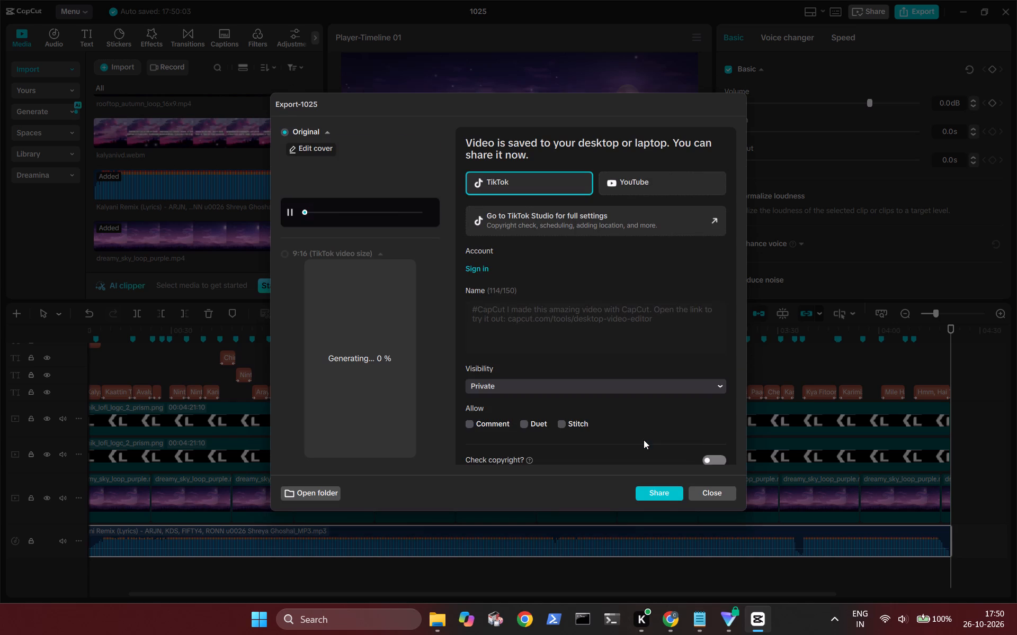
pyautogui.click(705, 494)
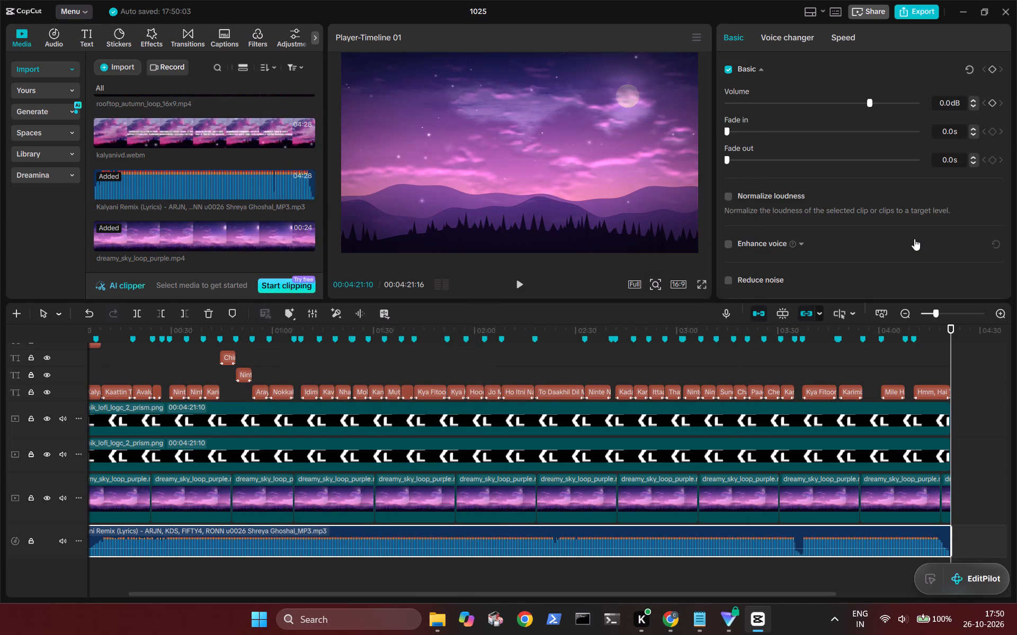
# Close the video project and all open browser, Notepad and Downloads windows, dismiss the sign-in prompt, and exit CapCut.
pyautogui.click(1002, 7)
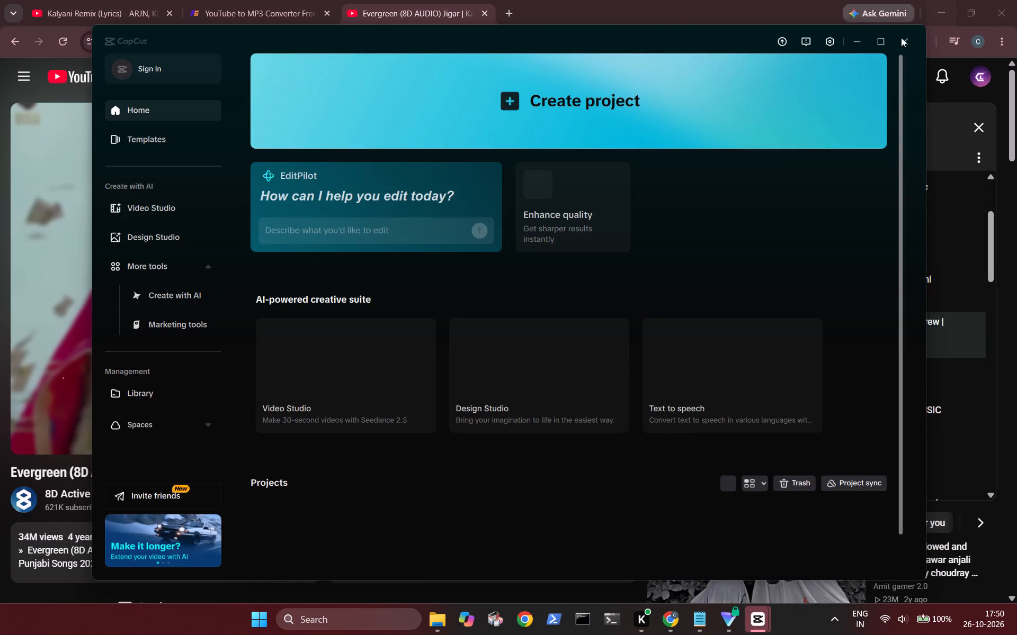
pyautogui.click(898, 38)
pyautogui.click(903, 40)
pyautogui.click(999, 11)
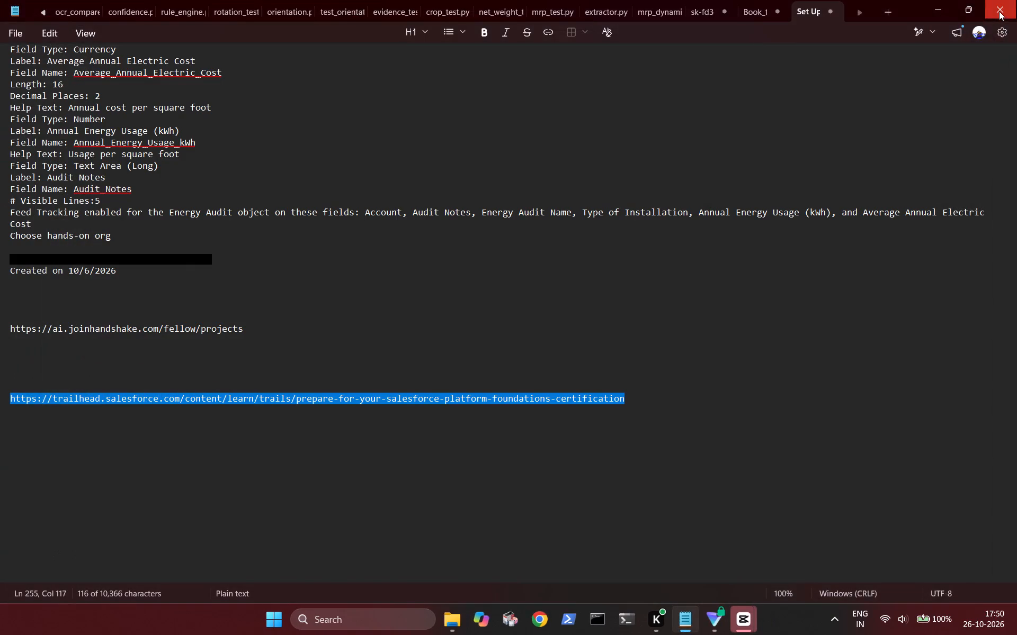
pyautogui.click(999, 11)
pyautogui.click(999, 11)
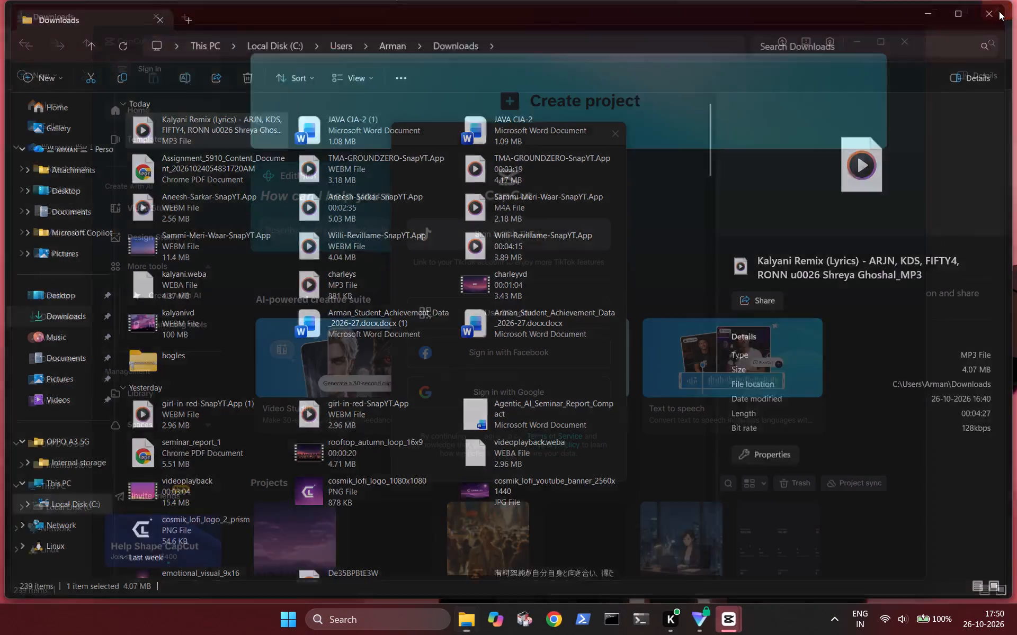
pyautogui.click(1001, 7)
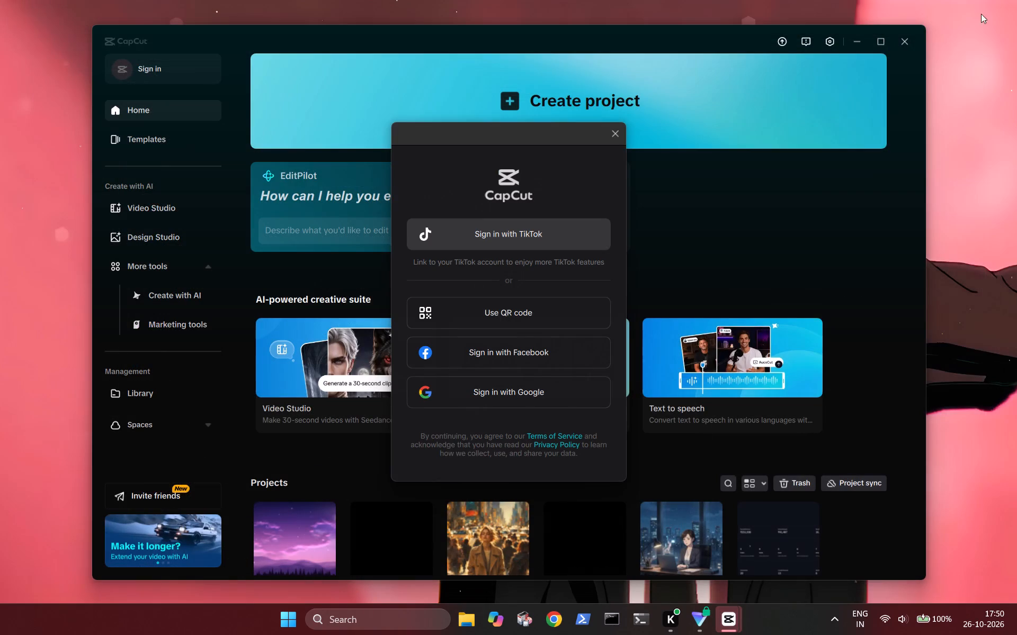
pyautogui.click(618, 131)
pyautogui.click(904, 39)
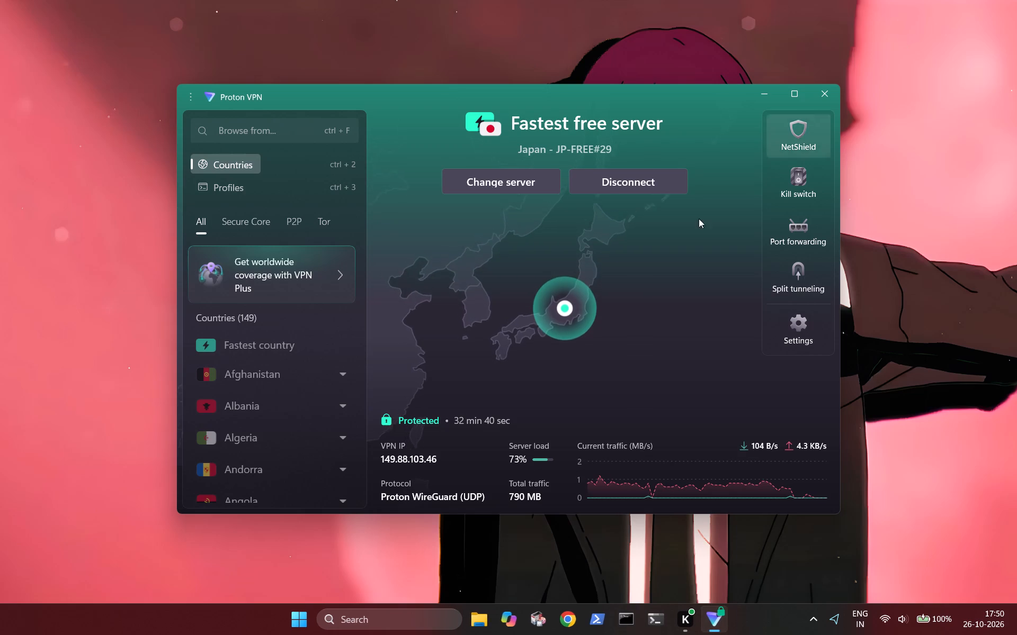
# Switch to Proton VPN and disconnect from the free server.
pyautogui.click(645, 184)
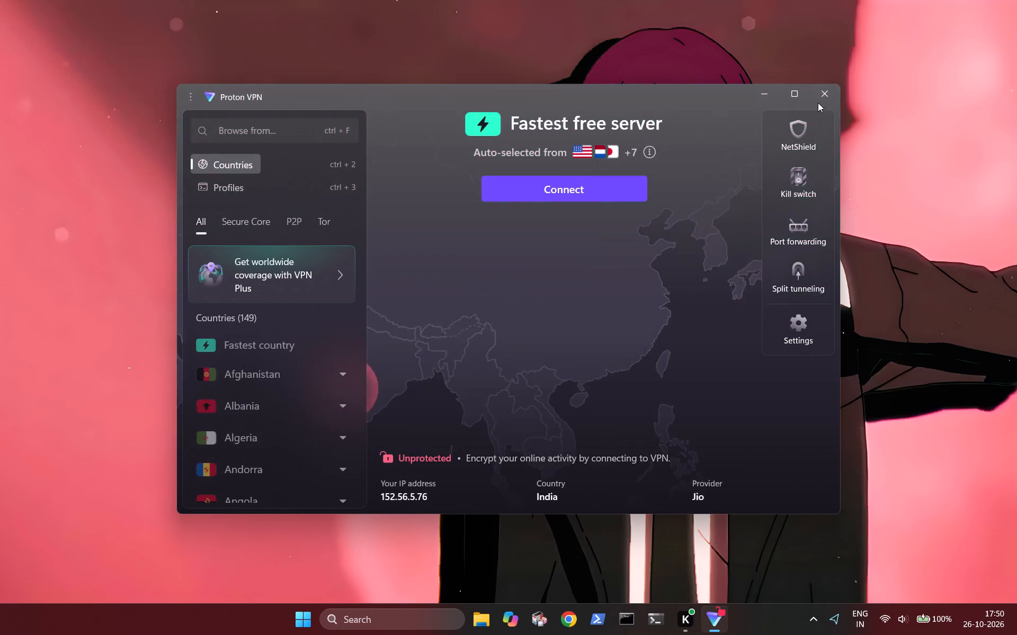